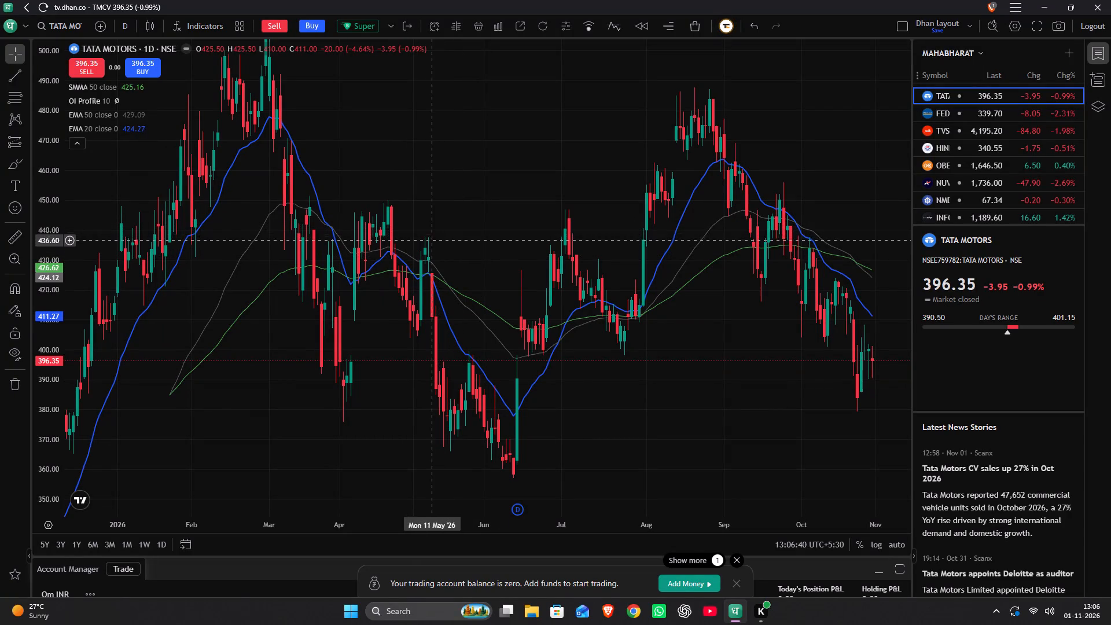
Set the Tata Motors chart interval to 1 month.
left_click_drag(575, 253, 293, 214)
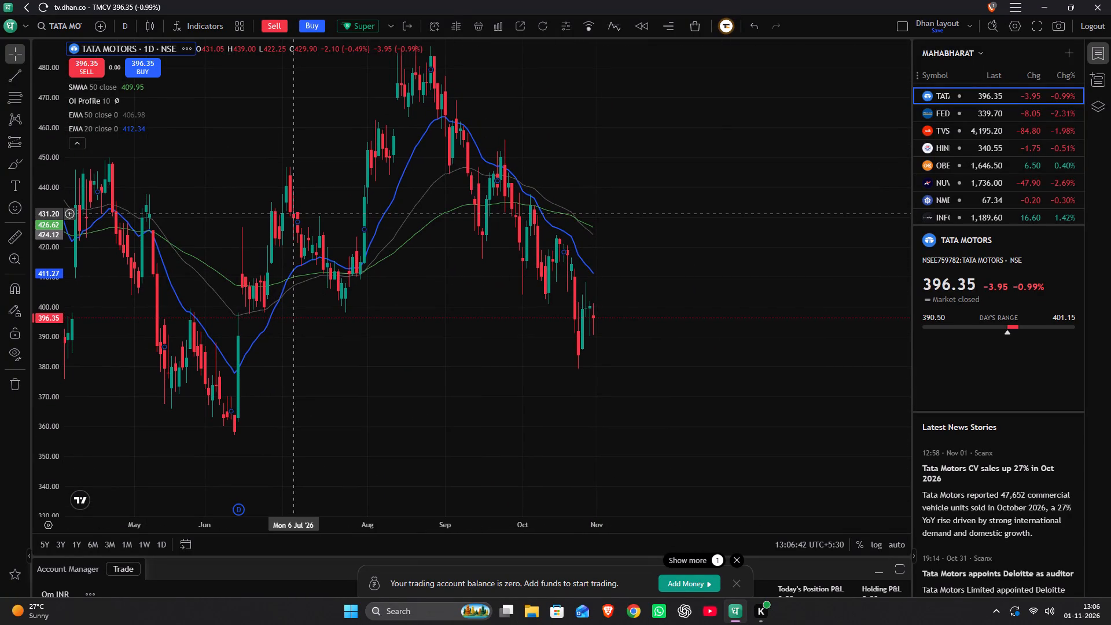
left_click_drag(293, 214, 319, 189)
key("1")
key("m")
key("Return")
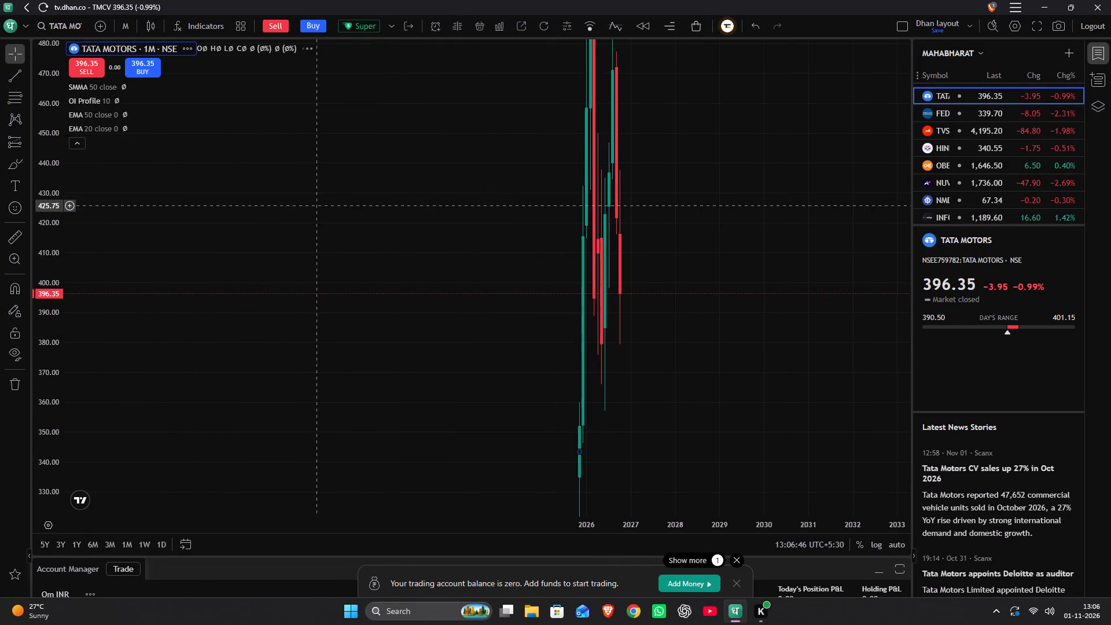
Examine the Tata Motors monthly candles from the November 2025 start through the latest 2026 candle.
left_click_drag(505, 262, 302, 249)
left_click_drag(266, 251, 220, 192)
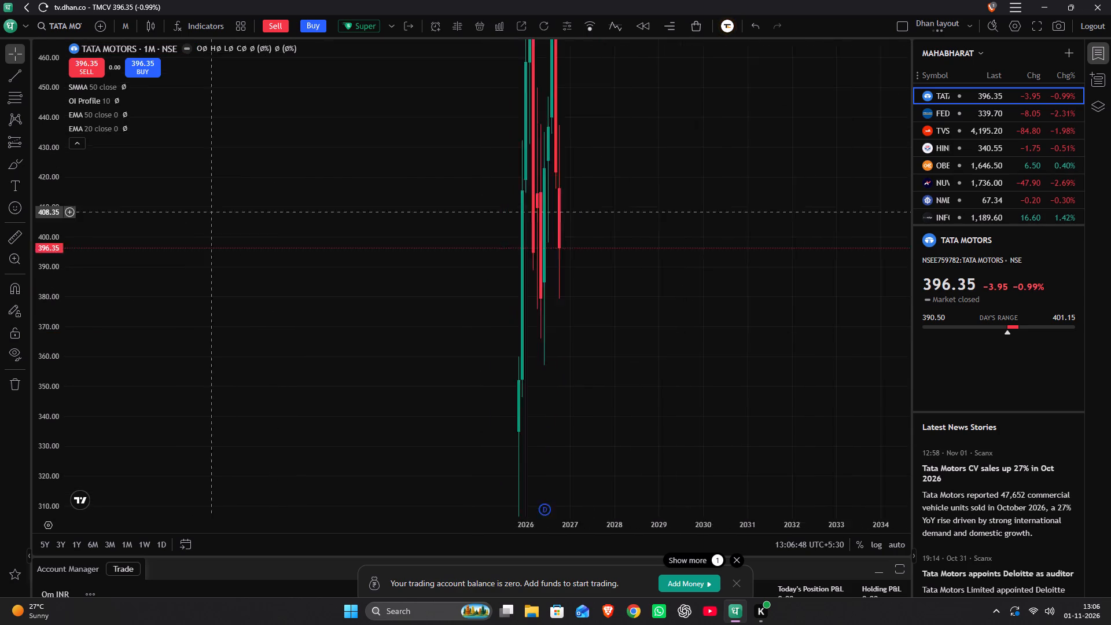
left_click_drag(220, 192, 225, 177)
scroll(38, 229, "down", 14)
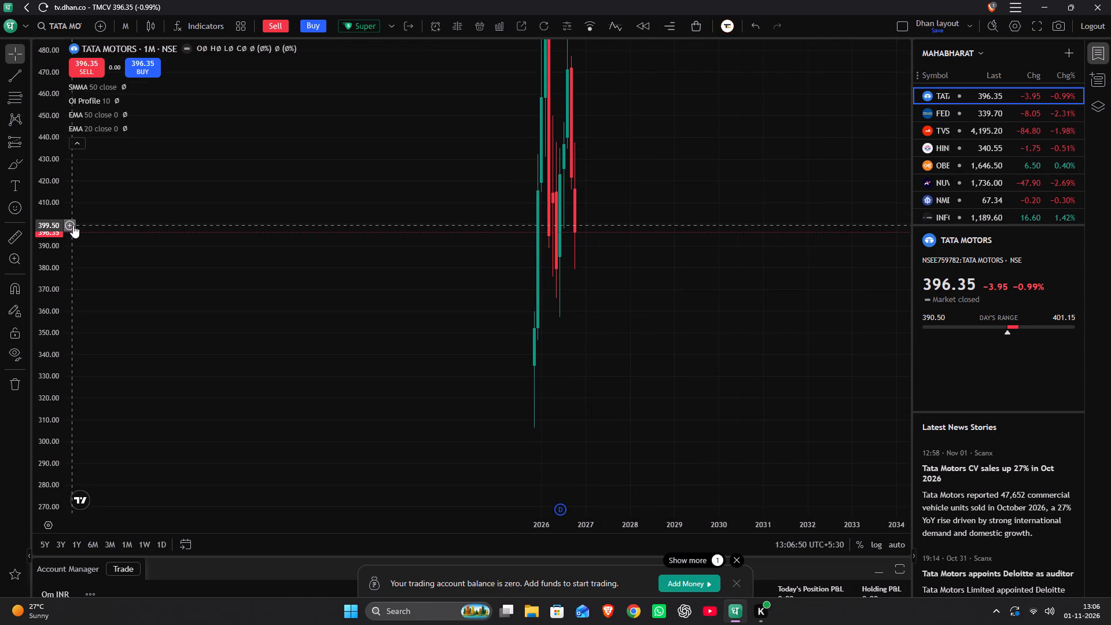
scroll(73, 225, "down", 20)
scroll(154, 258, "up", 3)
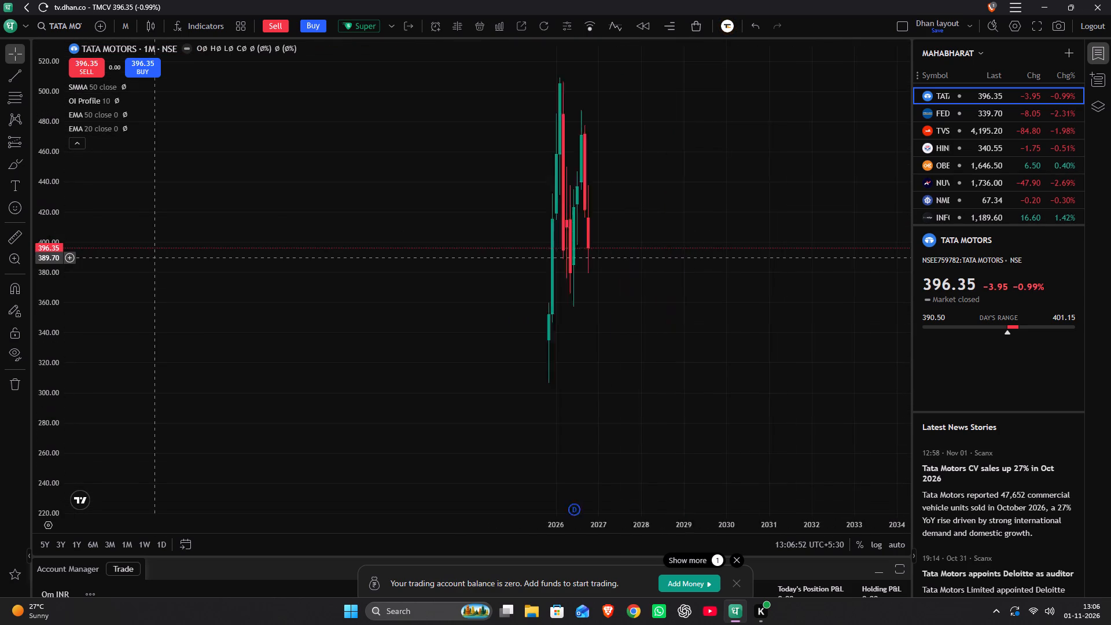
scroll(154, 258, "up", 9)
left_click_drag(156, 258, 604, 279)
scroll(611, 274, "up", 6)
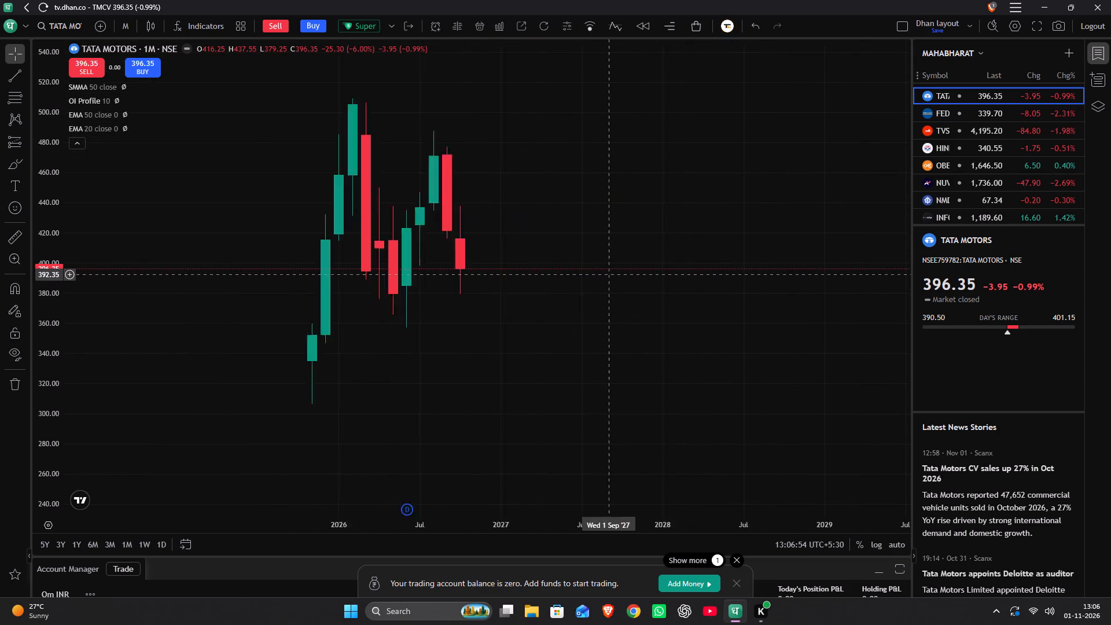
scroll(610, 274, "up", 2)
left_click_drag(318, 288, 523, 317)
scroll(528, 316, "up", 6)
left_click_drag(136, 336, 461, 330)
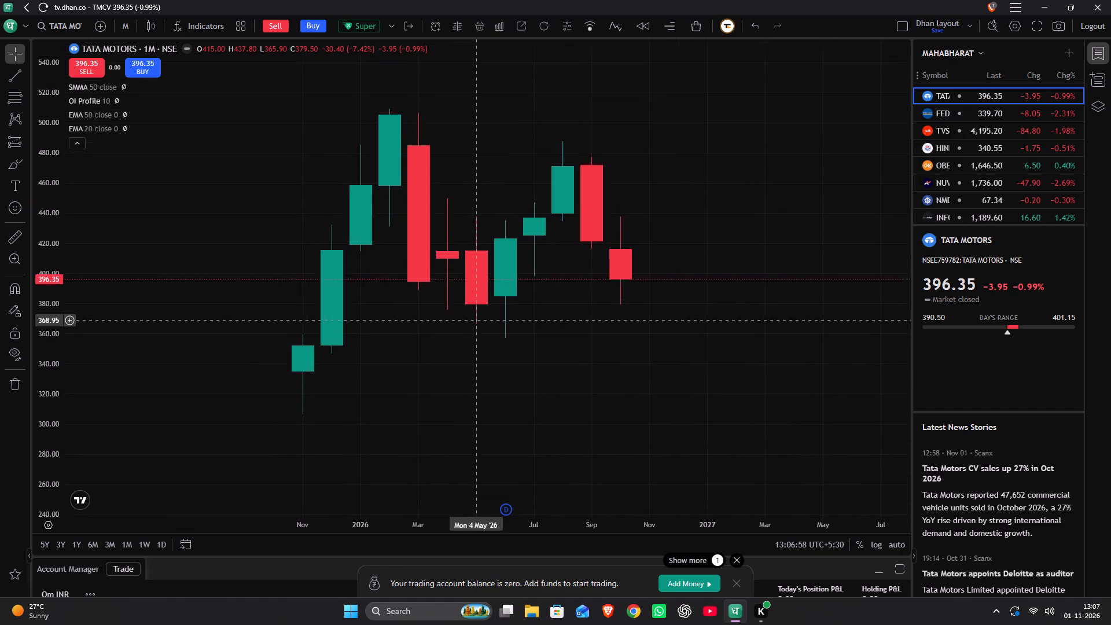
left_click_drag(461, 330, 462, 362)
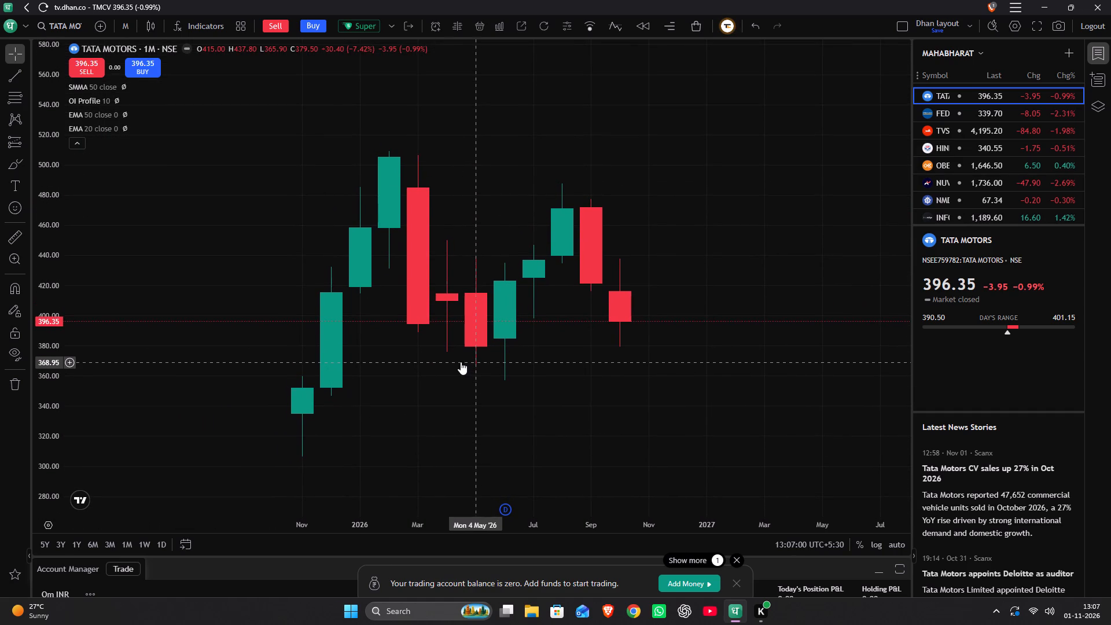
left_click_drag(303, 372, 304, 372)
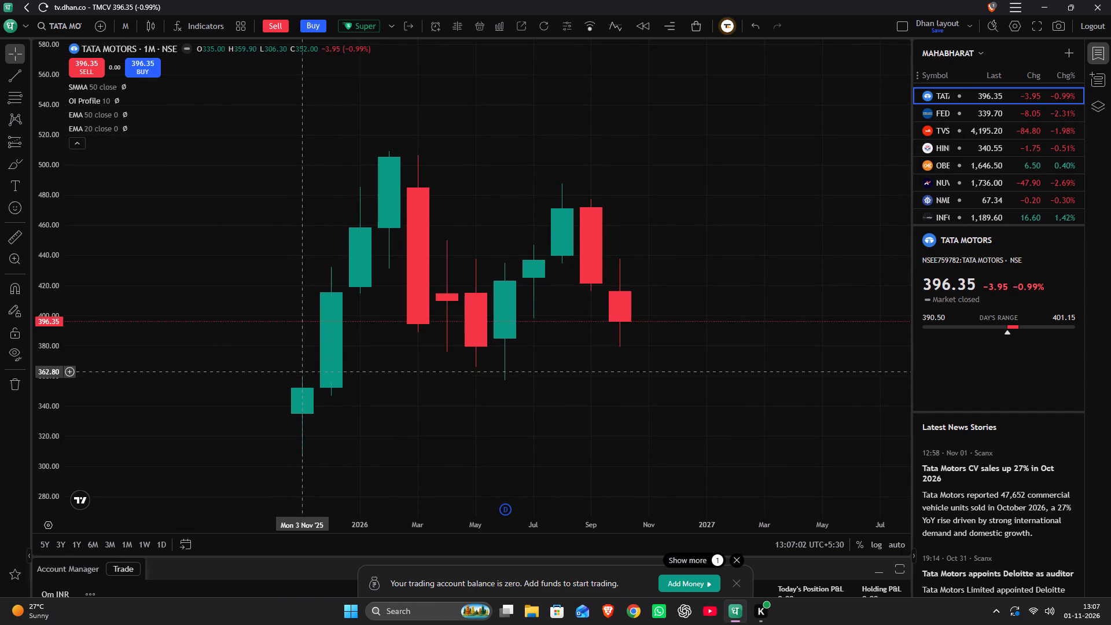
left_click_drag(304, 372, 465, 249)
scroll(490, 209, "down", 3)
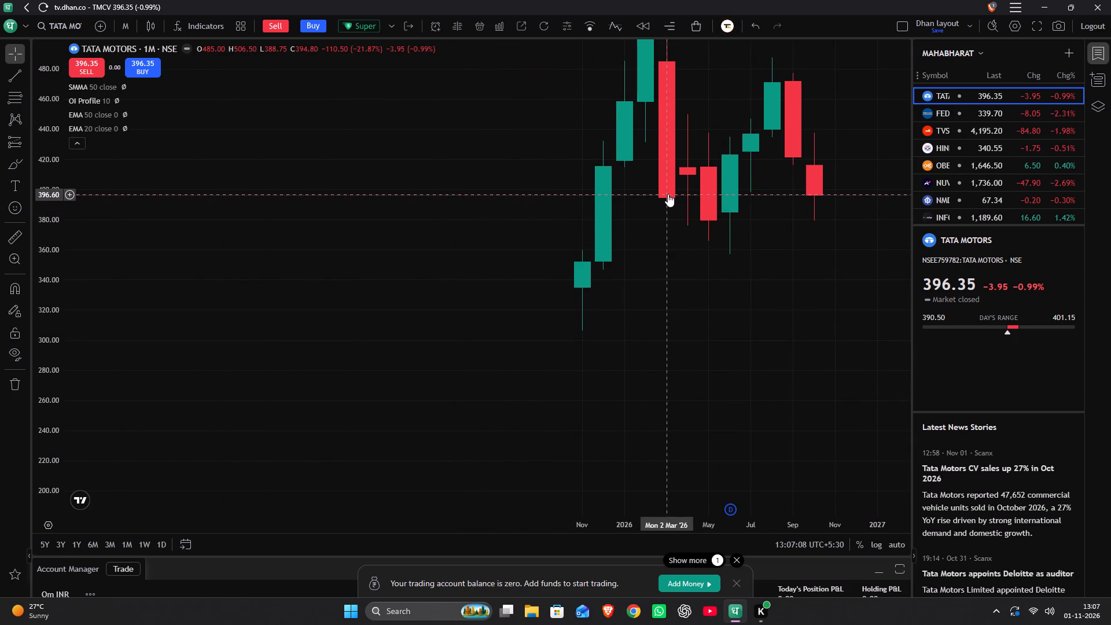
Return the Tata Motors chart to the 1-day interval and review its daily price history since listing.
key("1")
key("d")
key("Return")
scroll(667, 193, "down", 16)
scroll(650, 199, "down", 5)
left_click_drag(619, 211, 610, 277)
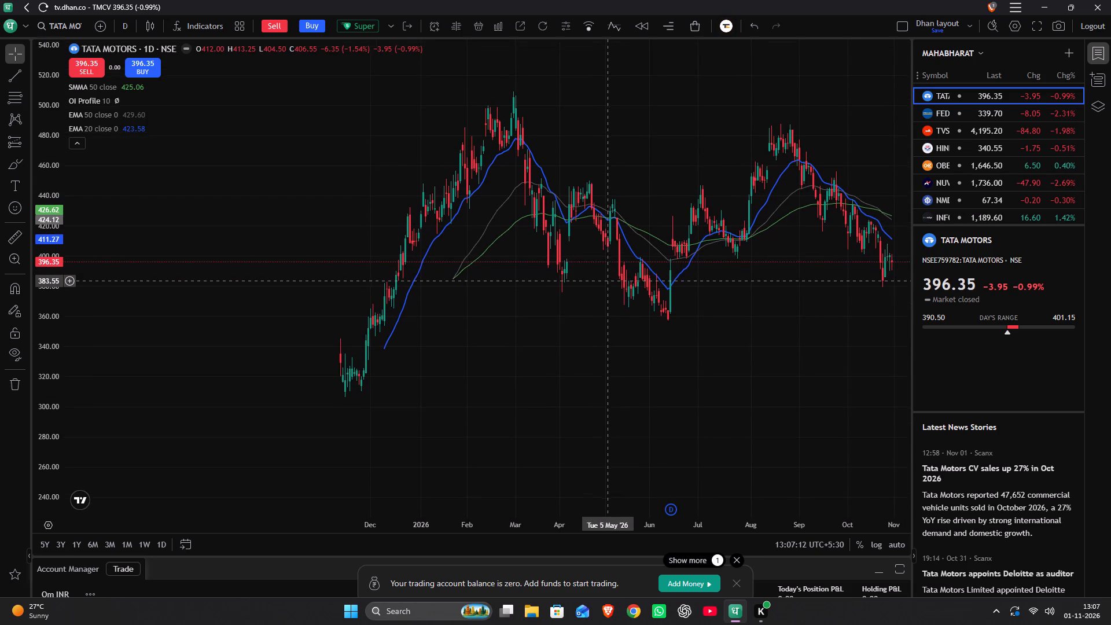
left_click_drag(610, 277, 611, 270)
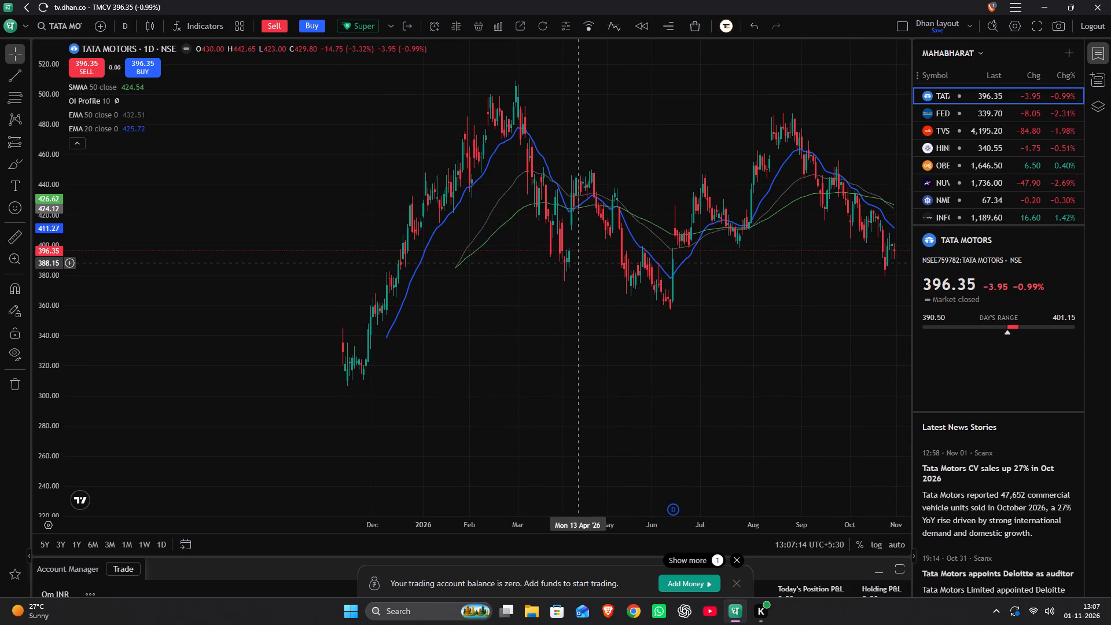
key("1")
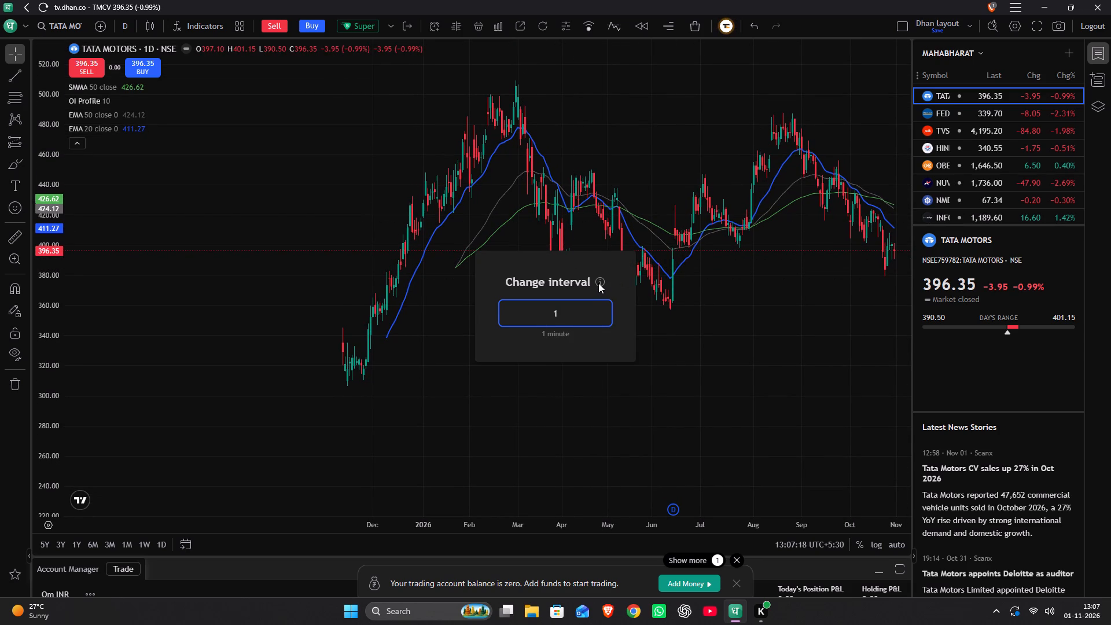
left_click(418, 229)
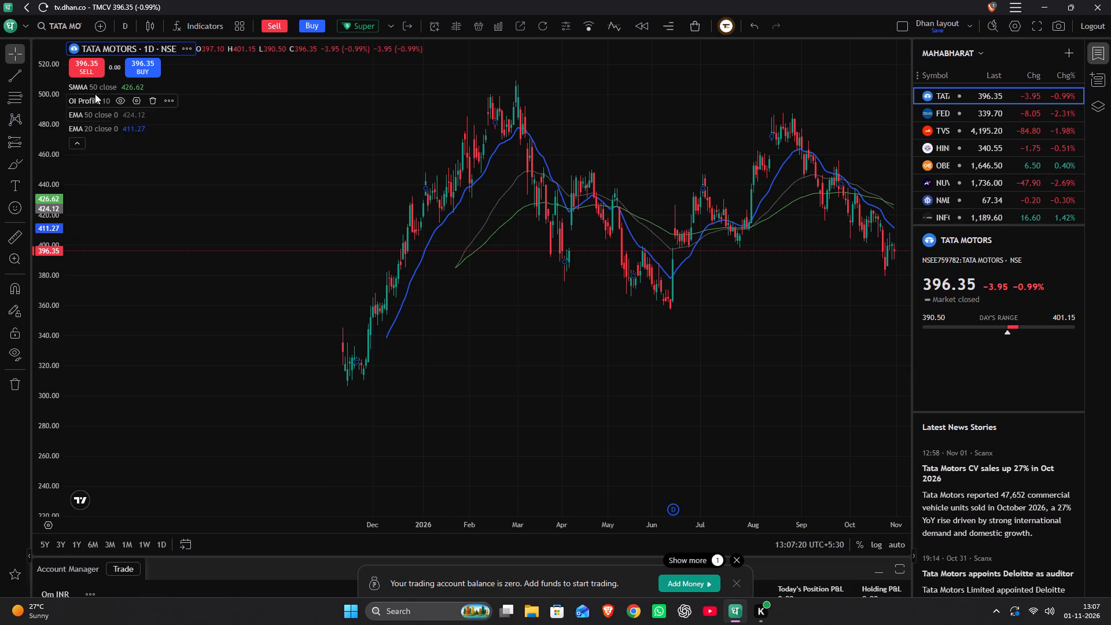
Switch the chart symbol to the NSE listing of Tata Motors Passenger Vehicles (TMPV-EQ).
left_click(66, 31)
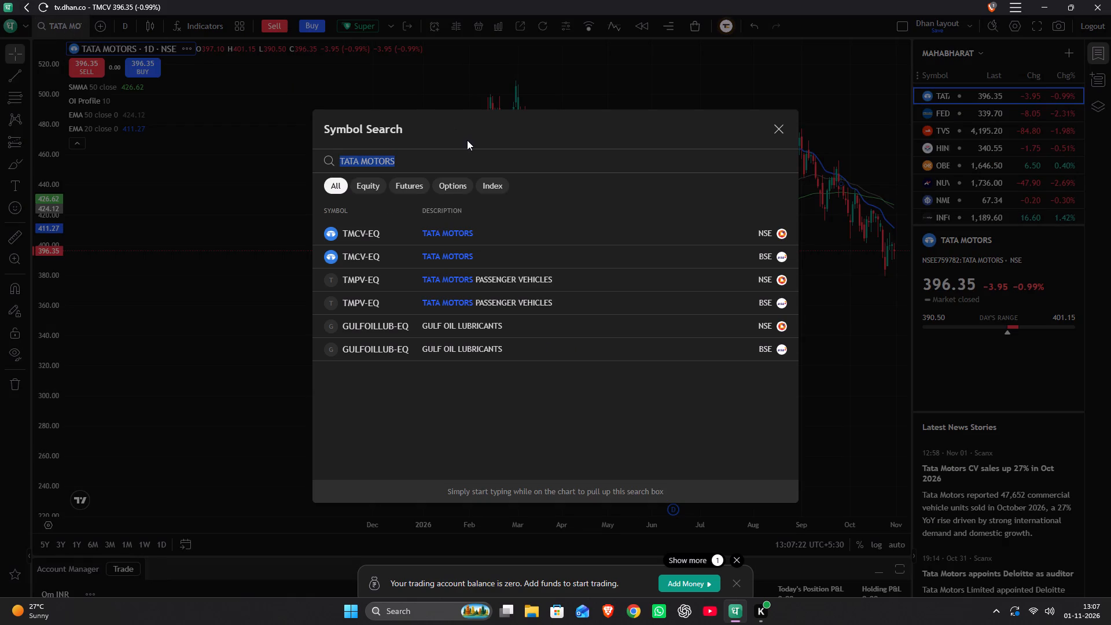
left_click(537, 278)
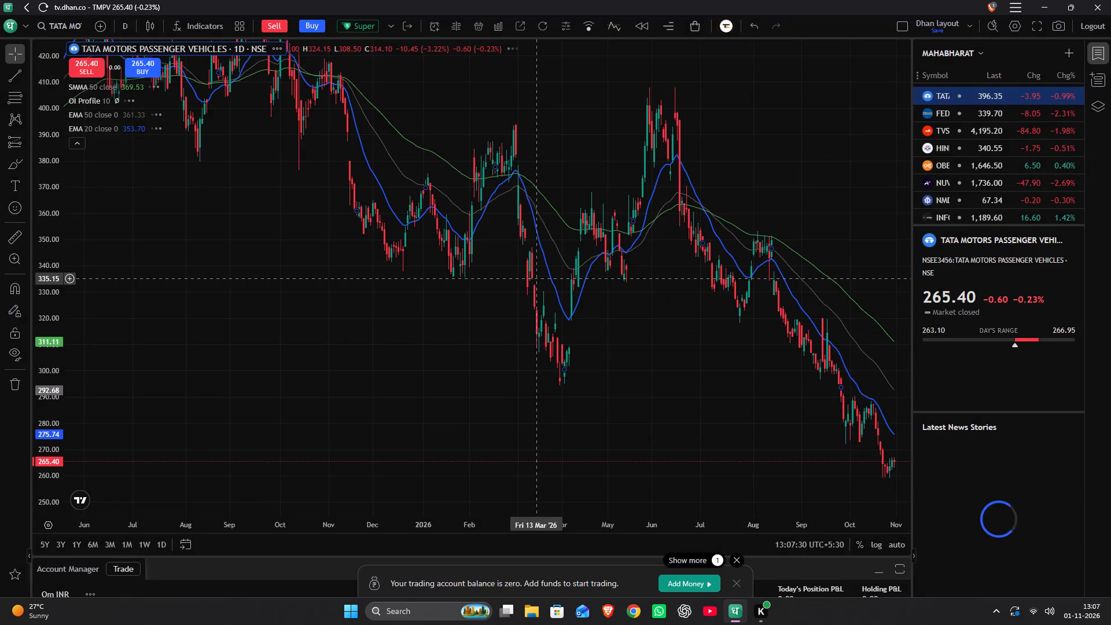
Examine the daily price history of Tata Motors Passenger Vehicles, from the older years up to the latest 2026 decline.
scroll(536, 280, "down", 15)
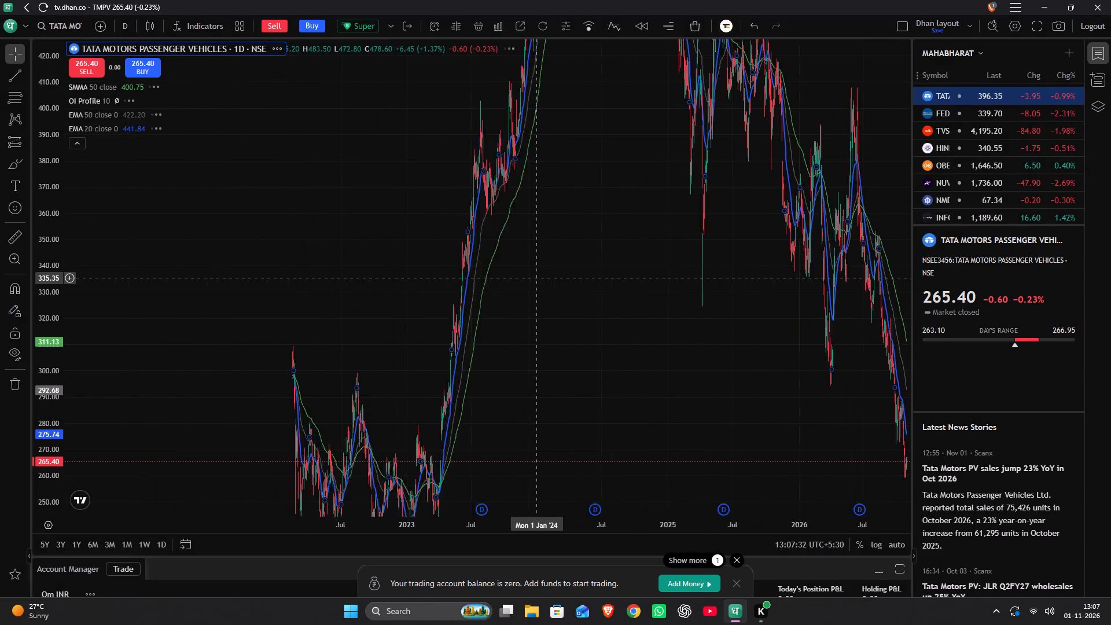
scroll(536, 278, "down", 3)
scroll(536, 277, "up", 12)
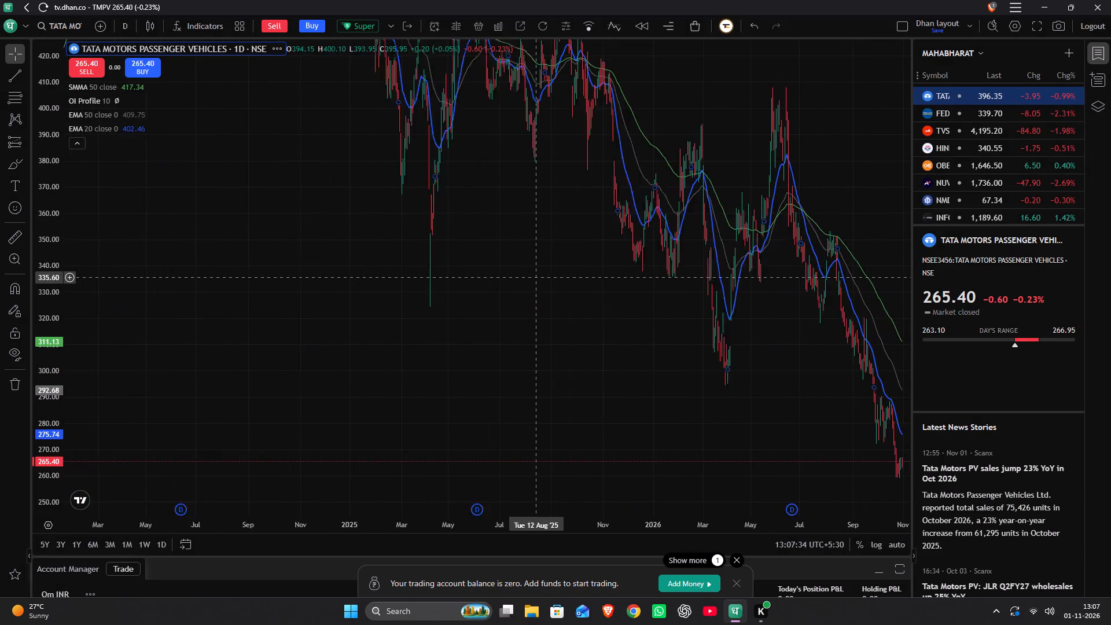
scroll(536, 277, "up", 6)
scroll(536, 276, "down", 14)
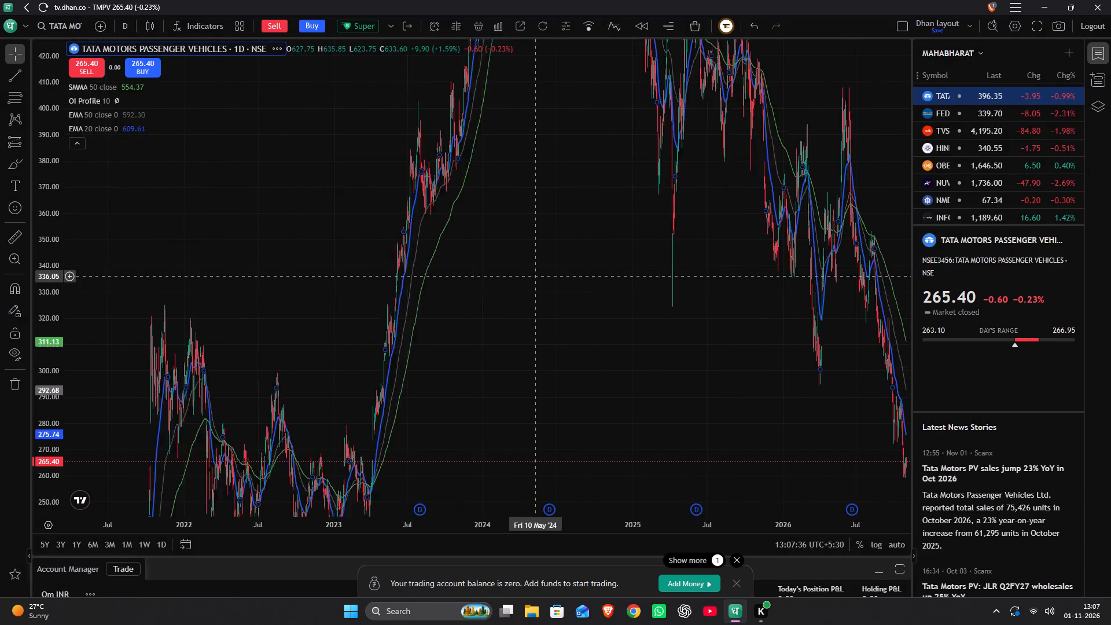
scroll(535, 276, "down", 3)
left_click_drag(485, 314, 642, 69)
left_click_drag(650, 127, 627, 157)
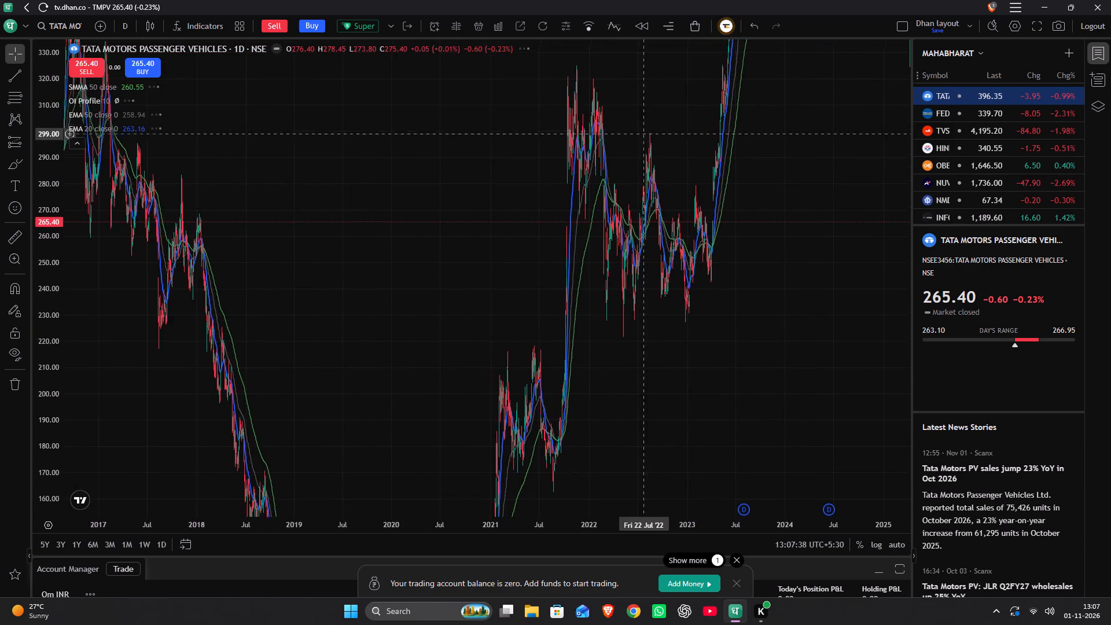
left_click_drag(627, 157, 176, 386)
scroll(208, 345, "up", 10)
left_click_drag(198, 325, 678, 150)
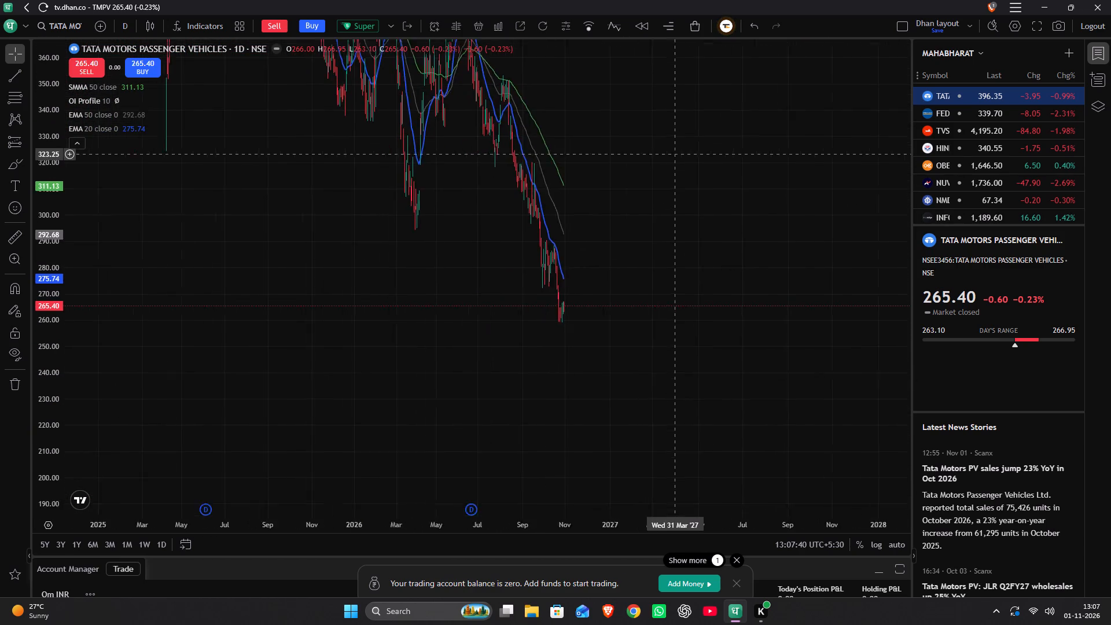
left_click_drag(678, 150, 711, 129)
scroll(700, 135, "up", 7)
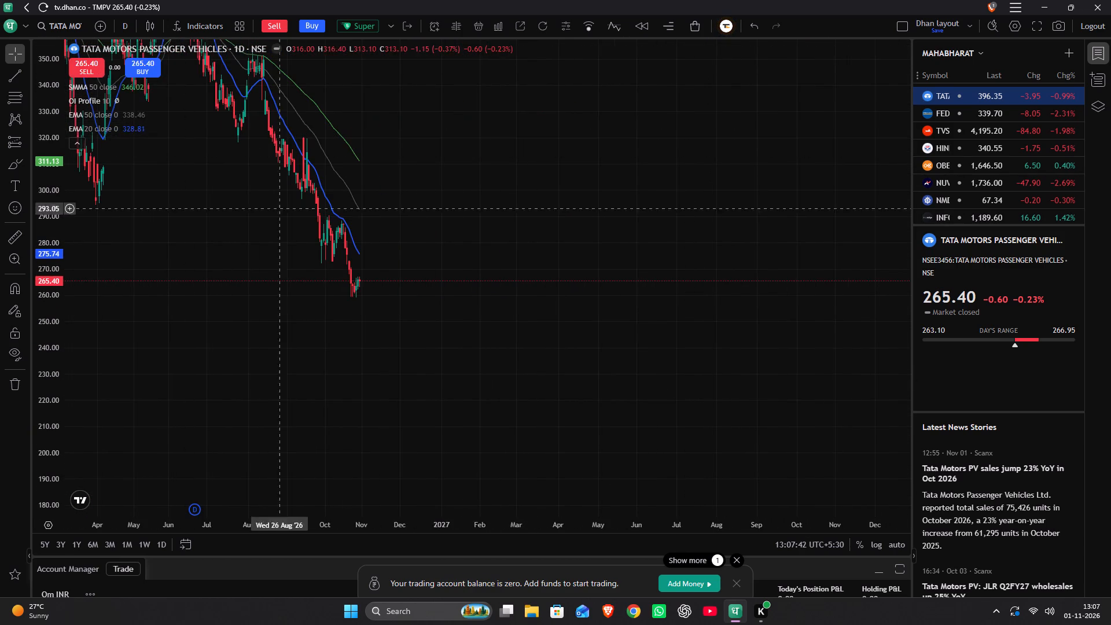
Set the Tata Motors Passenger Vehicles chart interval to 1 month.
left_click_drag(337, 302, 605, 248)
key("1")
key("m")
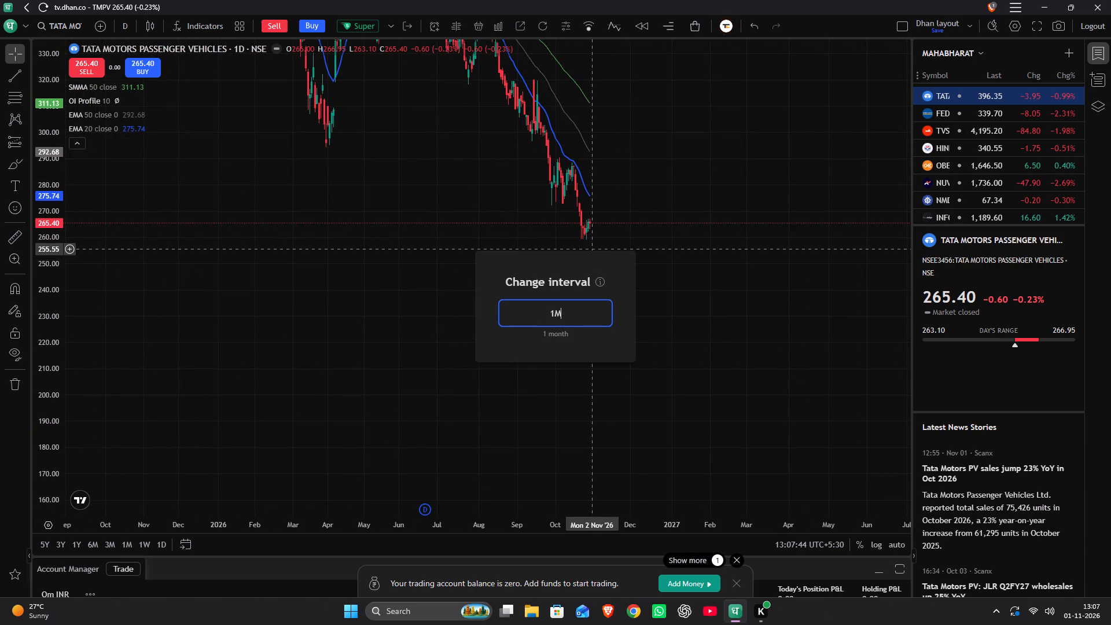
key("Return")
Examine the monthly candles from 2021 to 2026 for an earlier base below the current price.
scroll(48, 282, "down", 2)
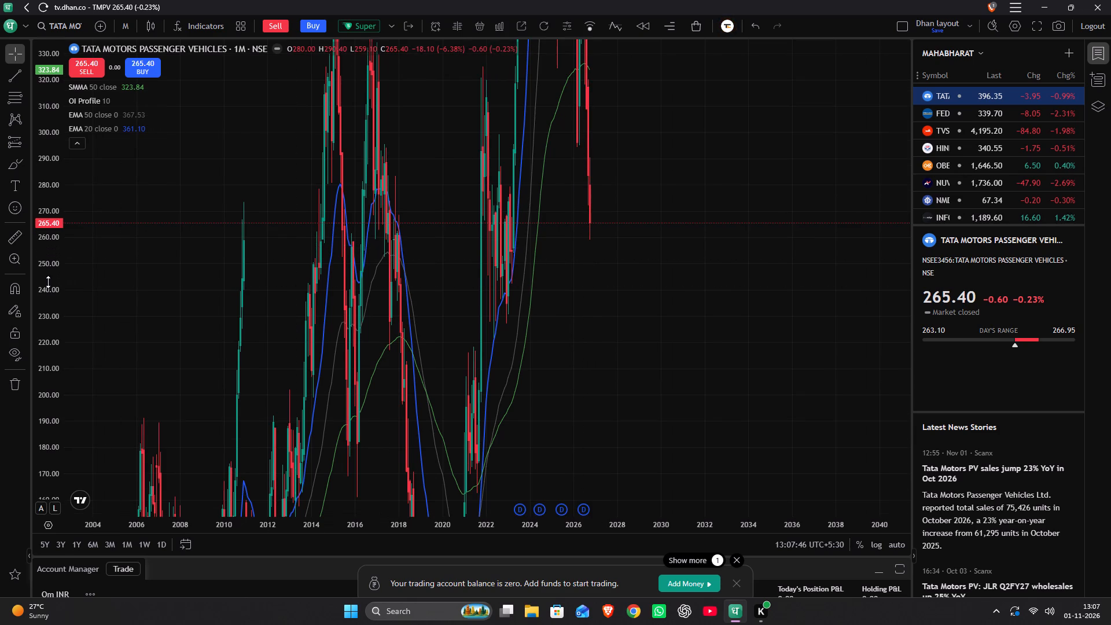
scroll(48, 282, "down", 16)
scroll(216, 217, "up", 10)
left_click_drag(134, 270, 668, 218)
scroll(652, 226, "up", 5)
left_click_drag(173, 334, 377, 415)
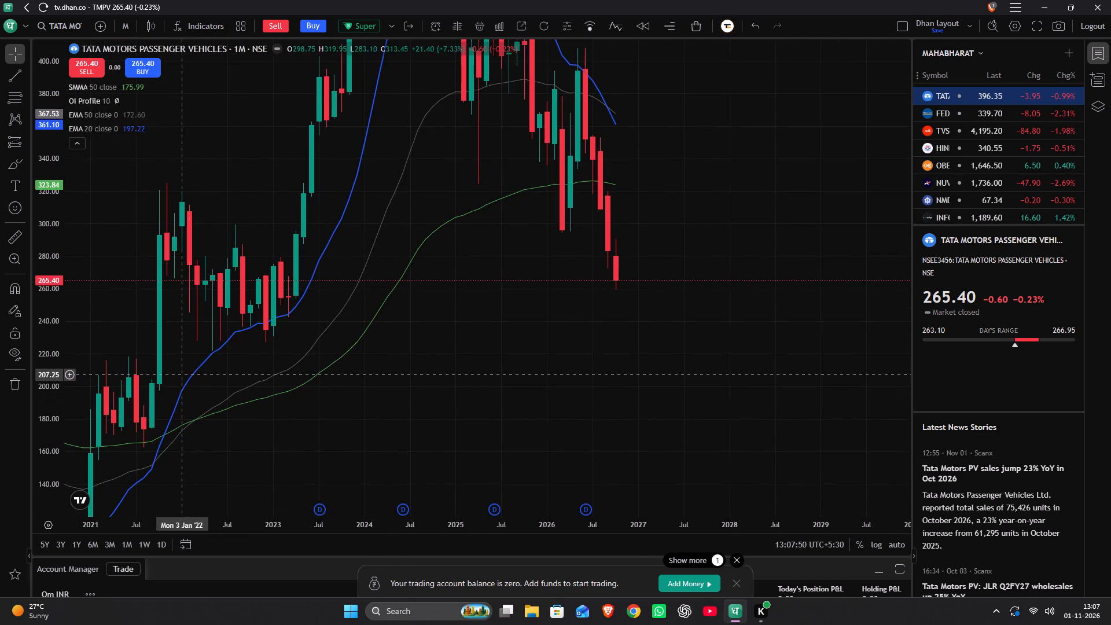
left_click_drag(316, 249, 339, 331)
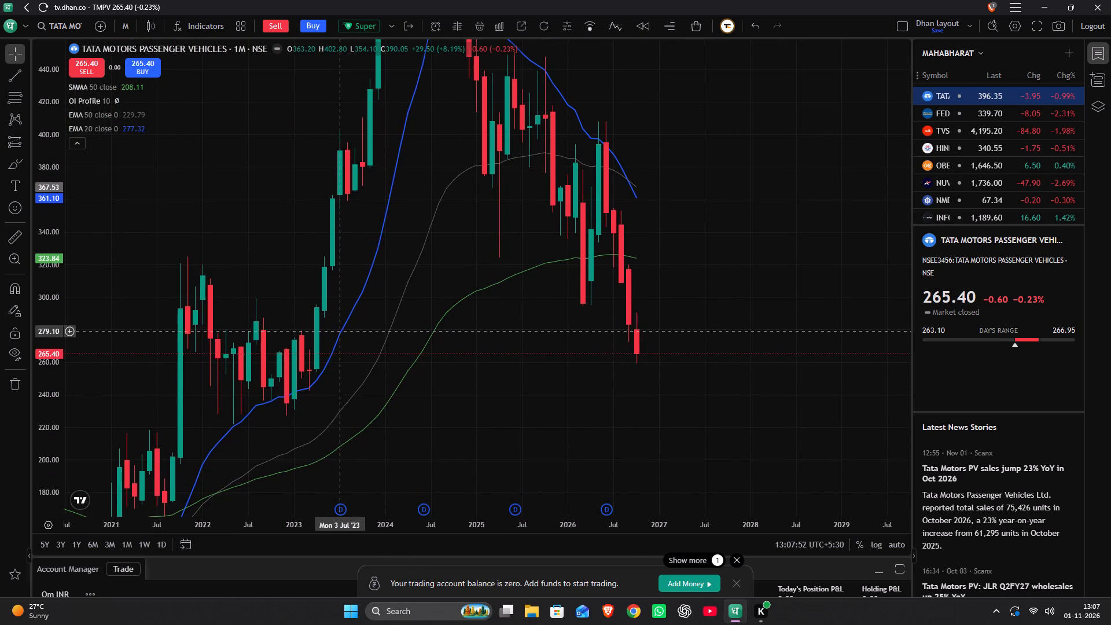
left_click_drag(339, 331, 339, 331)
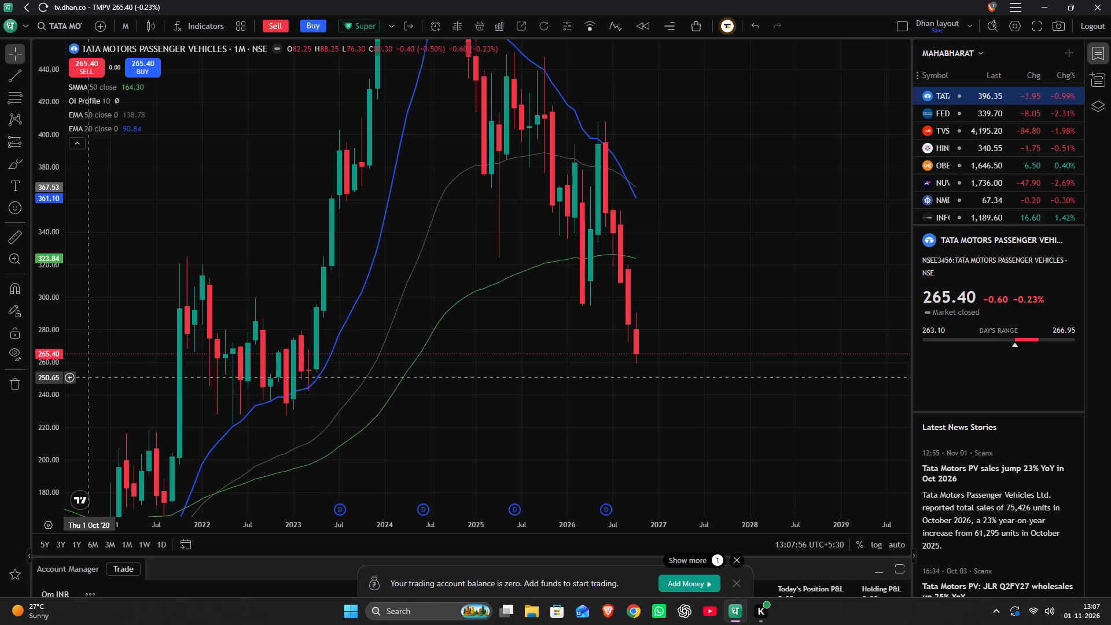
Draw a rectangle zone from the March 2023 candle at 242.00 to July 2024 at about 255, where the 2023 rally began.
scroll(54, 357, "up", 6)
scroll(220, 339, "up", 2)
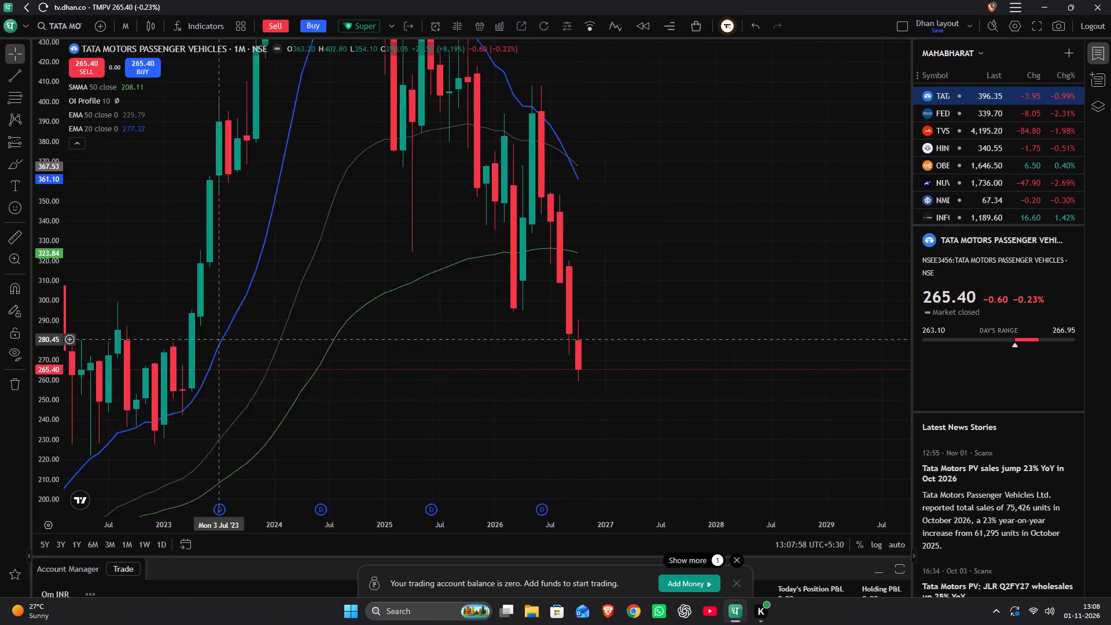
scroll(220, 339, "up", 2)
left_click_drag(219, 339, 558, 307)
scroll(552, 308, "up", 2)
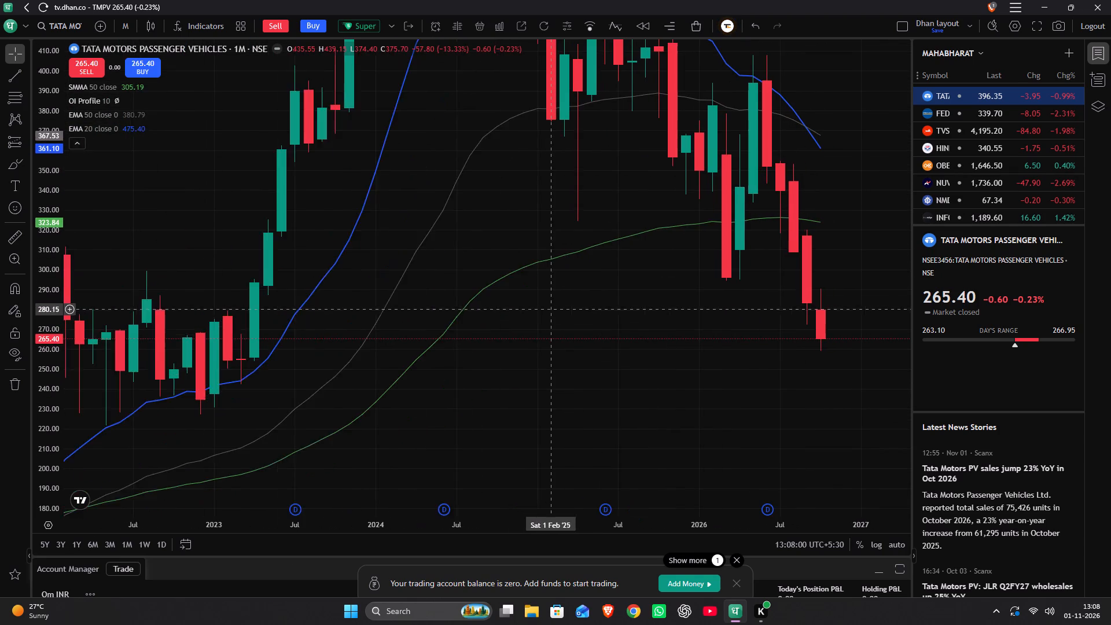
scroll(520, 315, "up", 1)
left_click_drag(289, 385, 540, 344)
scroll(539, 337, "up", 1)
left_click_drag(349, 384, 405, 351)
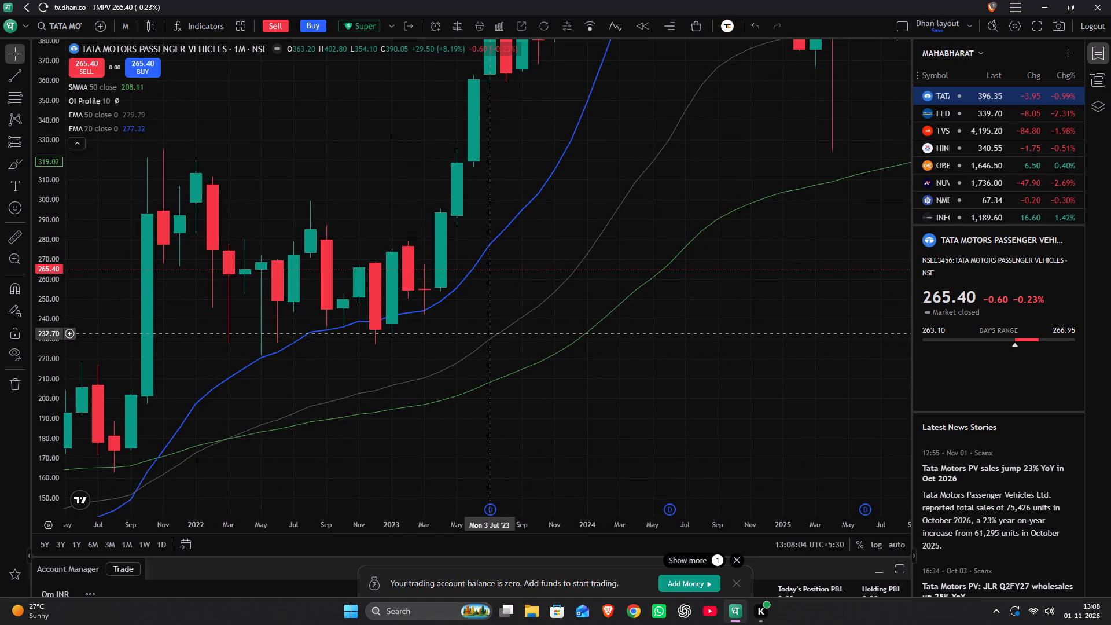
key("alt+shift+r")
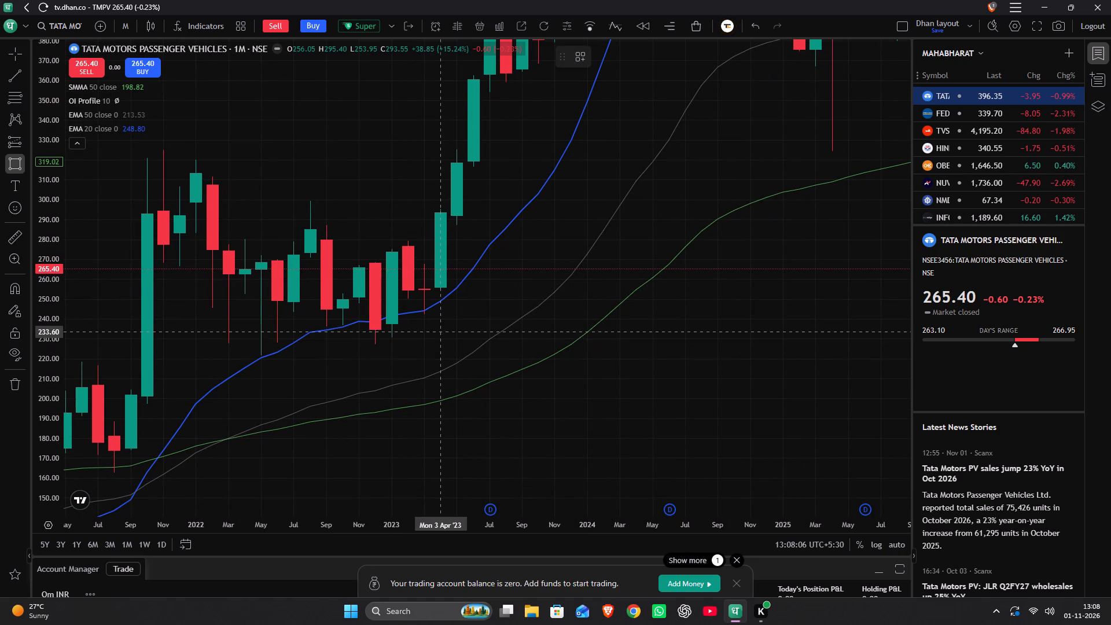
left_click_drag(427, 315, 427, 314)
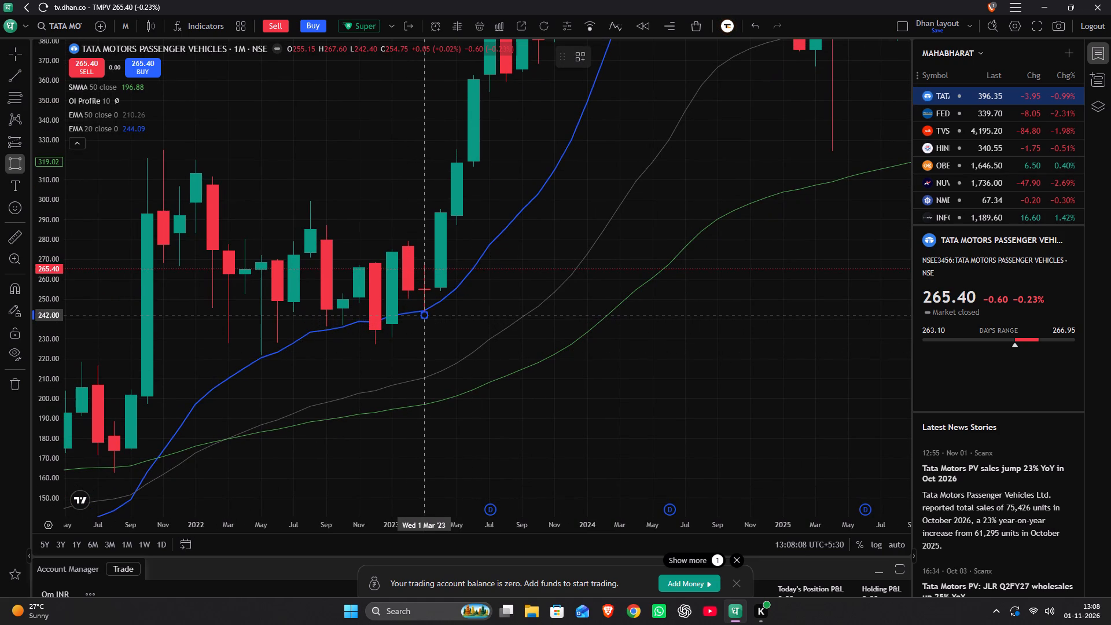
left_click_drag(427, 314, 688, 289)
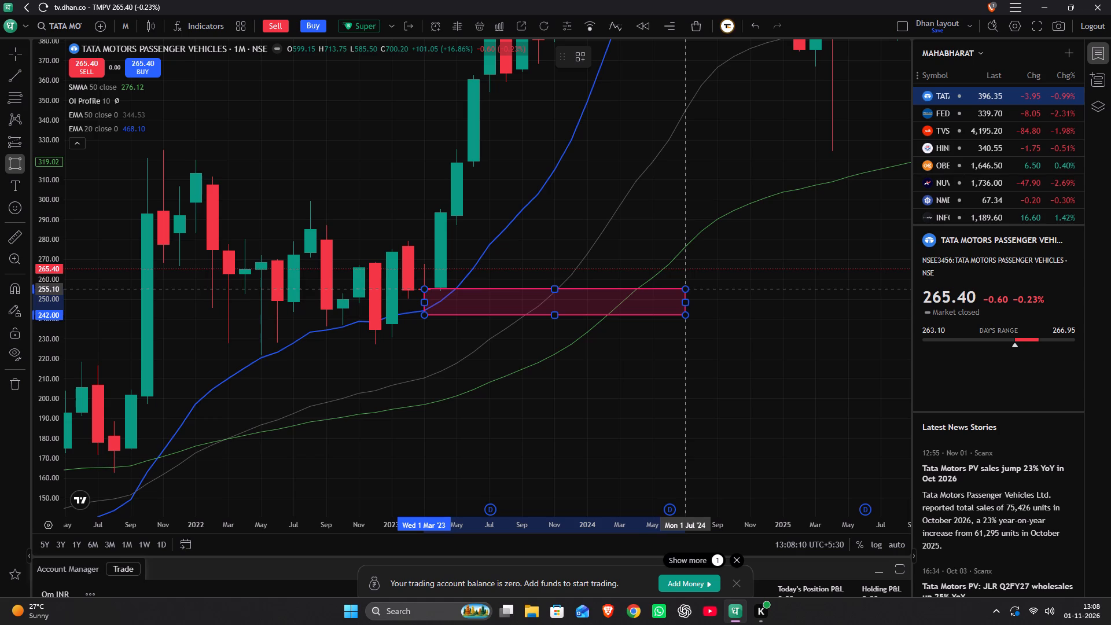
left_click_drag(688, 289, 688, 288)
left_click(688, 288)
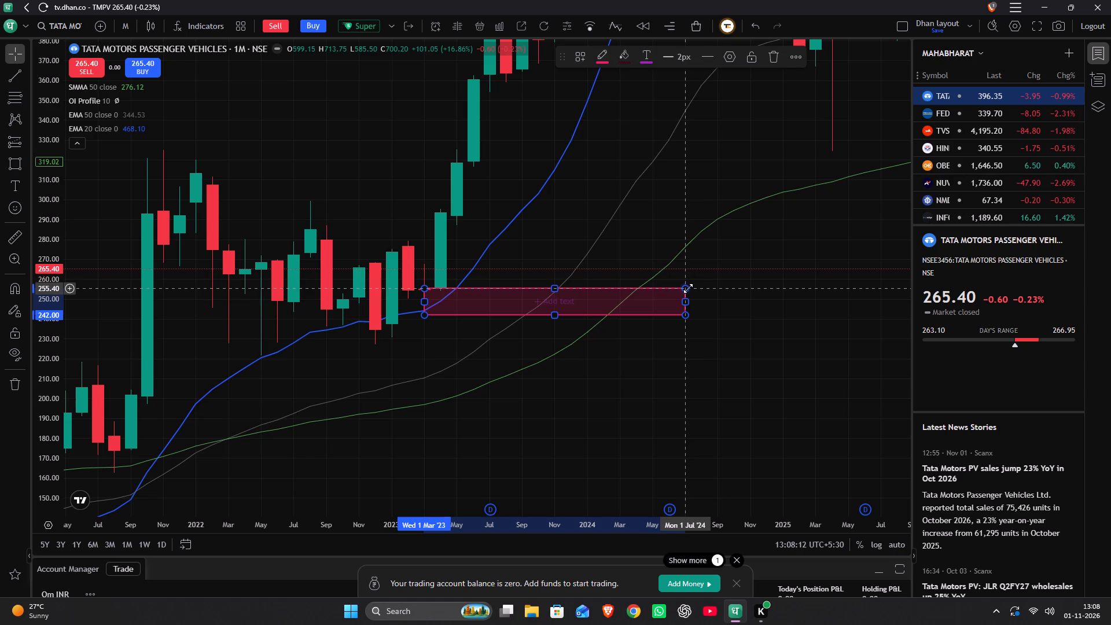
Extend the March 2023 rectangle zone forward in time past the latest candle to May 2027.
left_click_drag(745, 281, 247, 271)
scroll(259, 266, "down", 4)
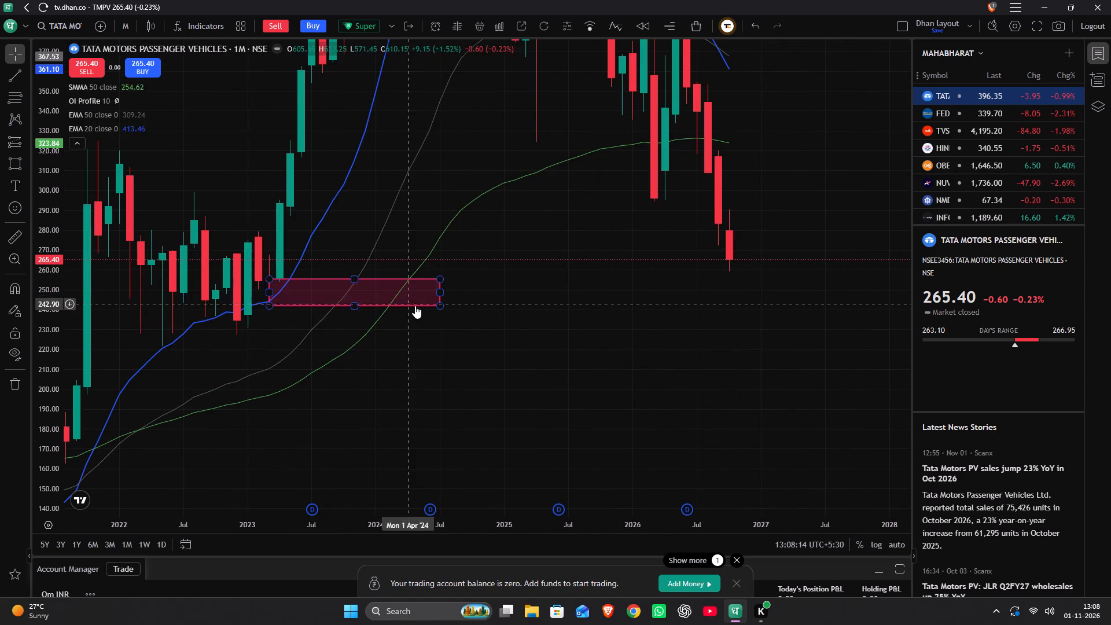
left_click_drag(443, 294, 809, 307)
Apply the MONTHLY DEMAND ZONE template to the 242.00–255.40 rectangle and deselect it.
double_click(675, 294)
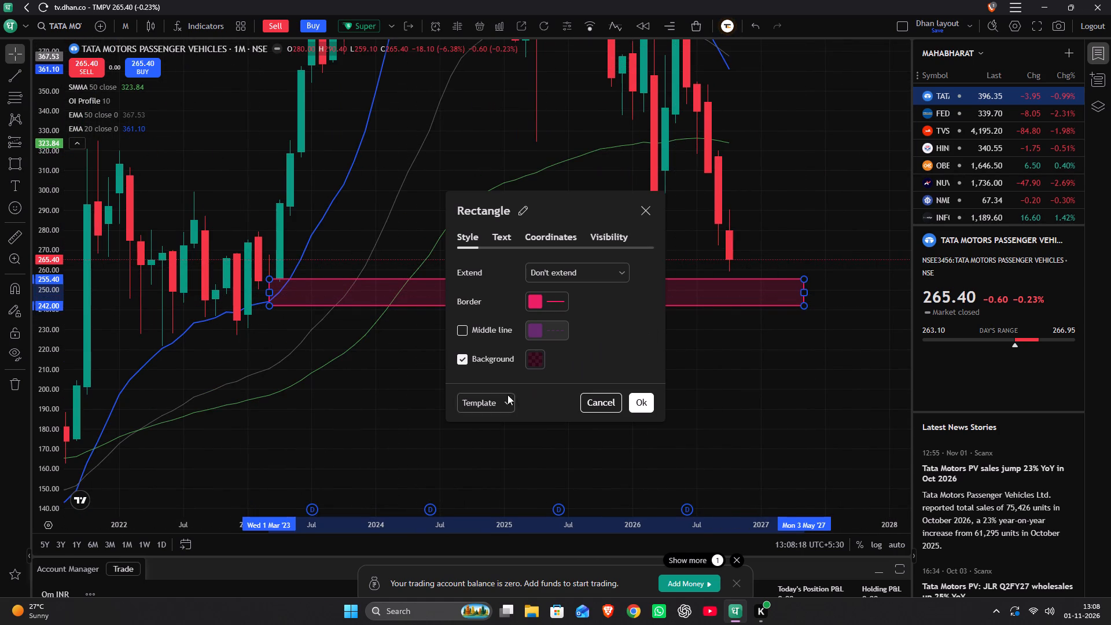
left_click(505, 395)
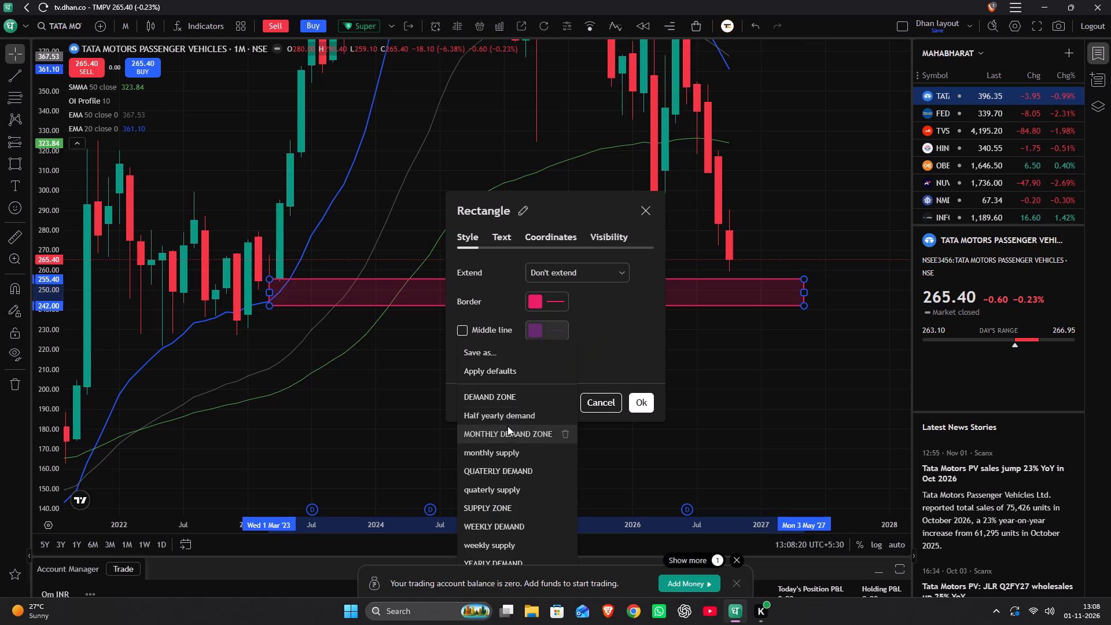
left_click(510, 429)
left_click(643, 405)
scroll(414, 356, "up", 1)
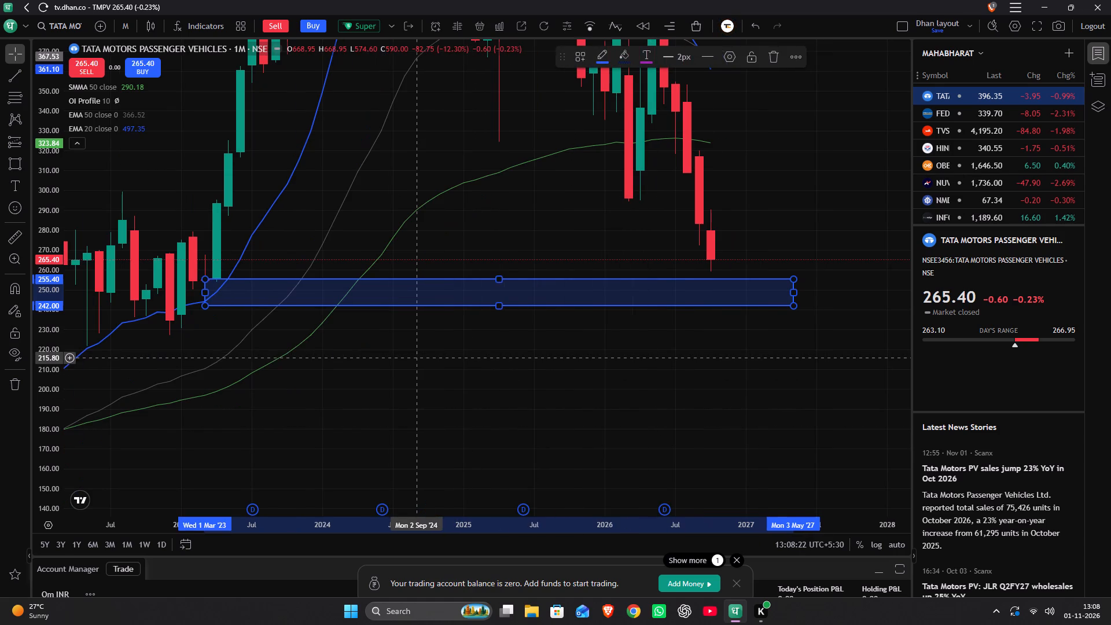
left_click(413, 358)
Draw a rectangle zone above the current price from the July 2026 candle at 339.25 to August 2030 at 354.40.
left_click_drag(319, 245, 727, 237)
scroll(724, 238, "up", 3)
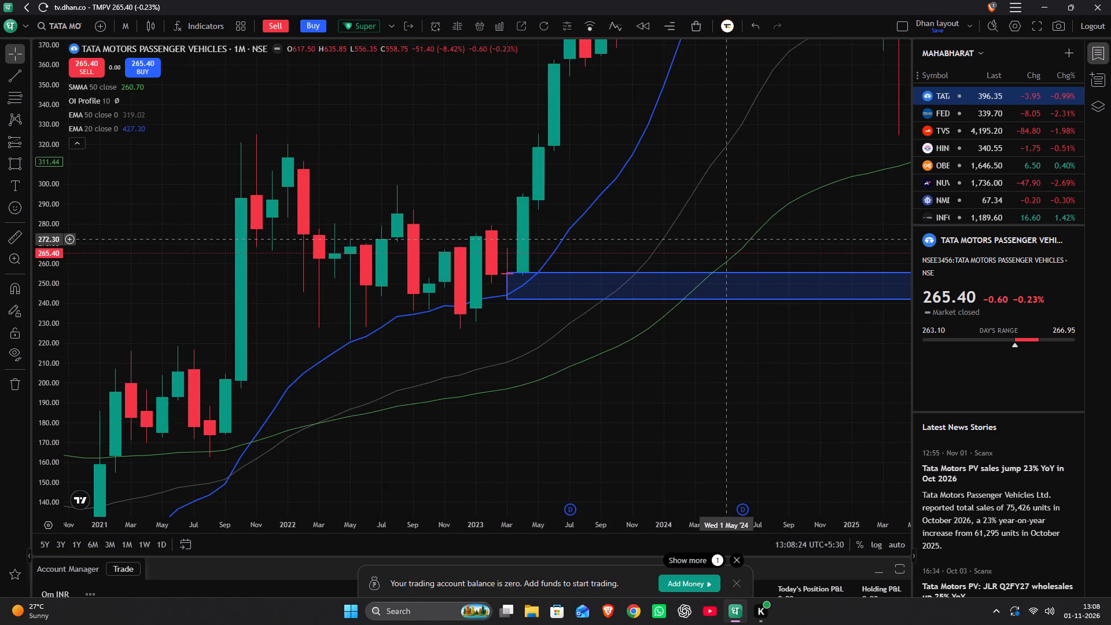
scroll(722, 239, "down", 4)
left_click_drag(748, 207, 72, 432)
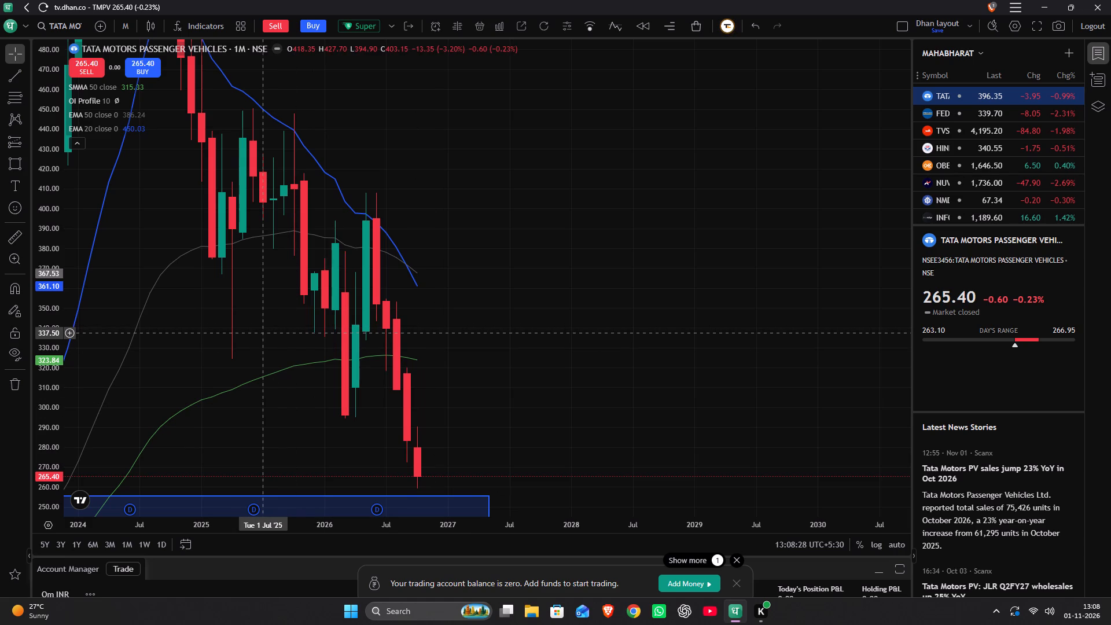
key("alt+shift+r")
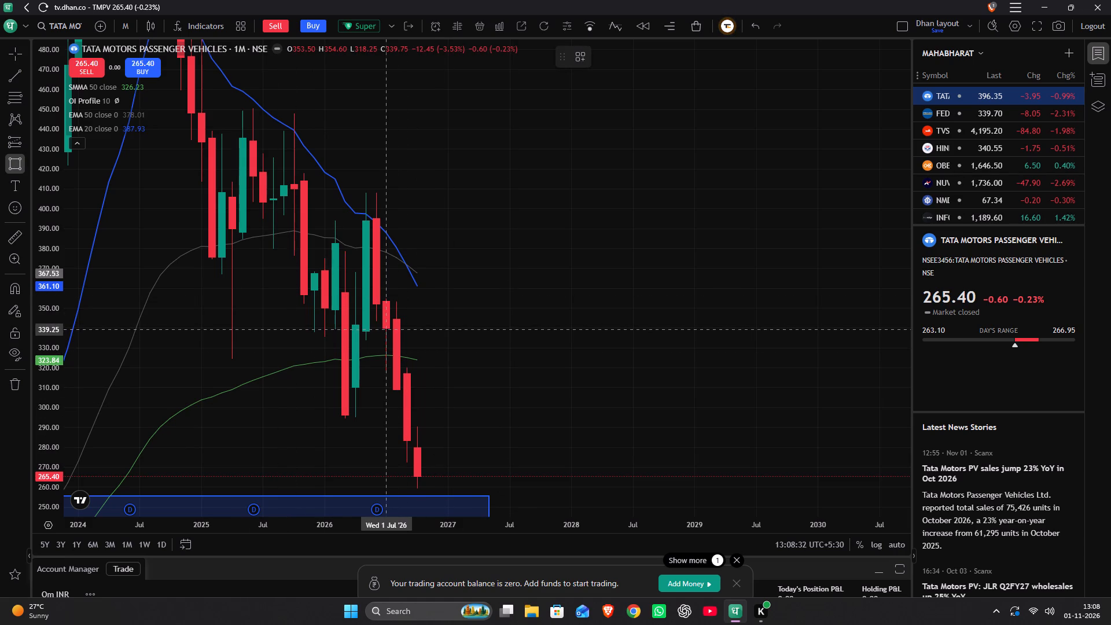
left_click_drag(386, 329, 892, 302)
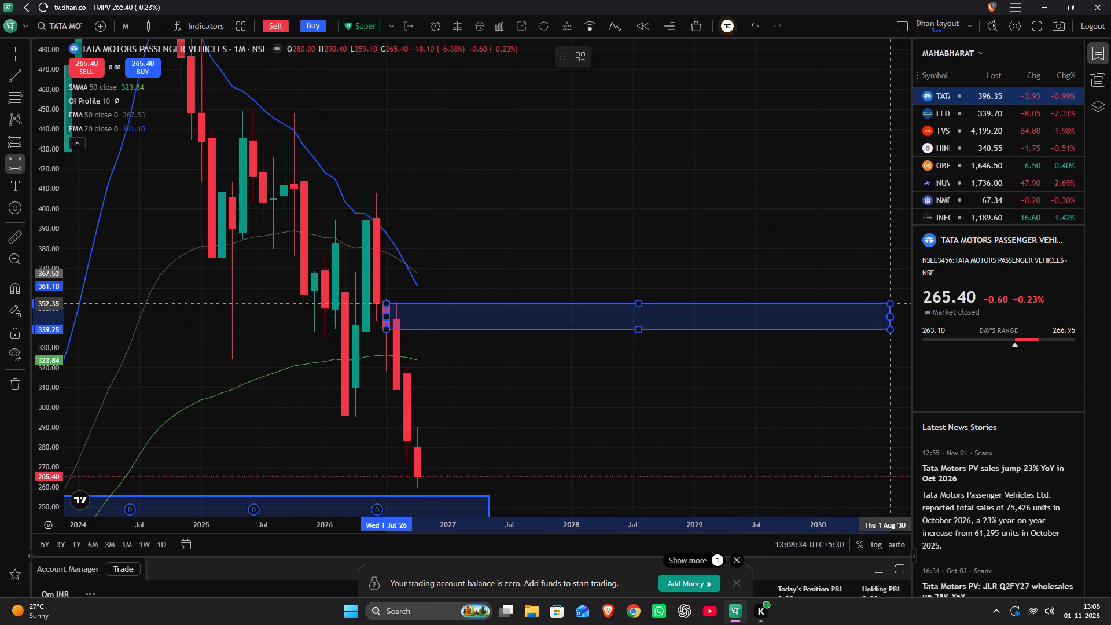
left_click_drag(892, 302, 888, 299)
left_click(888, 299)
Apply the monthly supply template to the rectangle starting at the July 2026 candle.
triple_click(833, 318)
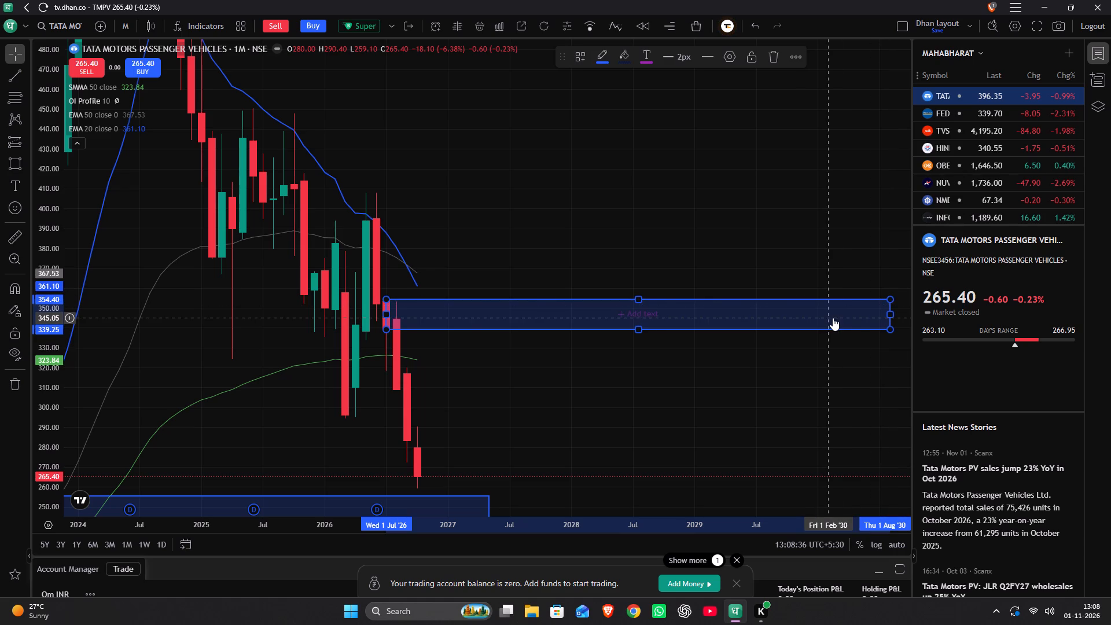
double_click(831, 318)
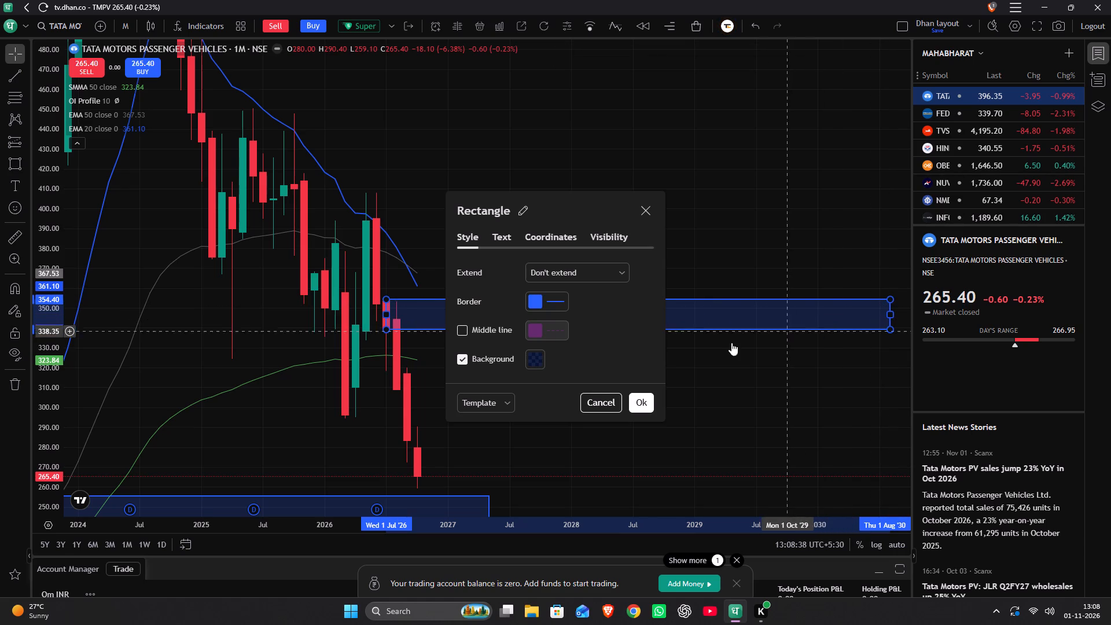
left_click(479, 402)
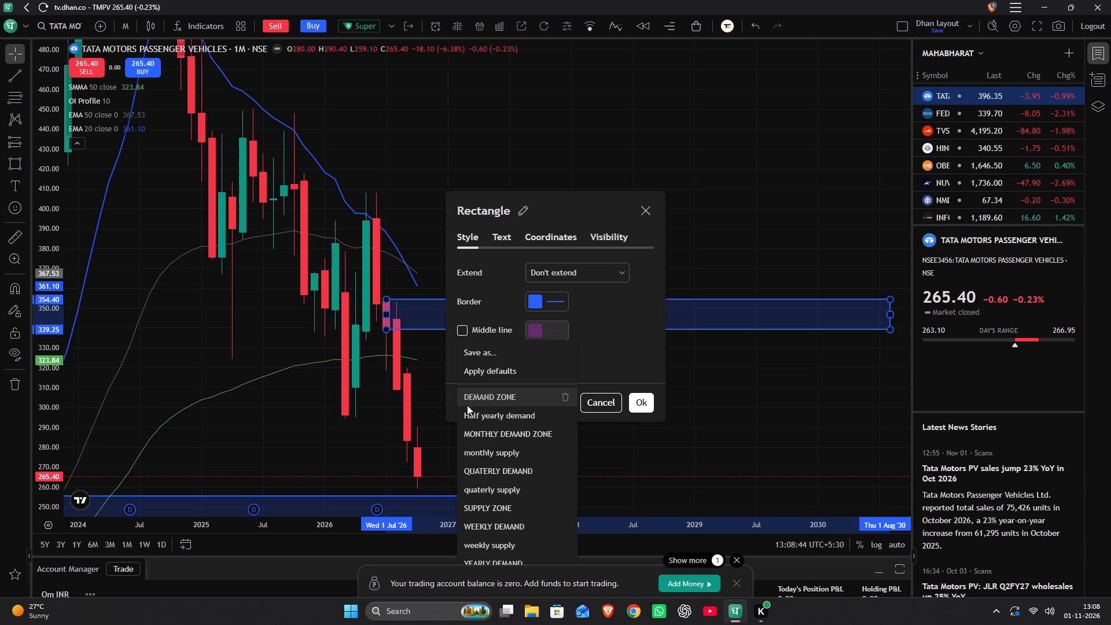
left_click(503, 451)
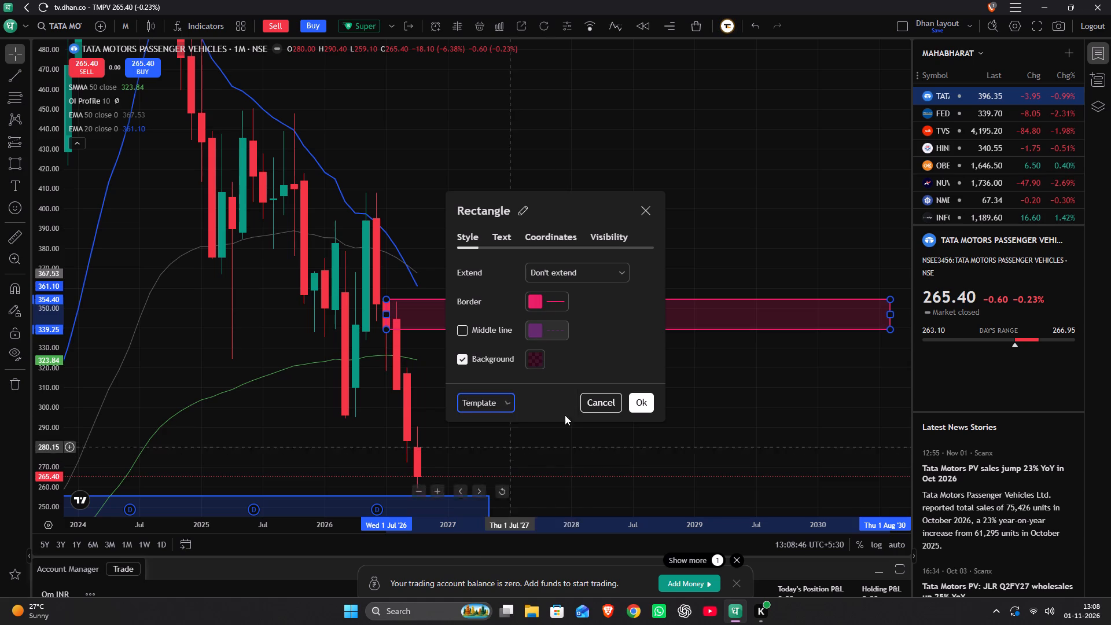
left_click(636, 411)
left_click(636, 412)
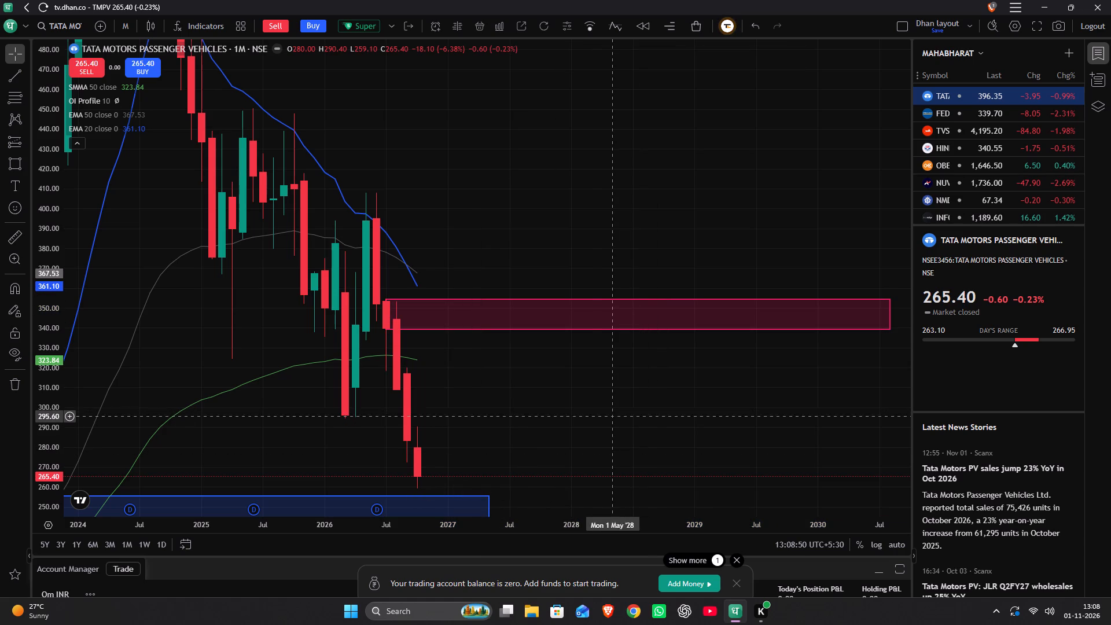
Draw a rectangle zone at the August 2021 base, from 162.55 up to 181.20 and ending around early 2023.
scroll(595, 422, "down", 3)
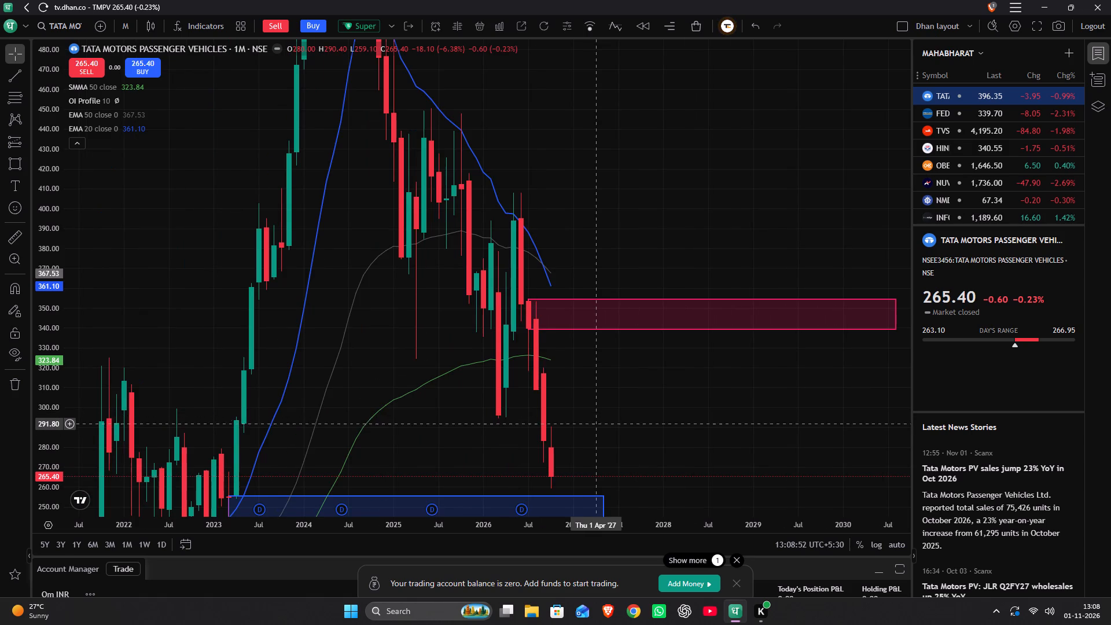
left_click_drag(553, 433, 292, 404)
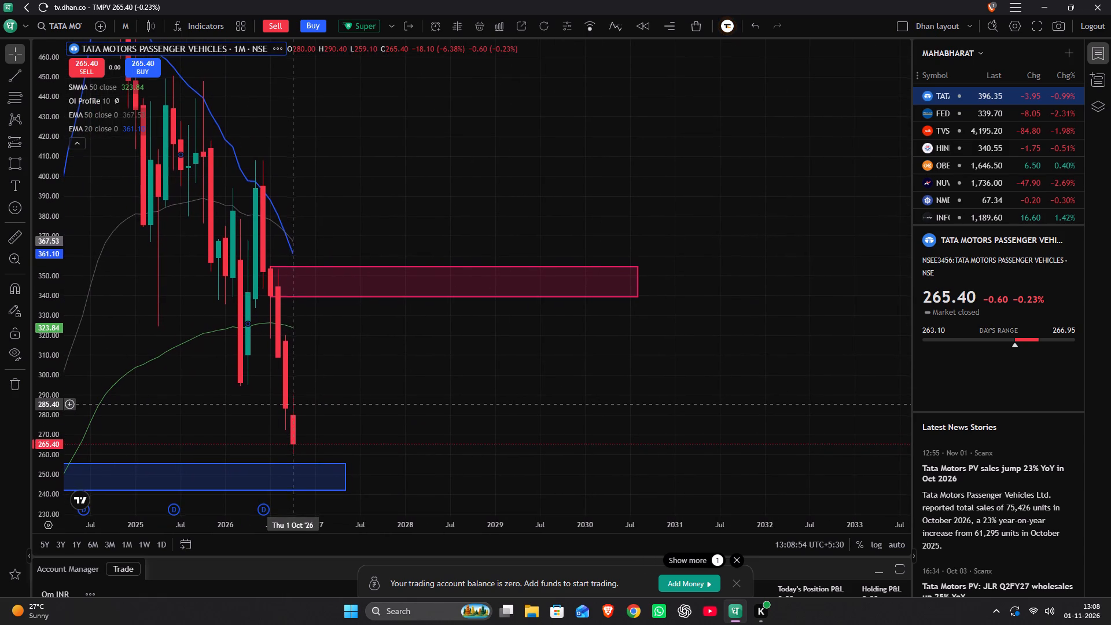
left_click_drag(292, 404, 325, 384)
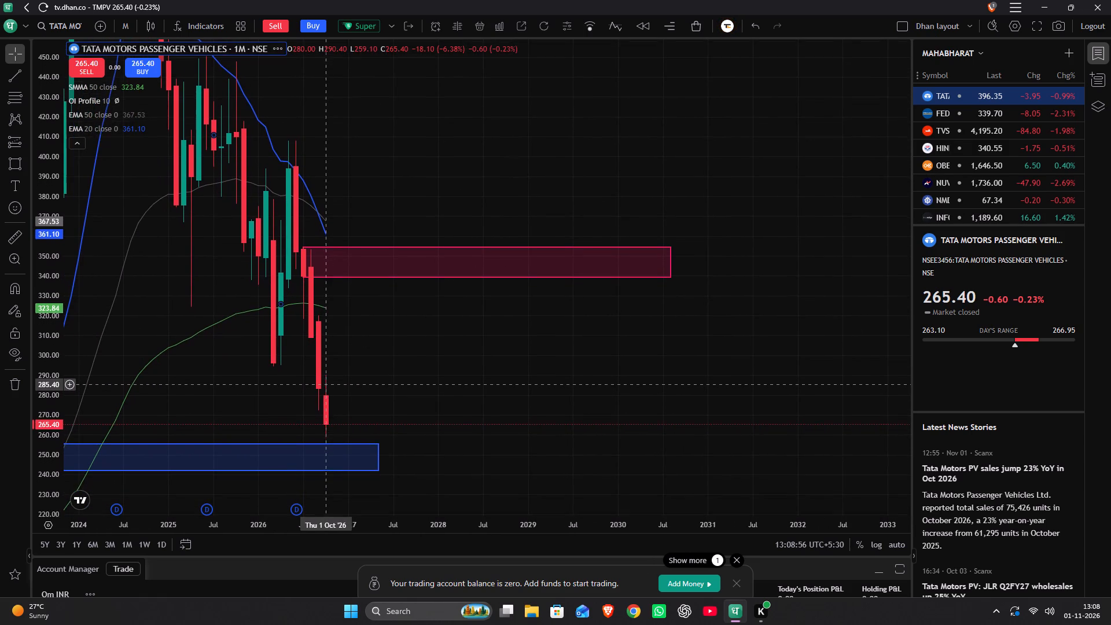
left_click_drag(325, 384, 614, 142)
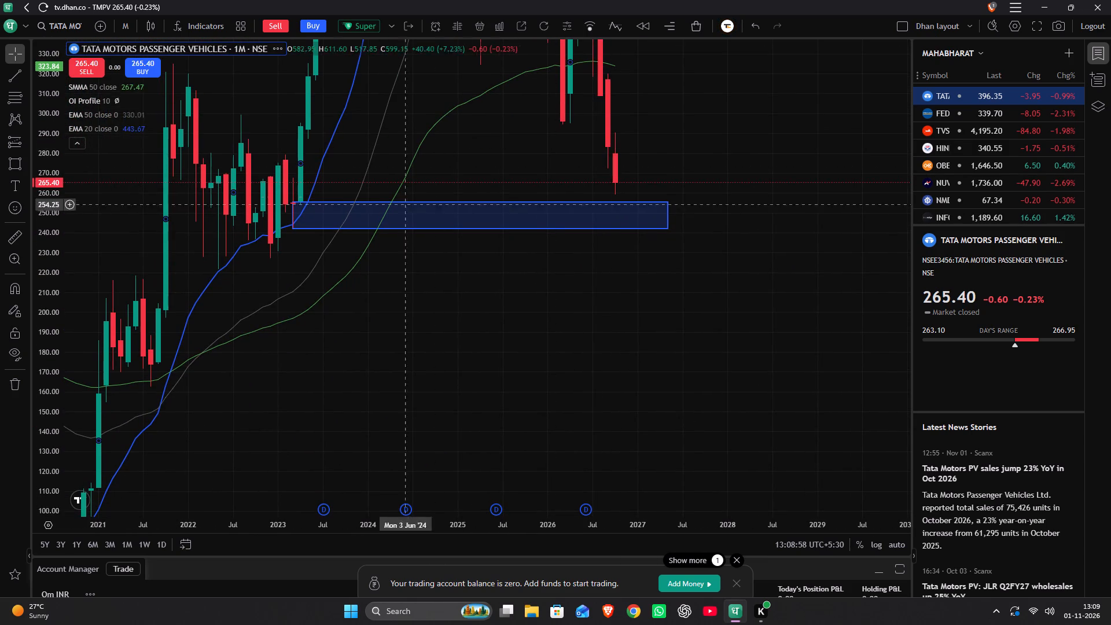
left_click_drag(208, 315, 213, 312)
left_click_drag(220, 310, 494, 261)
scroll(494, 259, "up", 1)
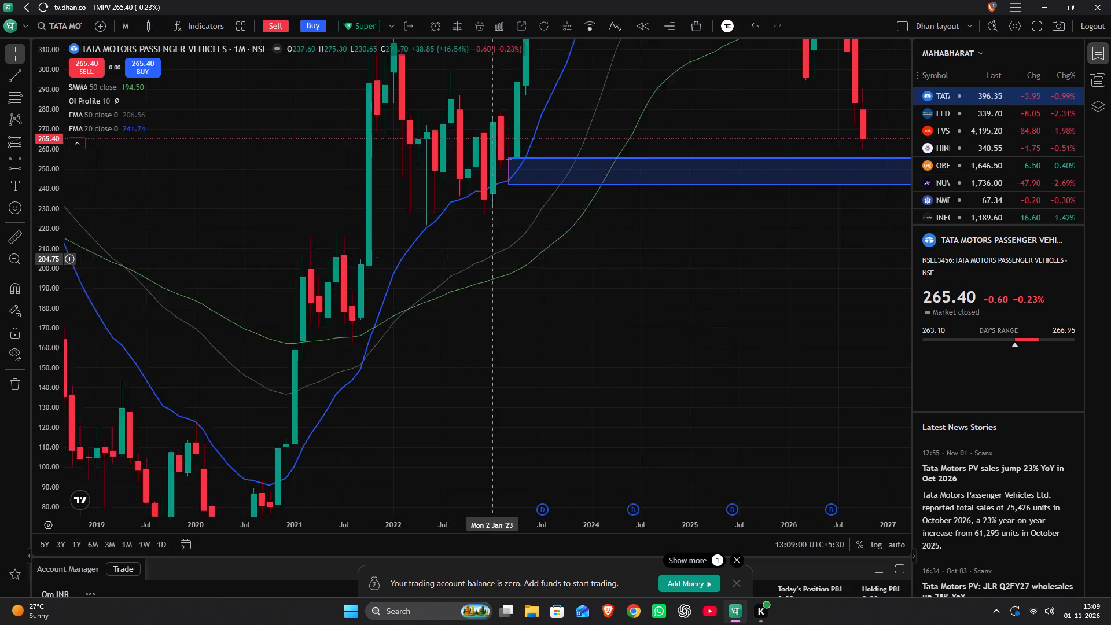
scroll(494, 259, "up", 2)
left_click_drag(247, 259, 493, 256)
scroll(492, 255, "up", 3)
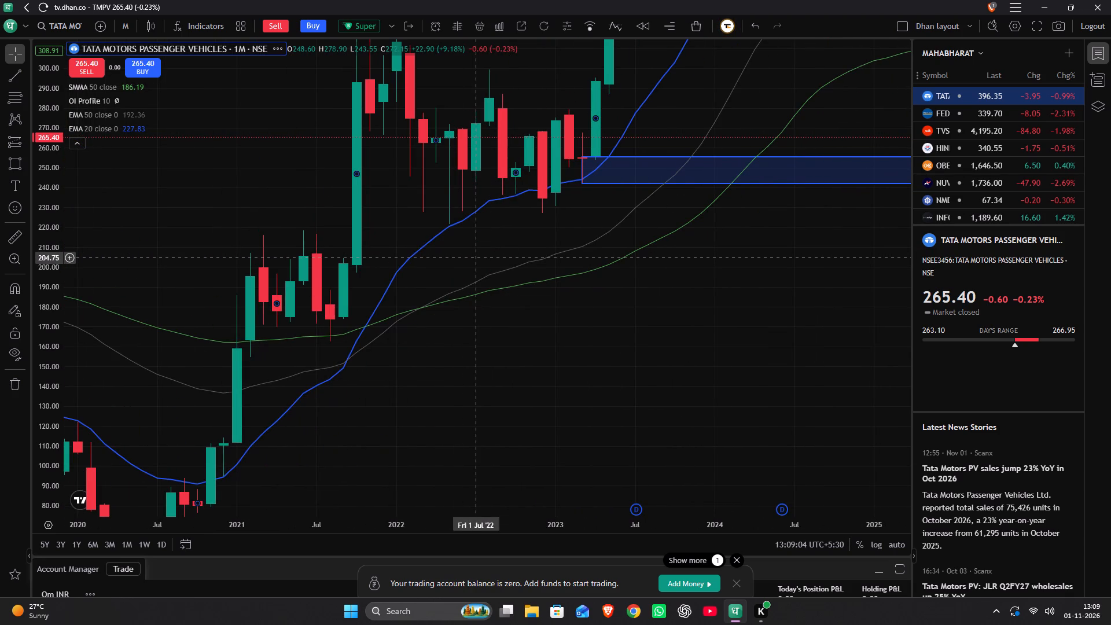
key("alt+shift+r")
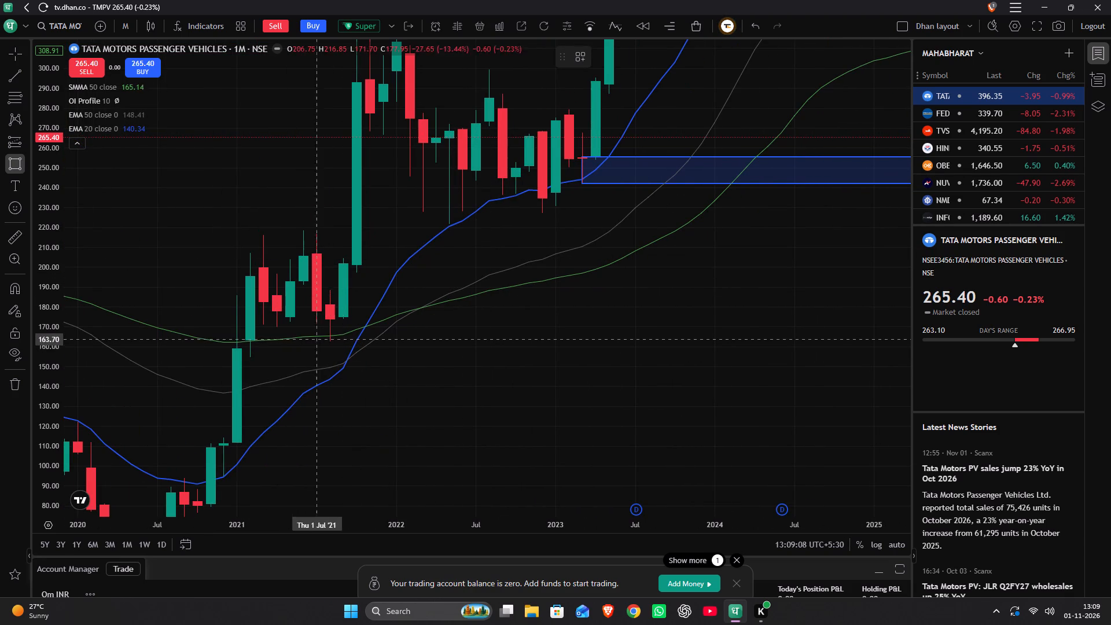
left_click_drag(331, 341, 507, 315)
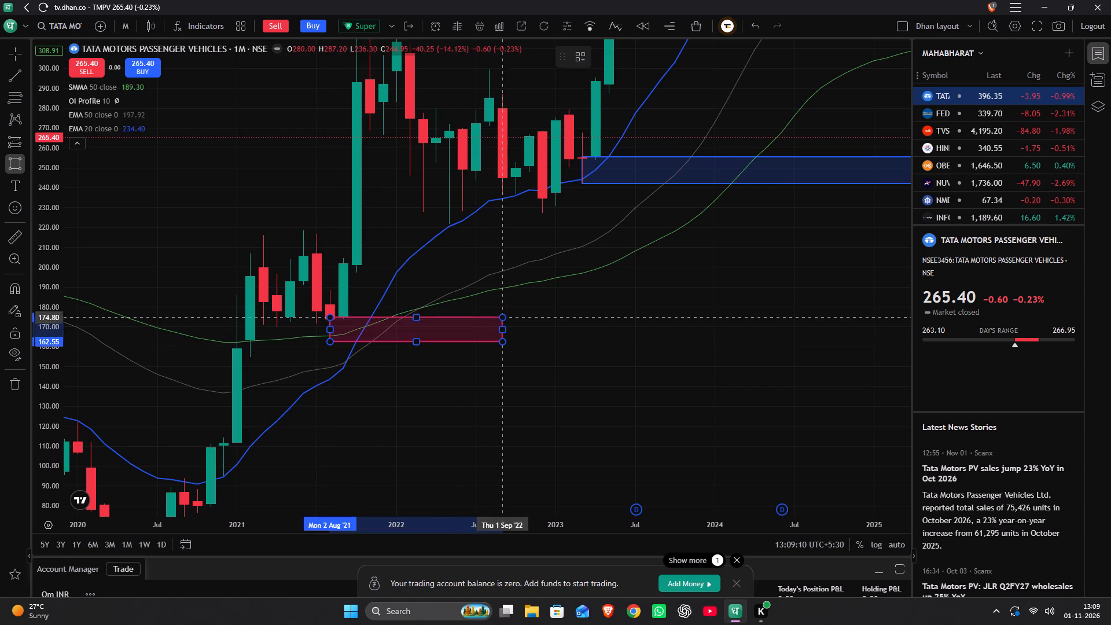
left_click_drag(507, 315, 563, 304)
left_click(562, 304)
left_click_drag(639, 310, 638, 310)
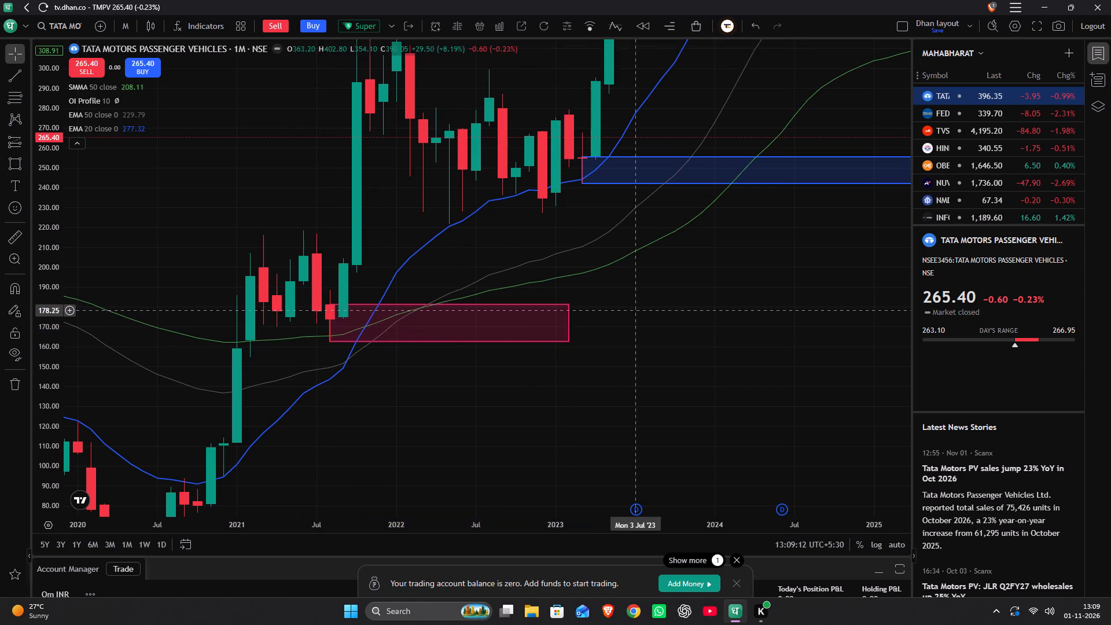
Extend the August 2021 rectangle zone forward in time past the latest candle to August 2029.
left_click_drag(638, 310, 359, 259)
scroll(360, 258, "down", 5)
scroll(595, 310, "down", 5)
left_click_drag(656, 359, 656, 359)
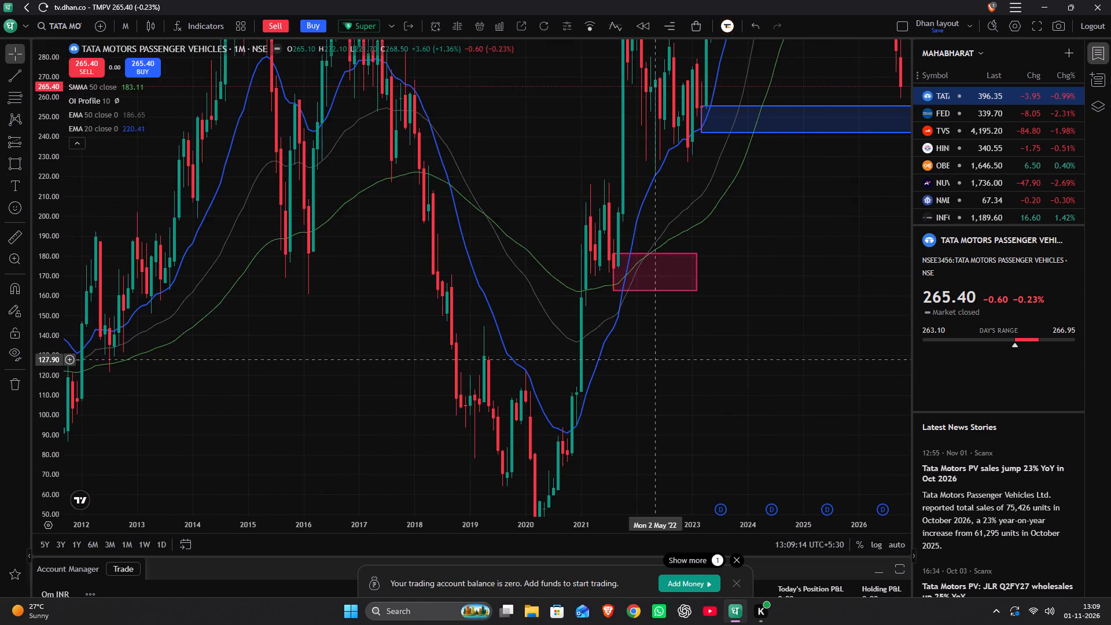
left_click_drag(656, 359, 324, 480)
left_click_drag(369, 394, 733, 411)
Apply the MONTHLY DEMAND ZONE template to the August 2021 rectangle and deselect it.
double_click(602, 379)
left_click(473, 402)
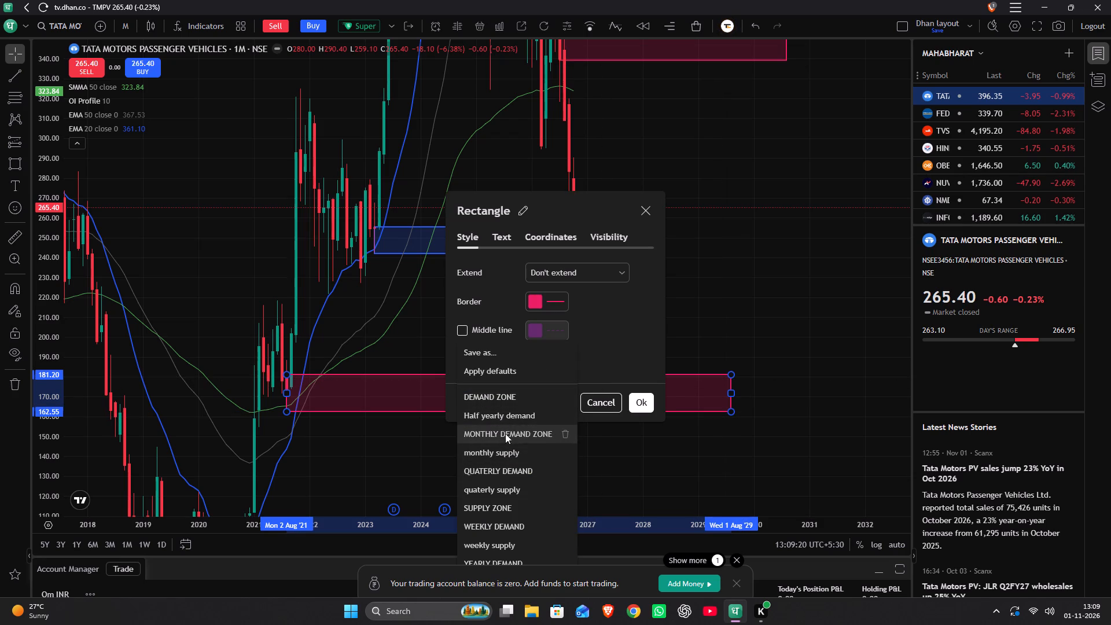
left_click(505, 433)
left_click(645, 404)
left_click(644, 310)
Examine the latest monthly candles against the supply zone above and the two demand zones below the current price.
left_click_drag(657, 275, 612, 484)
left_click_drag(621, 332, 650, 446)
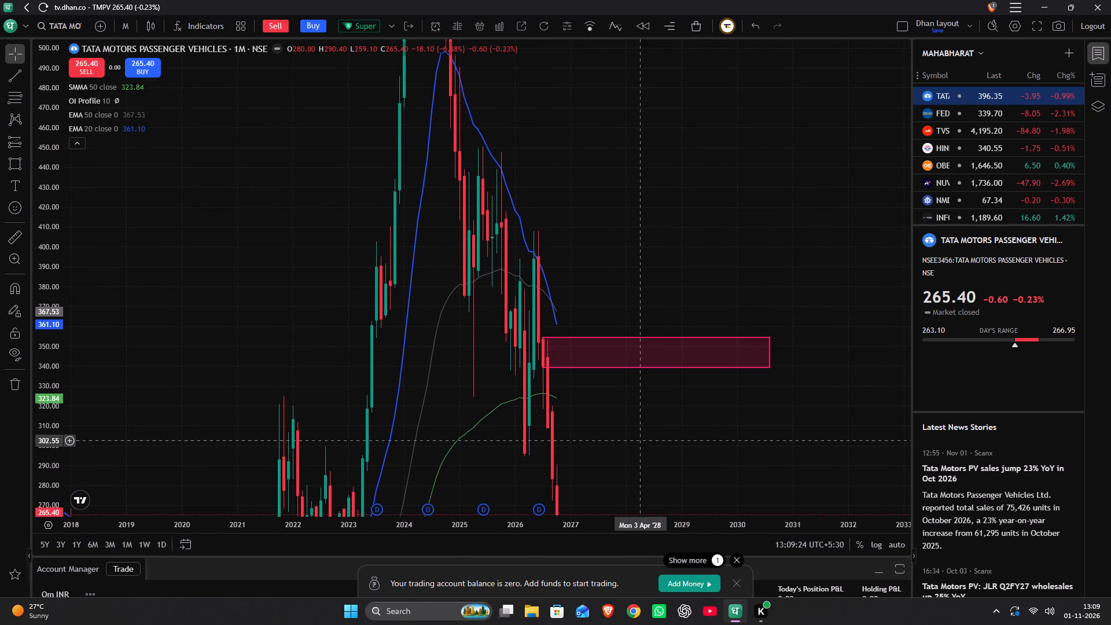
scroll(490, 282, "up", 4)
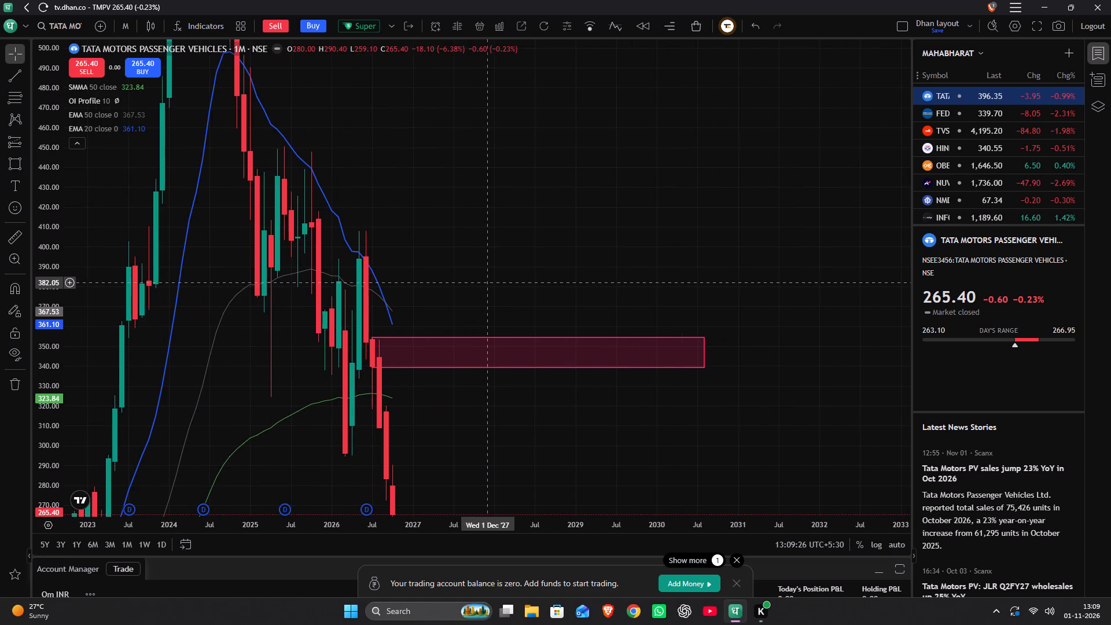
left_click_drag(481, 284, 565, 239)
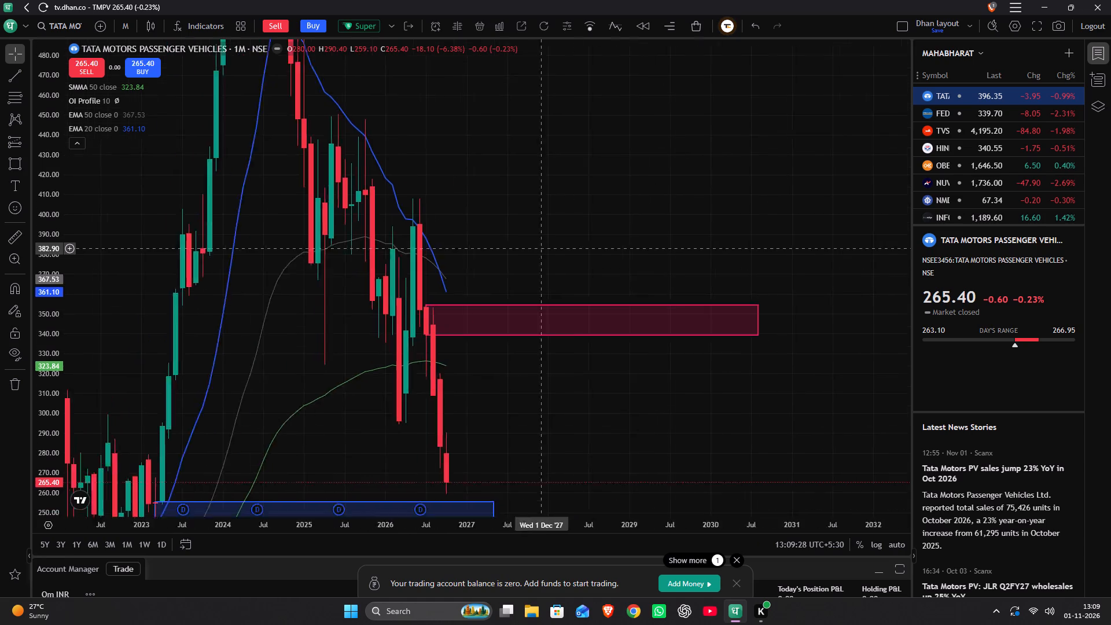
left_click_drag(565, 239, 685, 161)
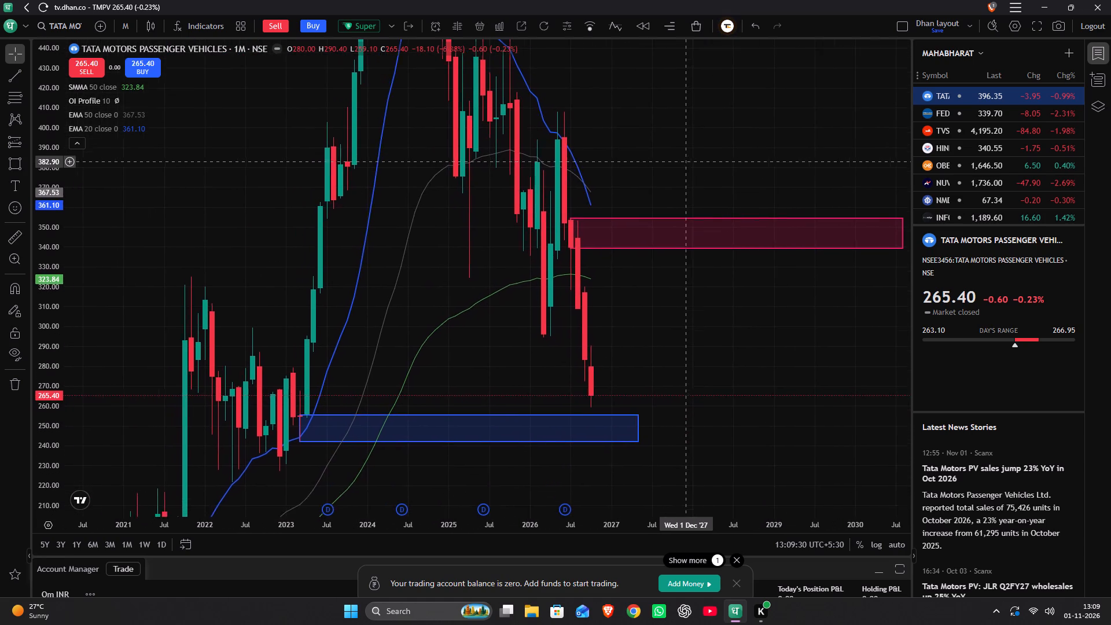
left_click_drag(685, 161, 686, 166)
left_click_drag(517, 348, 608, 252)
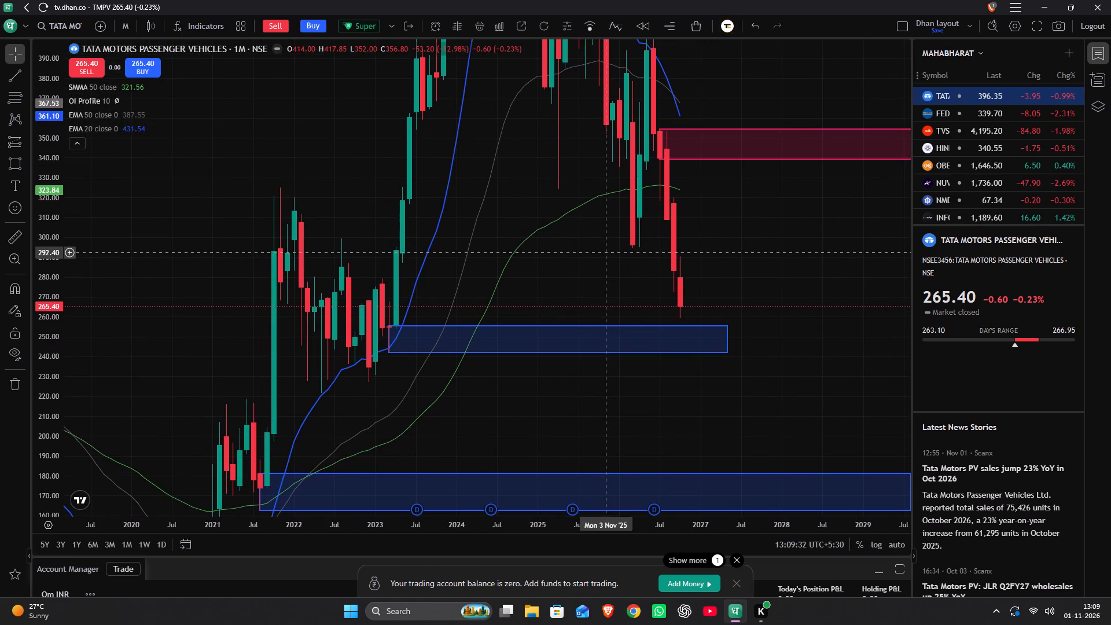
left_click_drag(481, 255, 555, 238)
scroll(555, 236, "up", 2)
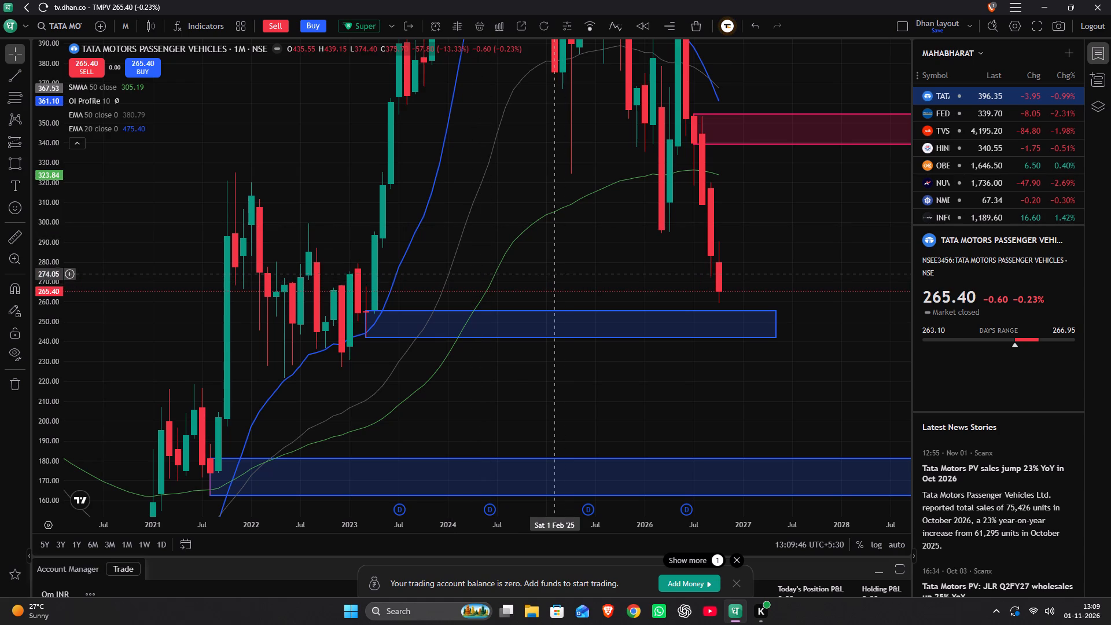
left_click_drag(547, 275, 387, 260)
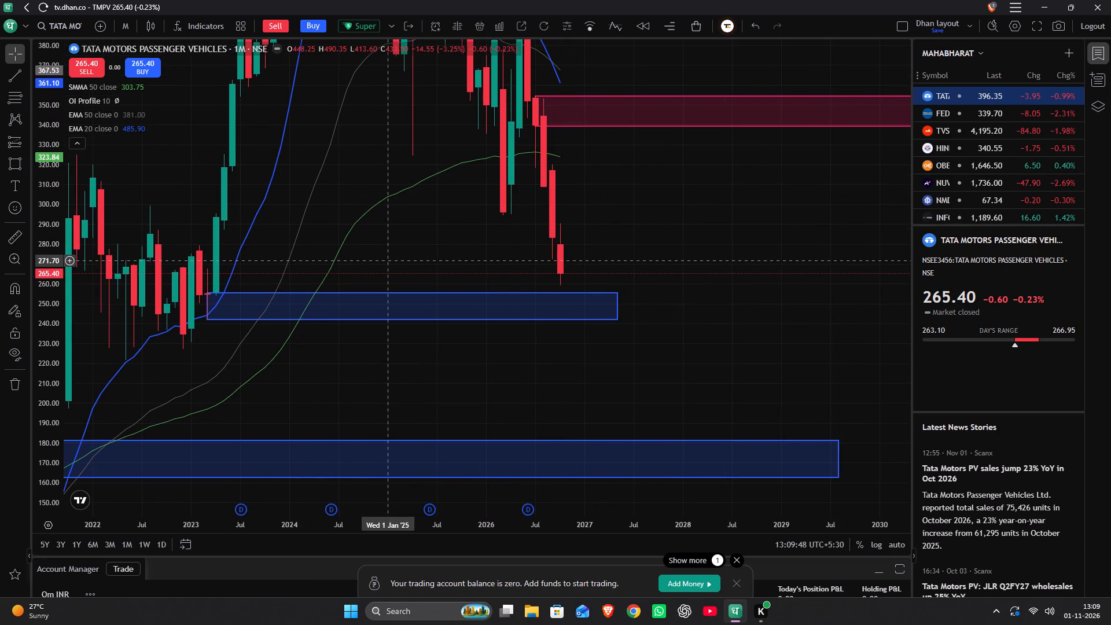
left_click_drag(387, 260, 344, 297)
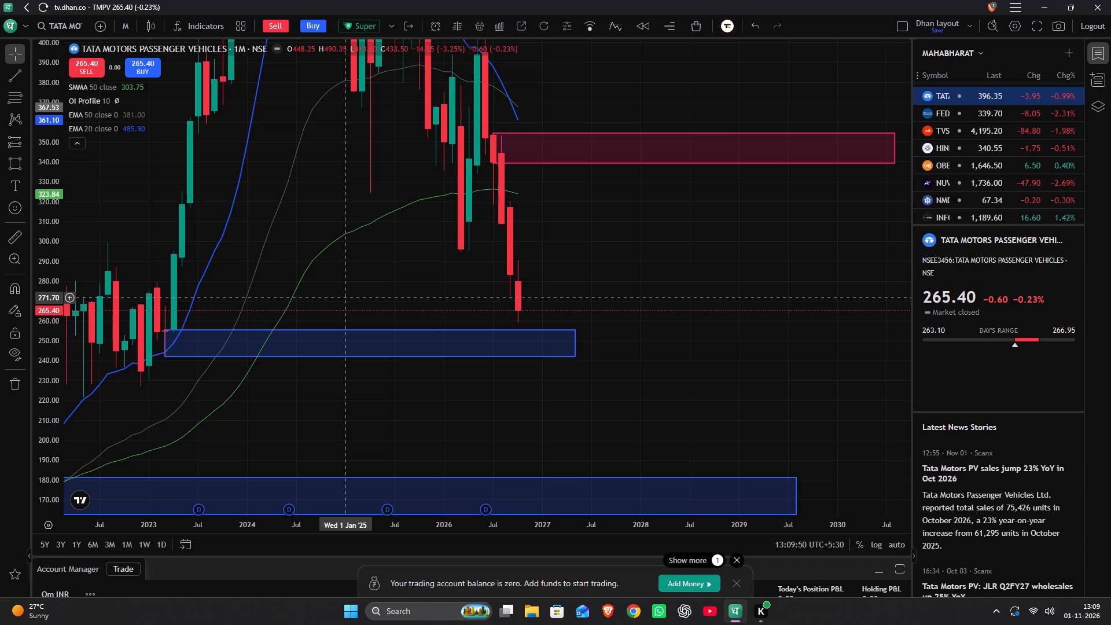
left_click_drag(344, 297, 402, 380)
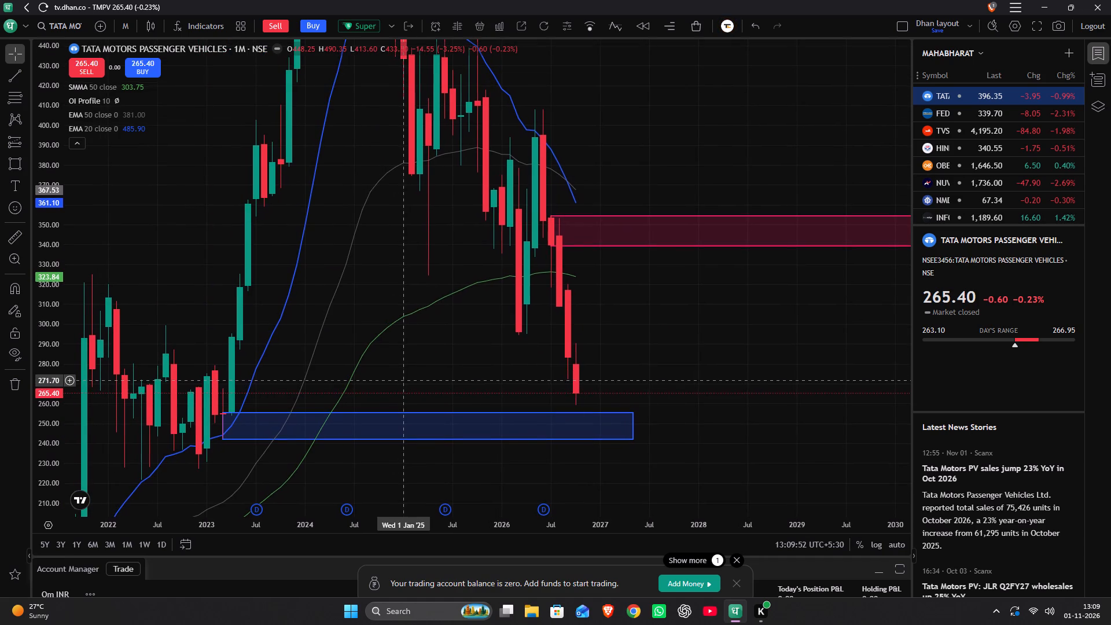
left_click_drag(402, 380, 402, 373)
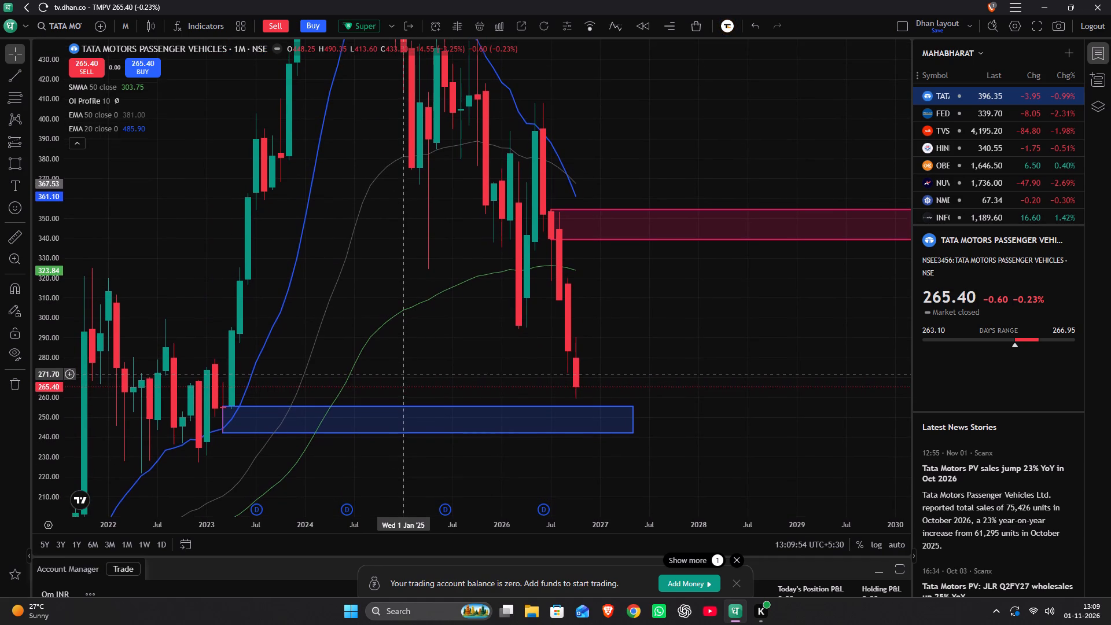
left_click_drag(402, 373, 541, 332)
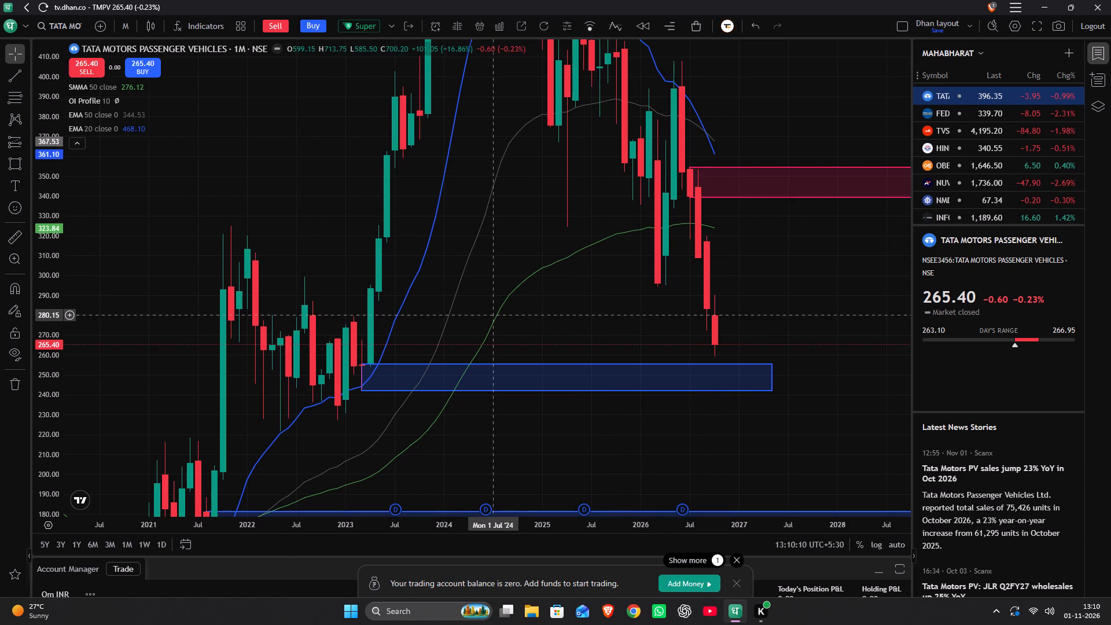
Switch the Tata Motors Passenger Vehicles chart to the 3-month interval.
left_click_drag(516, 314, 373, 424)
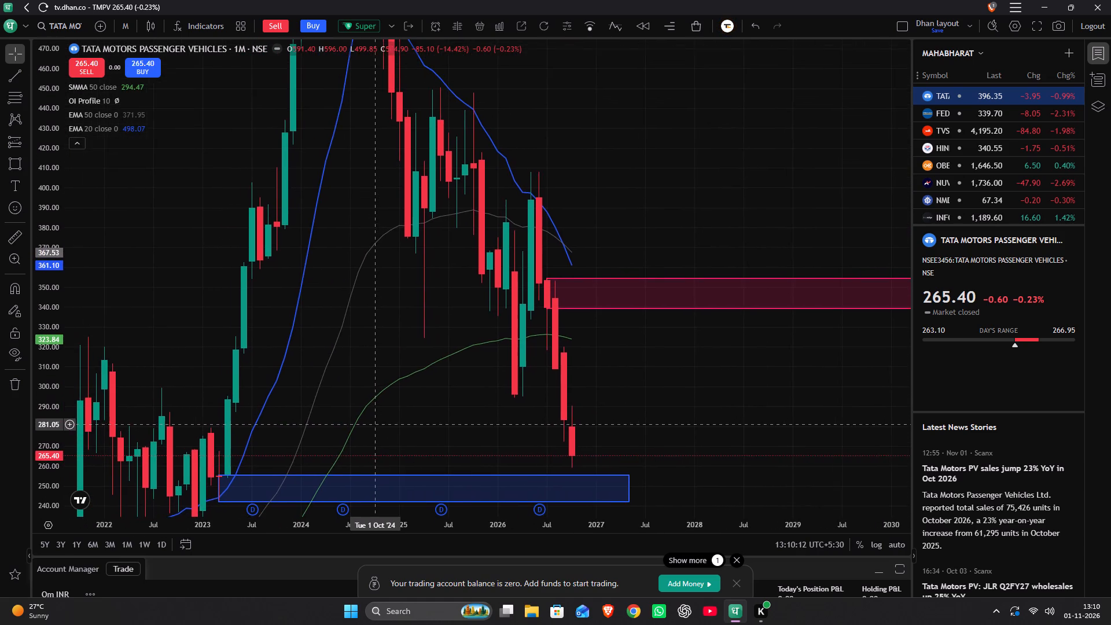
left_click_drag(373, 424, 407, 452)
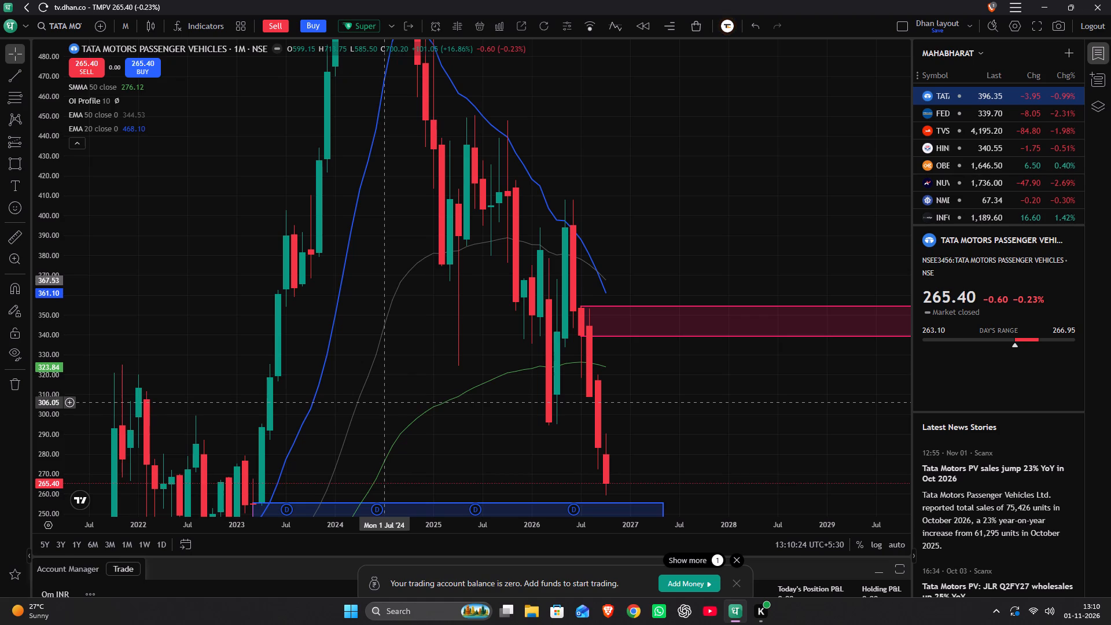
type("3m")
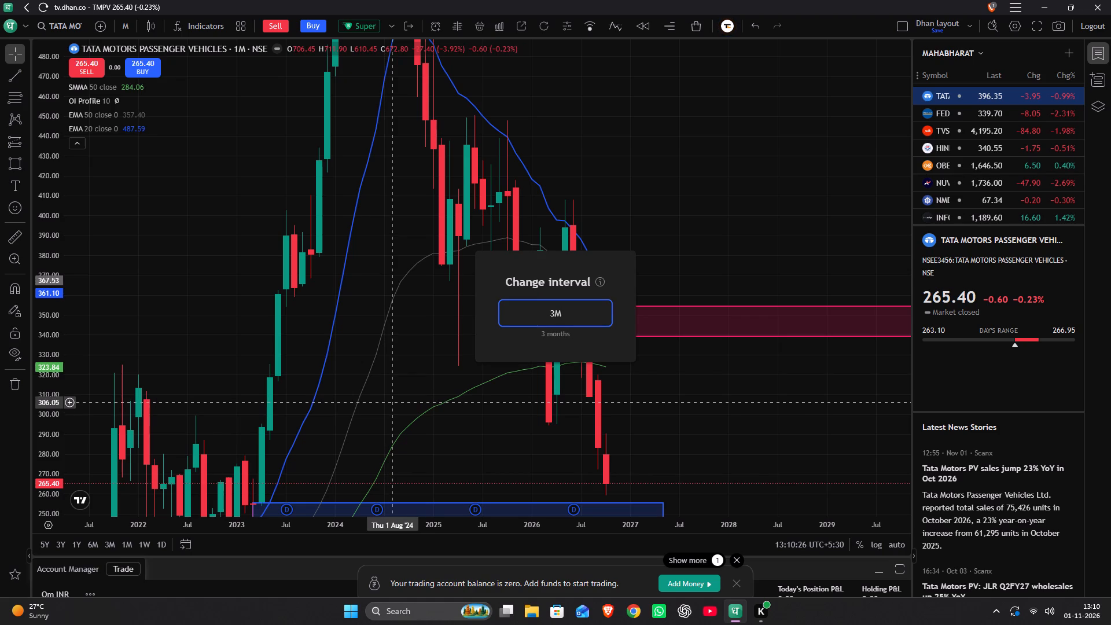
key("Return")
Draw a rectangle zone at the July 2021 quarterly candle, from 163.45 up to 206.80 and ending around January 2028.
left_click_drag(484, 355, 499, 332)
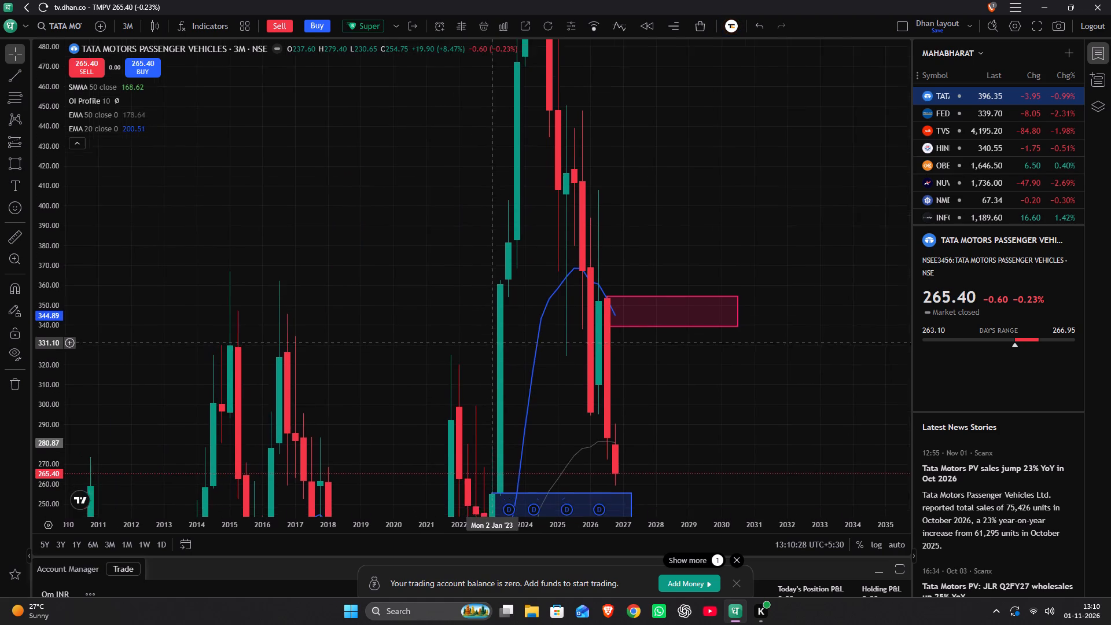
left_click_drag(499, 332, 512, 271)
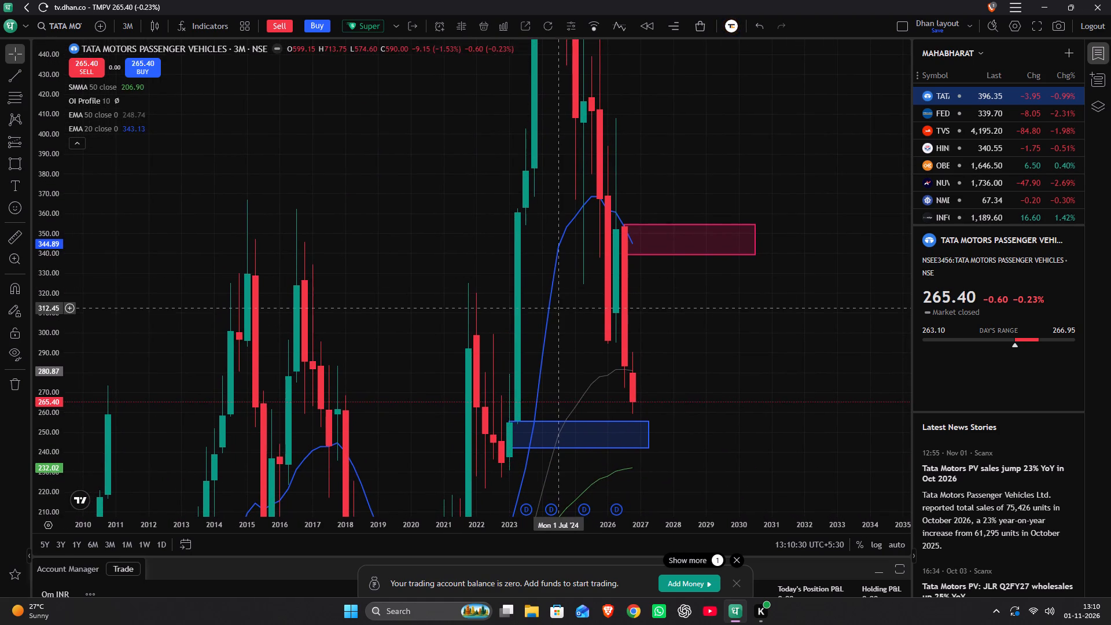
left_click_drag(565, 304, 532, 549)
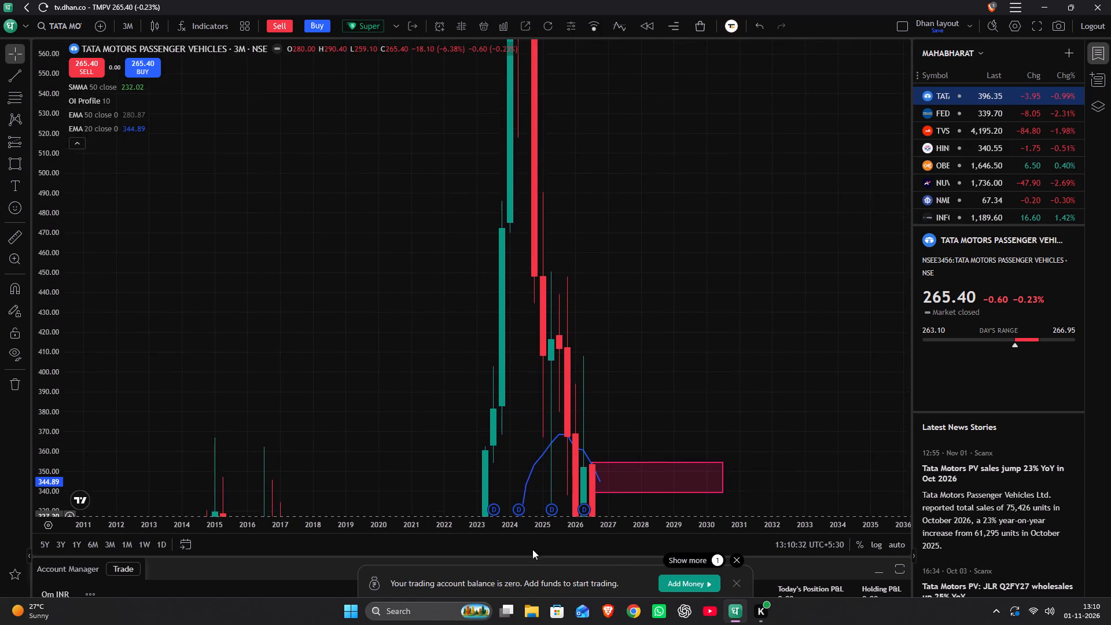
left_click_drag(532, 549, 521, 268)
scroll(521, 270, "up", 5)
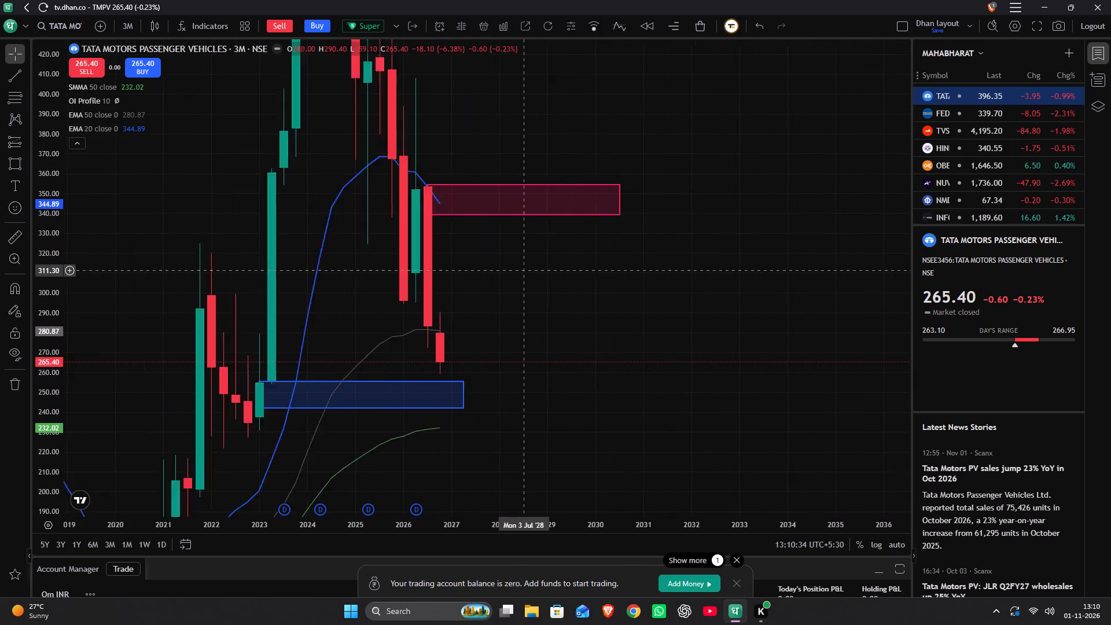
left_click_drag(304, 318, 435, 354)
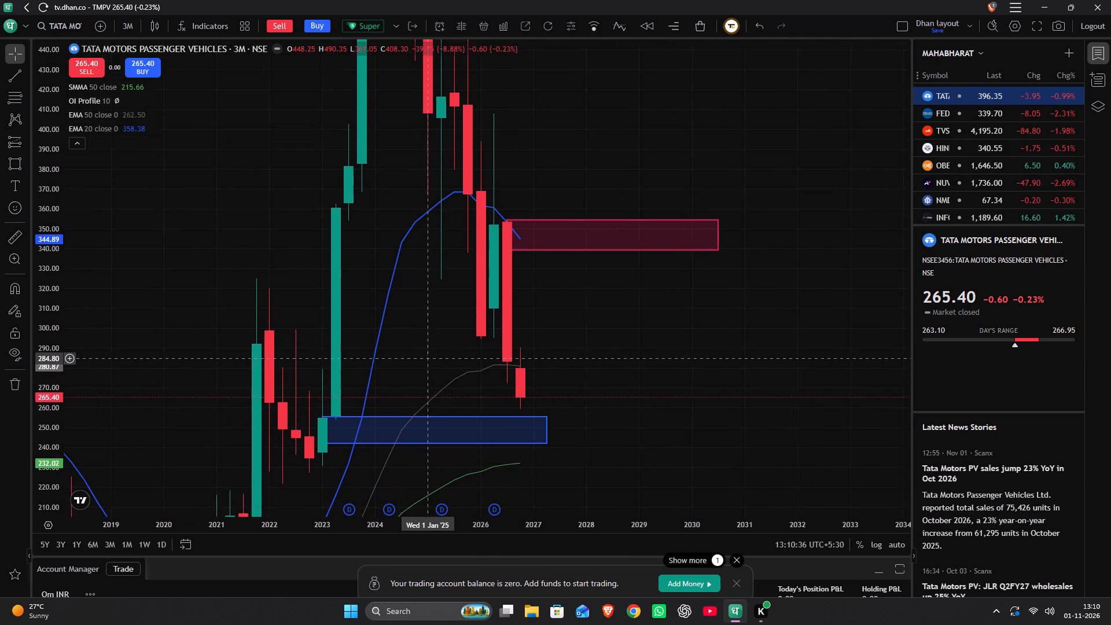
left_click_drag(435, 354, 483, 281)
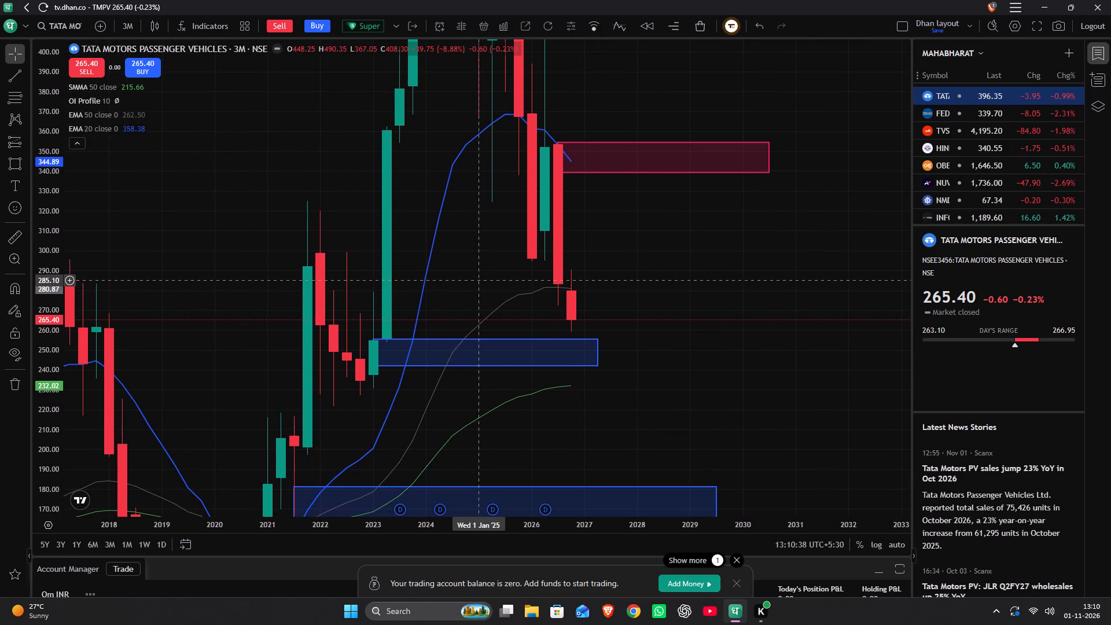
left_click_drag(423, 411, 593, 270)
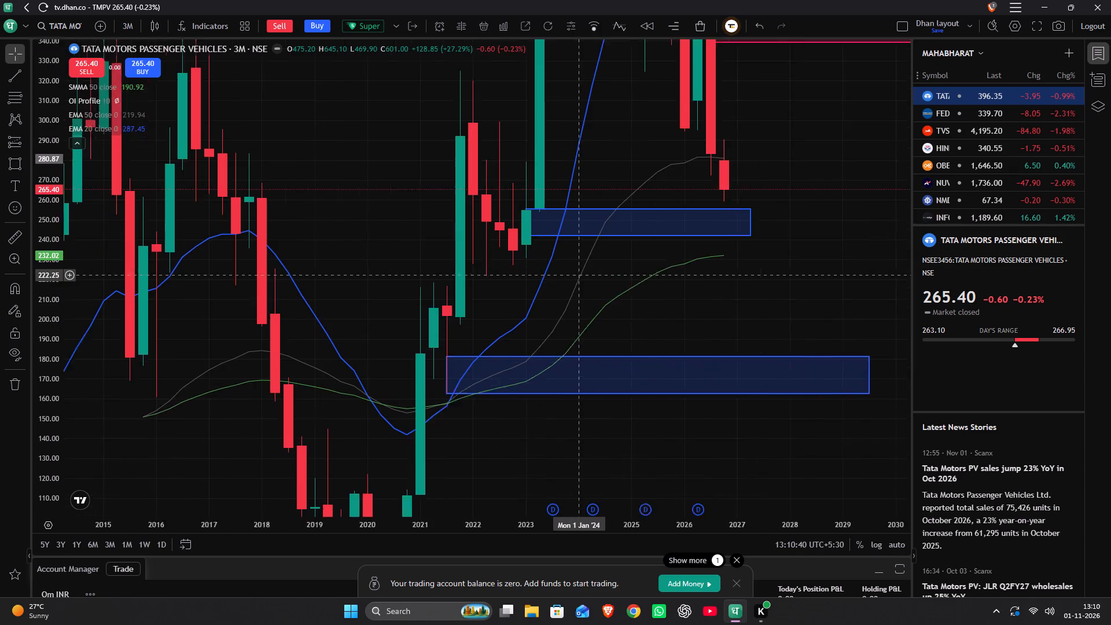
left_click_drag(593, 270, 613, 255)
left_click_drag(572, 288, 632, 243)
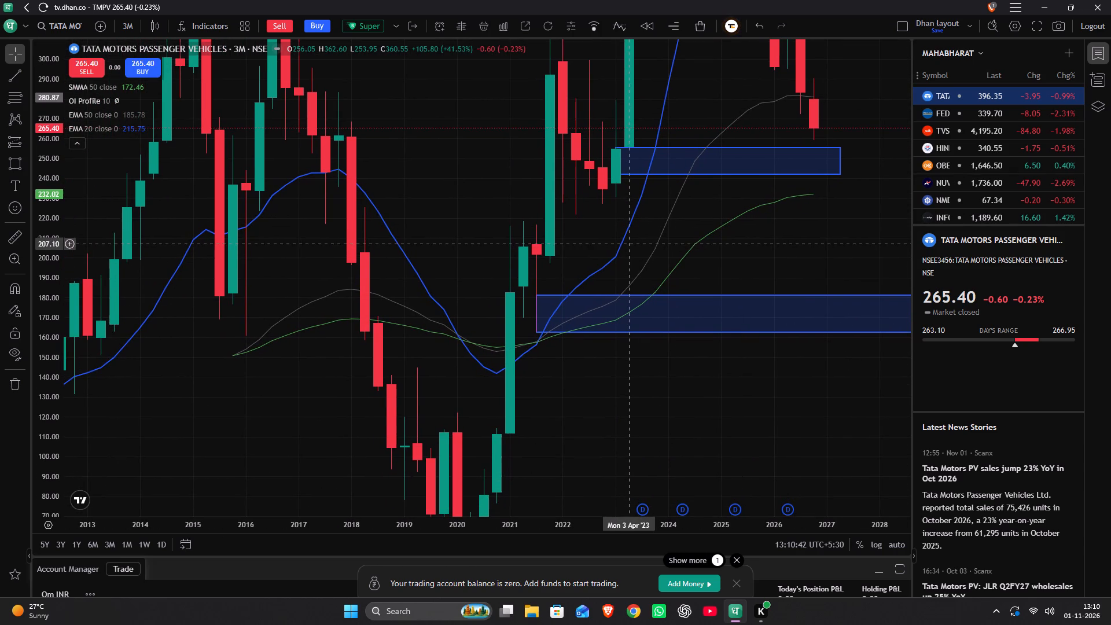
key("alt+shift+r")
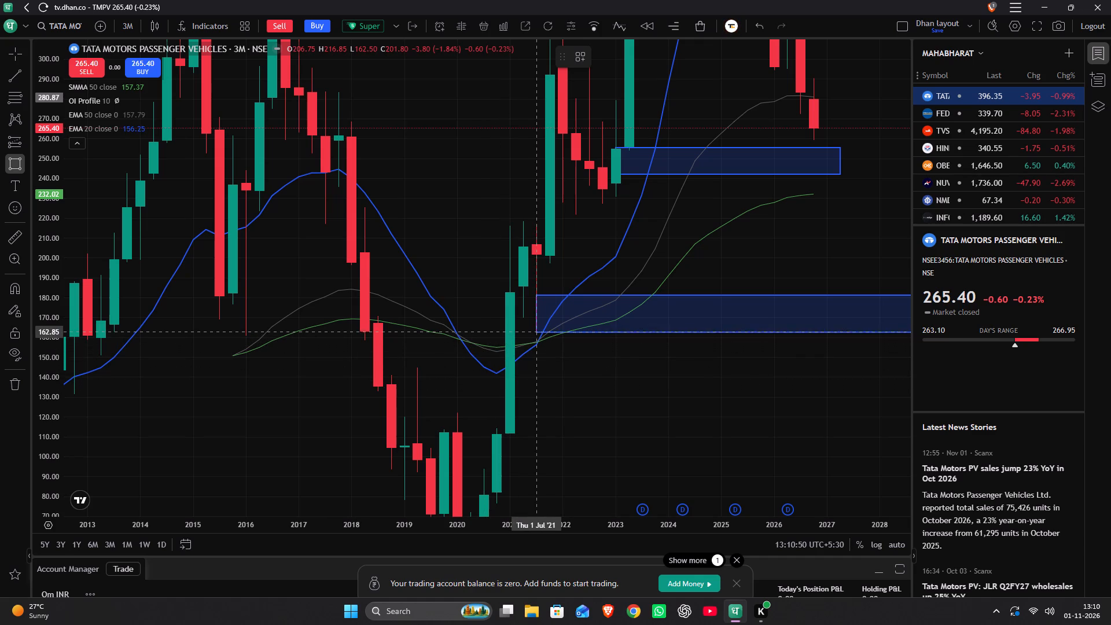
left_click_drag(537, 330, 869, 240)
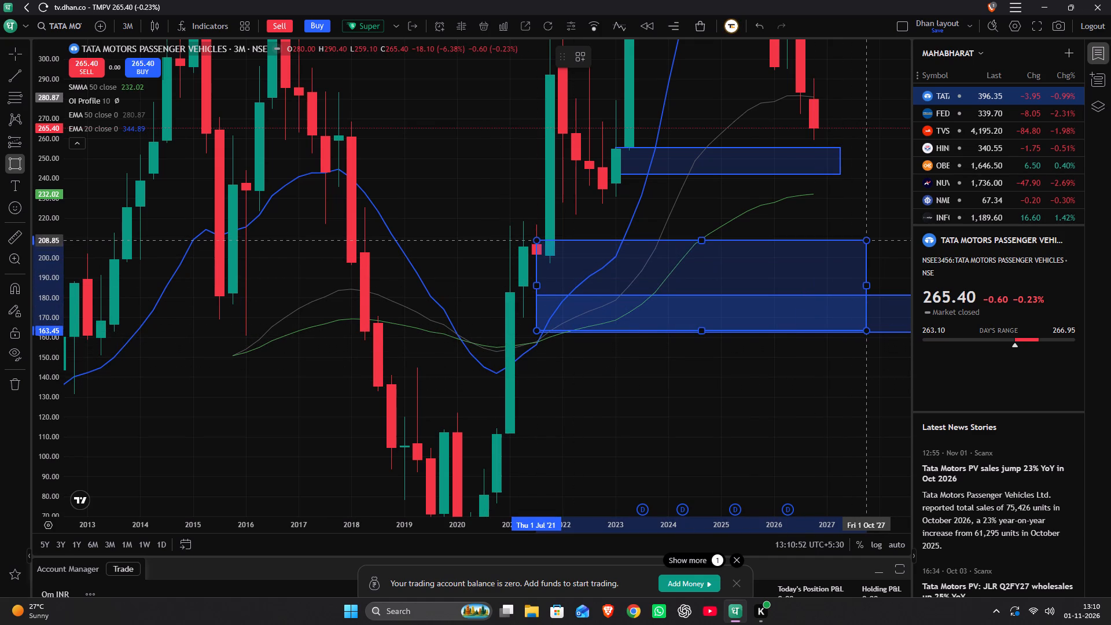
left_click_drag(869, 240, 886, 244)
left_click(885, 244)
left_click(781, 223)
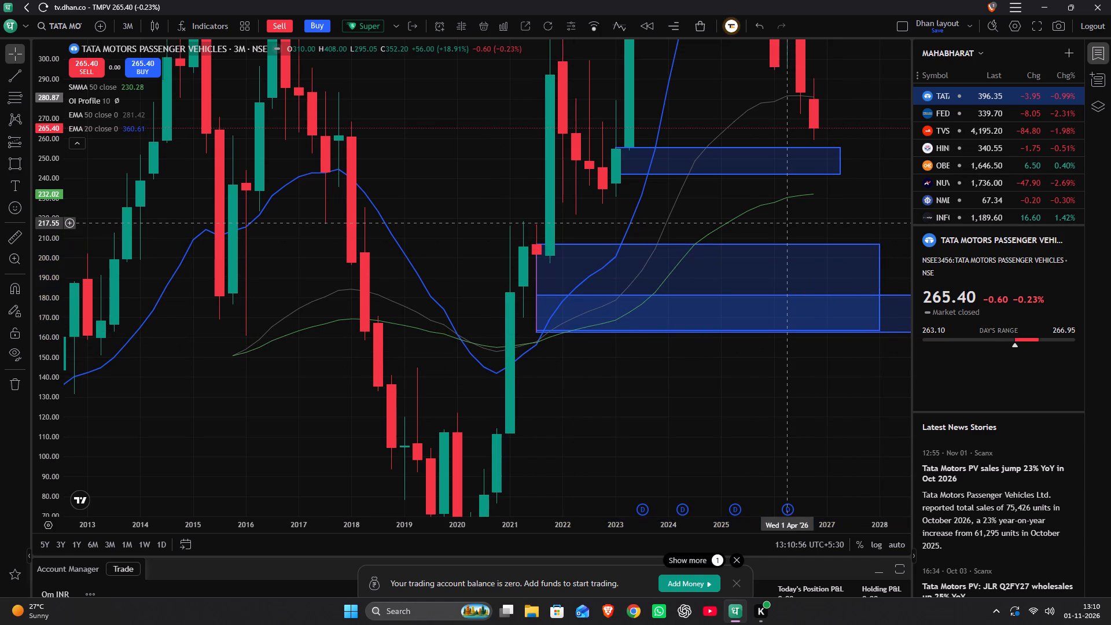
Extend the July 2021 quarterly rectangle zone forward in time to January 2031.
scroll(781, 223, "down", 4)
left_click_drag(781, 220, 380, 179)
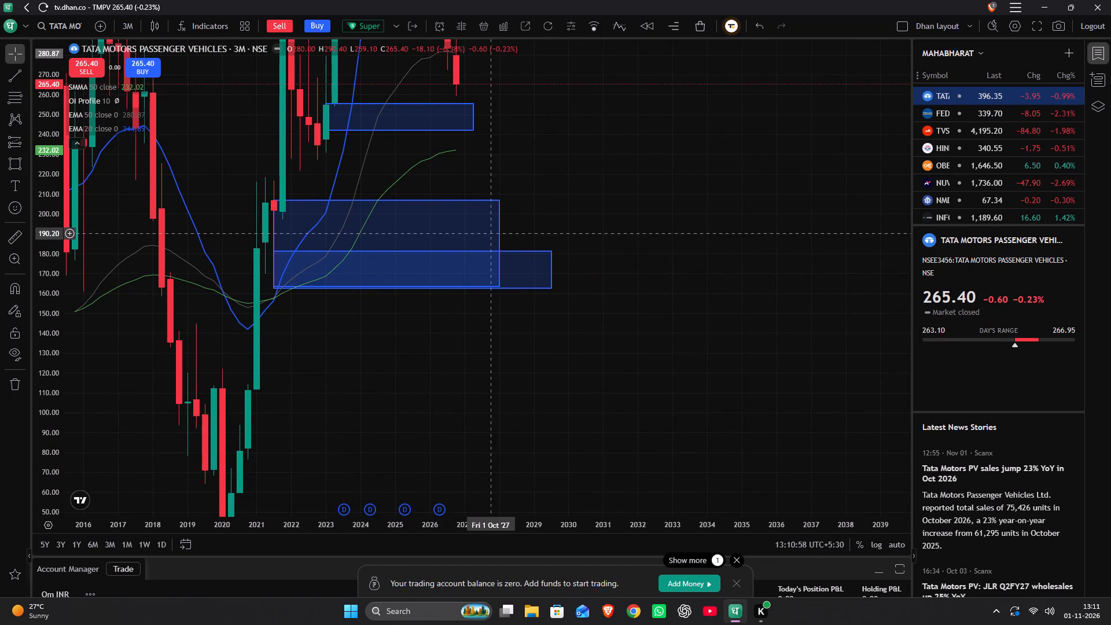
left_click_drag(501, 242, 545, 250)
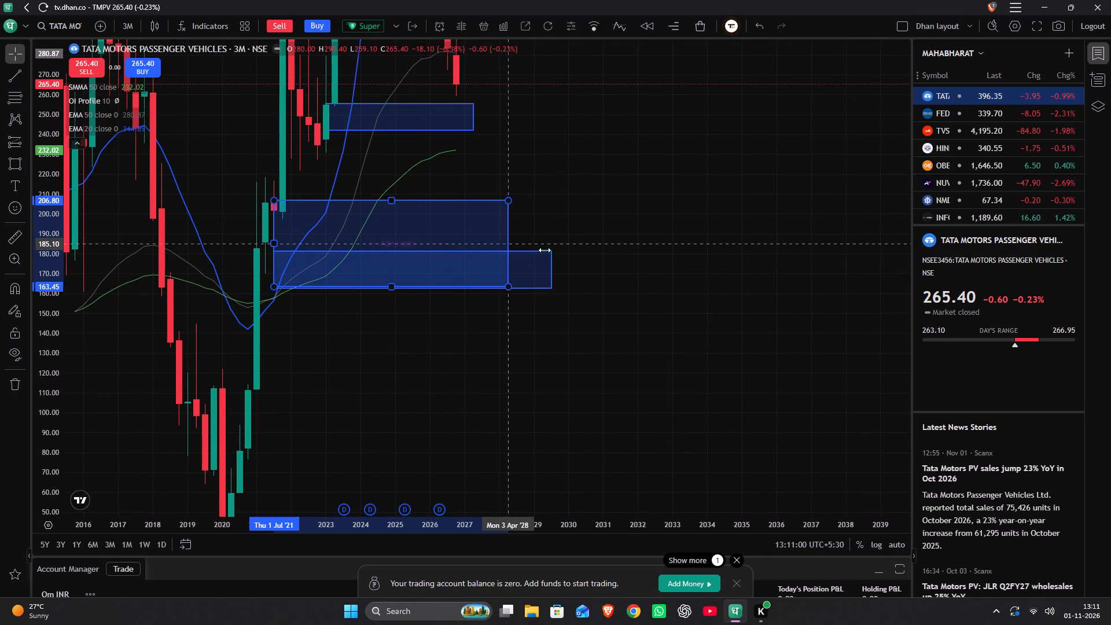
left_click_drag(545, 250, 602, 258)
Apply the QUATERLY DEMAND template to the July 2021 quarterly rectangle and deselect it.
double_click(546, 242)
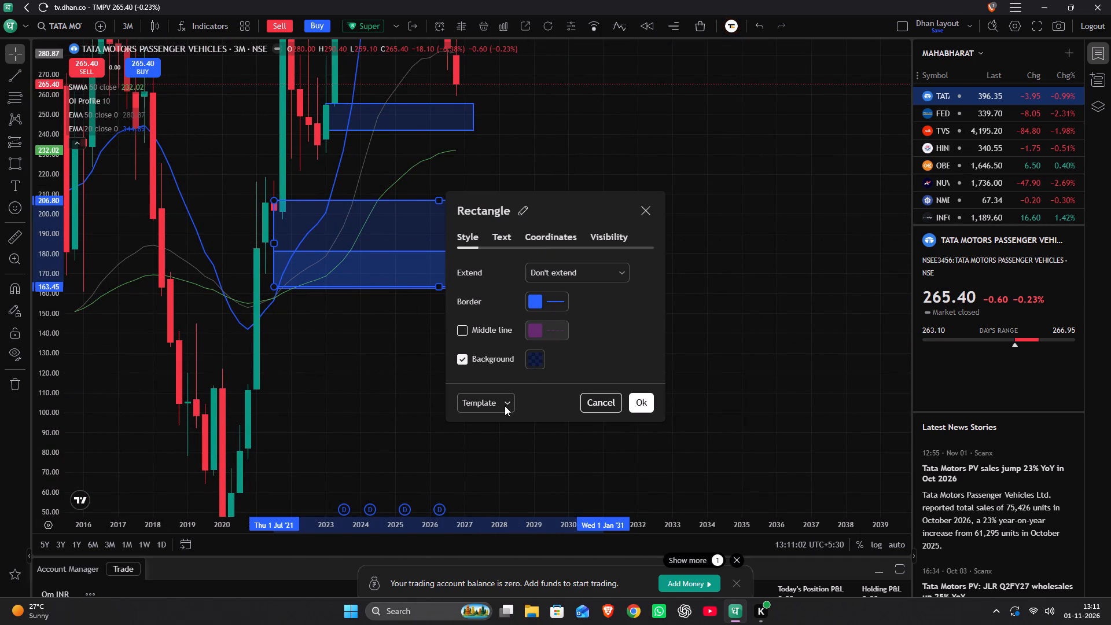
left_click(505, 405)
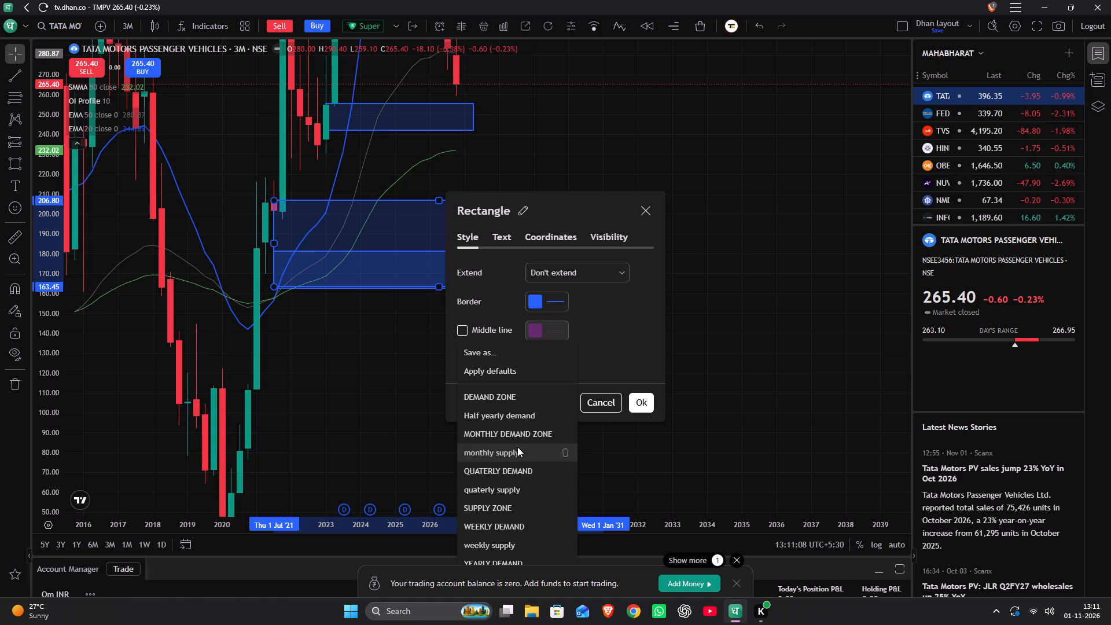
left_click(509, 471)
left_click(634, 413)
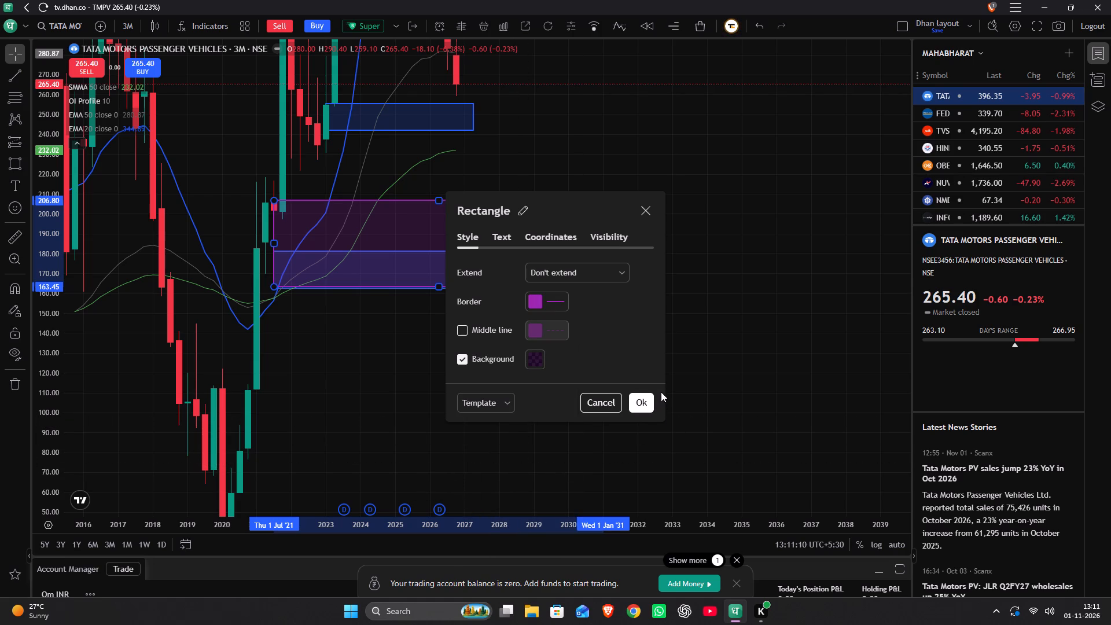
left_click(645, 404)
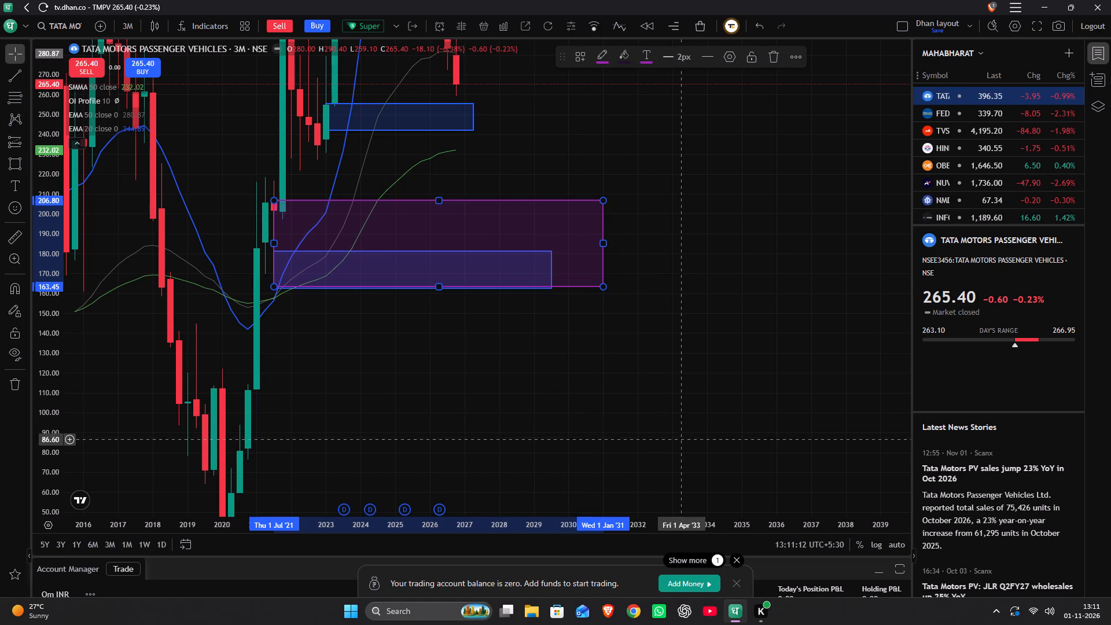
left_click(766, 310)
Draw a rectangle zone at the April 2026 quarterly candle, from 309.55 up to 408.80 and ending at January 2035.
left_click_drag(650, 224, 695, 479)
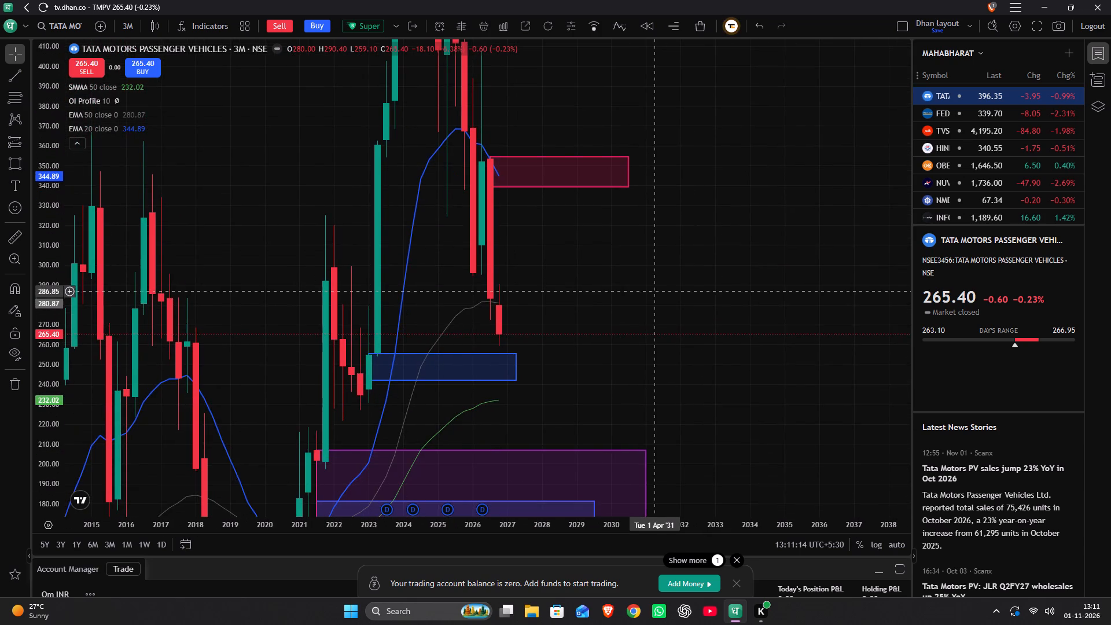
left_click_drag(649, 293, 673, 467)
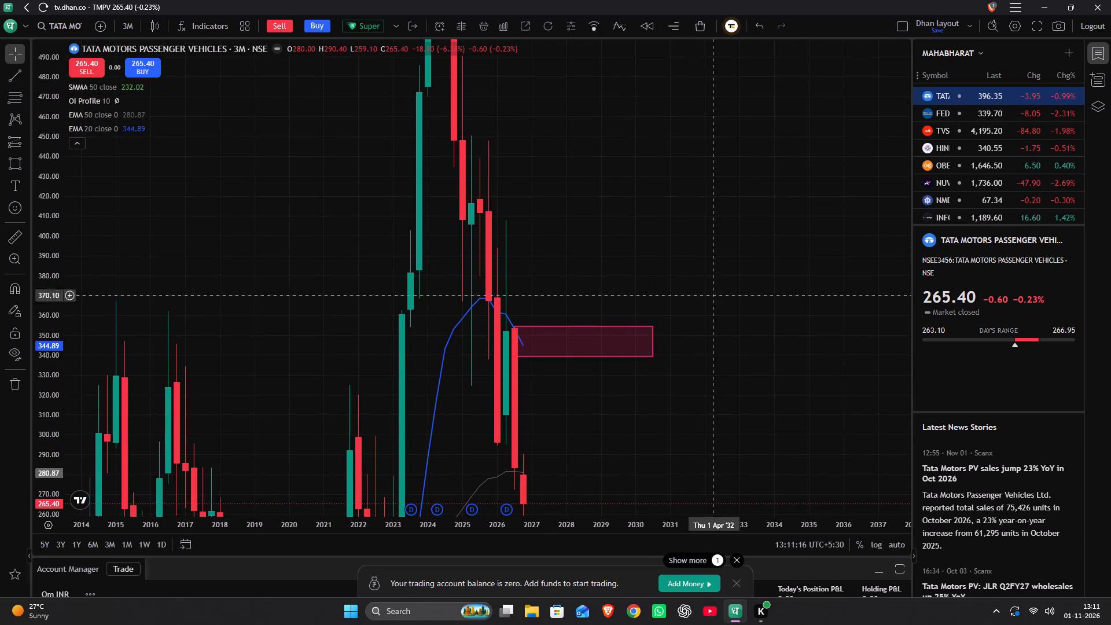
left_click_drag(674, 226, 741, 140)
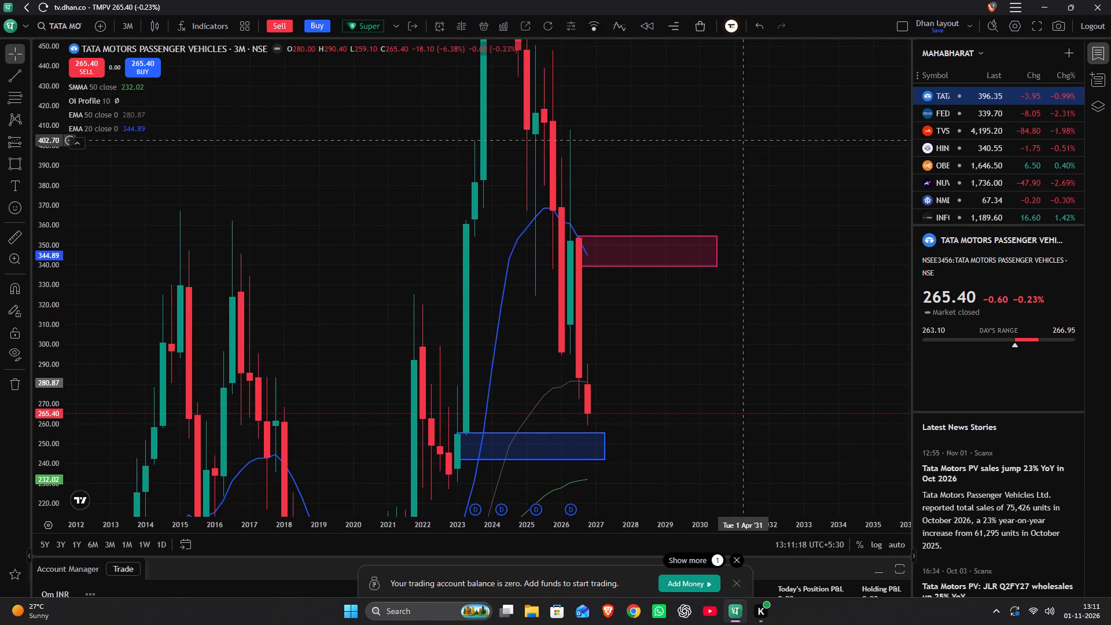
left_click_drag(741, 140, 741, 137)
scroll(745, 211, "up", 3)
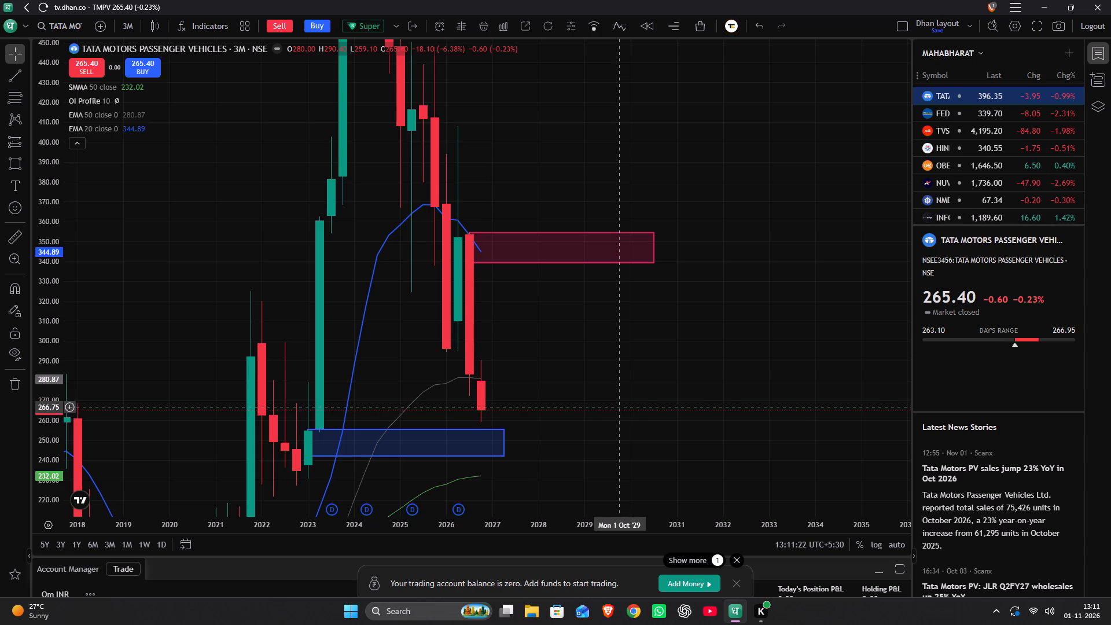
key("alt+shift+r")
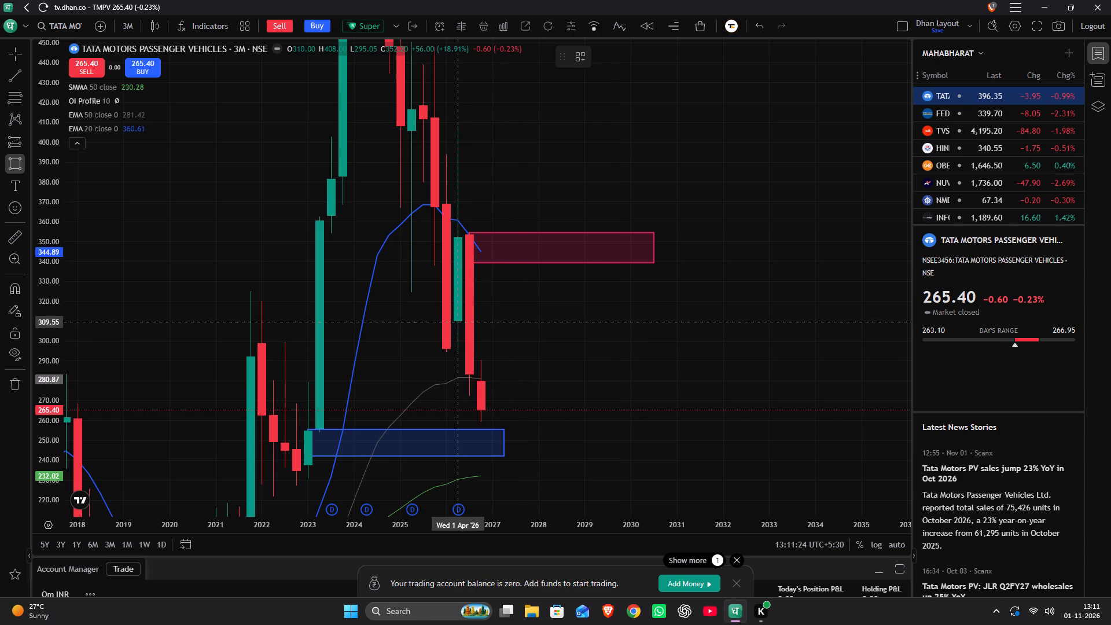
left_click_drag(457, 322, 864, 233)
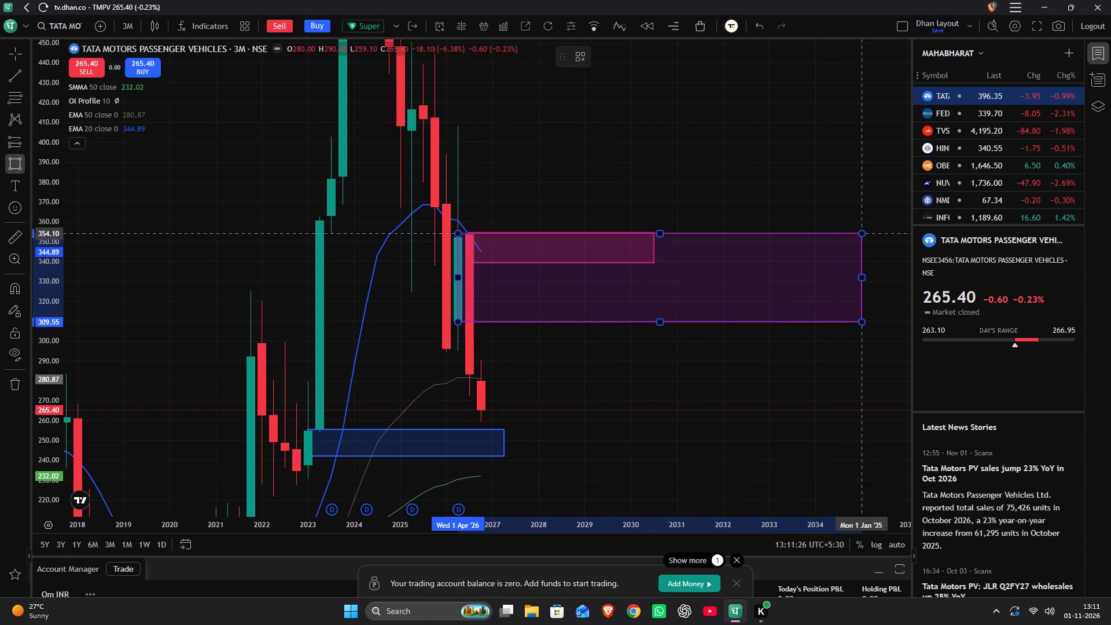
left_click_drag(864, 233, 863, 124)
left_click(863, 124)
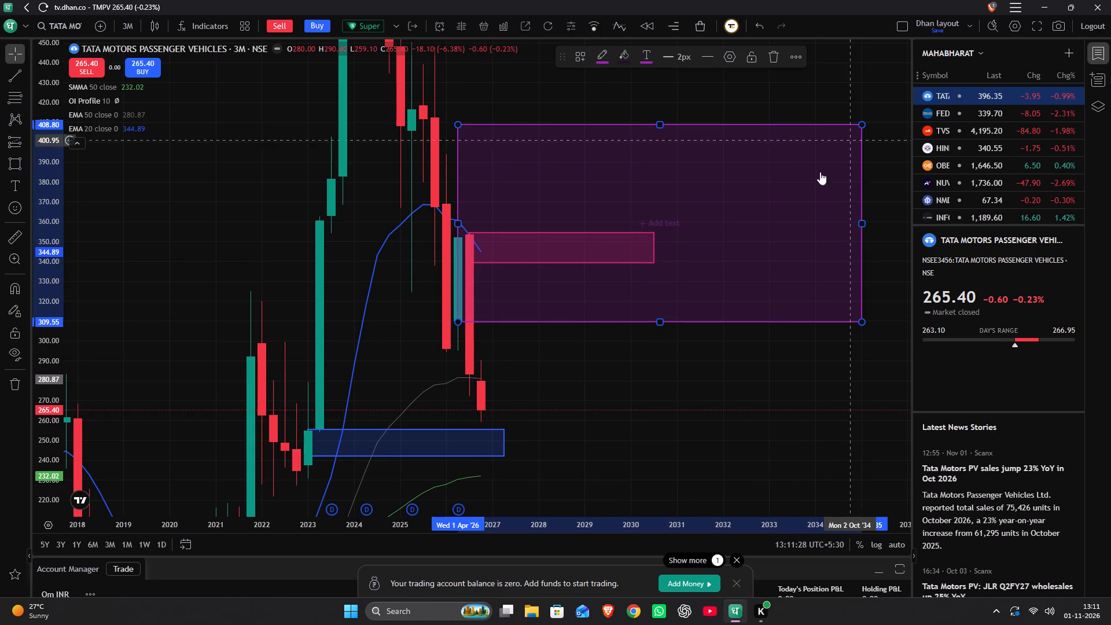
Apply the quaterly supply template to the April 2026 rectangle and deselect it.
double_click(786, 190)
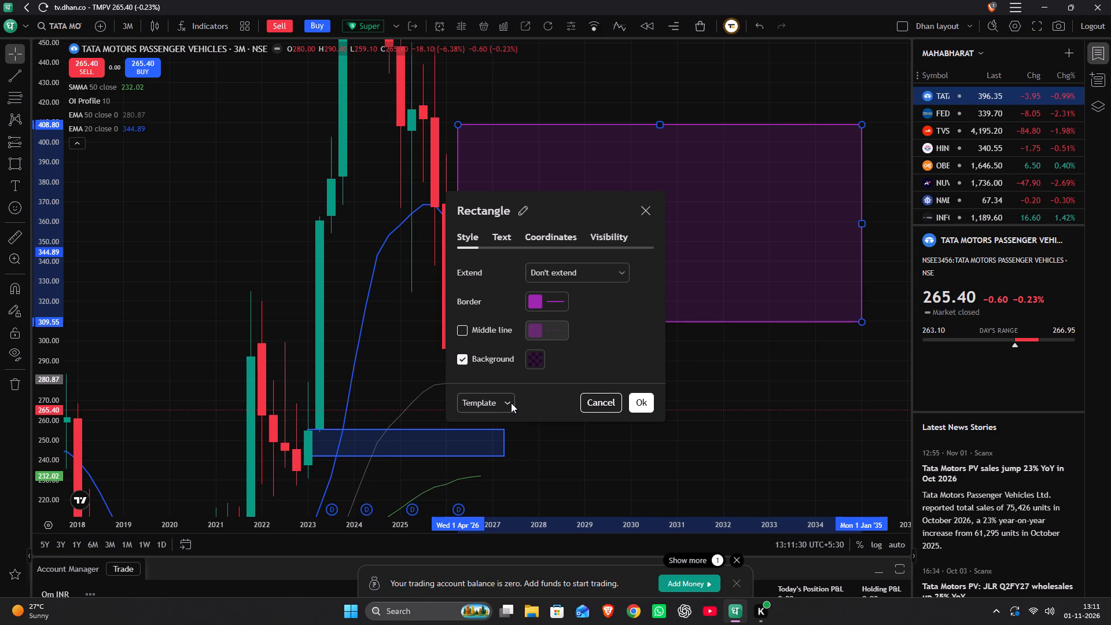
left_click(508, 403)
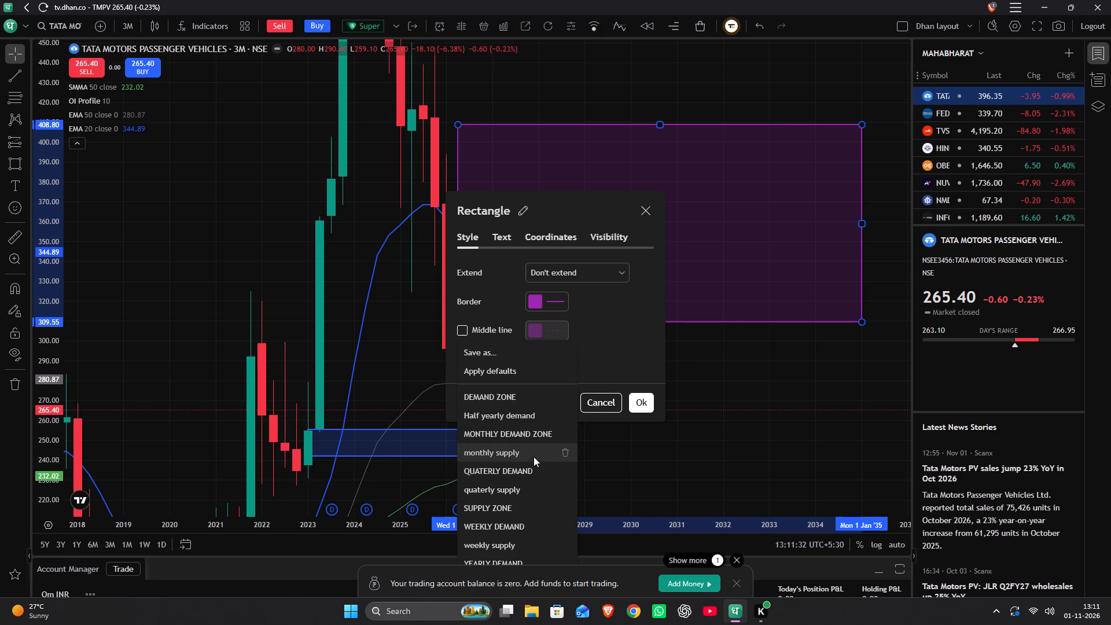
left_click(521, 492)
left_click(641, 405)
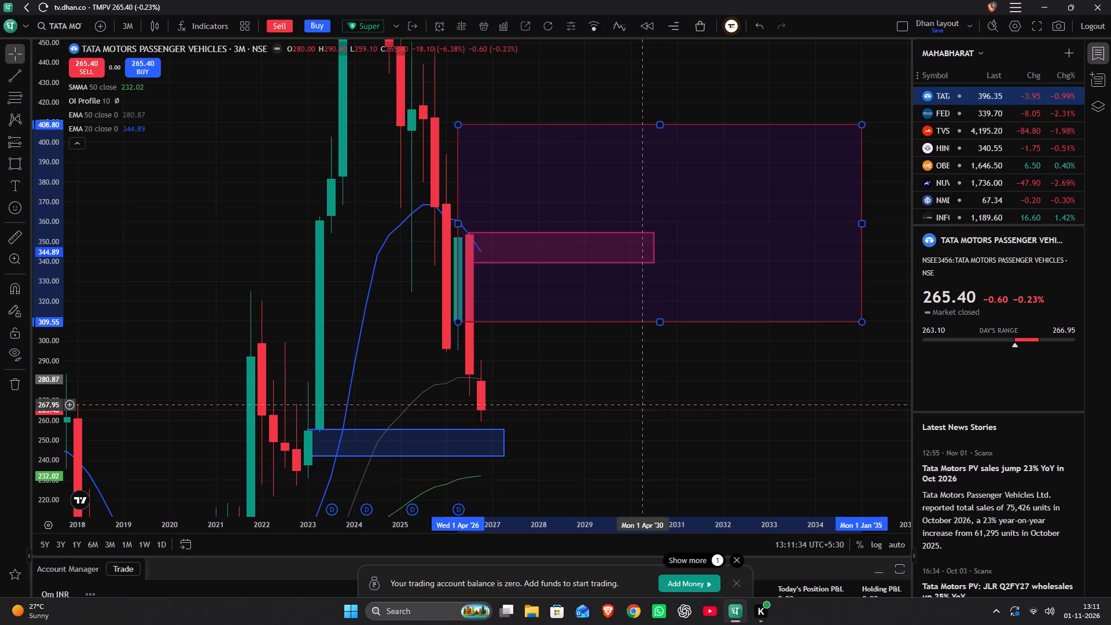
left_click(638, 402)
Switch the chart to the 1-day interval and show the recent months of candles against the marked zones.
scroll(631, 401, "down", 5)
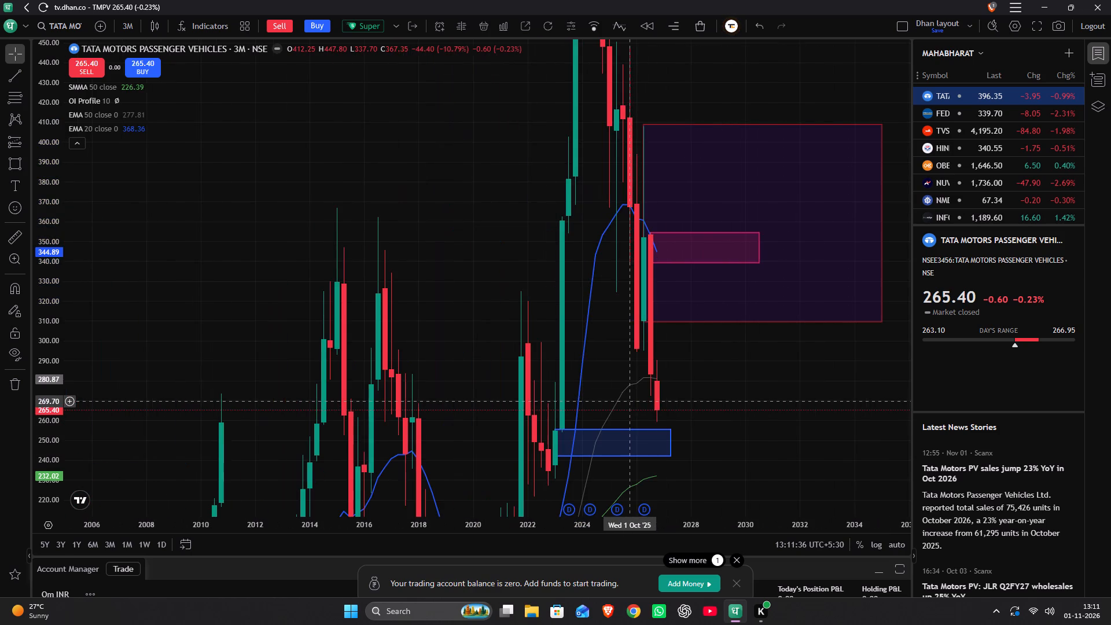
left_click_drag(453, 270, 543, 308)
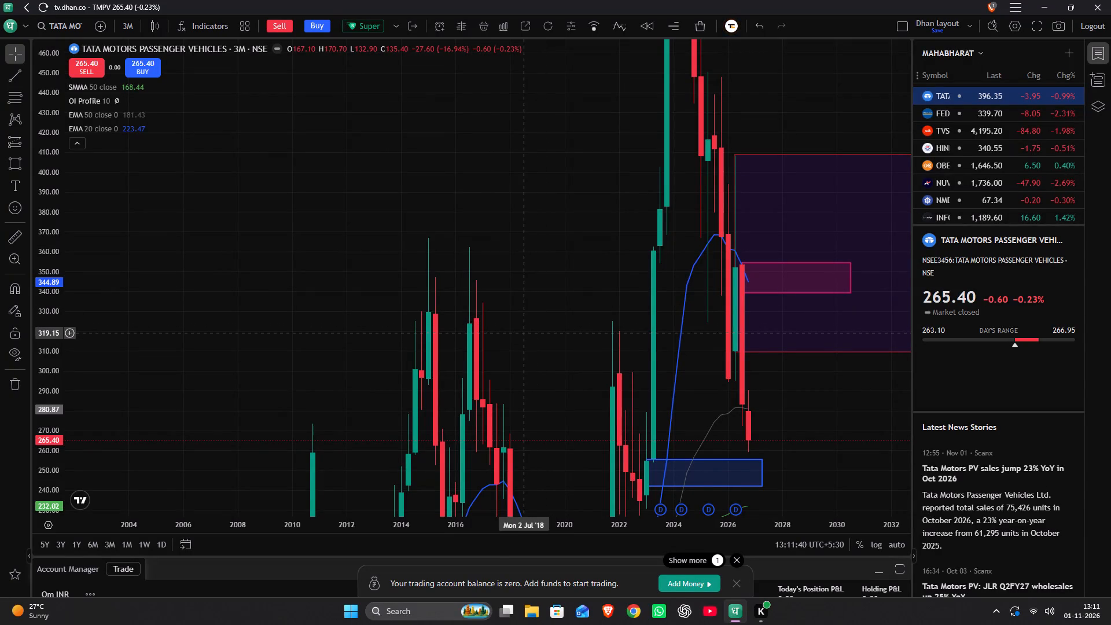
left_click_drag(558, 383, 512, 297)
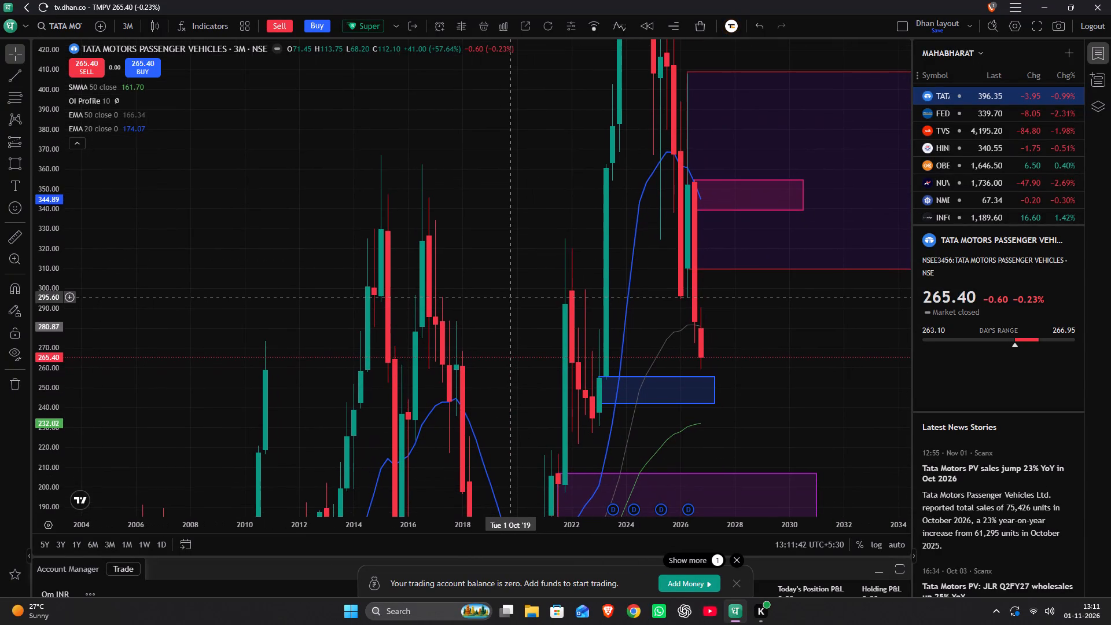
type("1d")
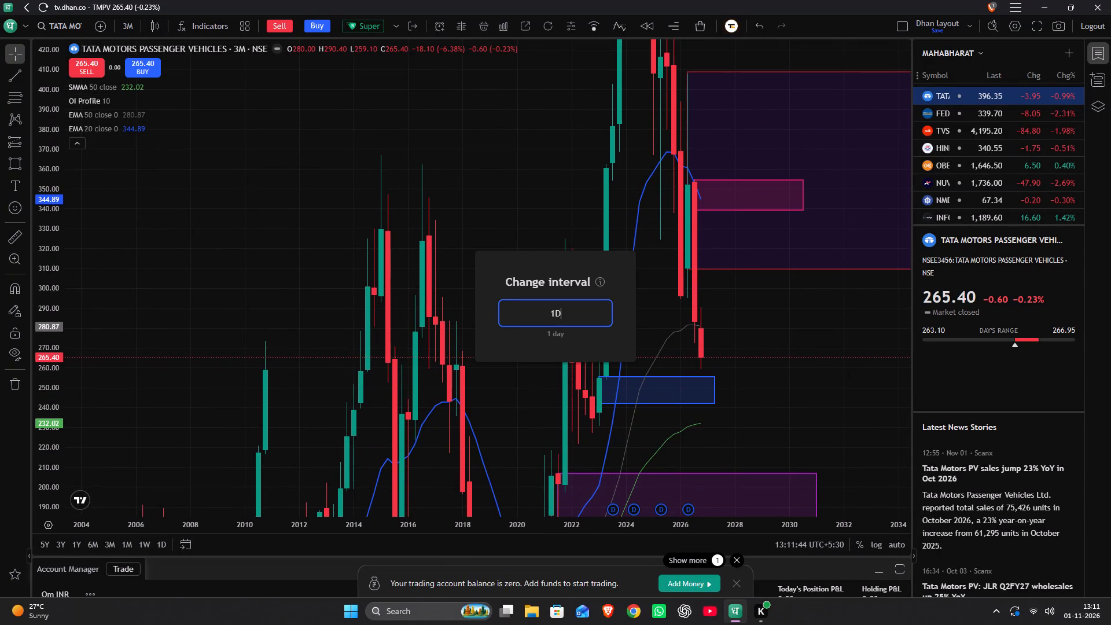
key("Return")
scroll(508, 300, "down", 1)
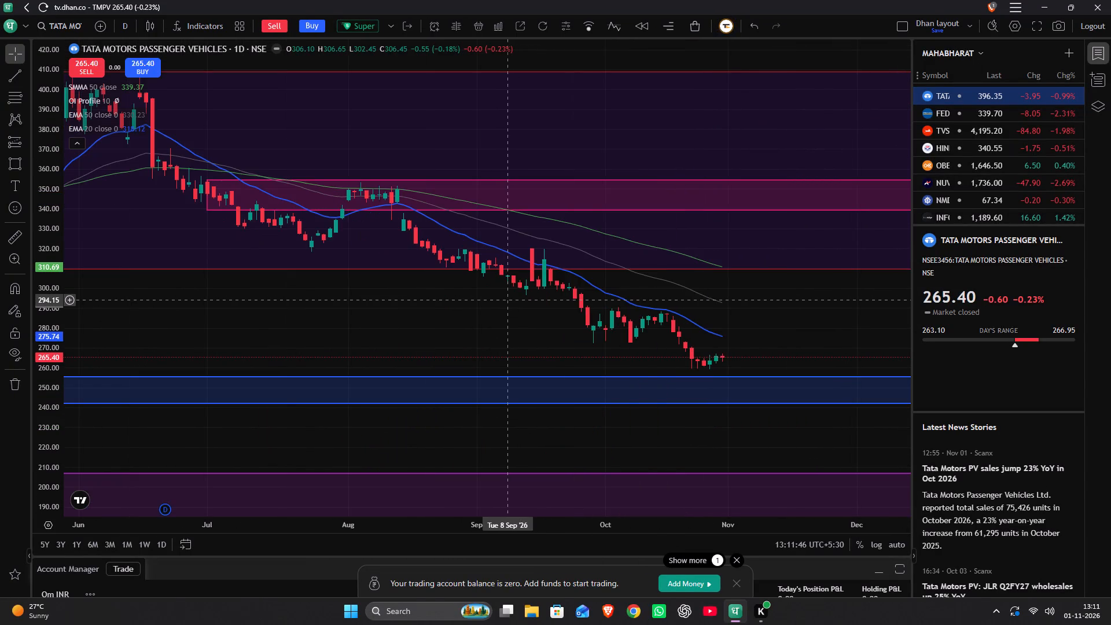
Examine the recent daily candles between the supply zones overhead and the blue demand zone below the current price.
scroll(508, 300, "down", 9)
left_click_drag(472, 291, 555, 326)
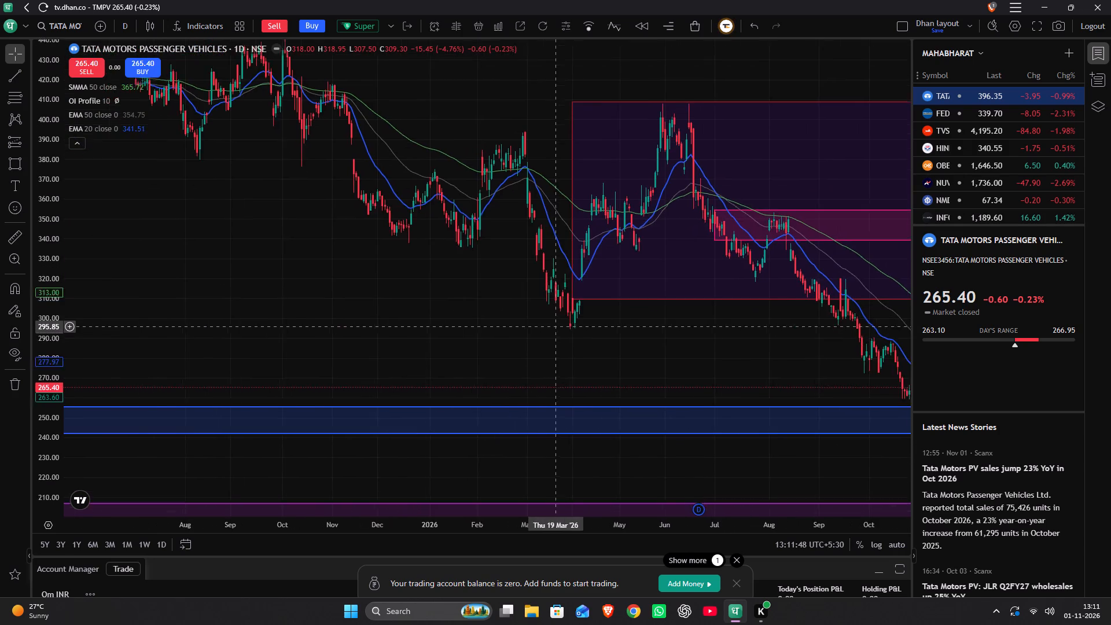
left_click_drag(555, 326, 444, 326)
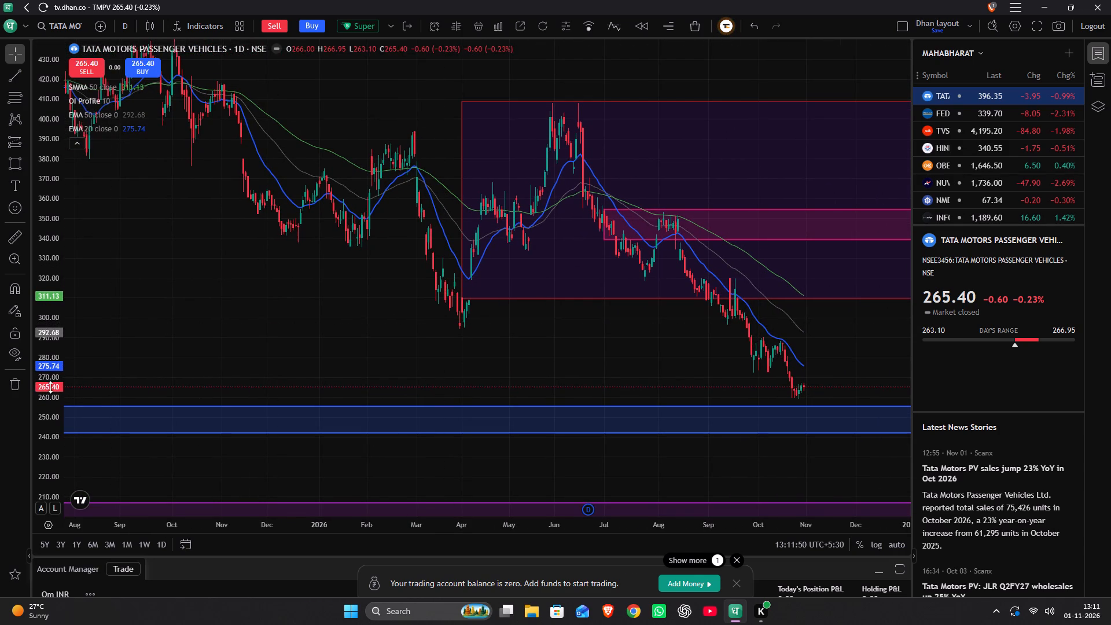
scroll(50, 387, "up", 12)
scroll(46, 387, "up", 9)
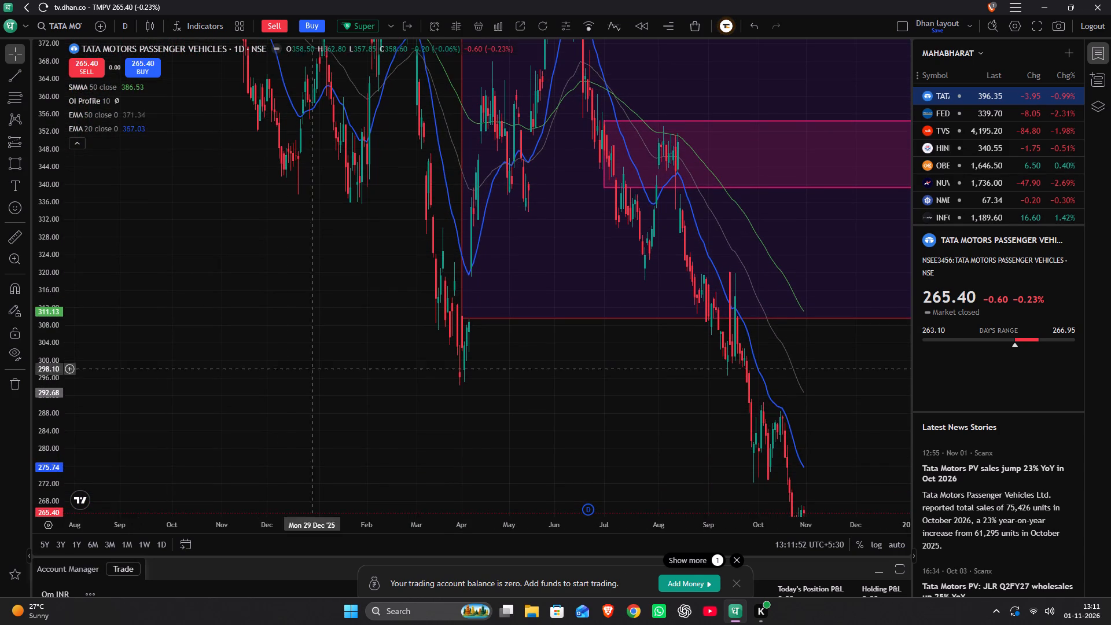
left_click_drag(407, 457, 358, 248)
scroll(358, 246, "up", 9)
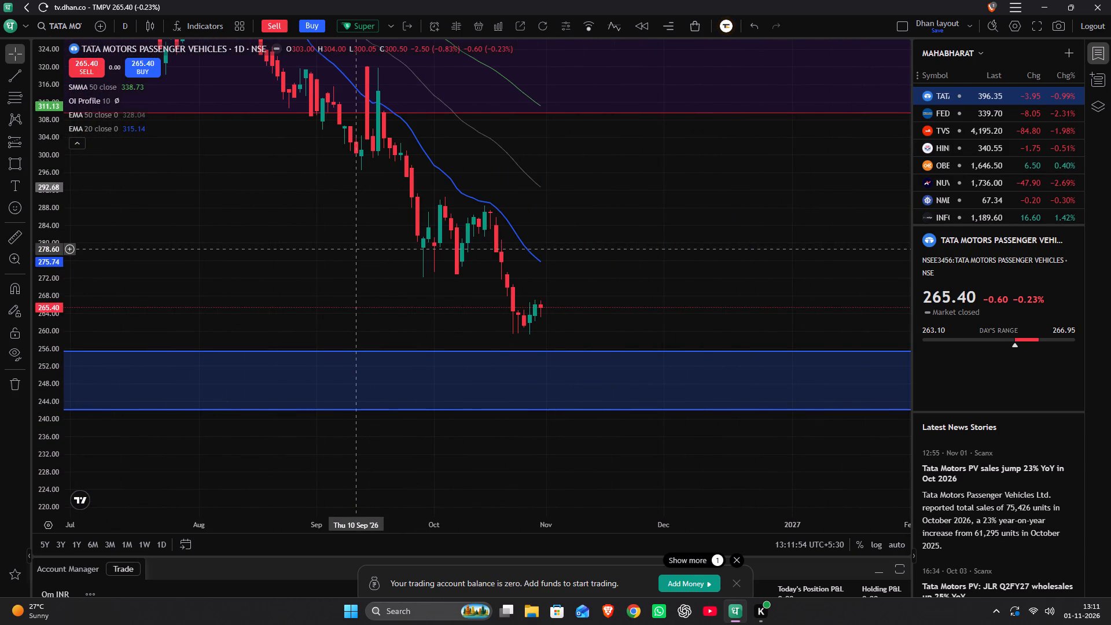
left_click_drag(495, 287, 418, 247)
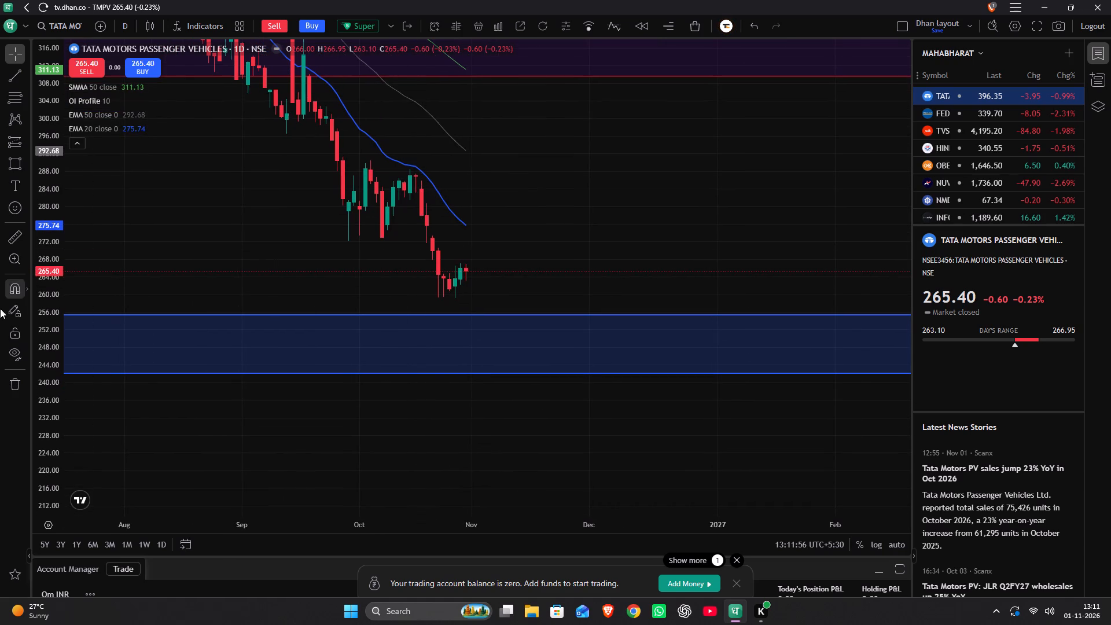
scroll(57, 310, "up", 4)
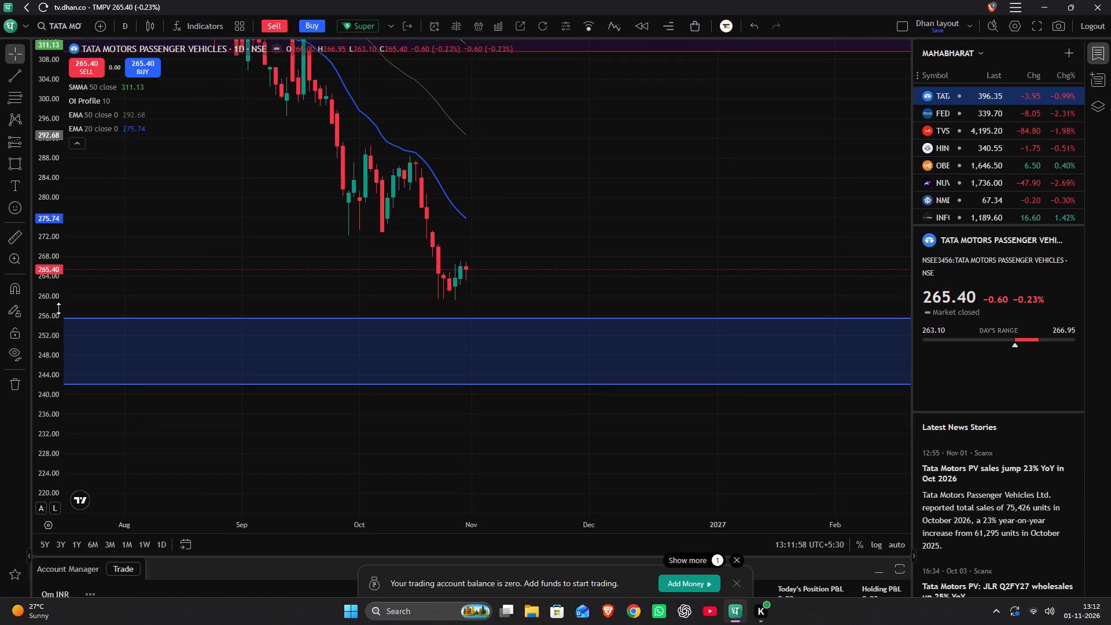
scroll(58, 308, "up", 9)
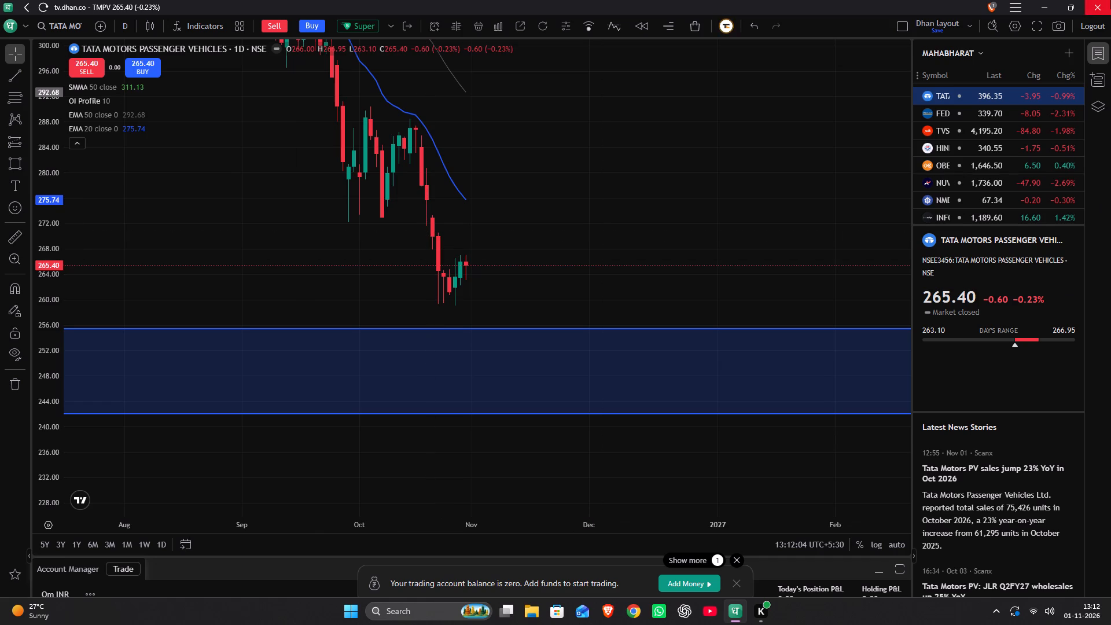
left_click_drag(607, 219, 606, 219)
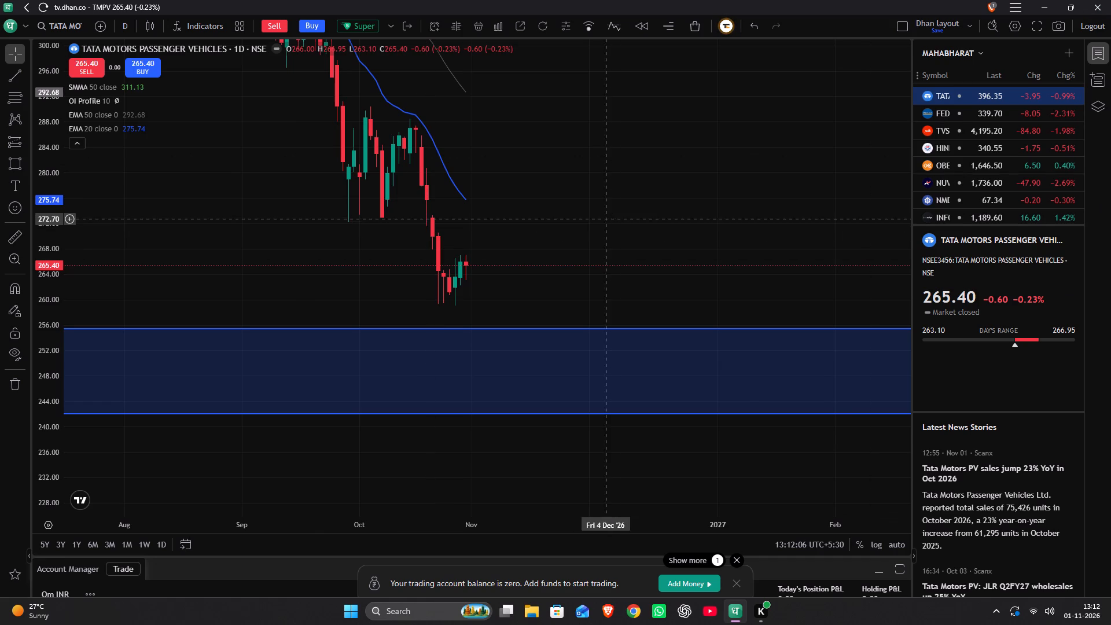
Draw a rectangle zone at the early April 2023 daily candles, from 253.85 up to 258.25 and ending at 27 June 2023.
left_click_drag(606, 219, 760, 211)
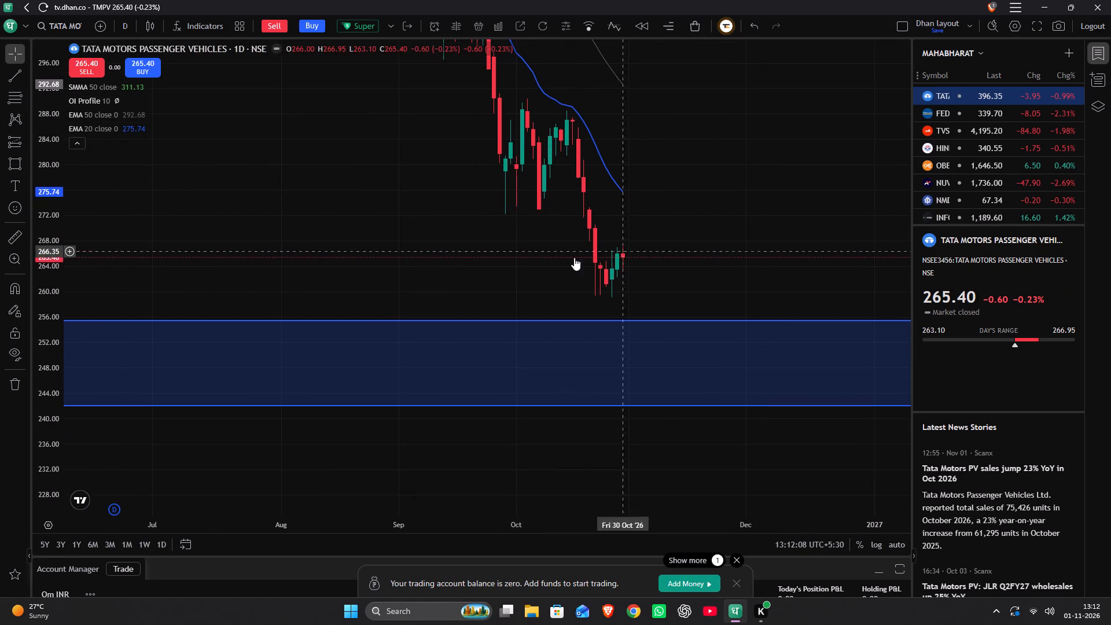
left_click_drag(531, 258, 869, 247)
scroll(855, 256, "down", 13)
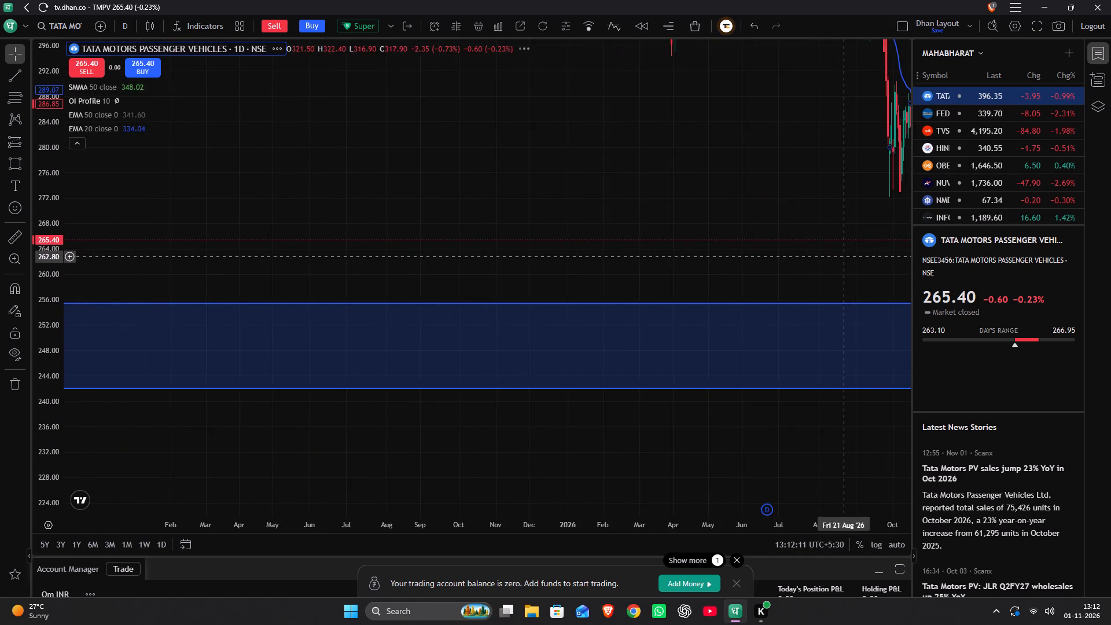
scroll(842, 256, "down", 12)
left_click_drag(449, 262, 685, 260)
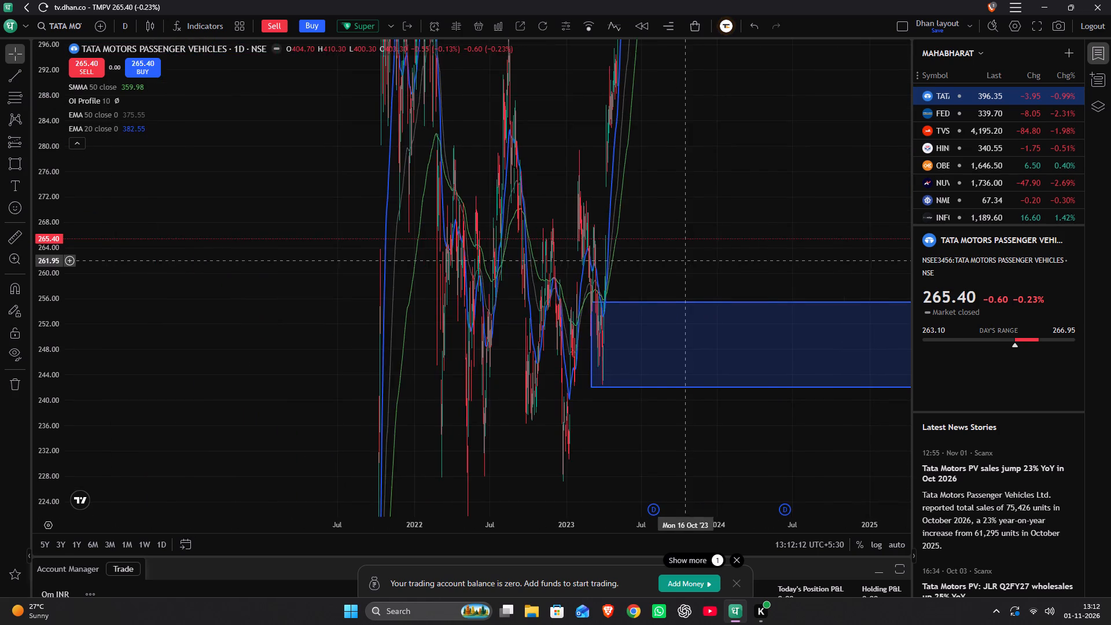
scroll(675, 252, "up", 12)
left_click_drag(221, 252, 606, 268)
scroll(604, 267, "up", 3)
left_click_drag(245, 265, 613, 308)
scroll(612, 307, "up", 5)
left_click_drag(377, 306, 647, 312)
scroll(647, 311, "up", 3)
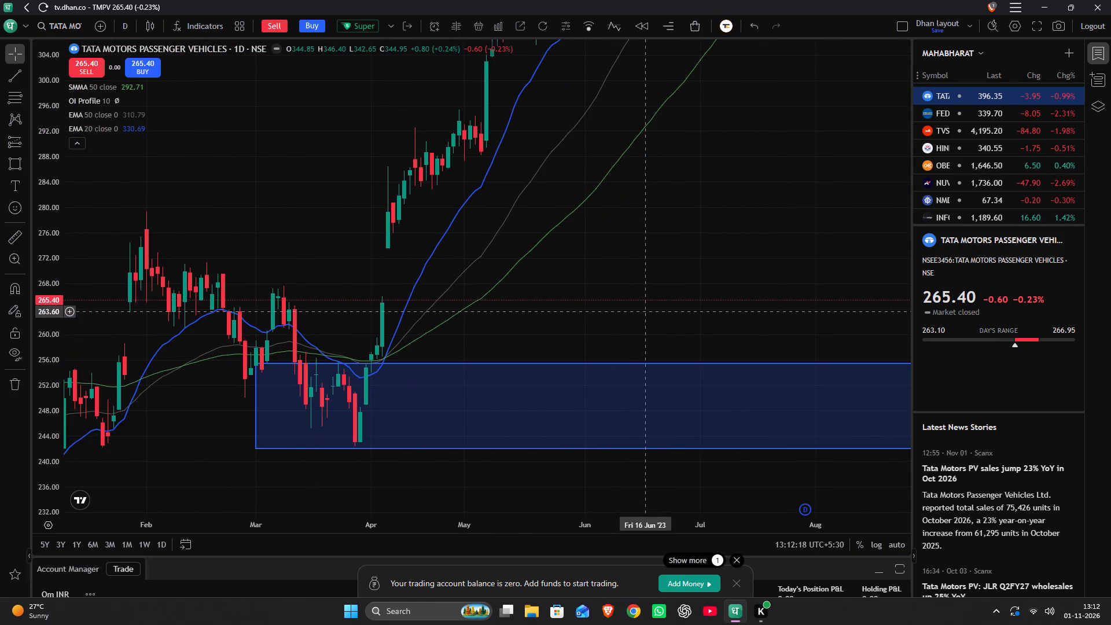
scroll(642, 311, "up", 2)
left_click_drag(501, 320, 559, 253)
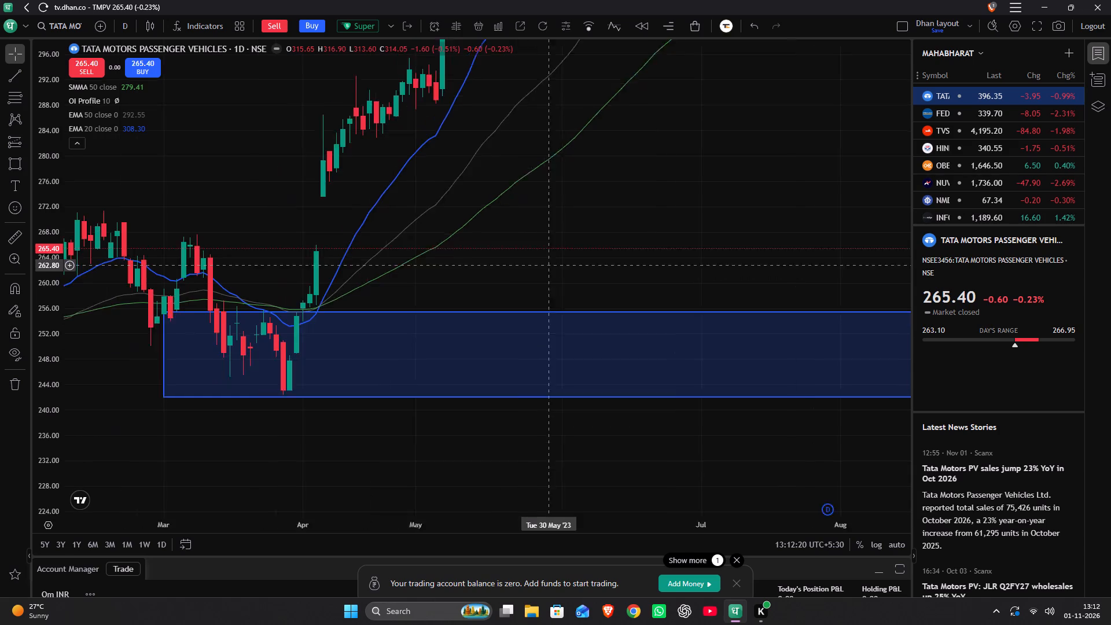
left_click_drag(559, 253, 616, 175)
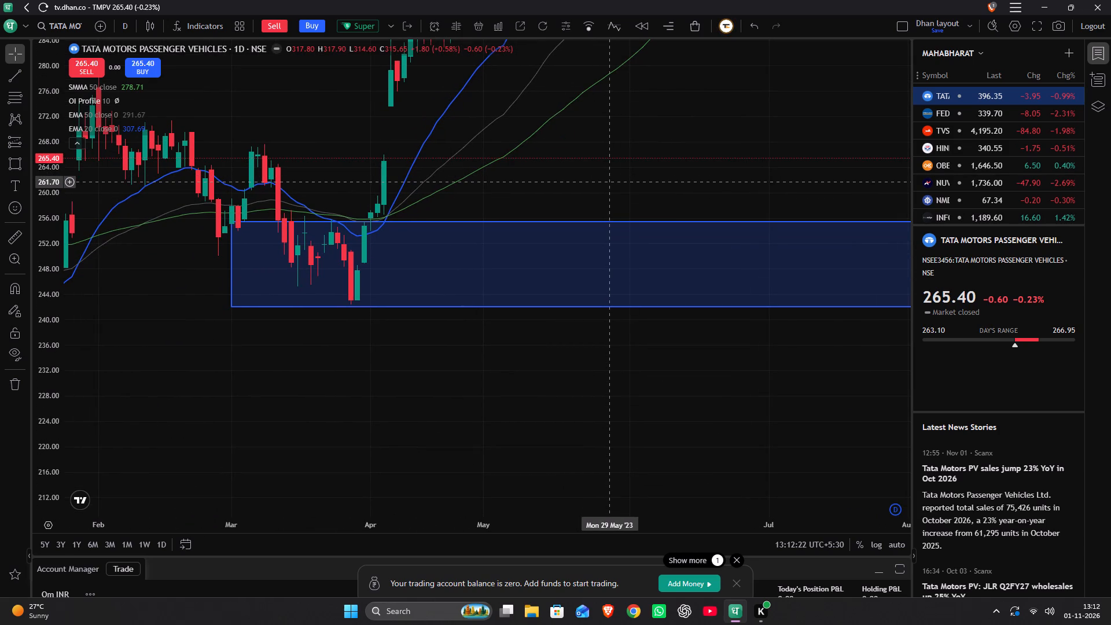
key("alt+shift+r")
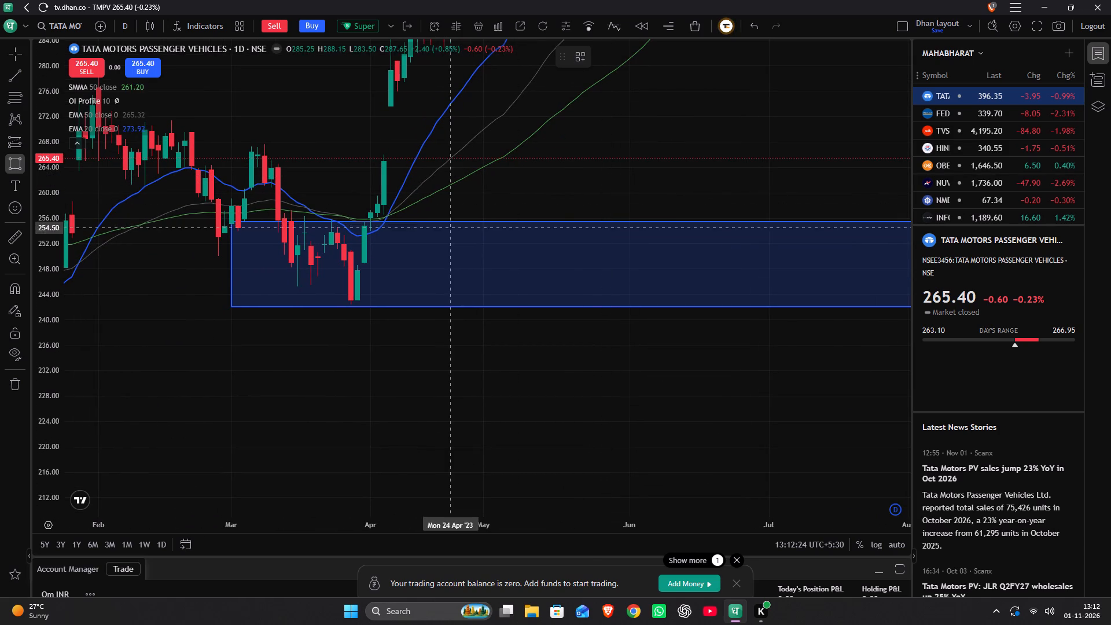
left_click_drag(371, 231, 398, 237)
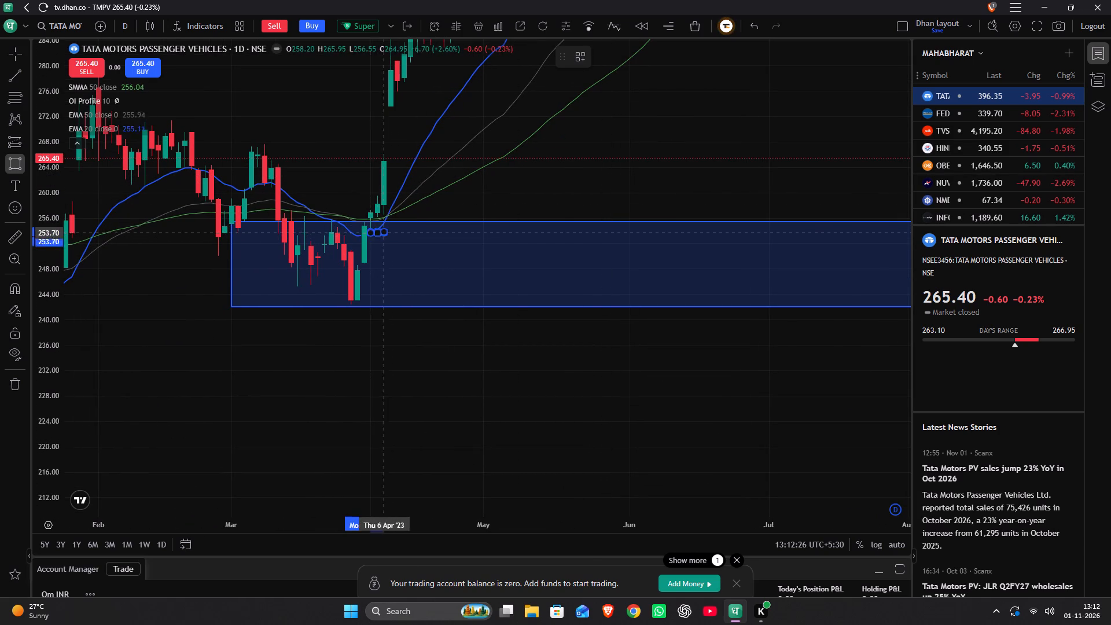
left_click_drag(398, 237, 749, 204)
left_click(749, 204)
left_click(714, 171)
Extend the end of the April 2023 rectangle past the current candles to 13 September 2027.
left_click_drag(753, 166, 697, 174)
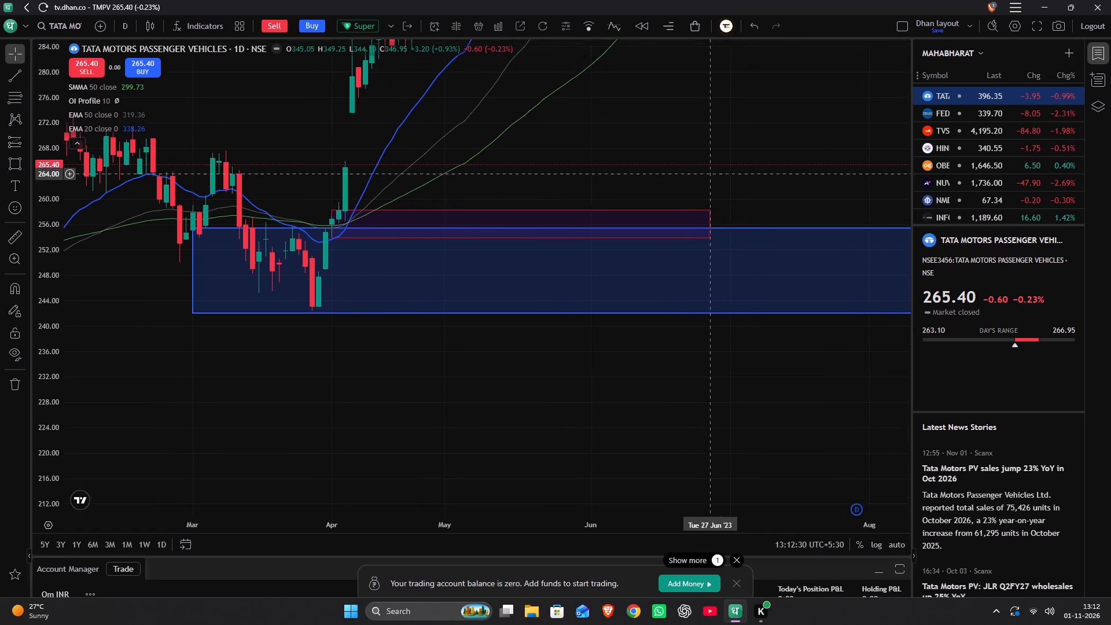
left_click_drag(697, 174, 564, 182)
scroll(564, 179, "down", 5)
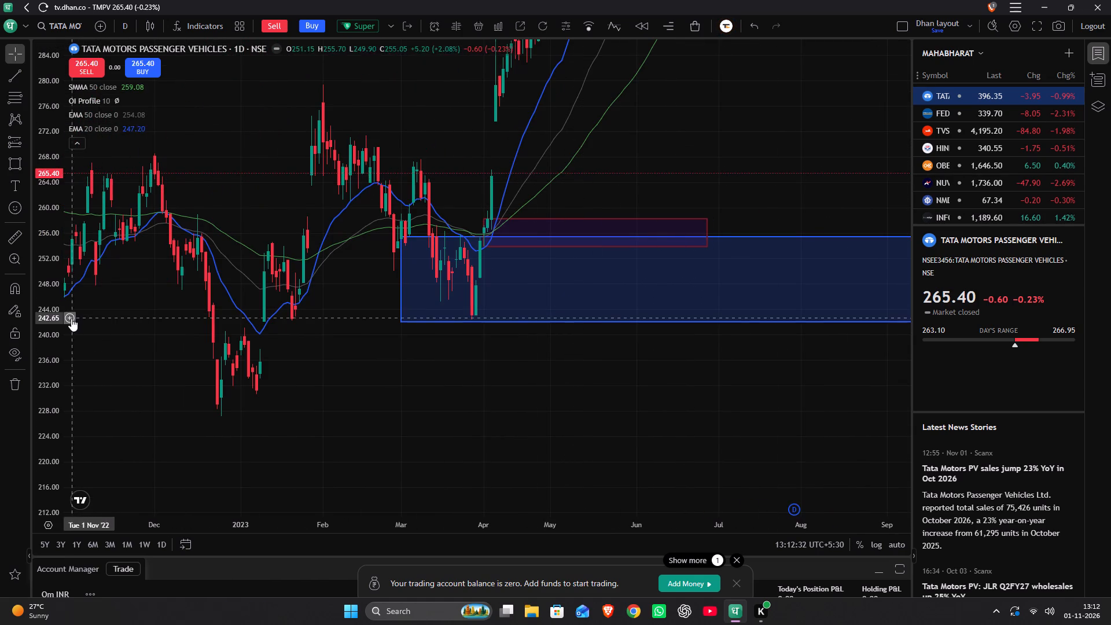
scroll(56, 322, "down", 13)
left_click_drag(485, 428, 20, 534)
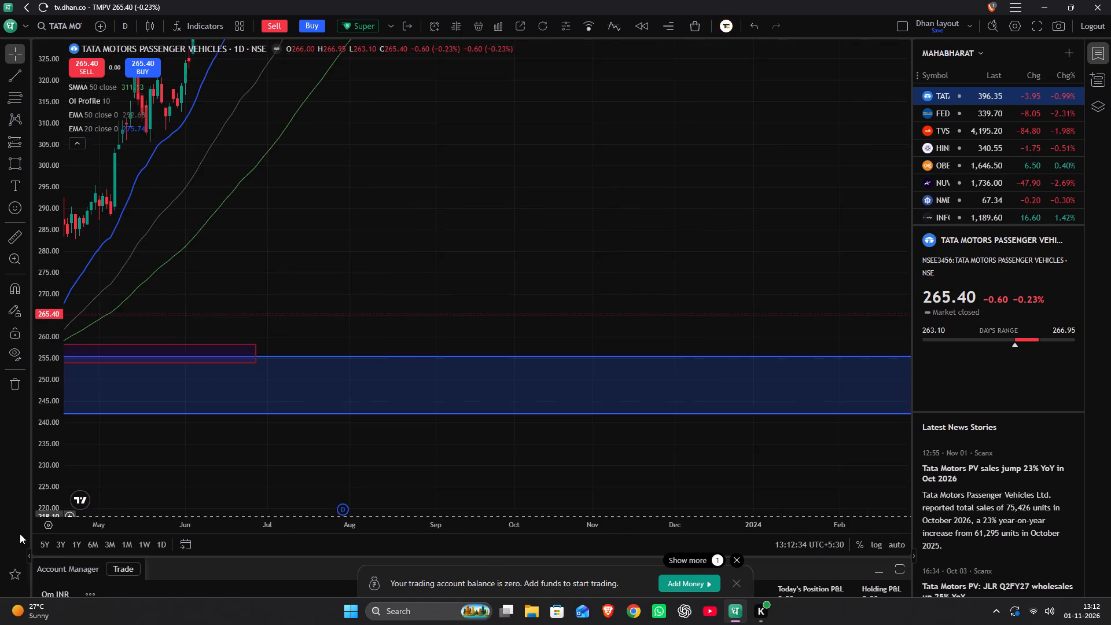
left_click_drag(20, 534, 20, 527)
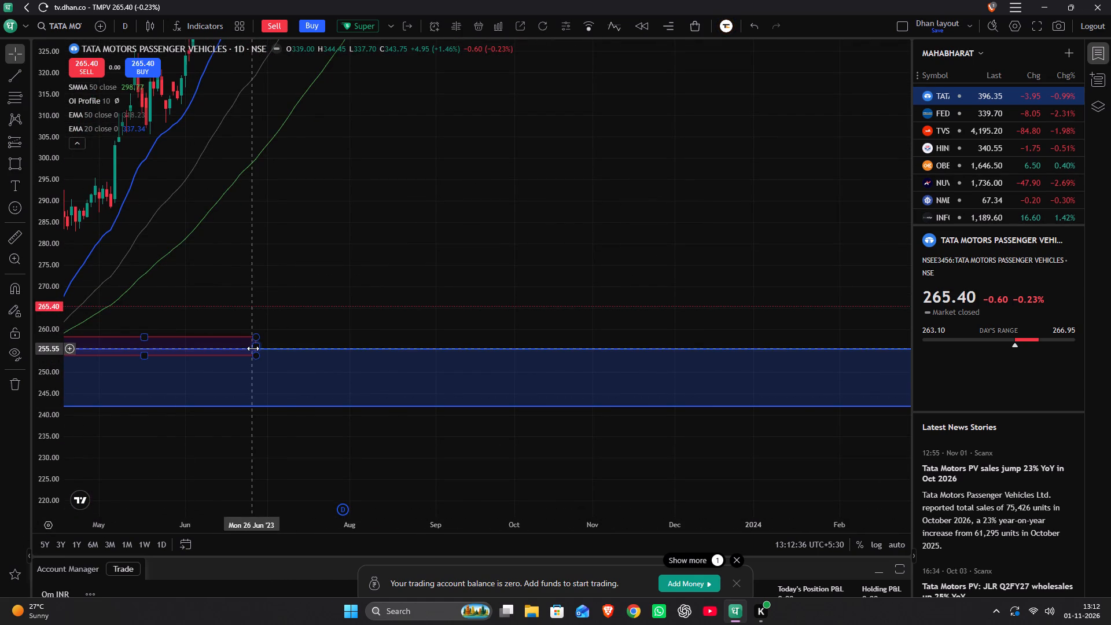
left_click(253, 348)
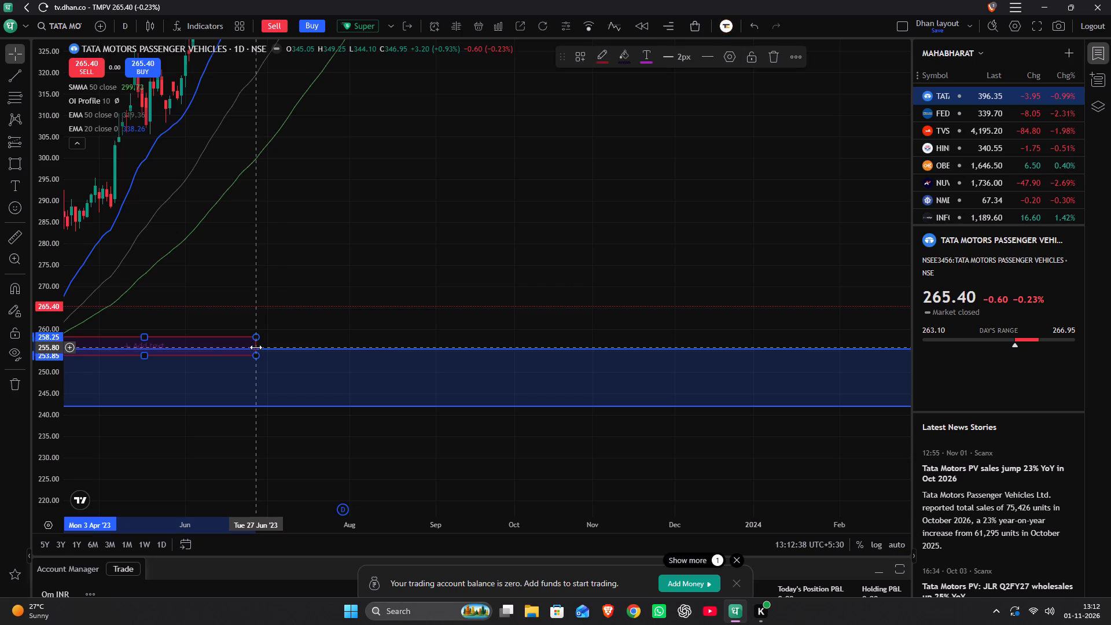
left_click_drag(256, 346, 812, 458)
scroll(811, 458, "down", 10)
left_click_drag(813, 457, 461, 457)
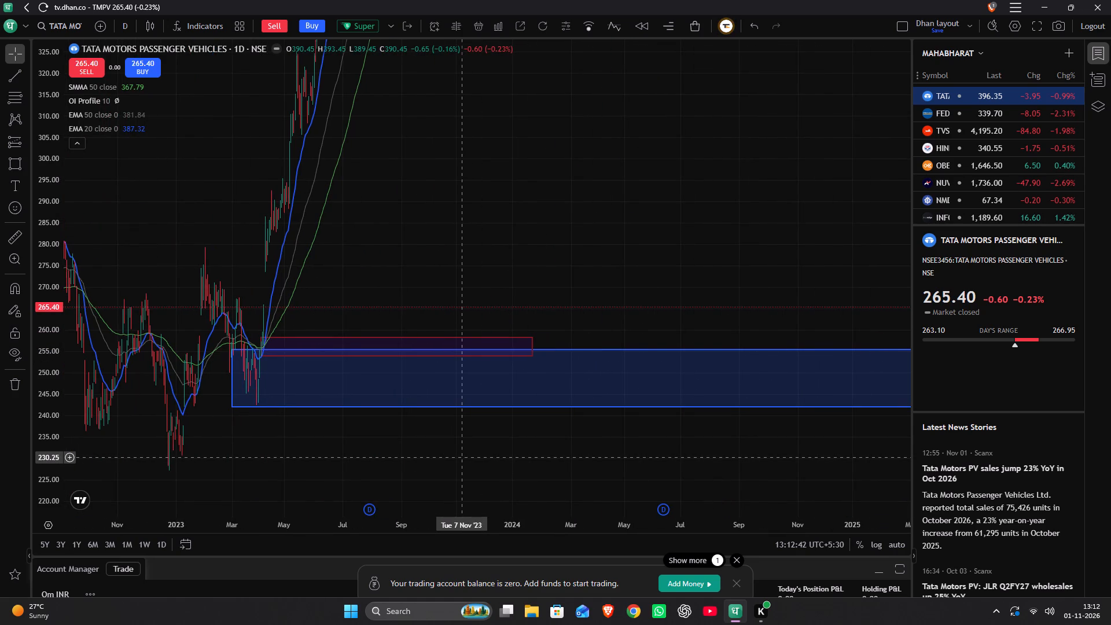
left_click_drag(461, 457, 292, 447)
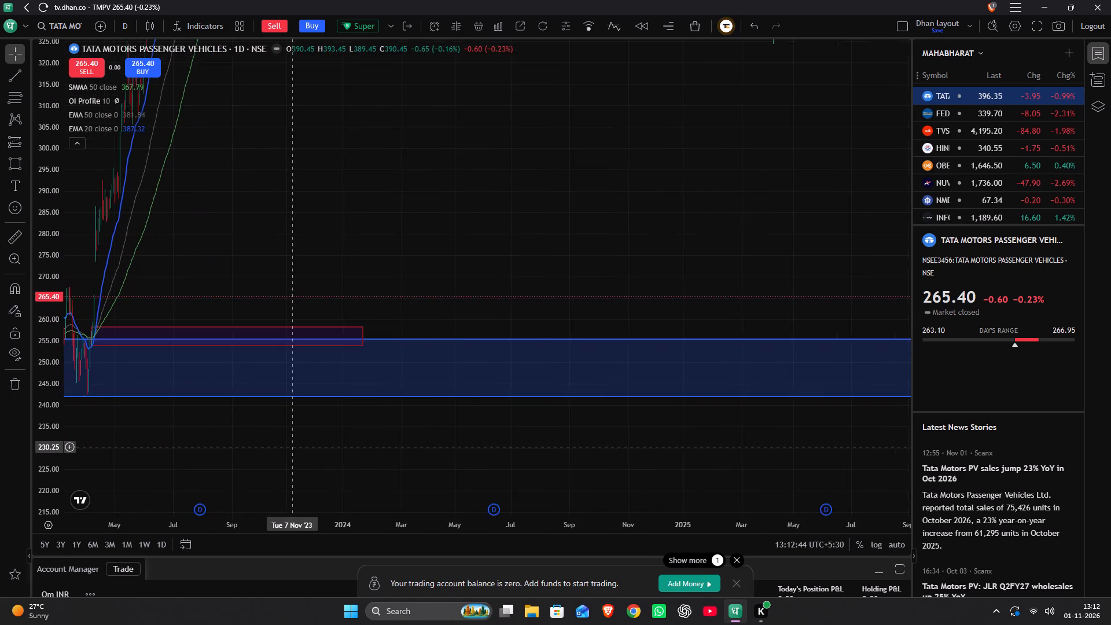
left_click_drag(292, 447, 178, 440)
scroll(198, 431, "down", 8)
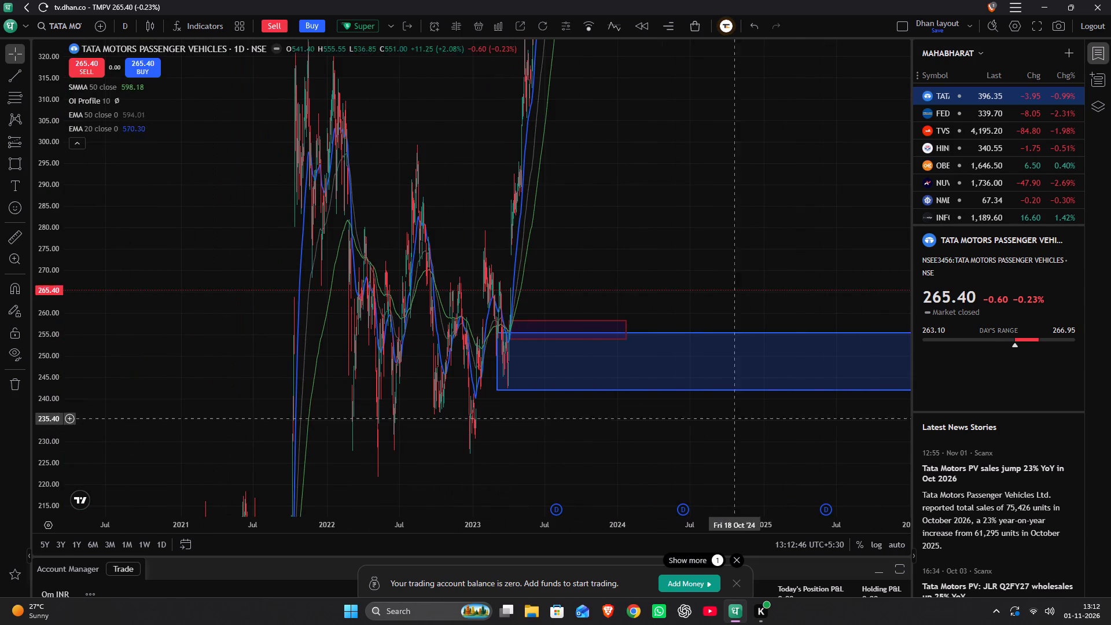
left_click_drag(873, 428, 481, 431)
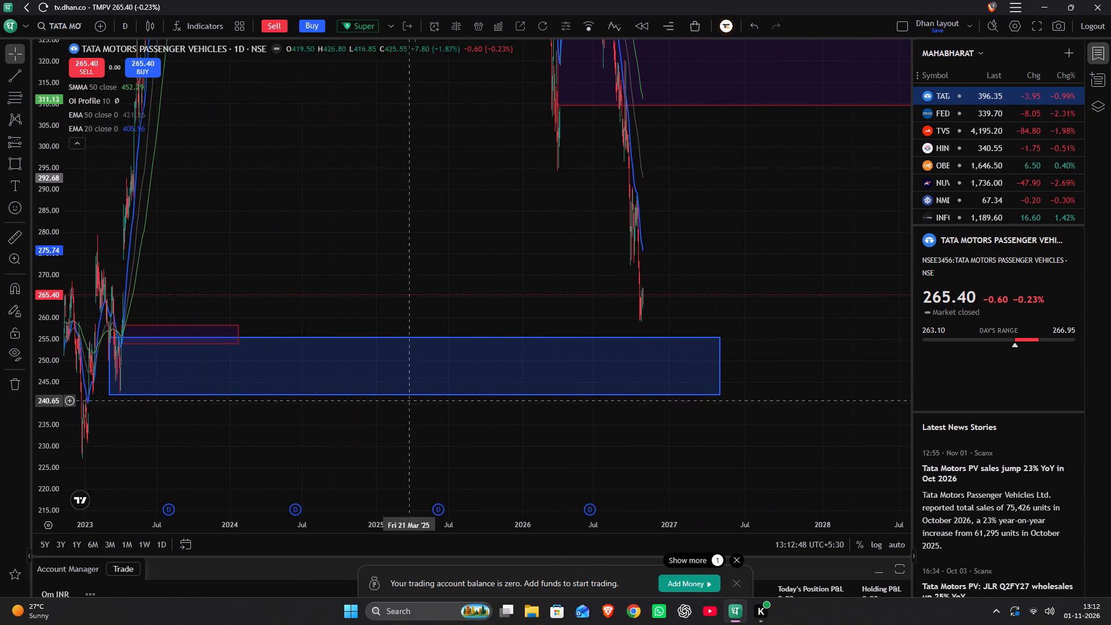
left_click_drag(241, 334, 774, 383)
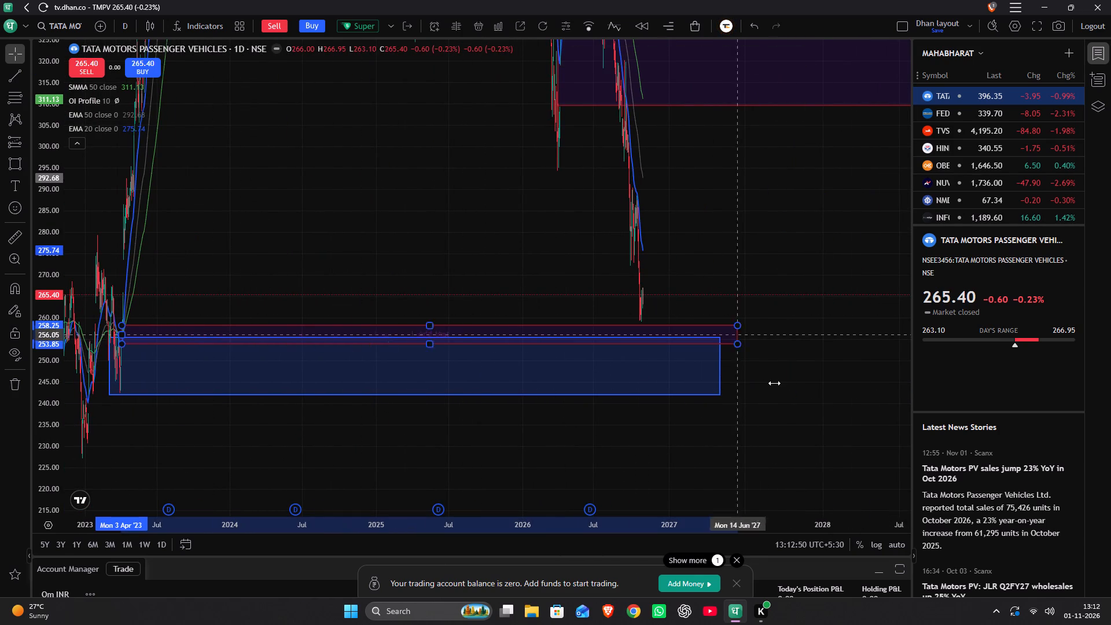
left_click_drag(774, 383, 775, 383)
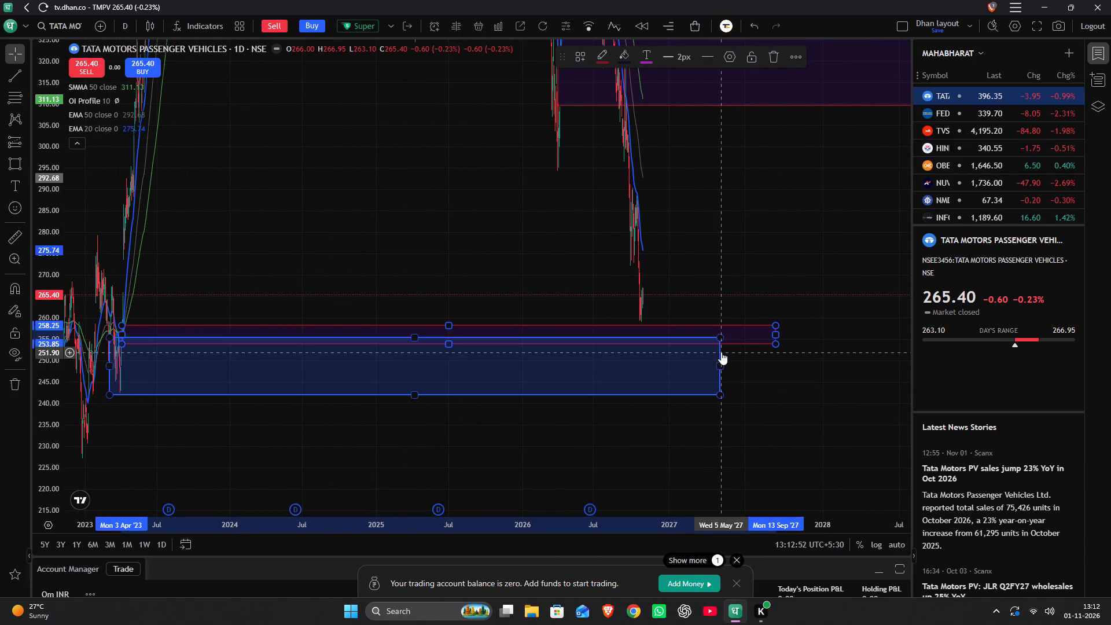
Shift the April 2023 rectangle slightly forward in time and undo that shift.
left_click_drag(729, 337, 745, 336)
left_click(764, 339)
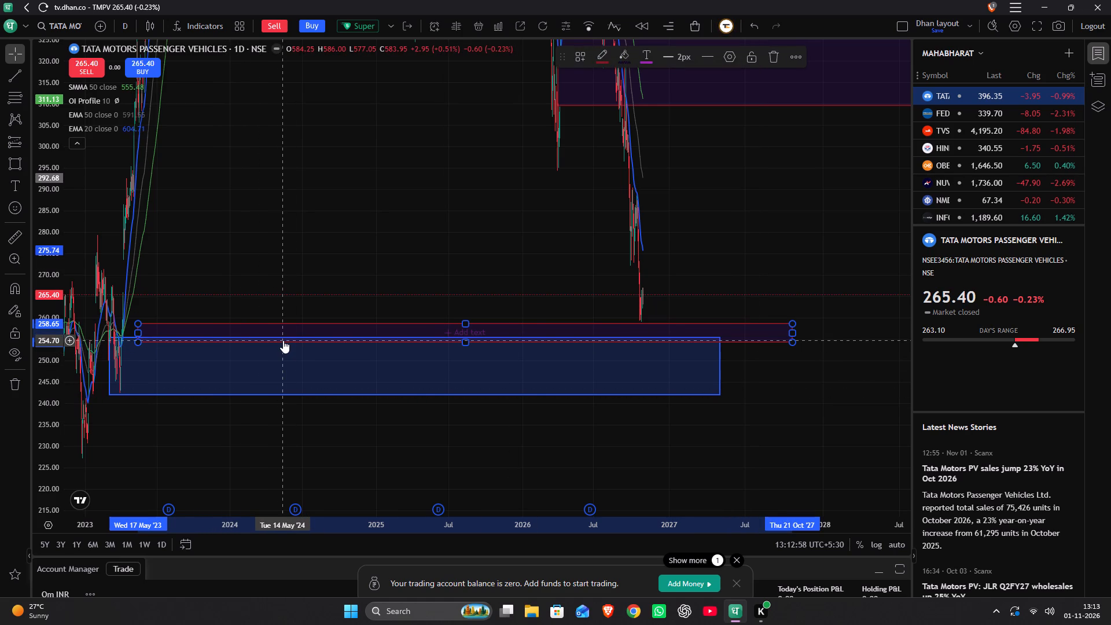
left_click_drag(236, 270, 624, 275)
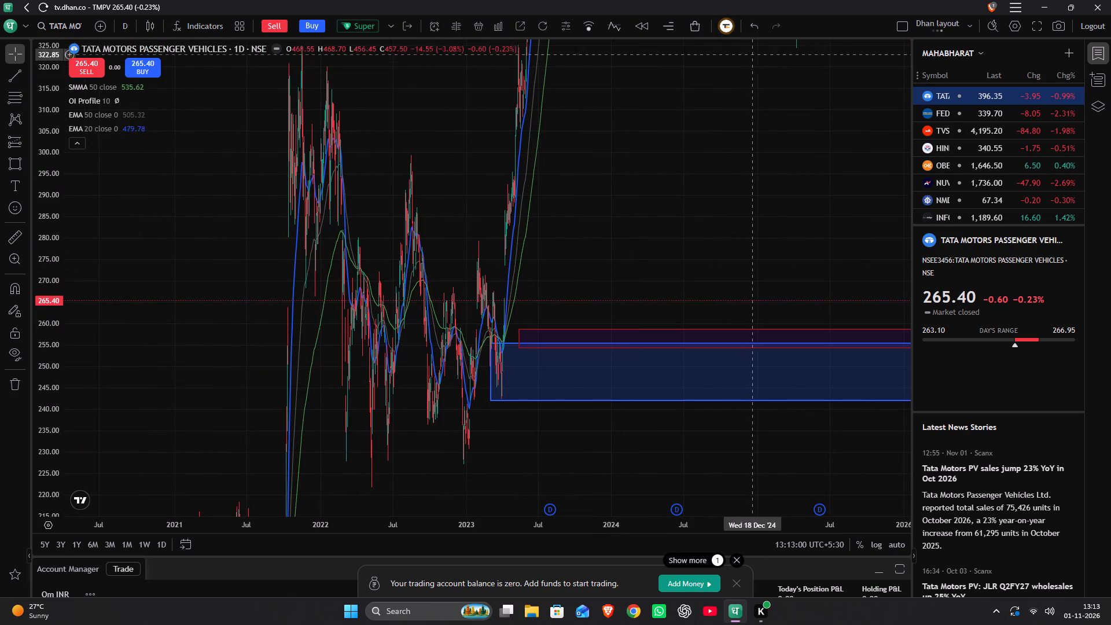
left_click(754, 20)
Apply the DEMAND ZONE template to the April 2023 rectangle and deselect it.
left_click_drag(681, 178, 288, 154)
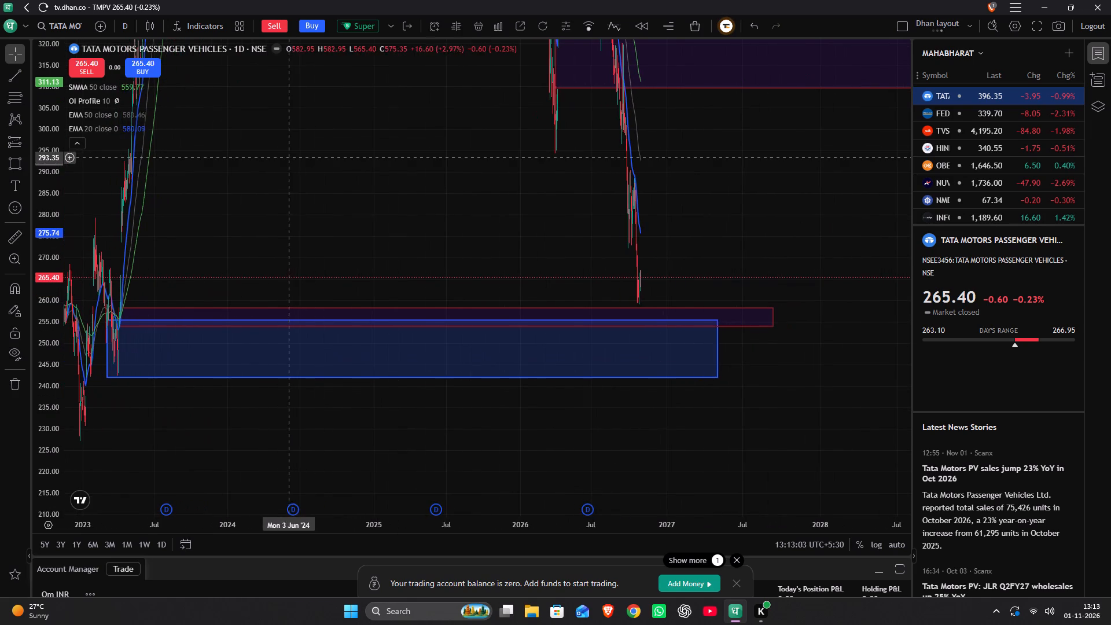
triple_click(663, 318)
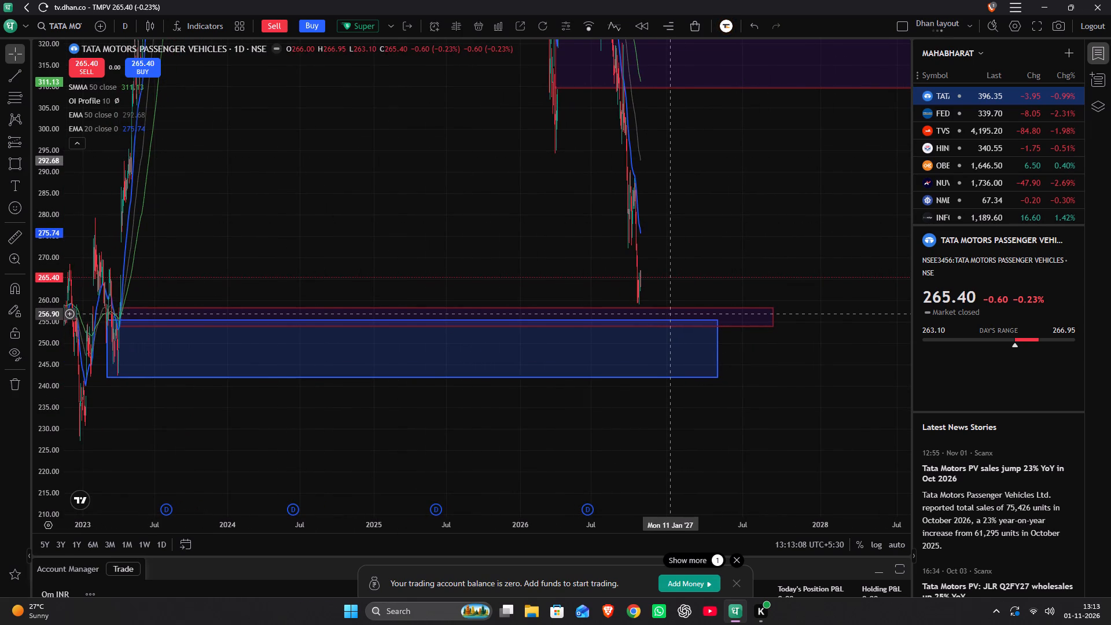
double_click(672, 309)
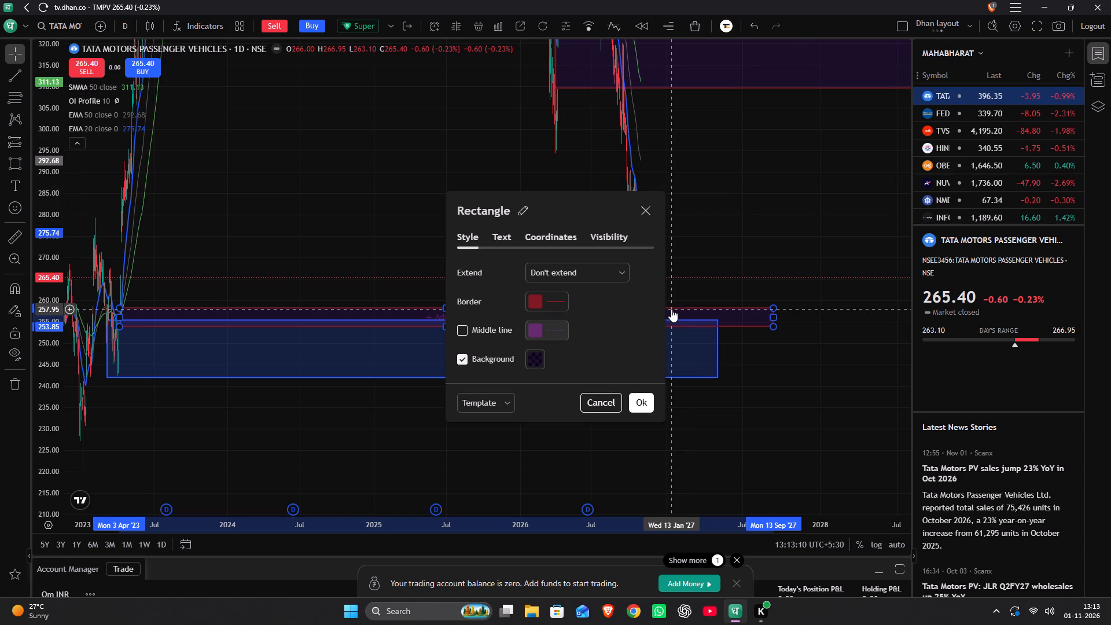
left_click(494, 395)
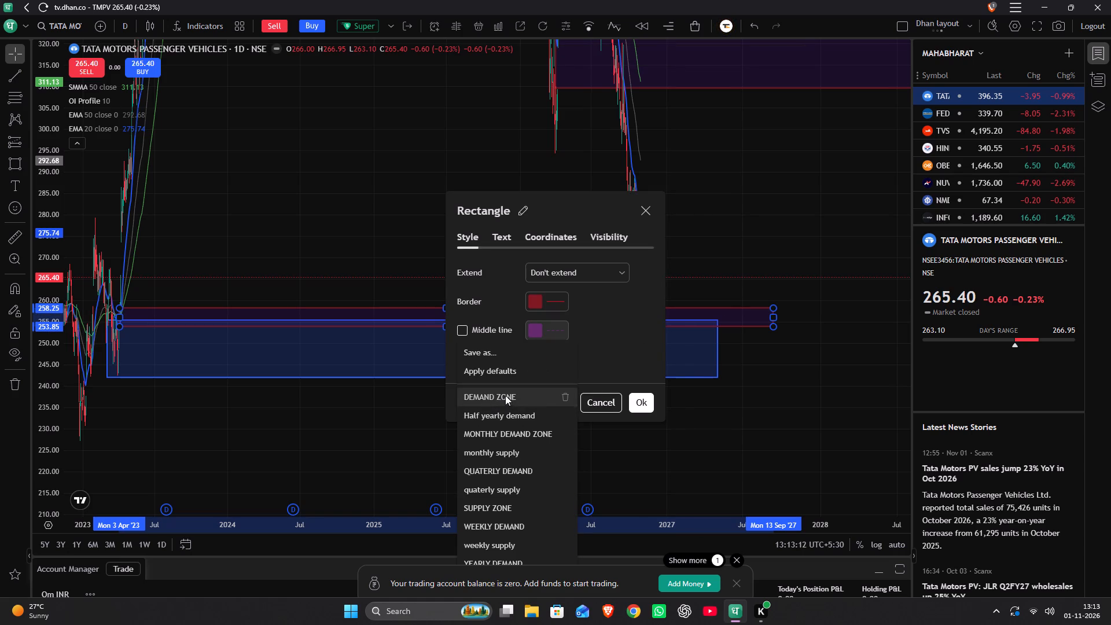
left_click(505, 395)
left_click(653, 403)
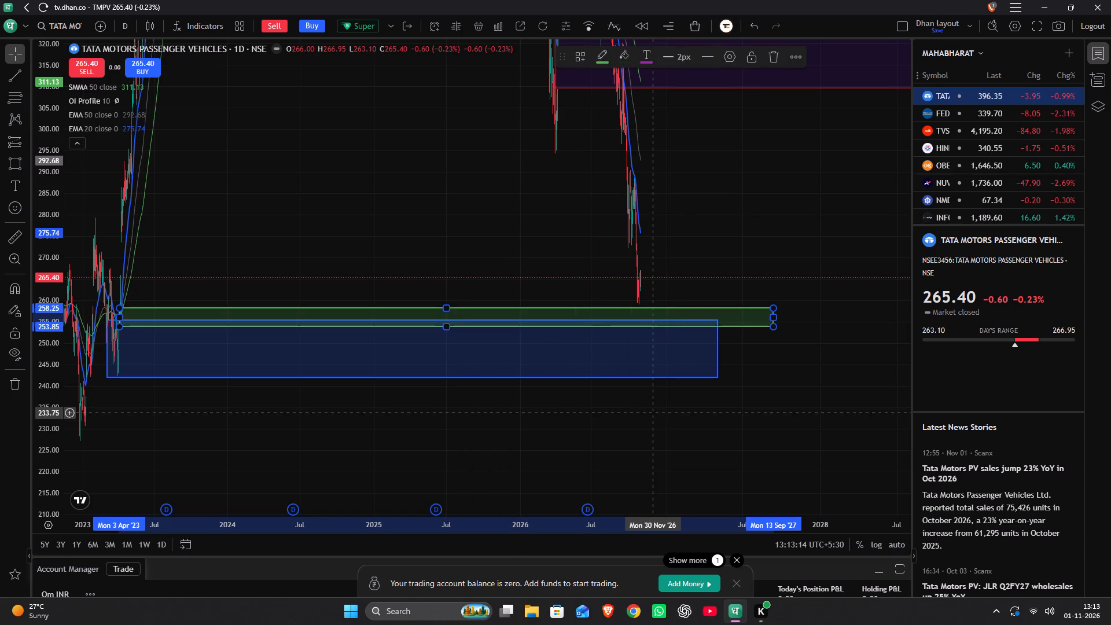
left_click(665, 427)
left_click_drag(601, 262, 727, 253)
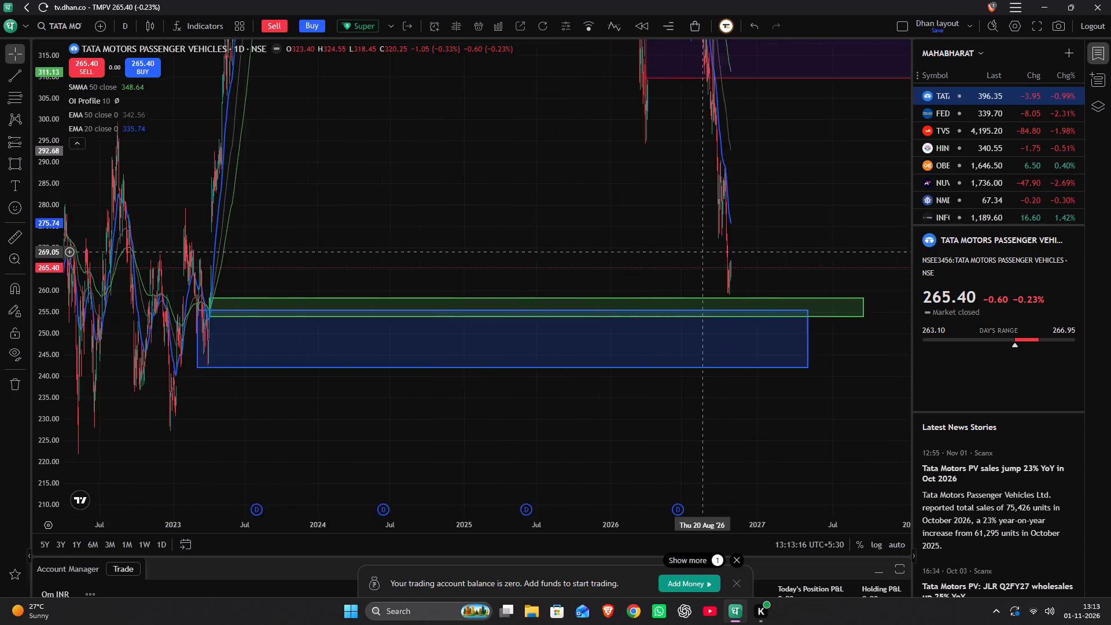
Examine the recent daily candles against the demand zones below the current price and the supply zone above it.
left_click_drag(727, 253, 747, 253)
scroll(748, 253, "up", 8)
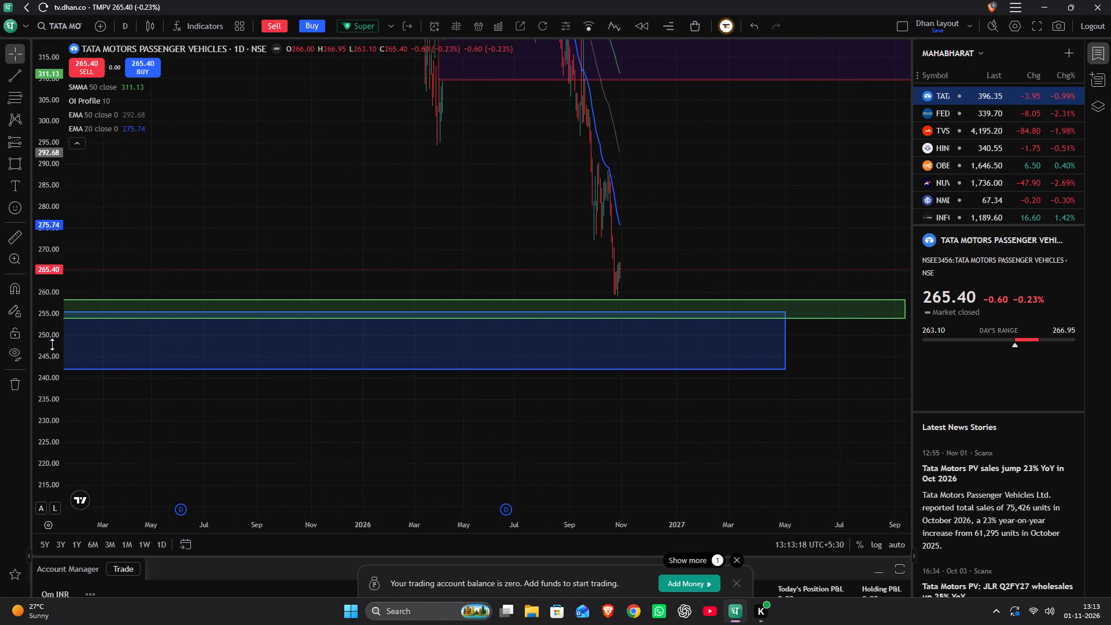
scroll(52, 344, "up", 20)
scroll(276, 274, "up", 4)
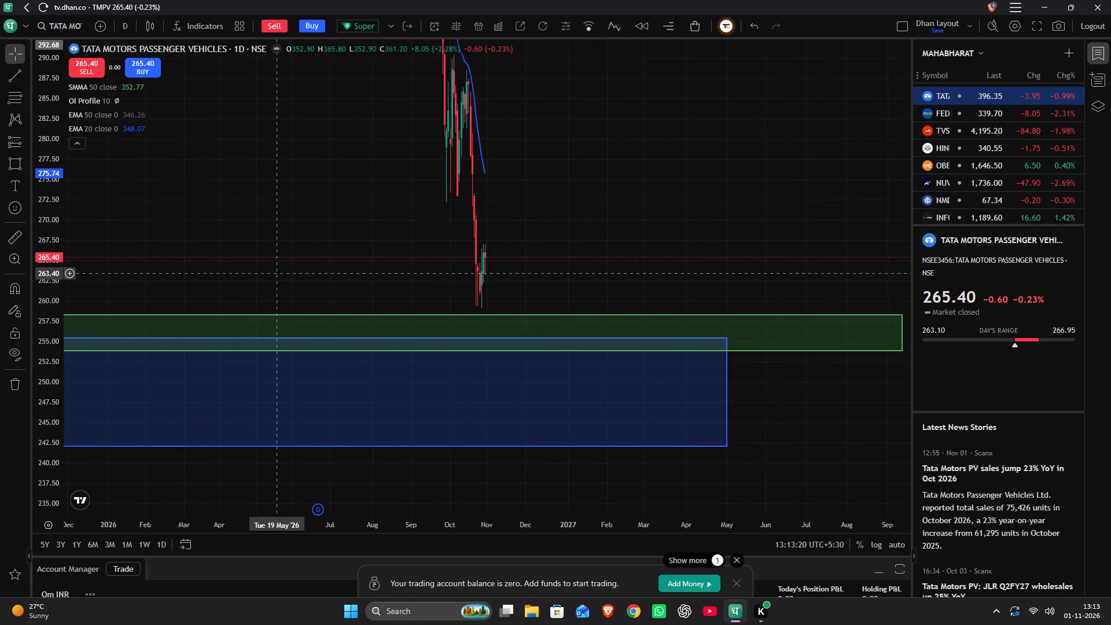
scroll(276, 273, "up", 7)
left_click_drag(270, 274, 873, 383)
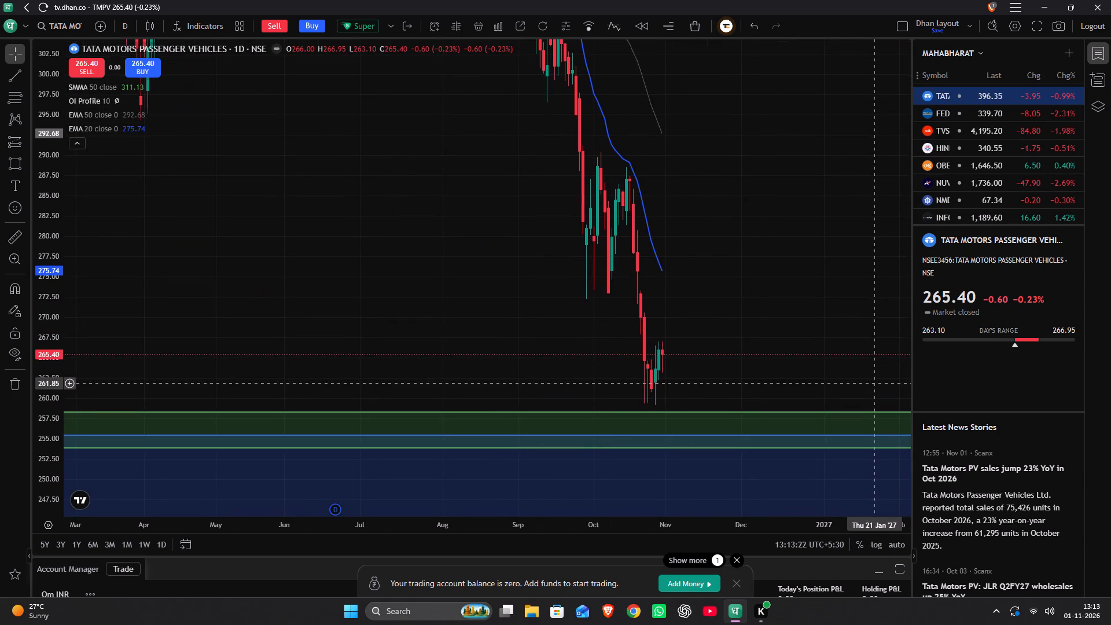
left_click_drag(873, 383, 870, 383)
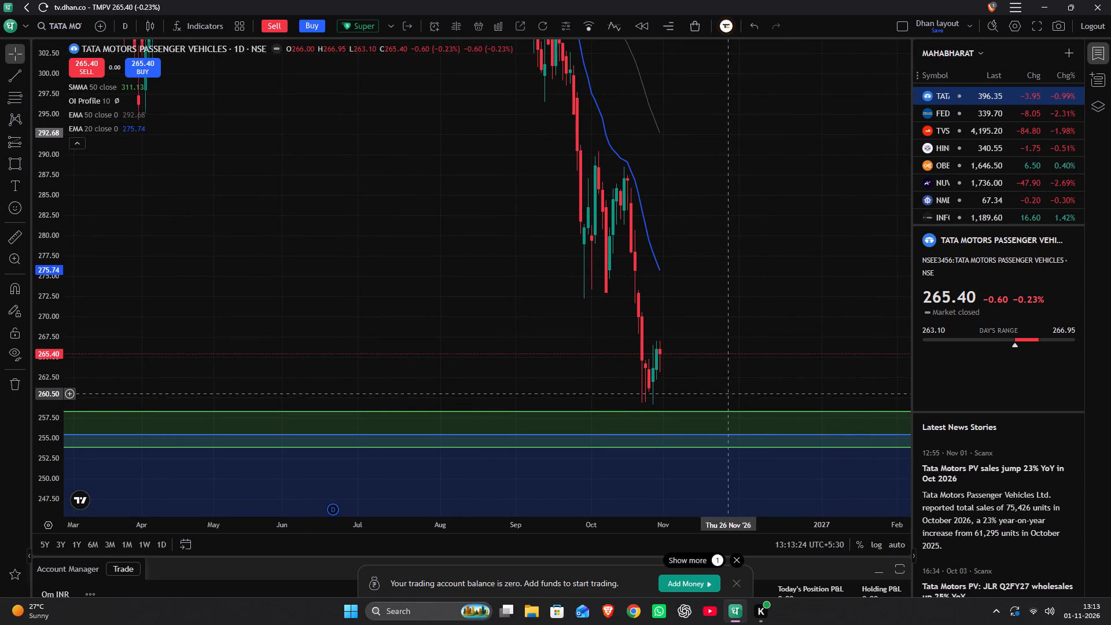
scroll(713, 374, "up", 6)
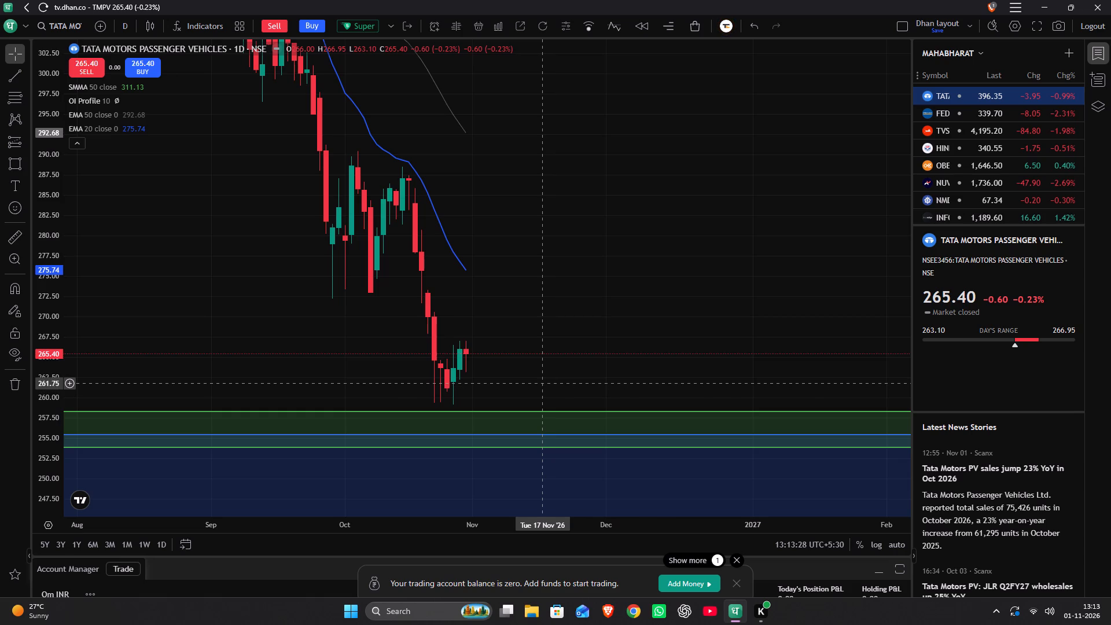
left_click_drag(459, 227, 605, 427)
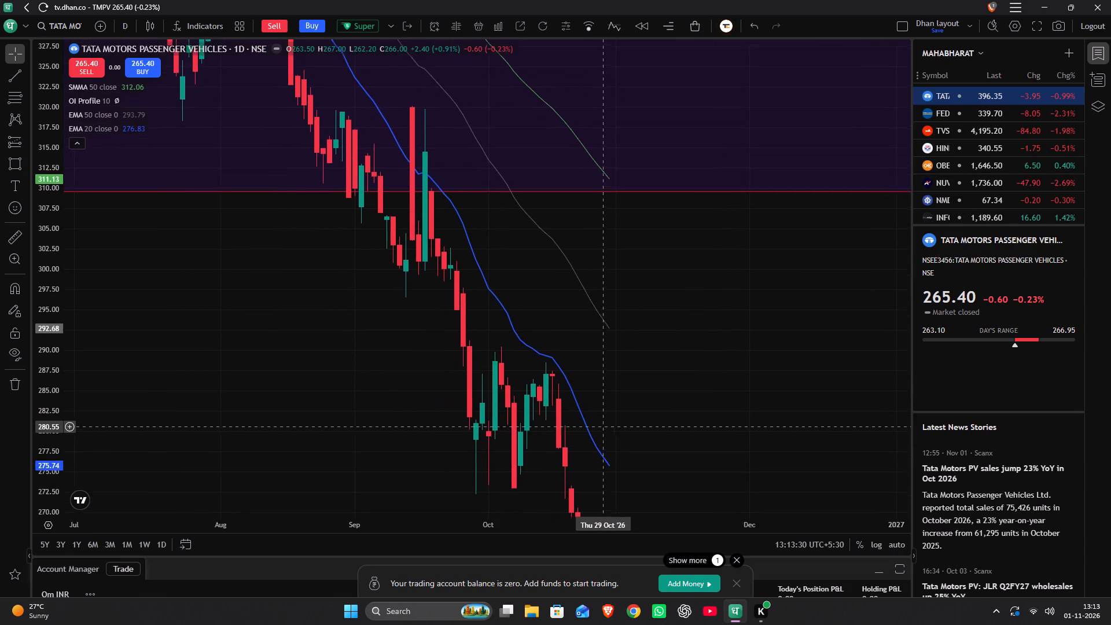
left_click_drag(605, 427, 630, 452)
left_click_drag(536, 314, 674, 304)
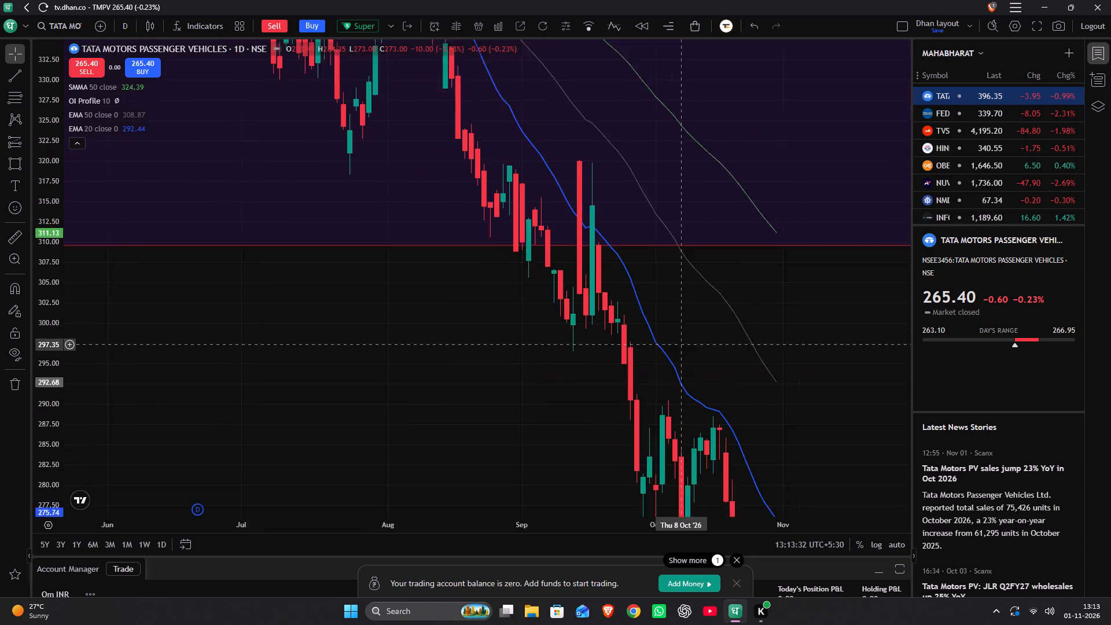
left_click_drag(674, 304, 643, 212)
left_click_drag(709, 437, 502, 255)
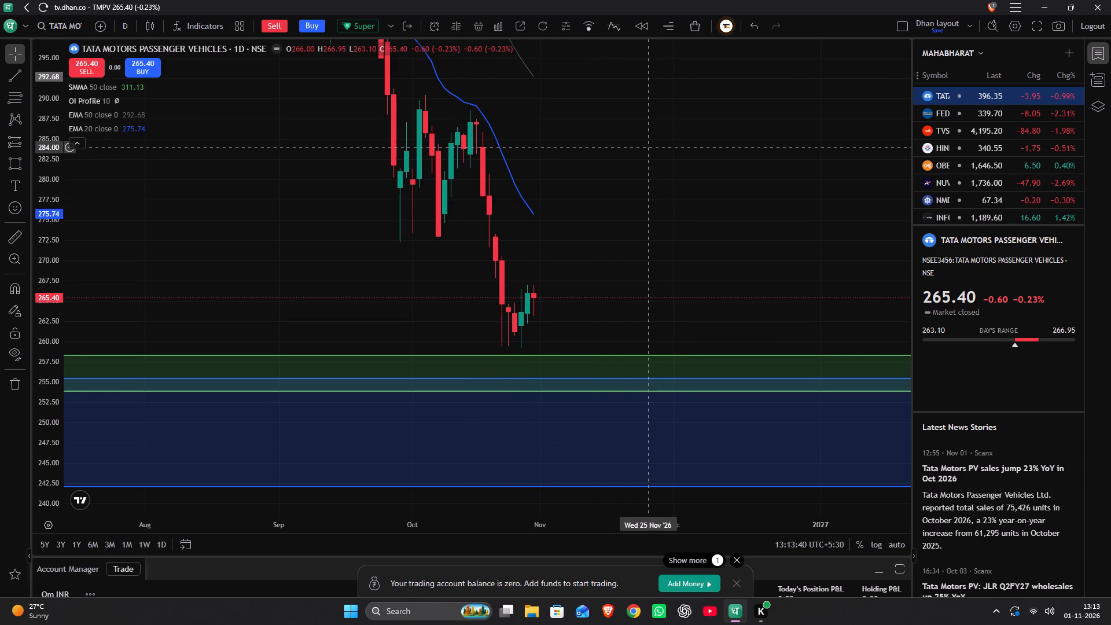
left_click_drag(517, 164, 642, 482)
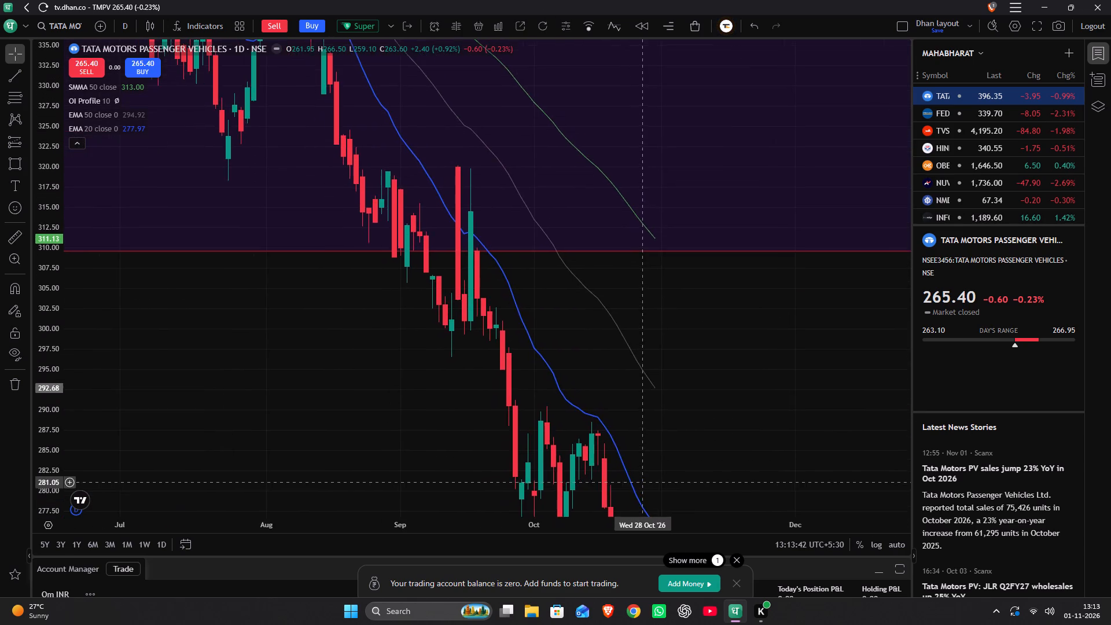
left_click_drag(642, 482, 668, 136)
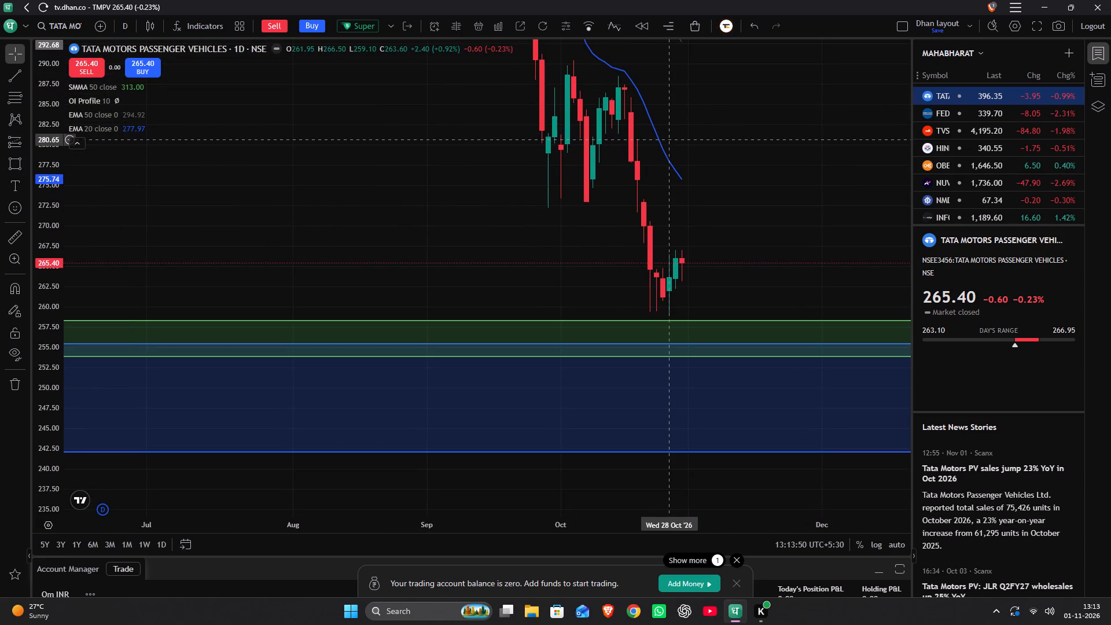
left_click_drag(708, 227, 479, 167)
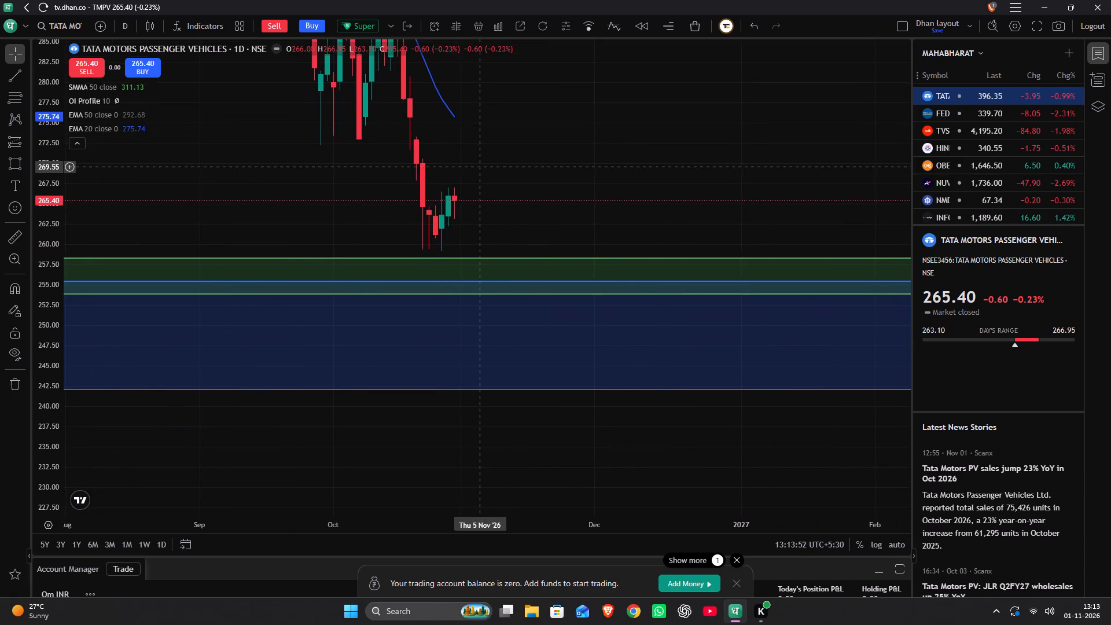
left_click_drag(479, 167, 485, 207)
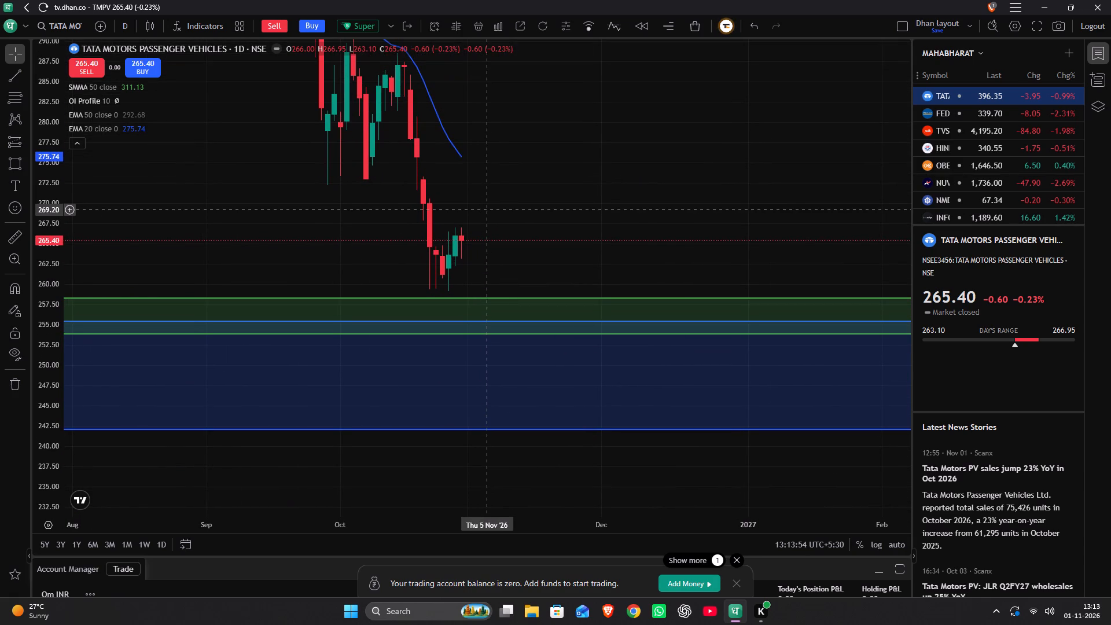
Switch the chart interval to 1 week.
type("1w")
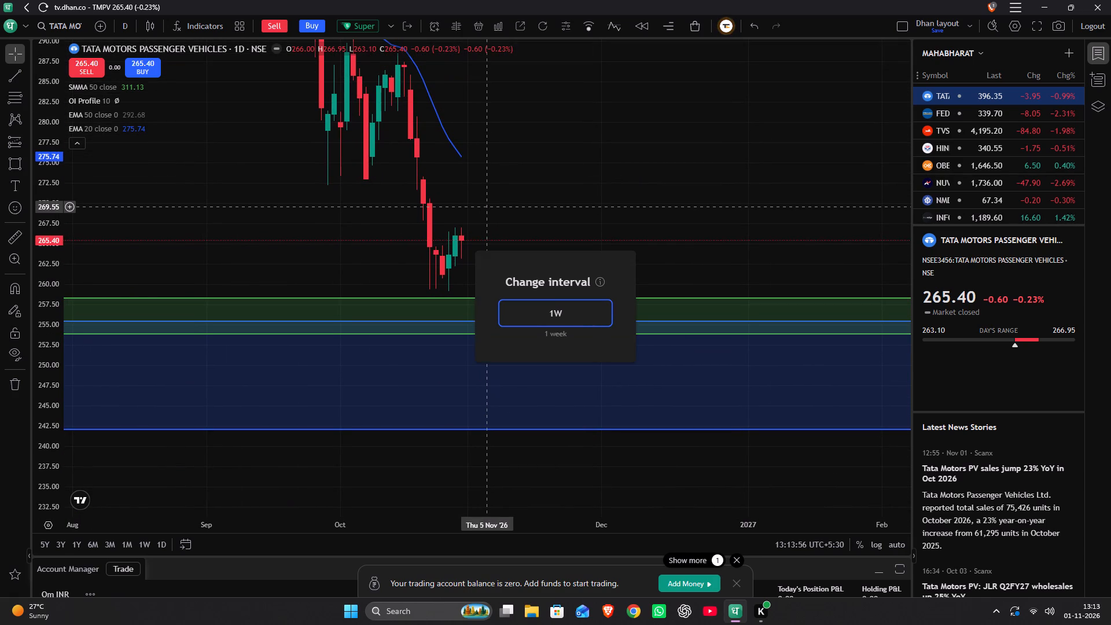
key("Return")
Draw a rectangle zone from the 27 March 2023 weekly candle, from 242.35 up to 254.80 and ending at 23 October 2023.
scroll(502, 204, "down", 4)
left_click_drag(474, 208, 474, 240)
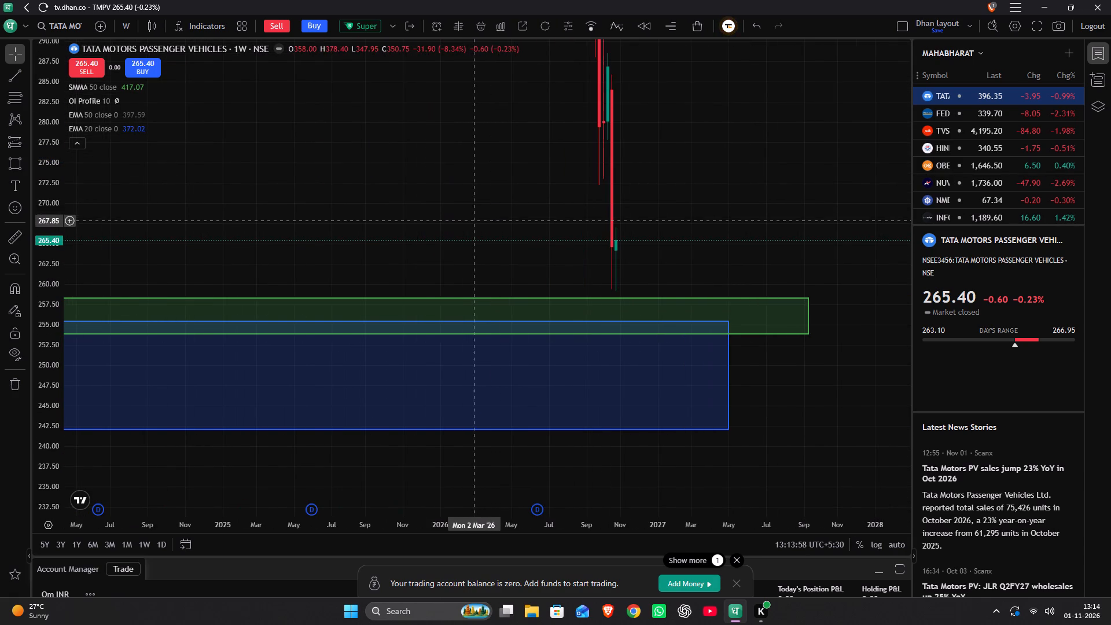
left_click_drag(474, 240, 674, 314)
scroll(42, 313, "down", 8)
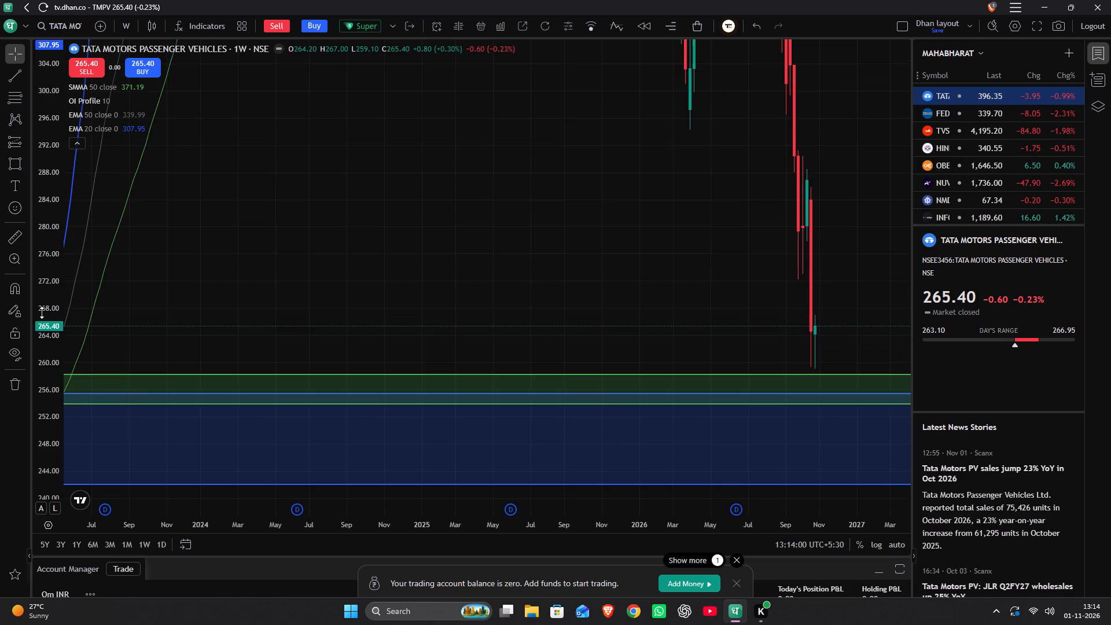
scroll(42, 312, "down", 13)
left_click_drag(192, 300, 498, 318)
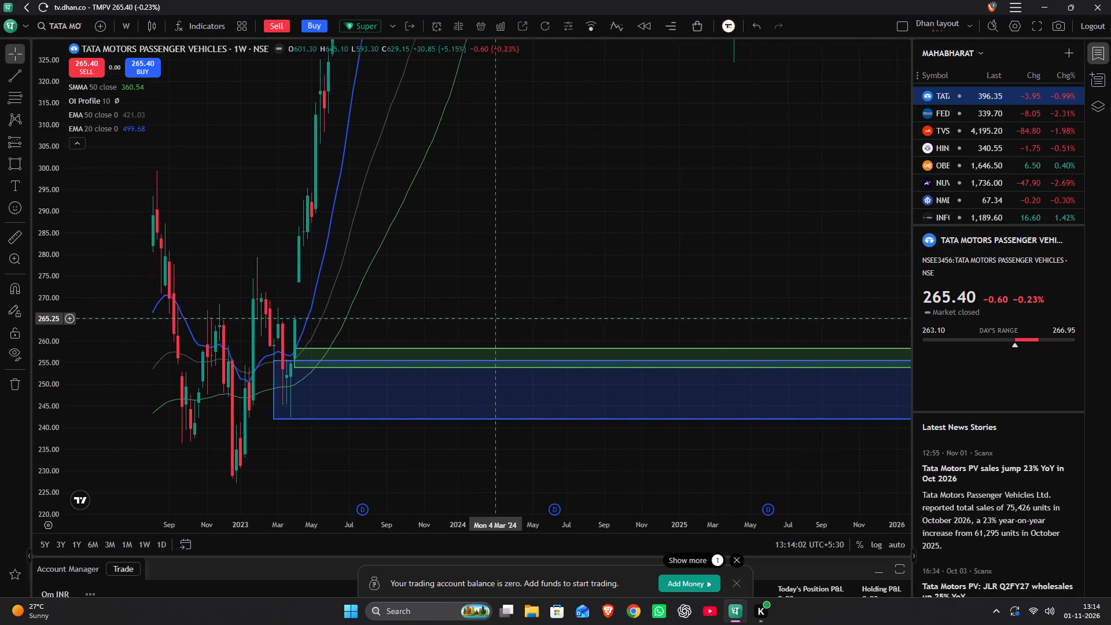
left_click_drag(498, 318, 541, 316)
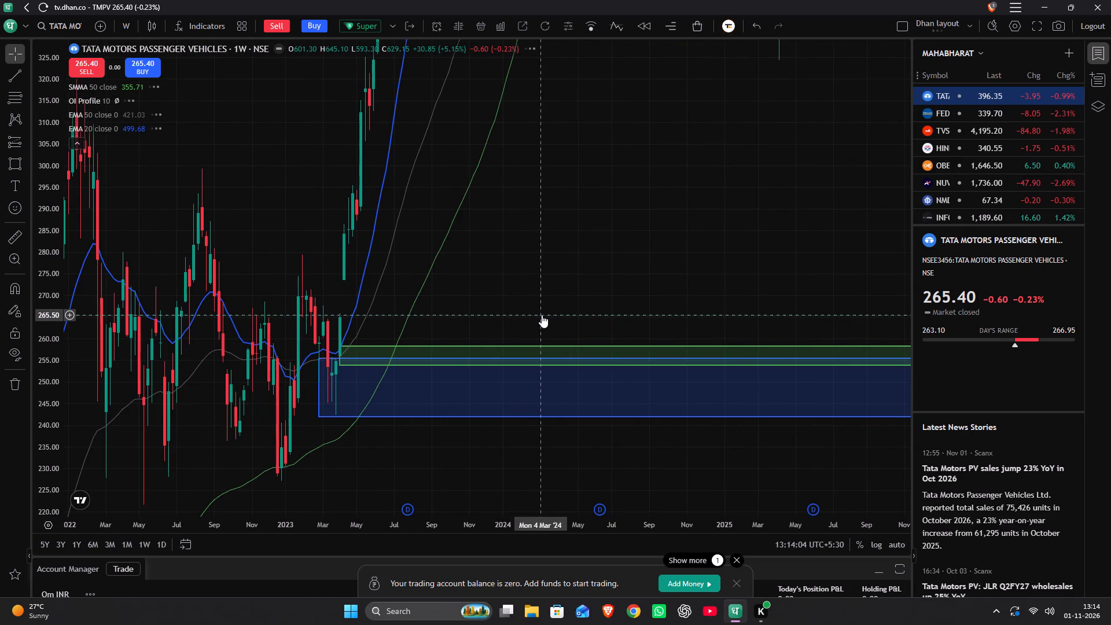
left_click_drag(374, 285, 420, 286)
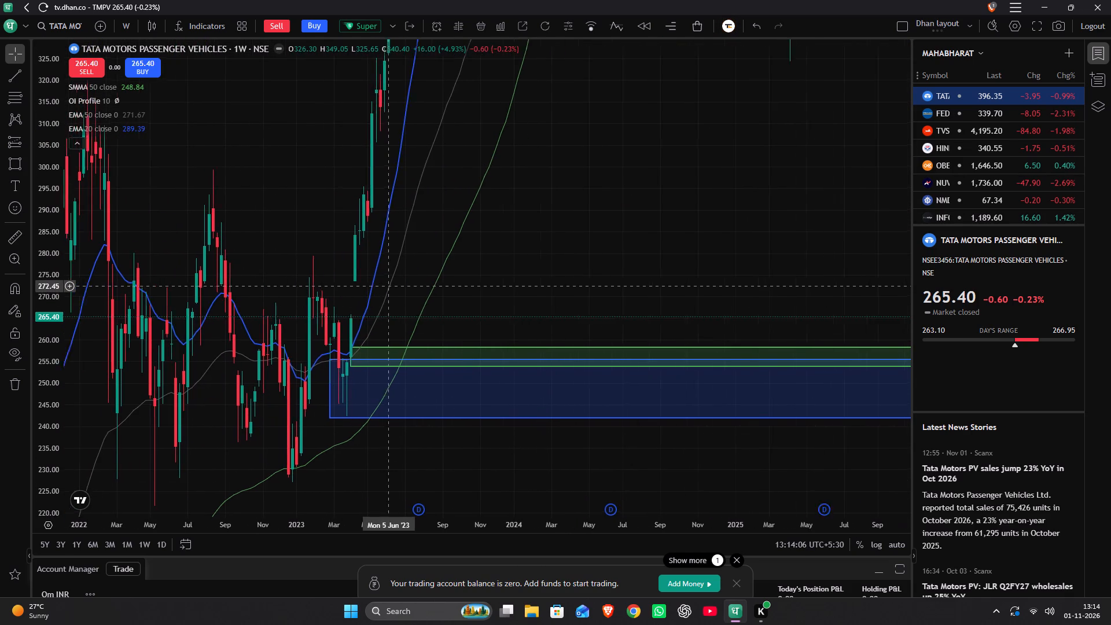
left_click_drag(420, 286, 605, 269)
scroll(603, 269, "up", 6)
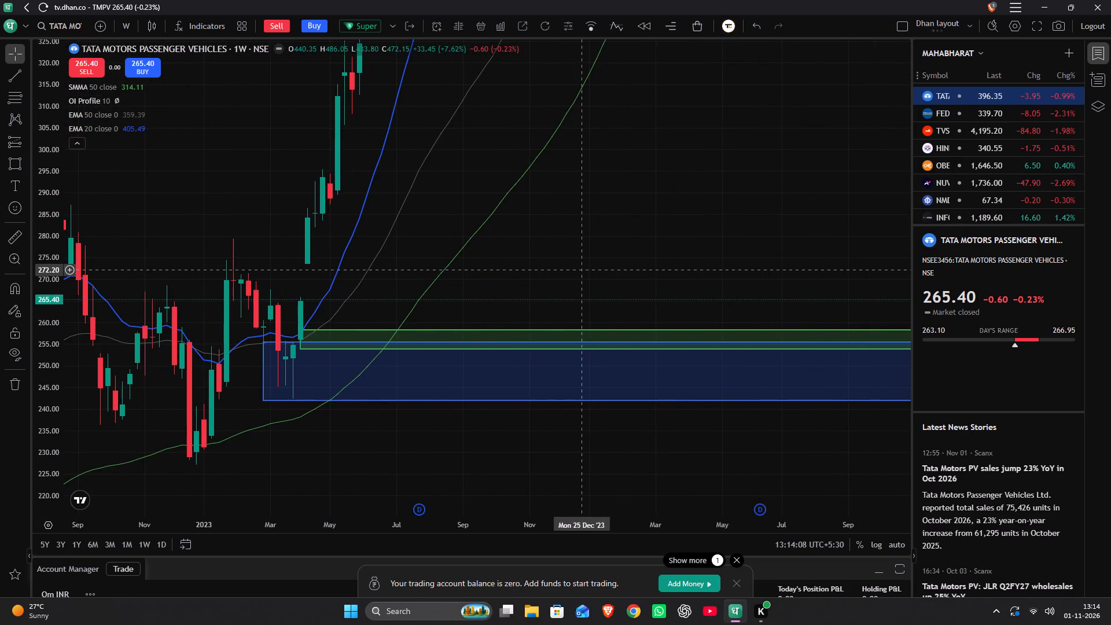
scroll(350, 266, "up", 3)
left_click_drag(226, 257, 436, 213)
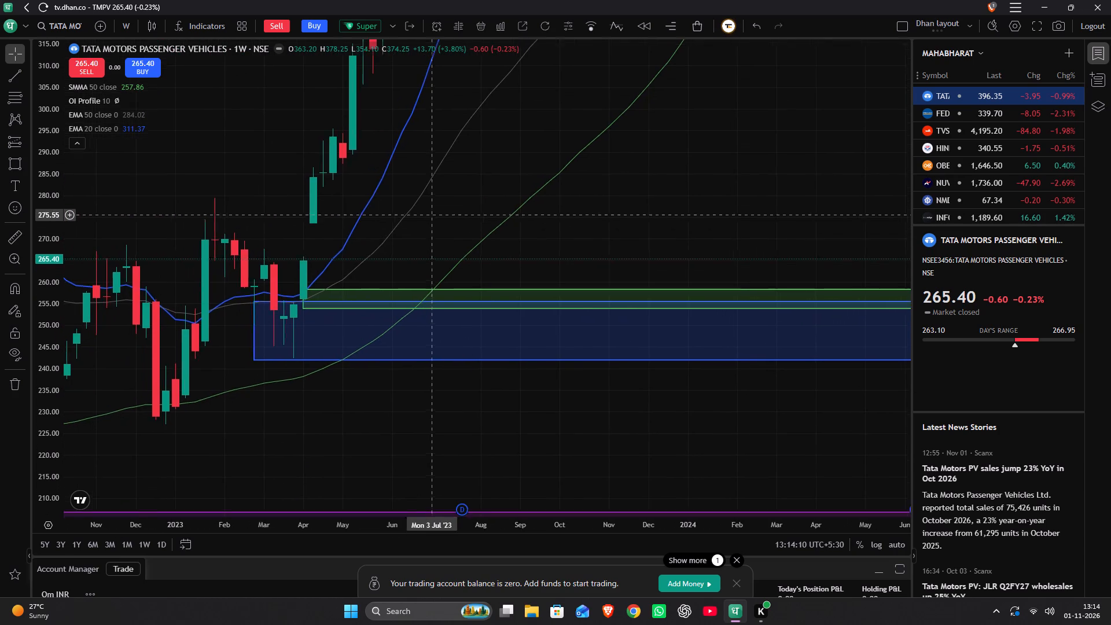
left_click_drag(436, 213, 587, 79)
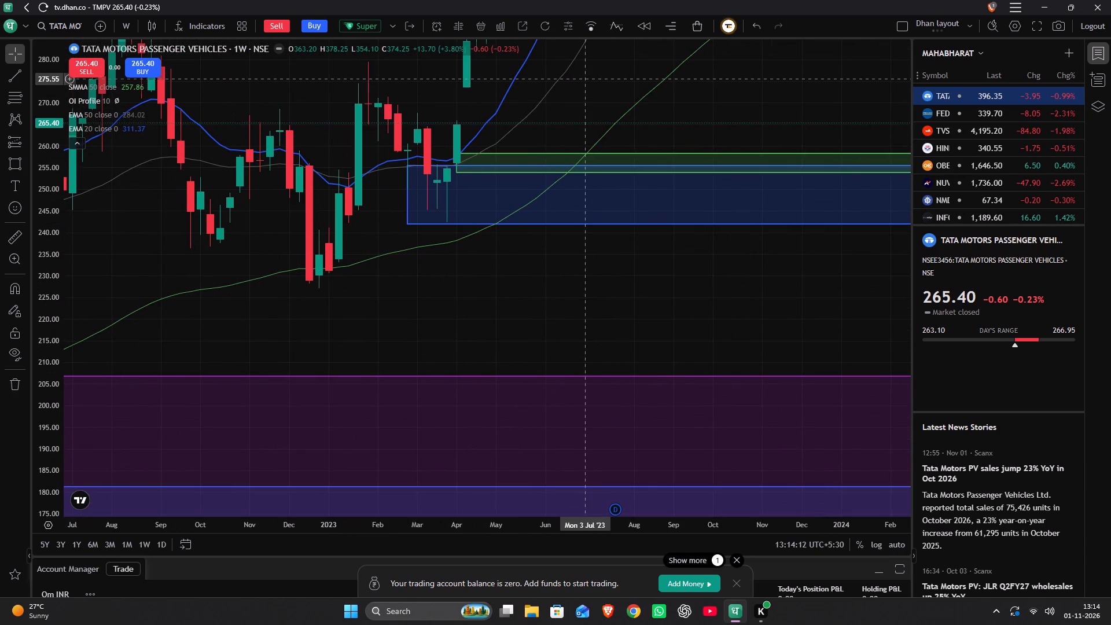
left_click_drag(587, 79, 587, 79)
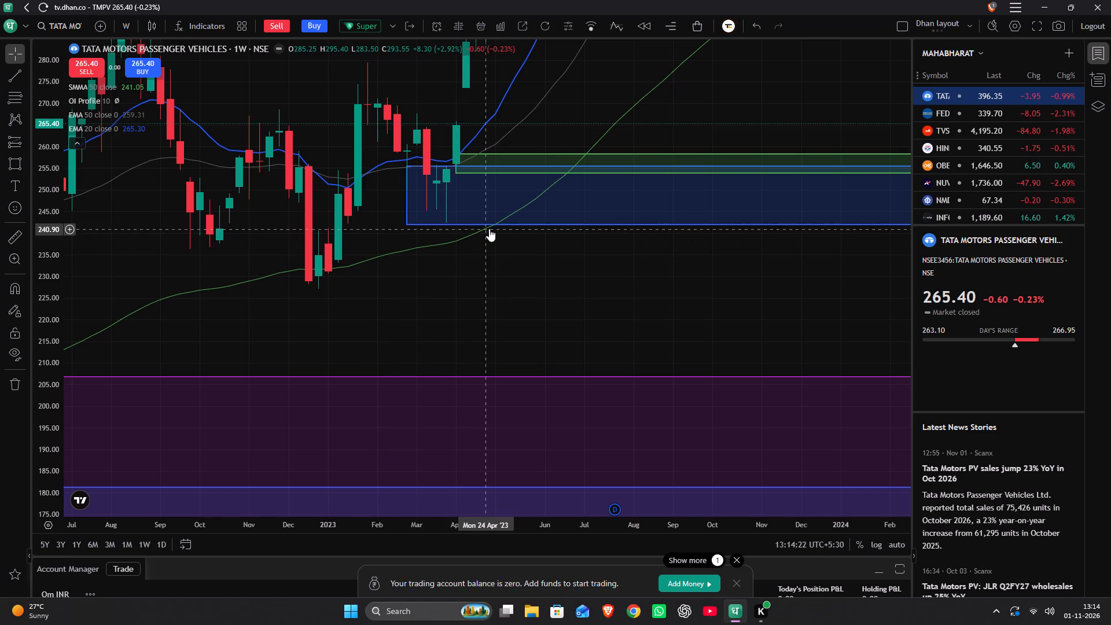
key("alt+shift+r")
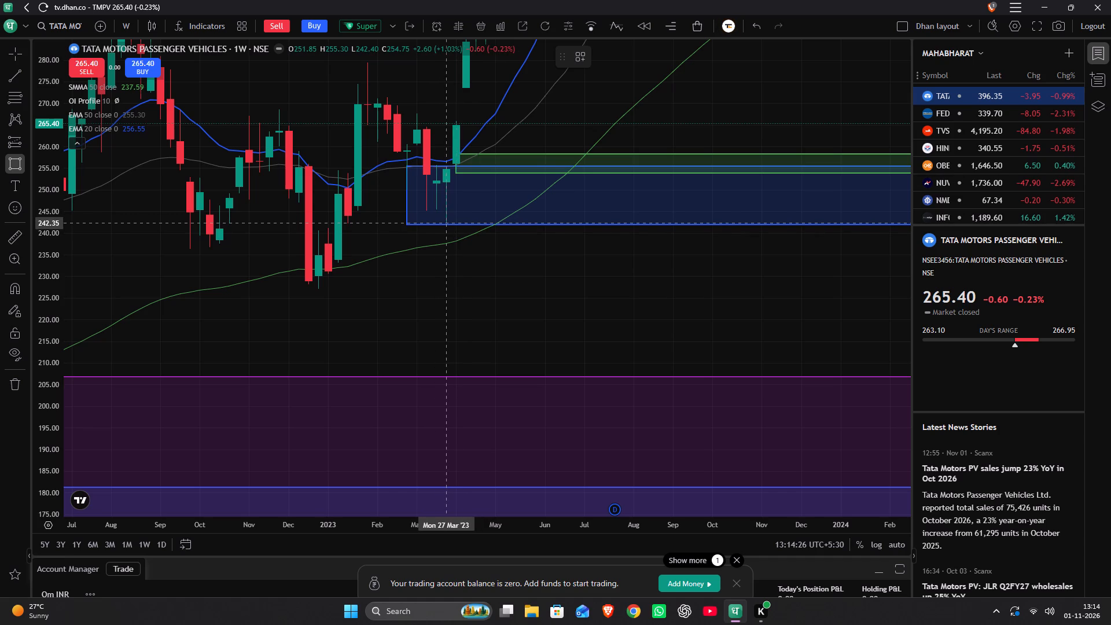
left_click_drag(448, 223, 741, 169)
left_click(741, 169)
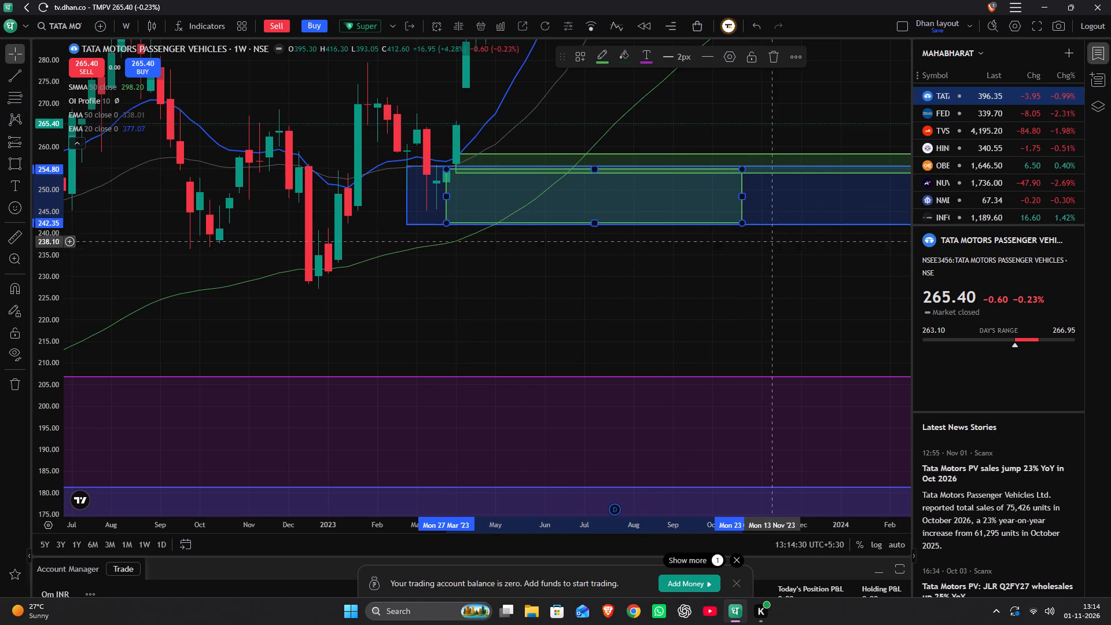
Extend the end of the new March 2023 rectangle past the current candles to 31 May 2027.
left_click_drag(796, 274, 497, 289)
scroll(516, 282, "down", 7)
left_click_drag(687, 322, 391, 366)
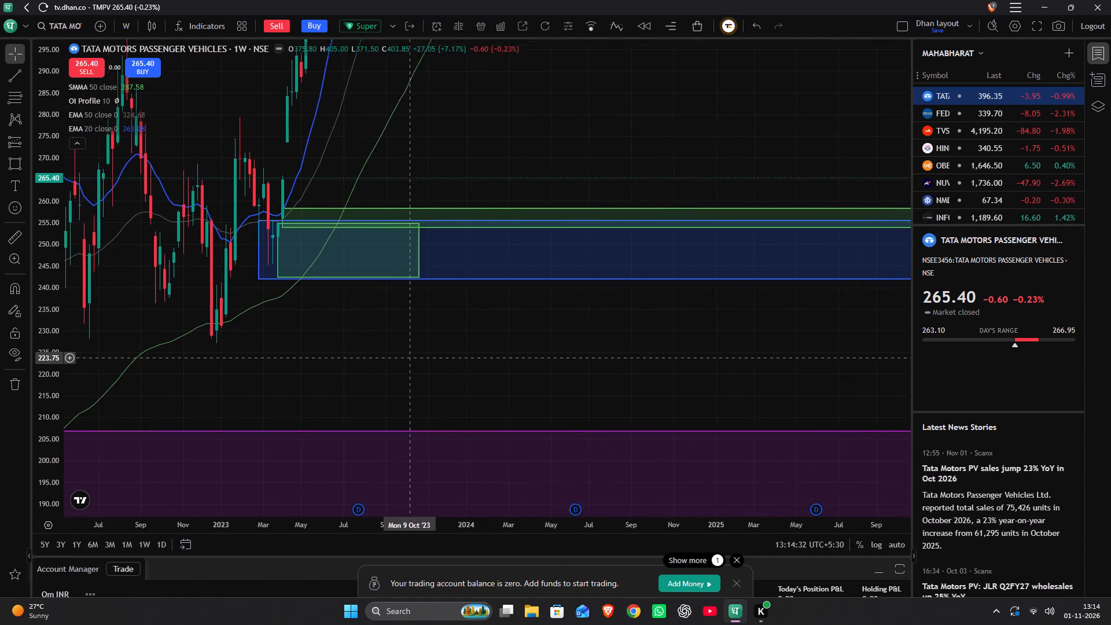
left_click_drag(391, 366, 306, 471)
left_click_drag(315, 364, 753, 365)
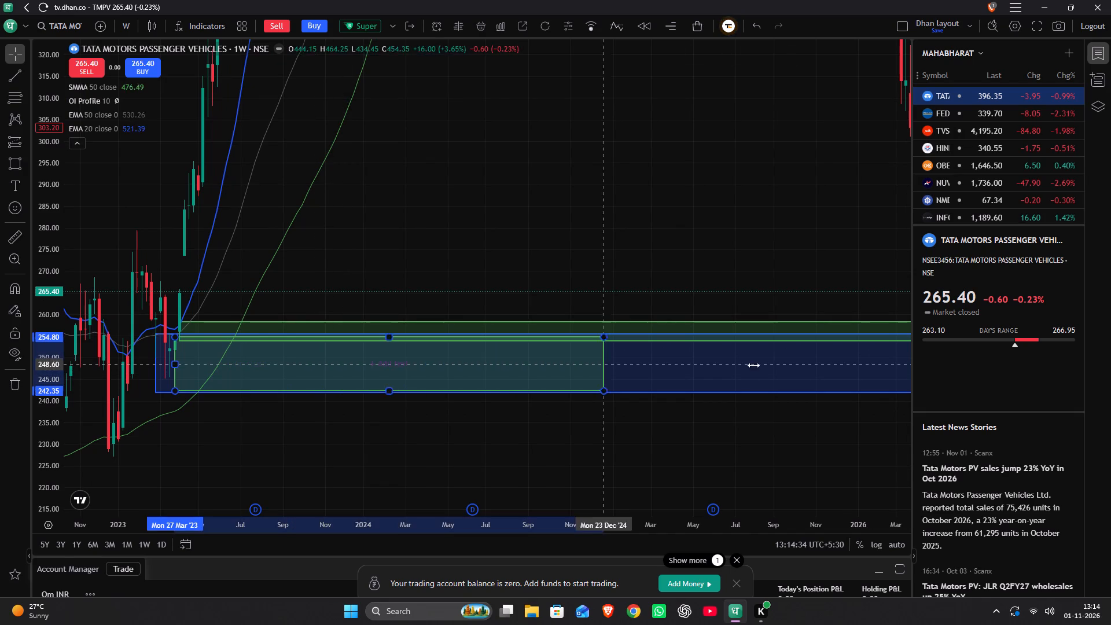
left_click_drag(753, 365, 827, 366)
left_click_drag(859, 448, 413, 486)
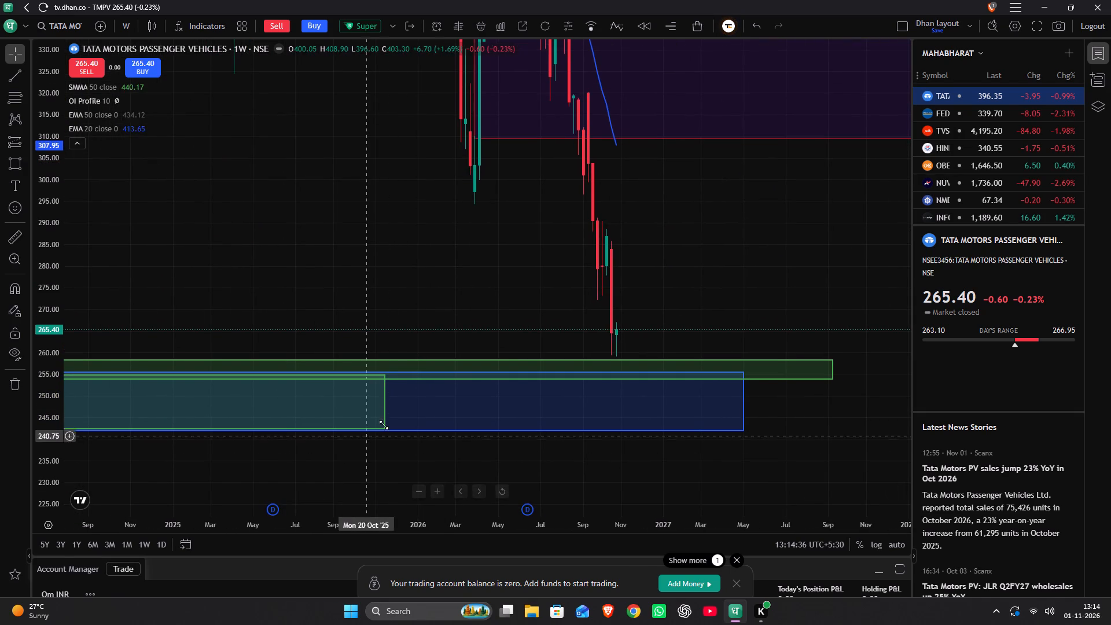
left_click_drag(386, 404, 708, 406)
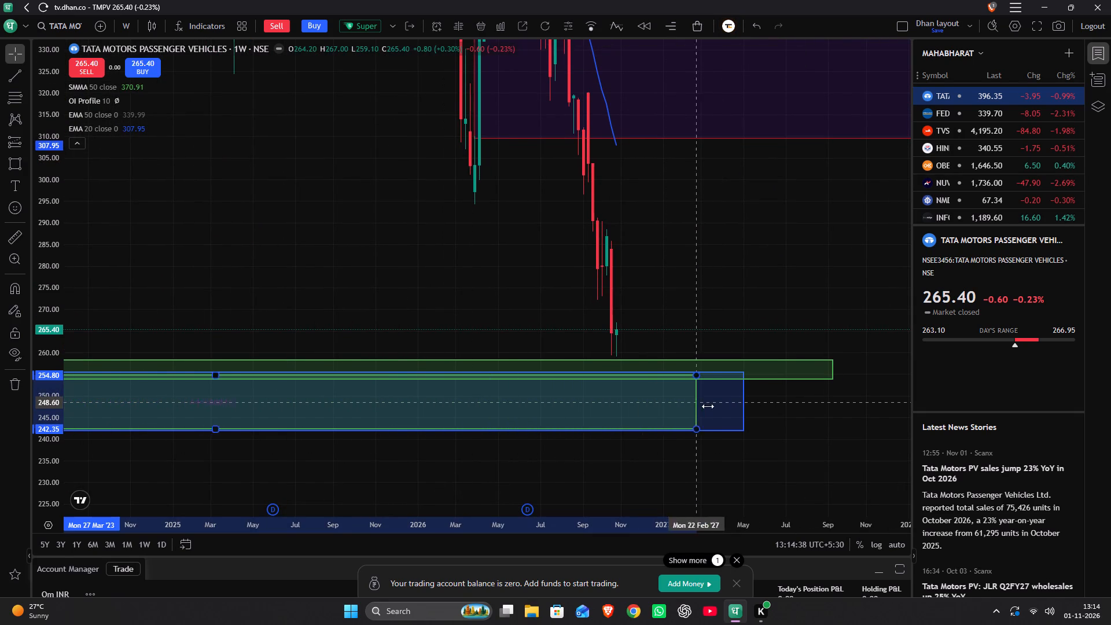
left_click_drag(708, 406, 763, 396)
Apply the WEEKLY DEMAND template to the March 2023 weekly rectangle and deselect it.
double_click(687, 405)
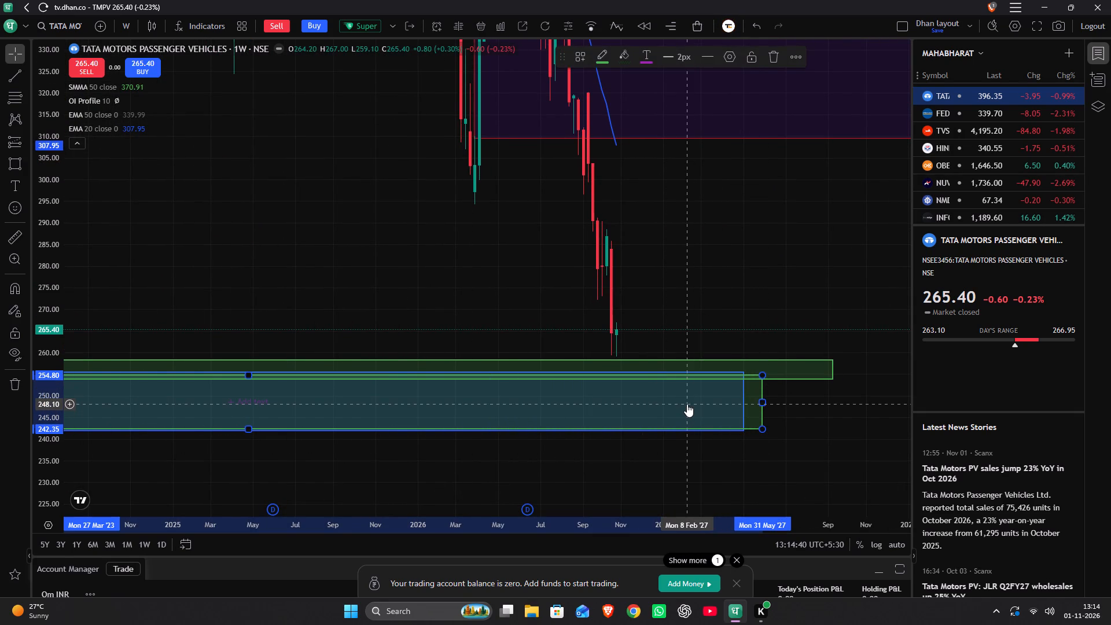
left_click(480, 406)
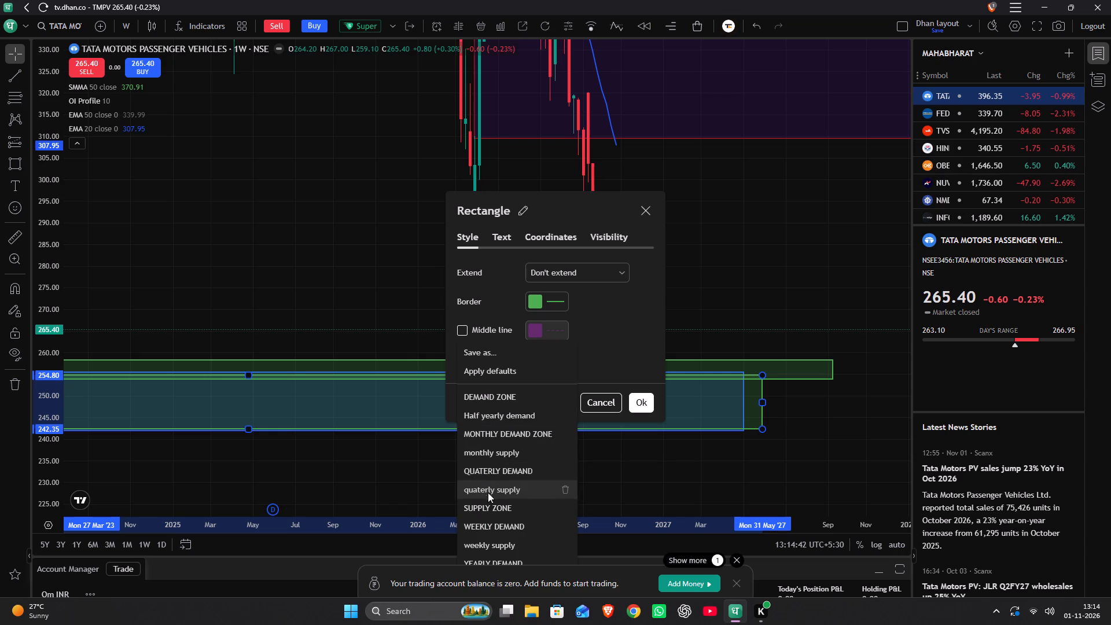
left_click(495, 524)
left_click(643, 404)
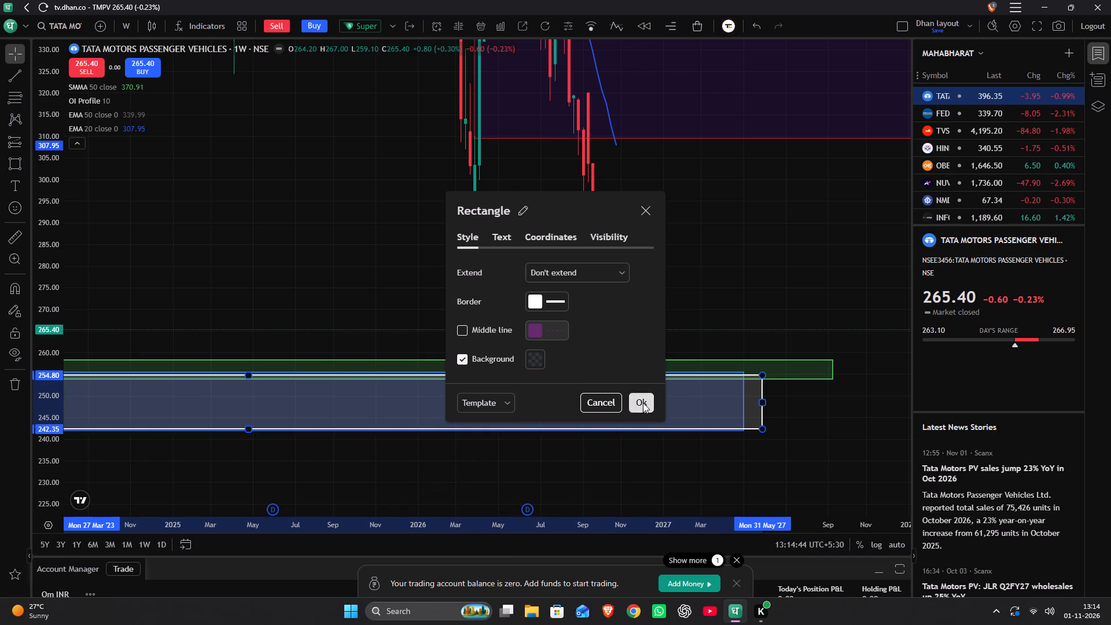
left_click(694, 234)
Add Tata Motors Passenger Vehicles to the MAHABHARAT watchlist.
scroll(693, 237, "down", 9)
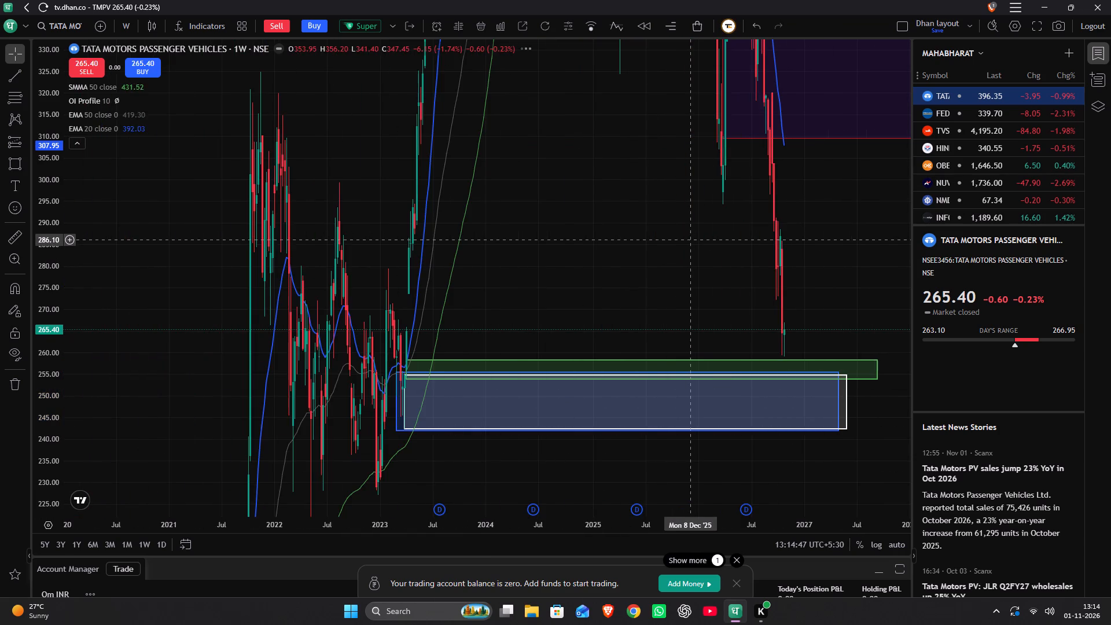
left_click_drag(686, 244, 558, 548)
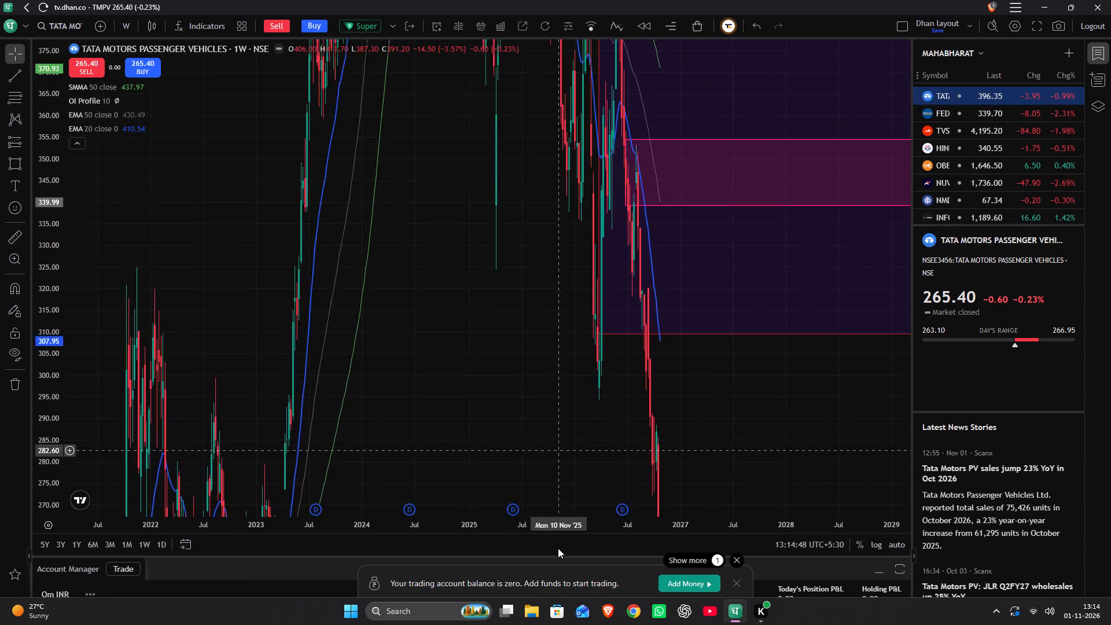
left_click_drag(558, 548, 607, 223)
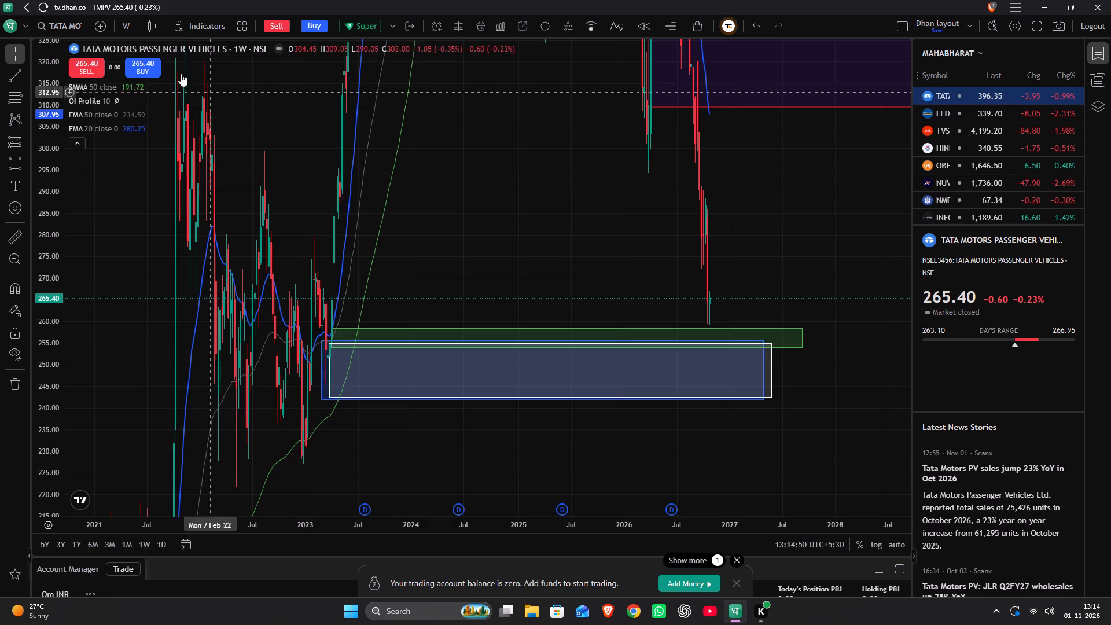
left_click(278, 45)
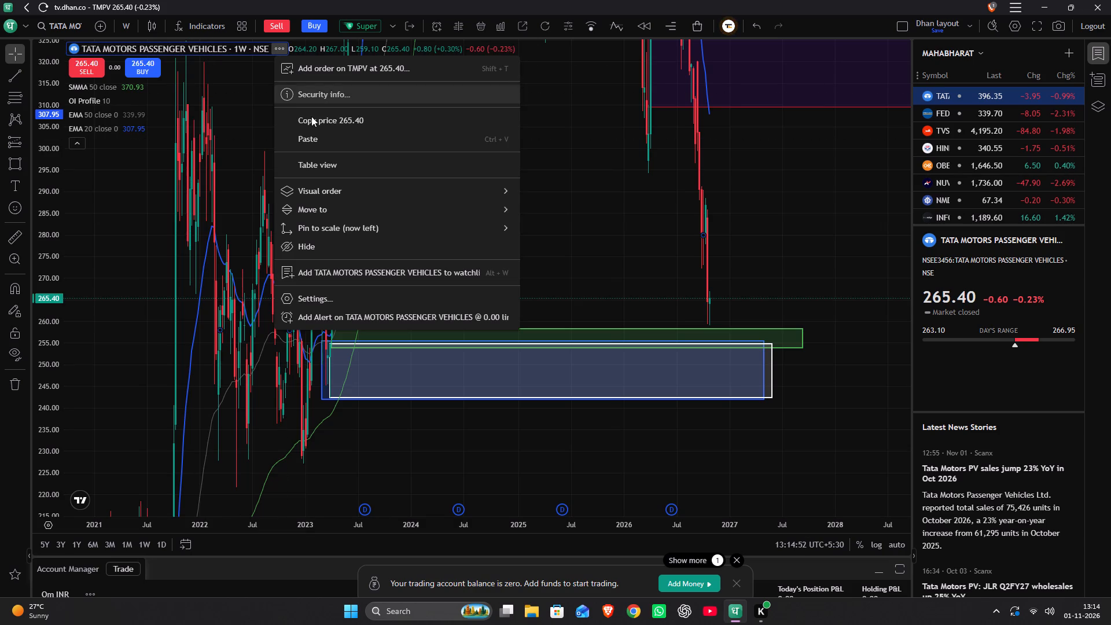
left_click(352, 268)
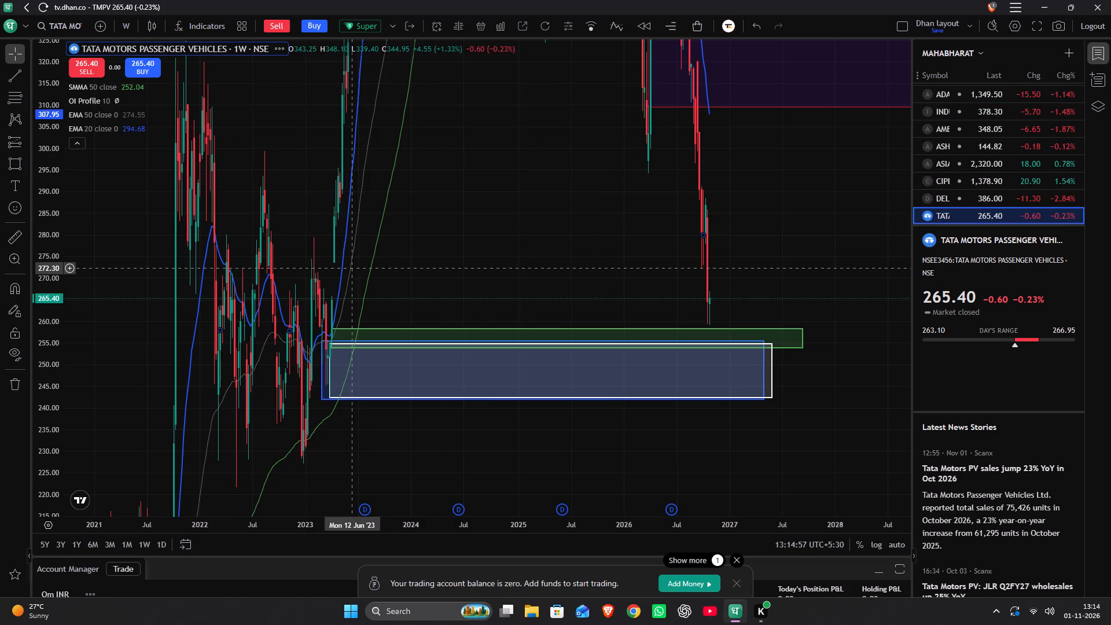
Open the confirmation entry watchlist and add Tata Motors Passenger Vehicles to it.
left_click(951, 51)
left_click(947, 183)
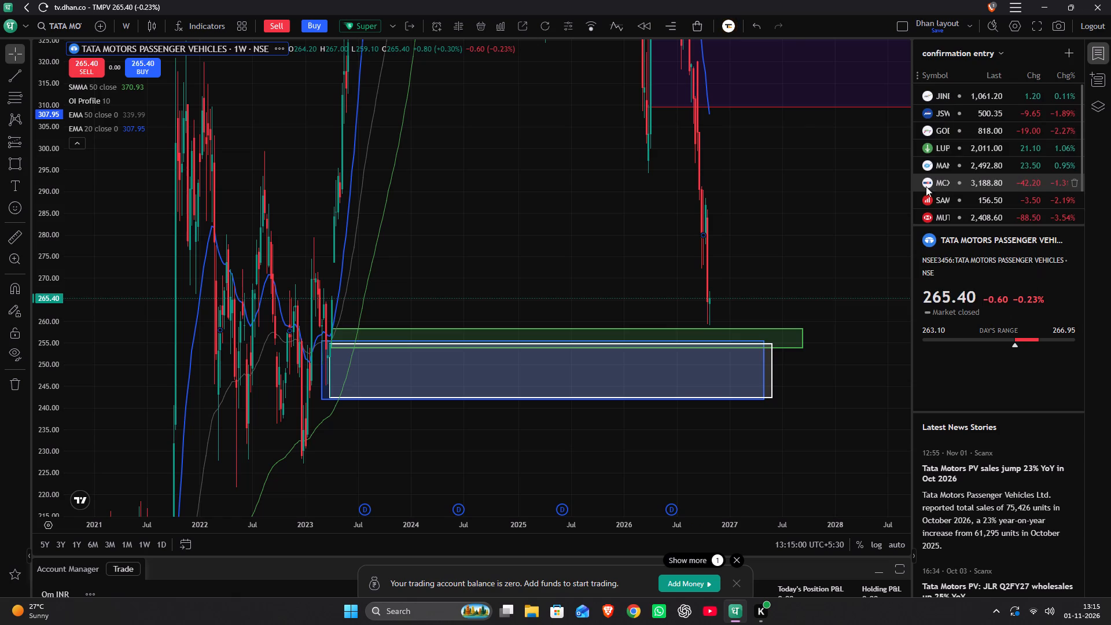
left_click(283, 52)
left_click(339, 267)
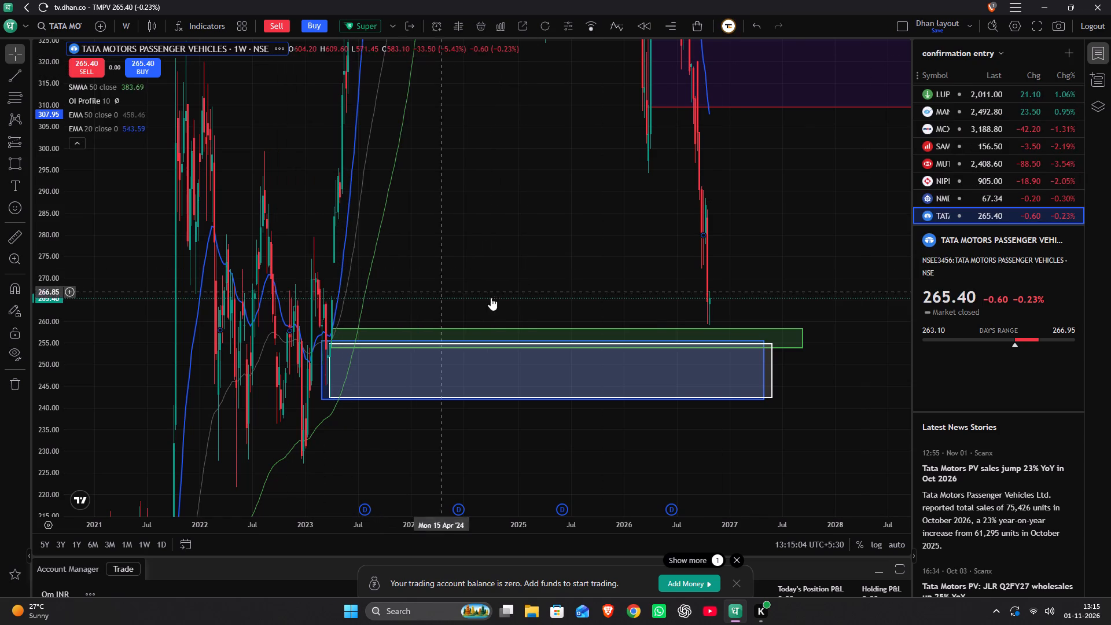
Examine the weekly candles around the stacked demand zones from March 2023 and their relation to the current price.
left_click_drag(741, 169, 657, 192)
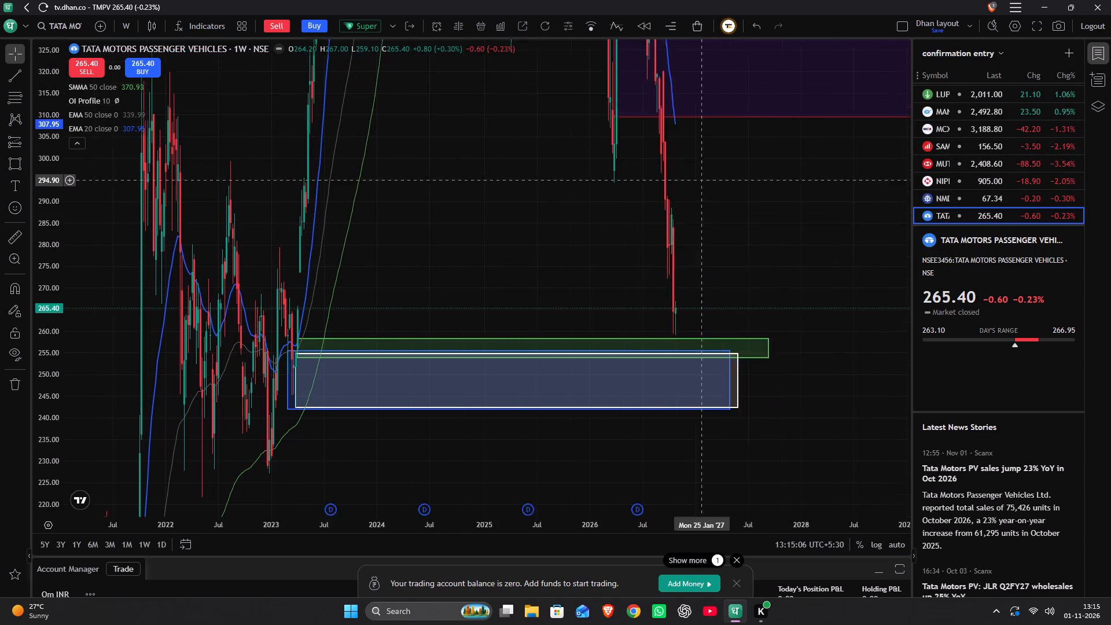
left_click_drag(657, 192, 735, 150)
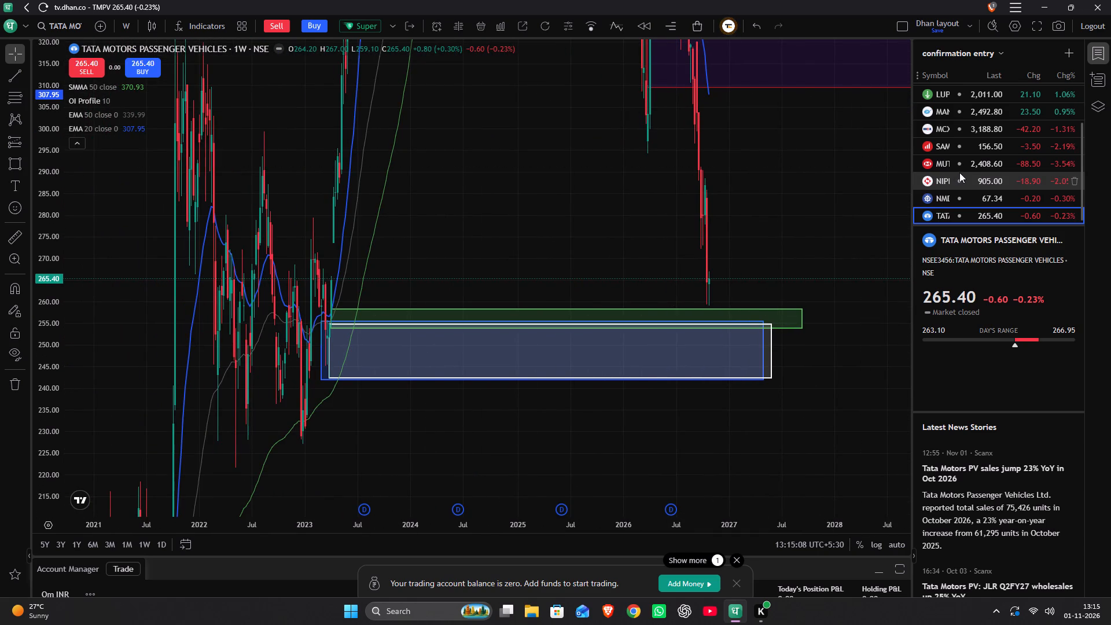
scroll(961, 168, "up", 9)
scroll(961, 168, "down", 4)
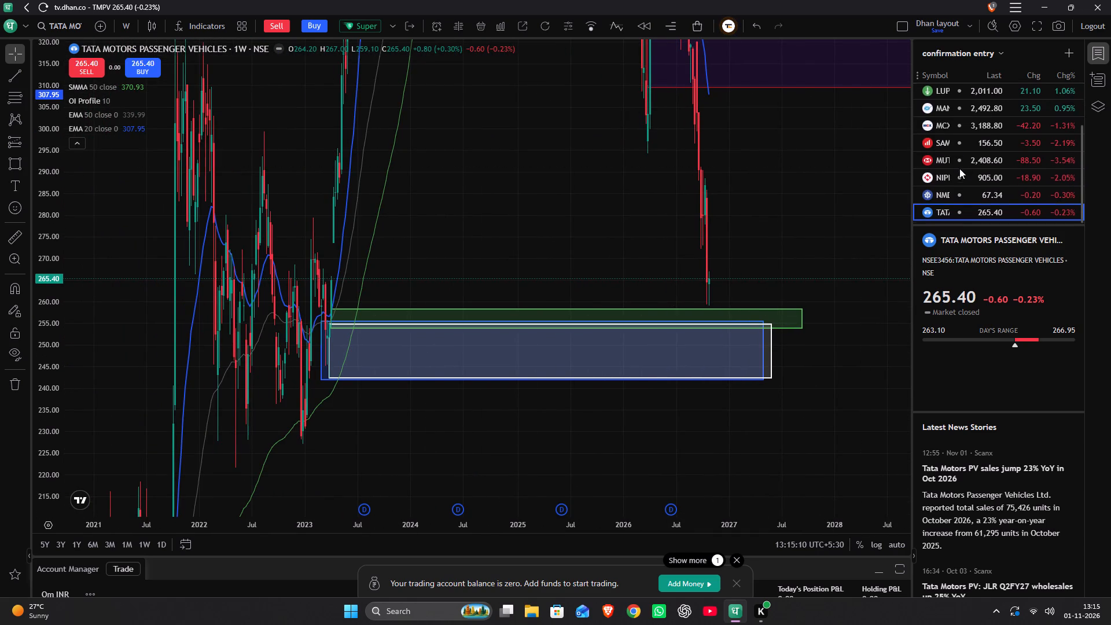
left_click_drag(365, 264, 436, 226)
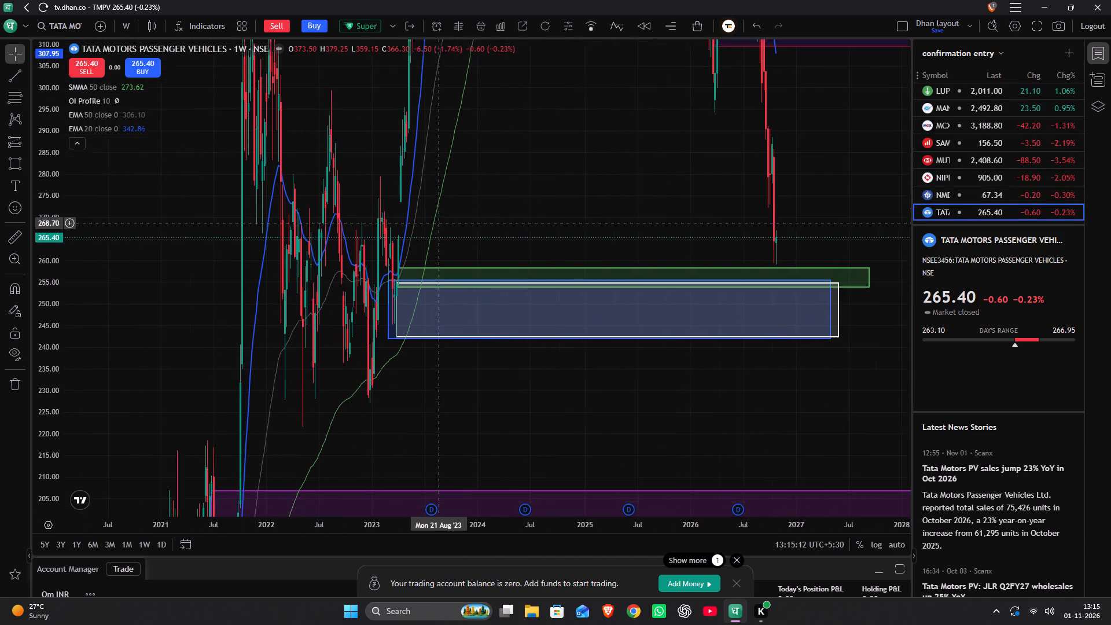
left_click_drag(436, 226, 337, 454)
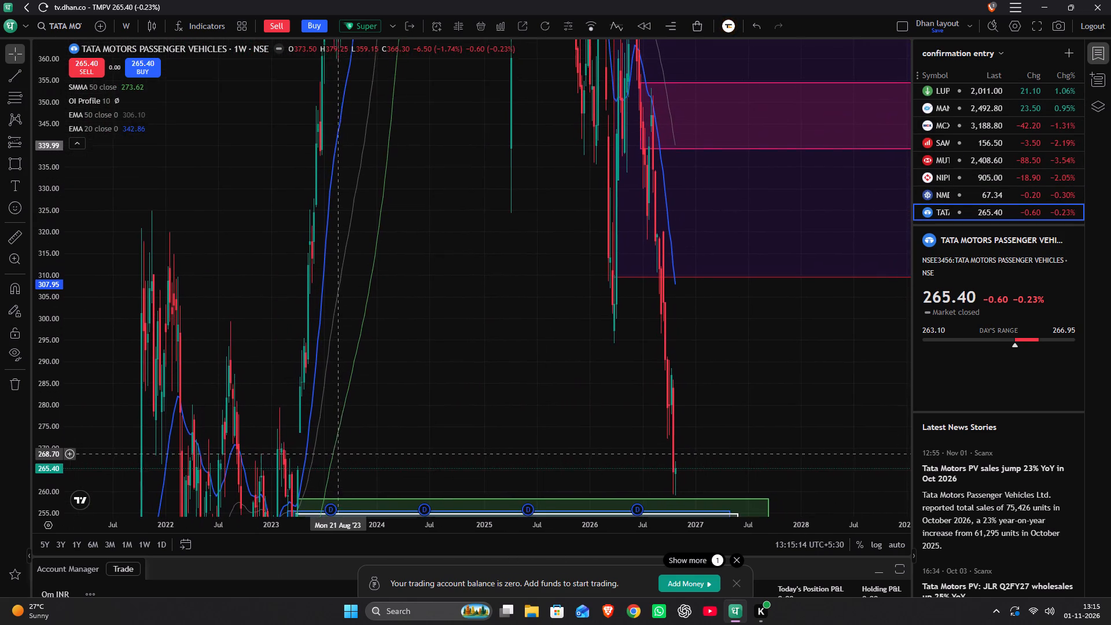
left_click_drag(337, 454, 337, 453)
left_click_drag(332, 407, 576, 196)
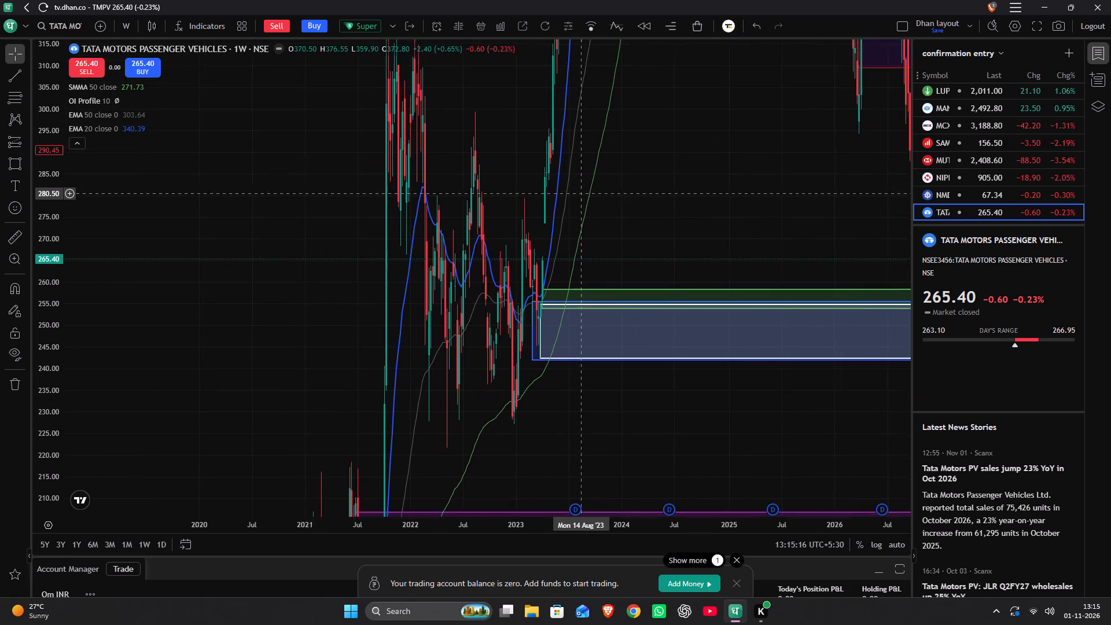
left_click_drag(576, 196, 542, 205)
scroll(543, 197, "up", 9)
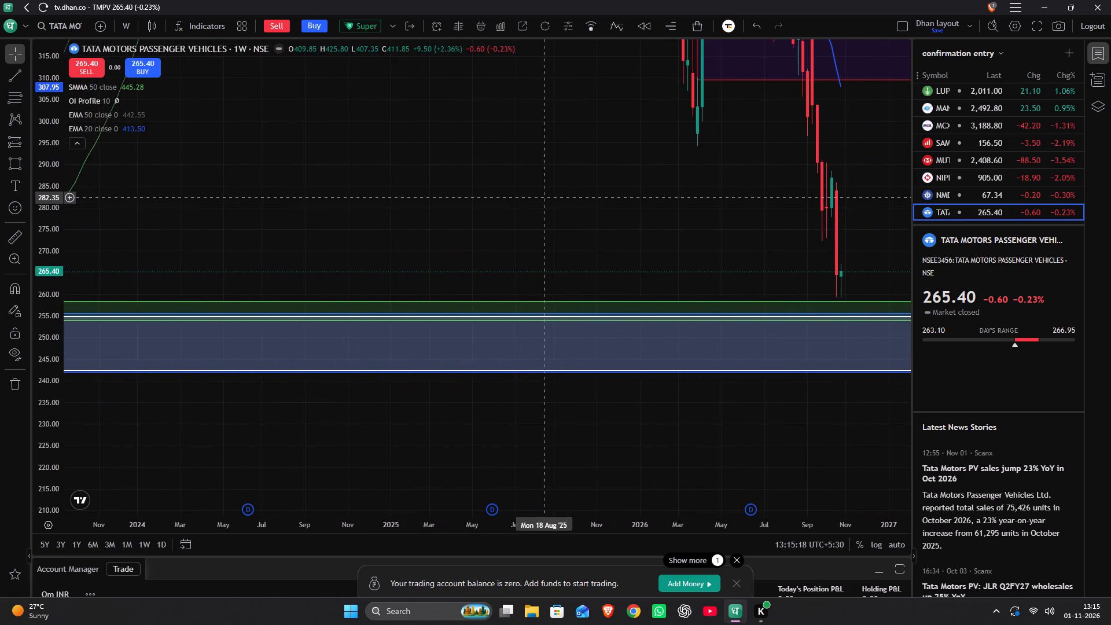
scroll(545, 198, "up", 3)
left_click_drag(389, 234, 810, 218)
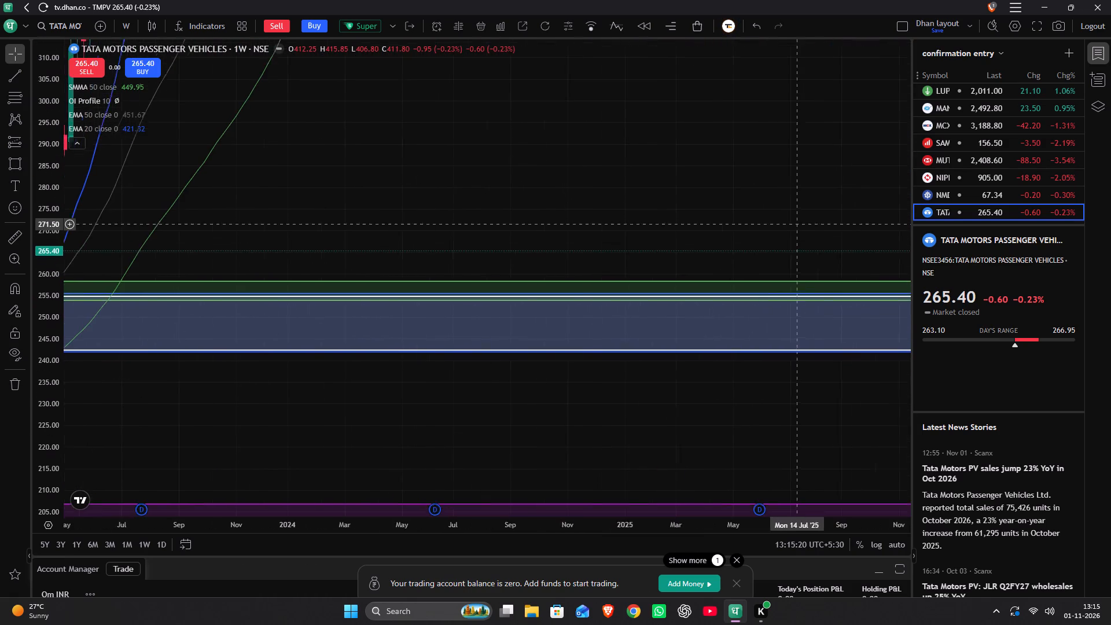
left_click_drag(810, 218, 812, 216)
scroll(811, 218, "down", 5)
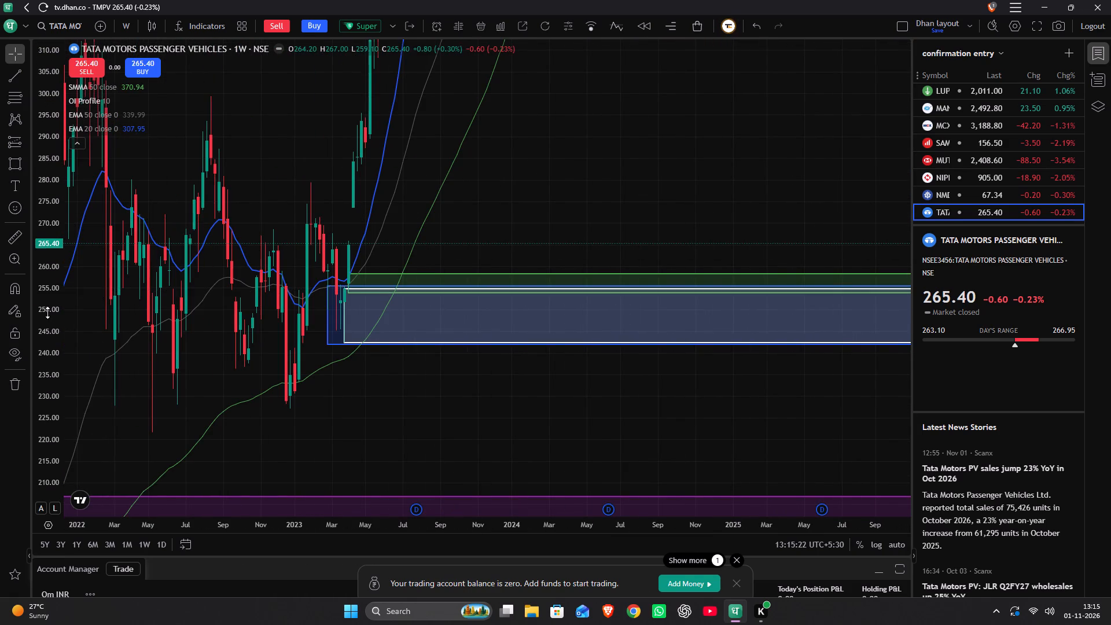
scroll(49, 312, "up", 8)
left_click_drag(686, 417, 566, 481)
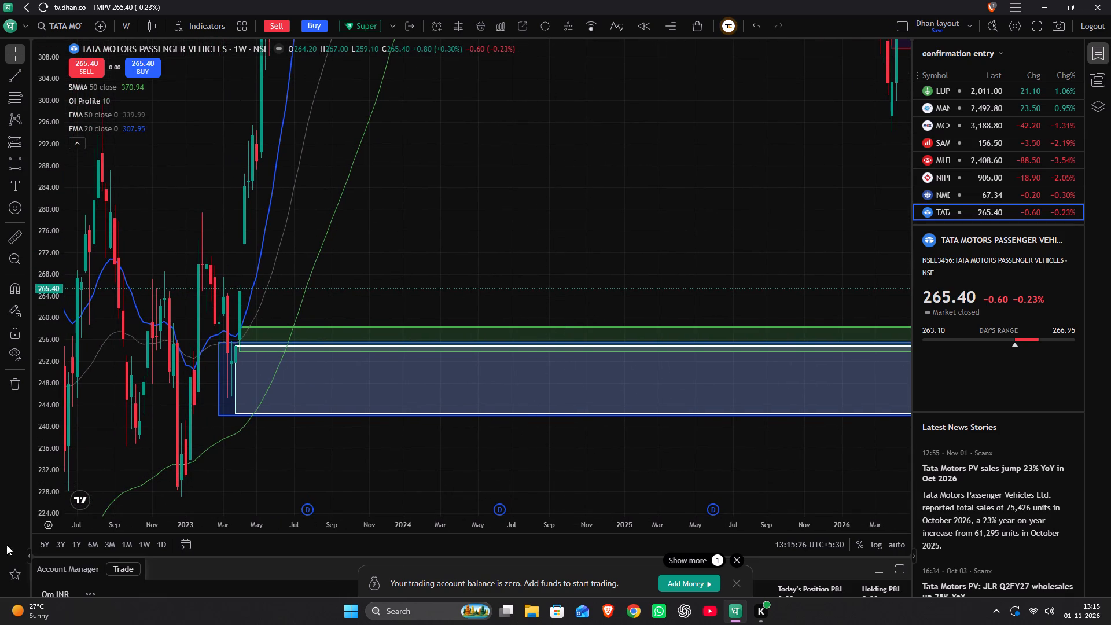
scroll(41, 425, "up", 8)
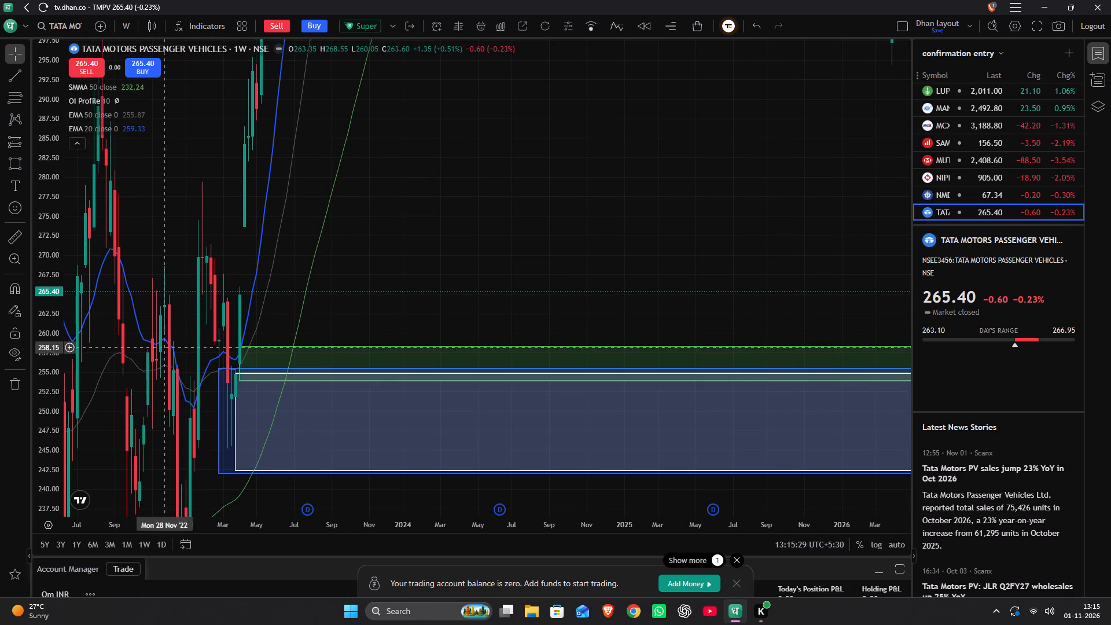
left_click_drag(359, 284, 503, 241)
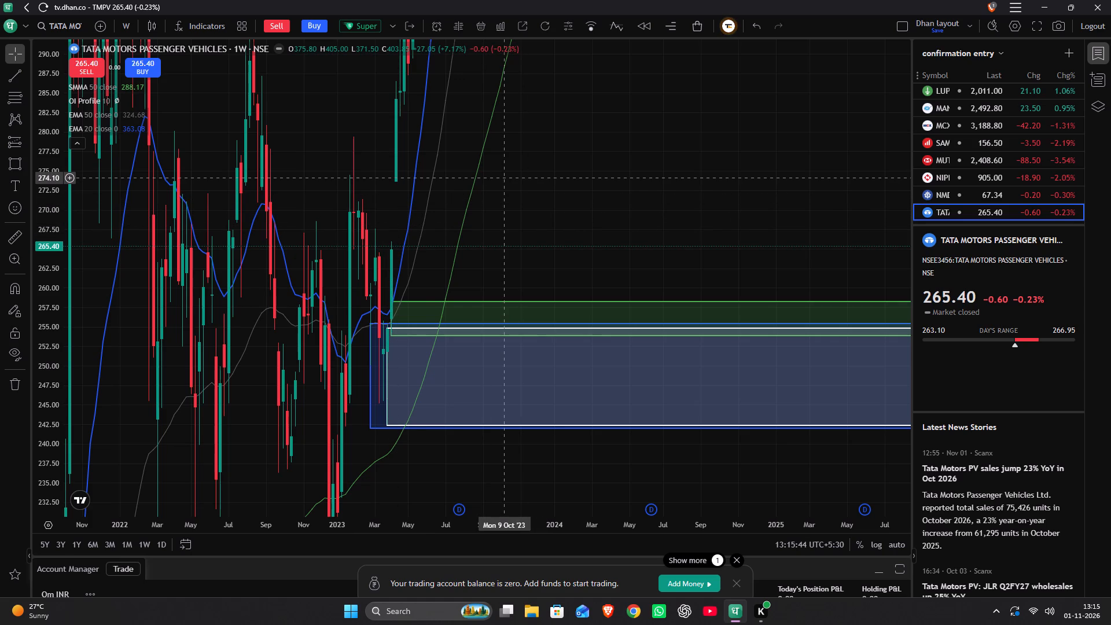
left_click_drag(505, 284, 371, 326)
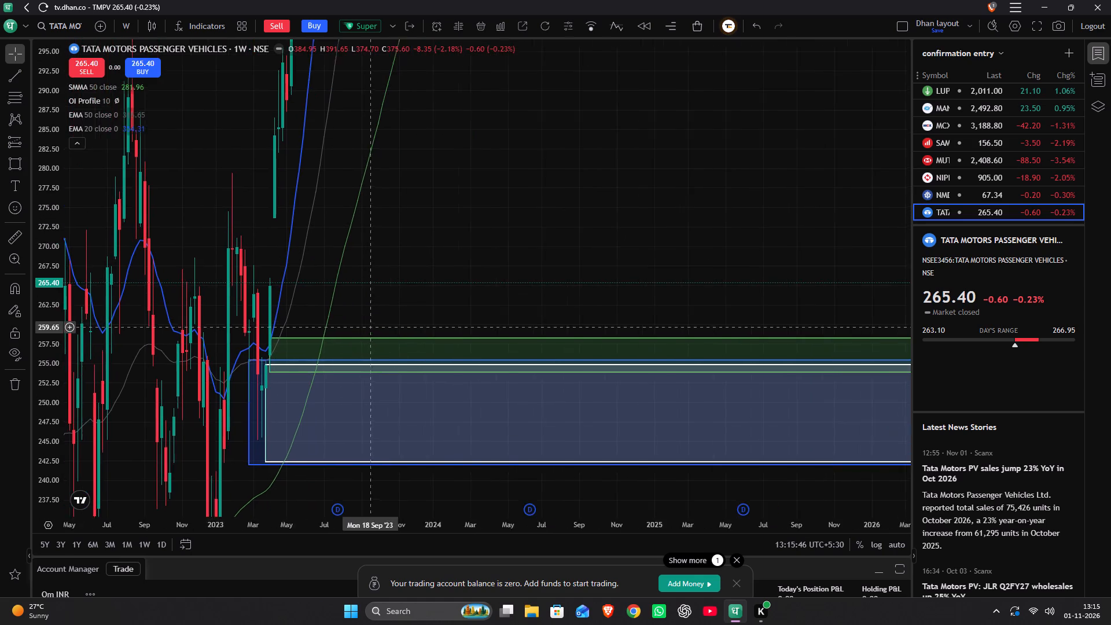
left_click_drag(371, 326, 460, 159)
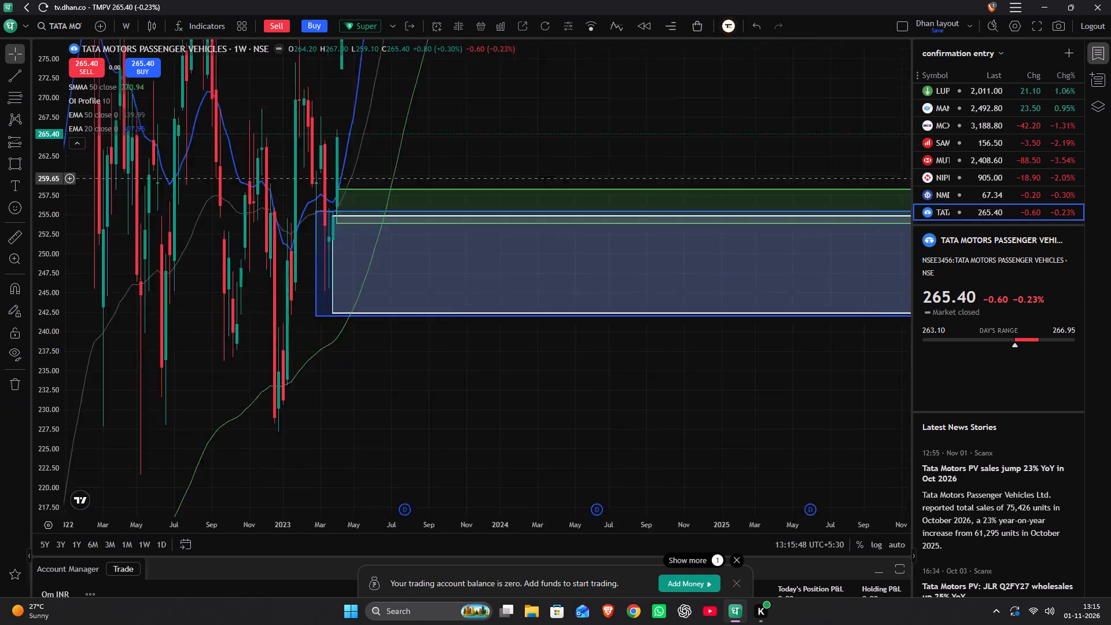
left_click_drag(460, 159, 485, 268)
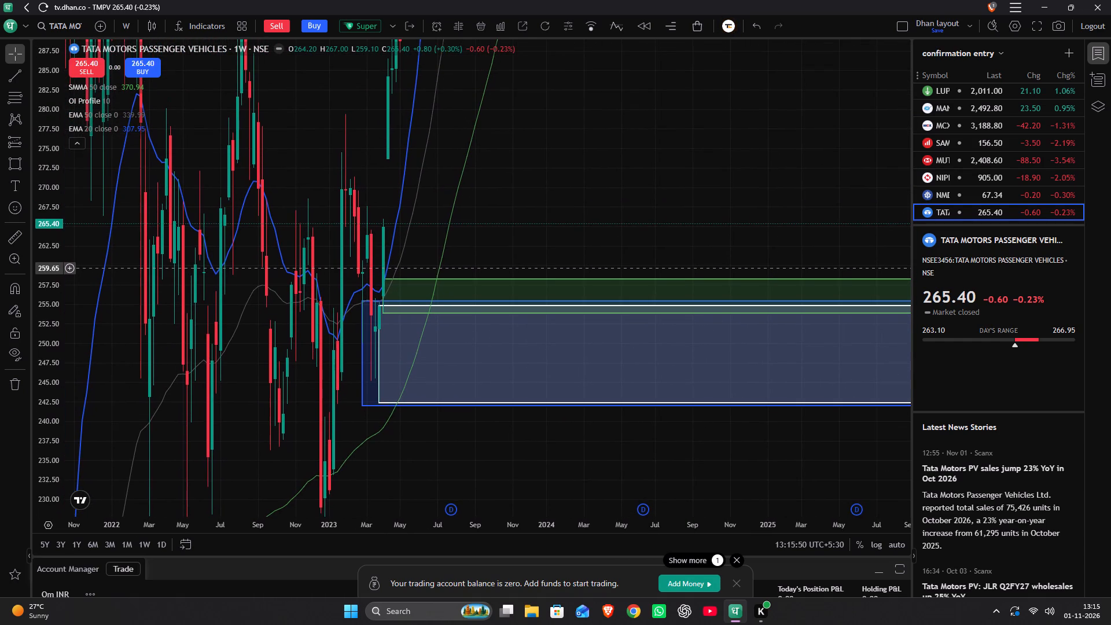
left_click_drag(485, 268, 453, 373)
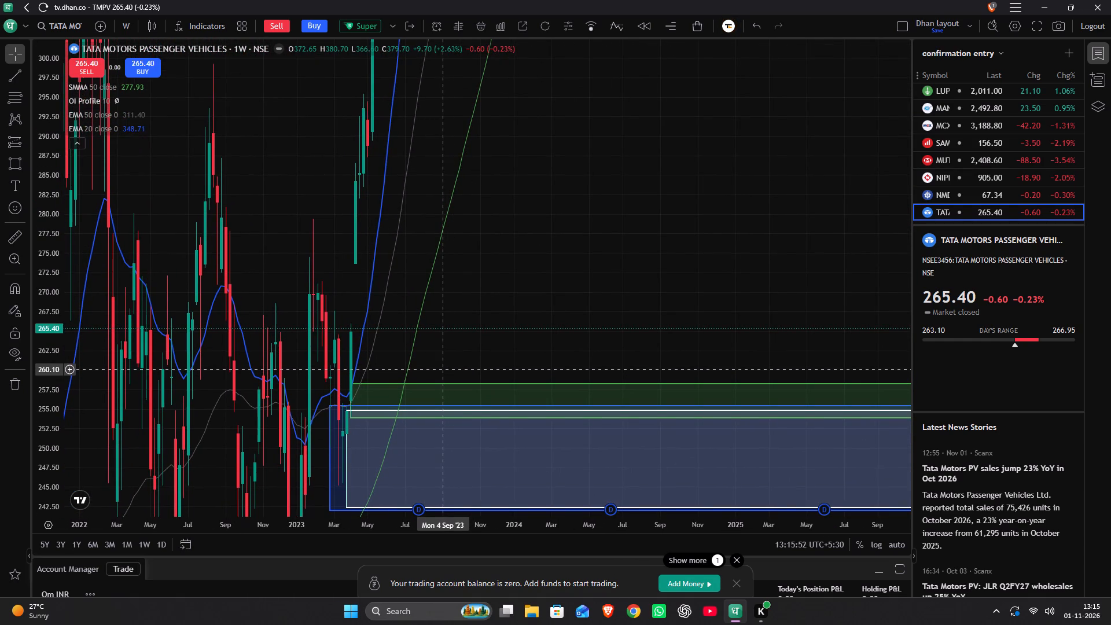
Switch the chart interval to 6 months.
key("6")
key("m")
key("Return")
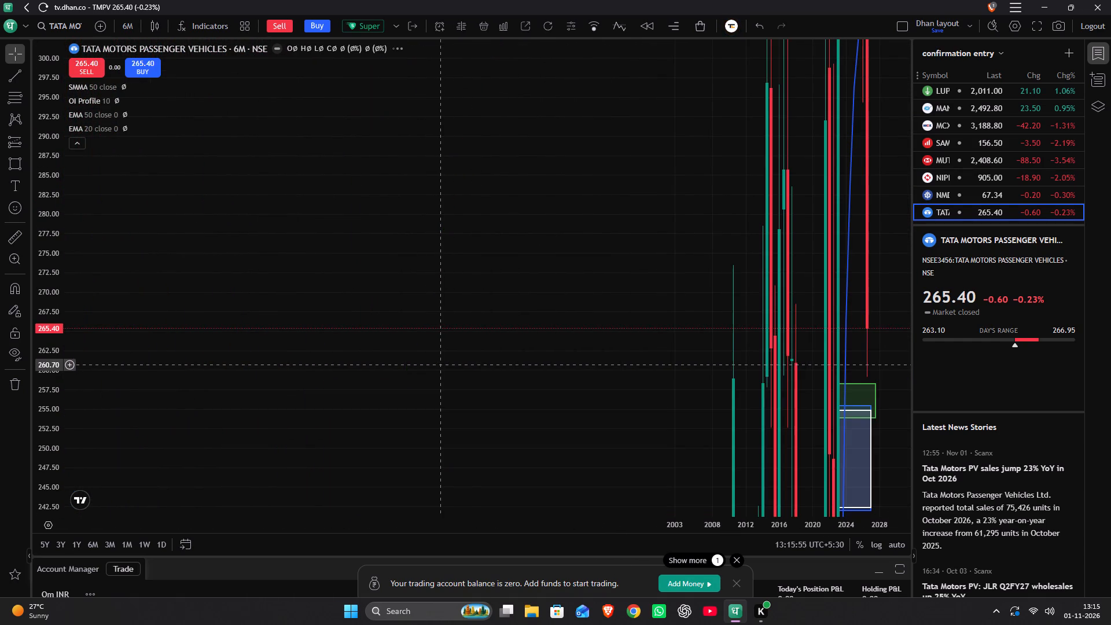
Examine the six-month candles against the marked demand zones below and supply zones above the current price.
left_click_drag(447, 348, 200, 200)
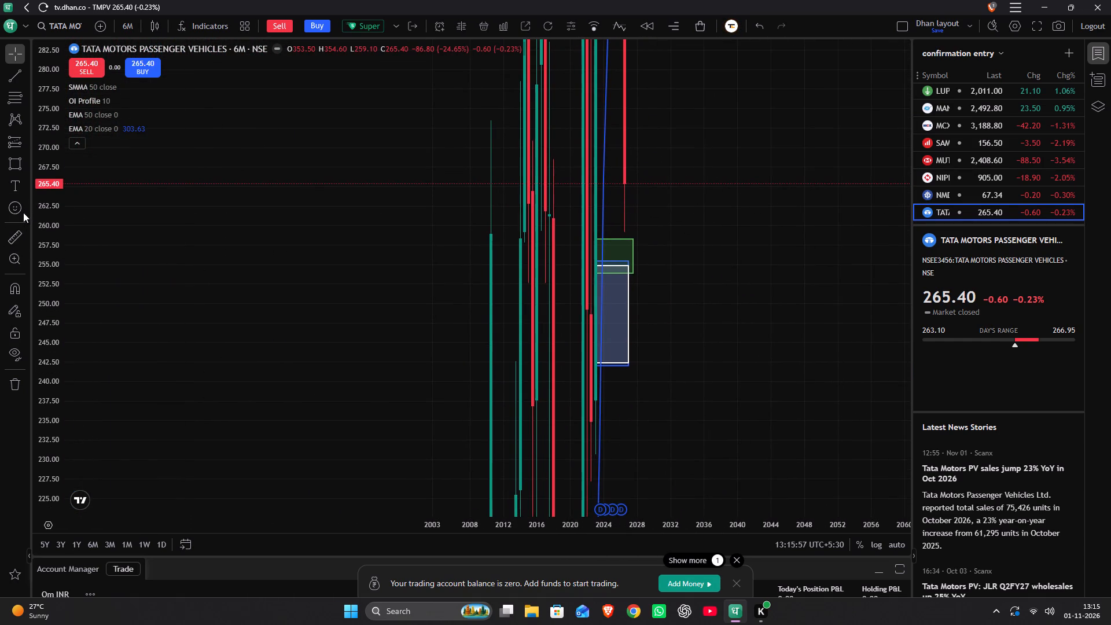
scroll(39, 193, "down", 8)
scroll(40, 194, "down", 20)
scroll(40, 194, "down", 9)
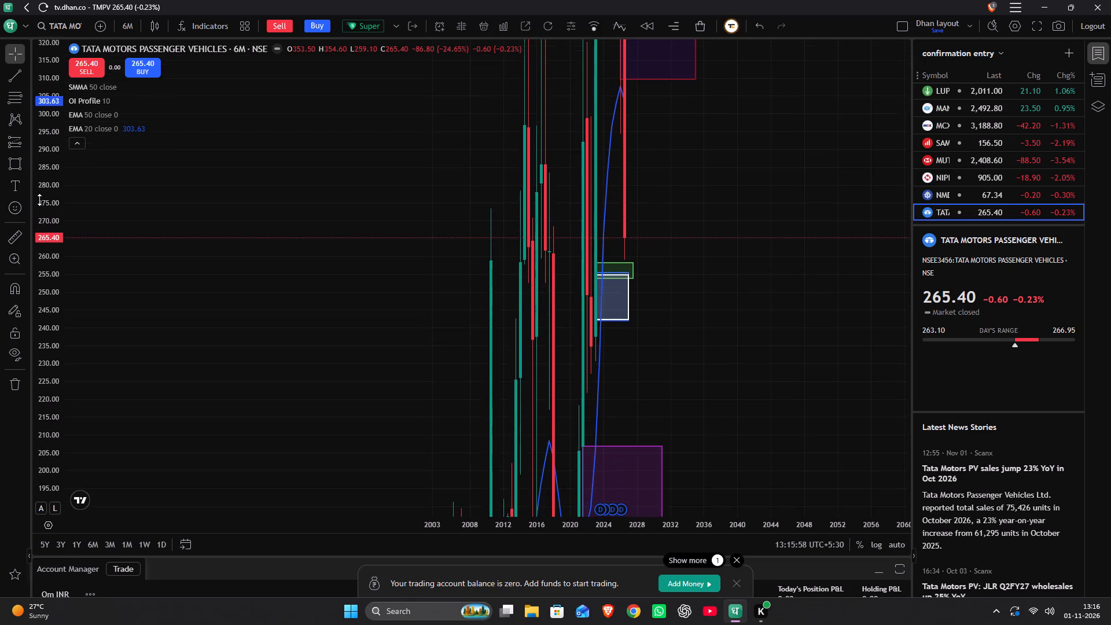
scroll(39, 200, "down", 20)
scroll(41, 199, "down", 4)
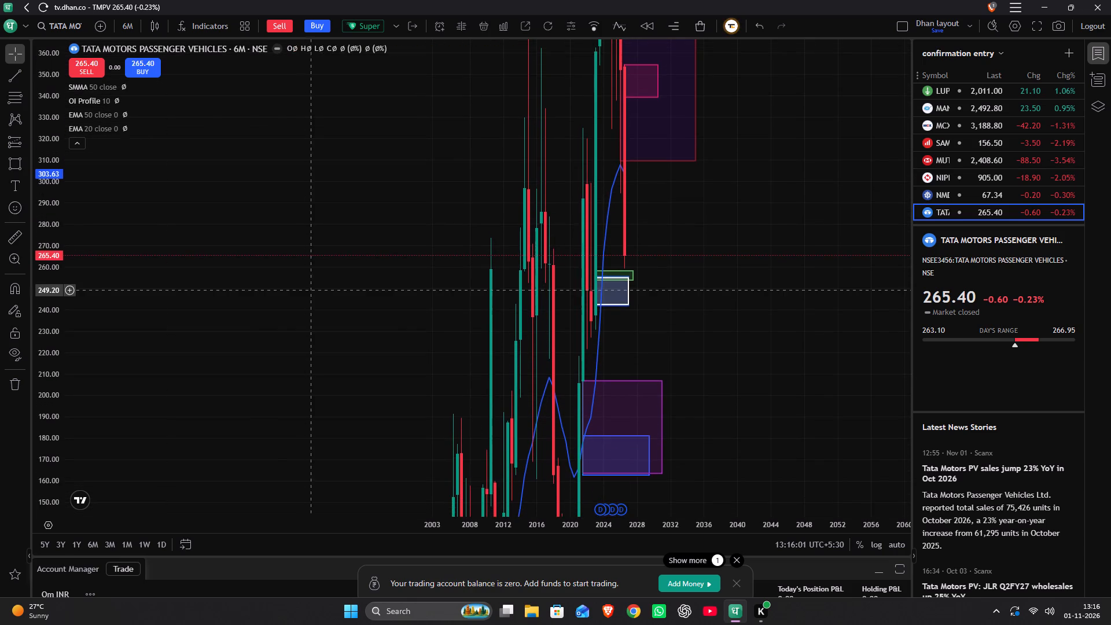
scroll(309, 290, "up", 9)
left_click_drag(290, 338, 493, 513)
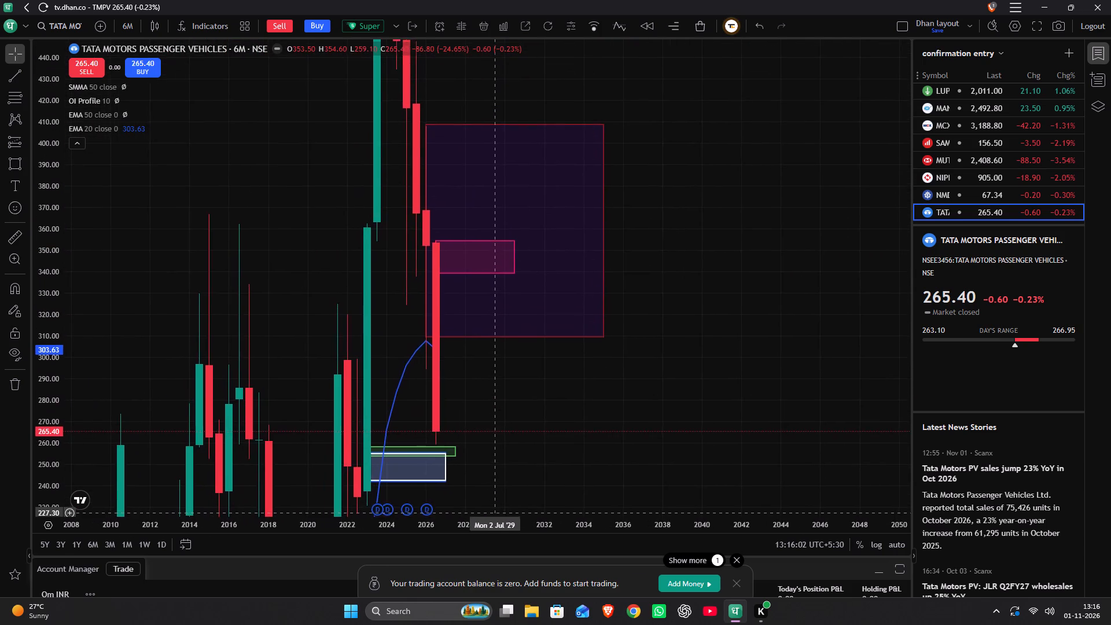
left_click_drag(493, 513, 535, 391)
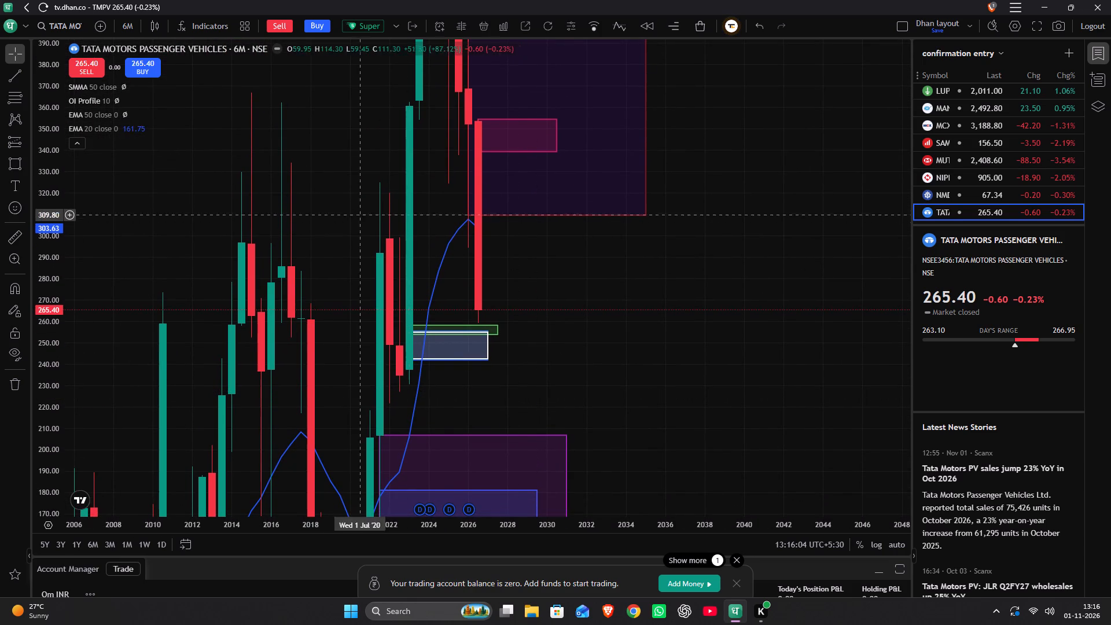
left_click_drag(386, 244, 443, 272)
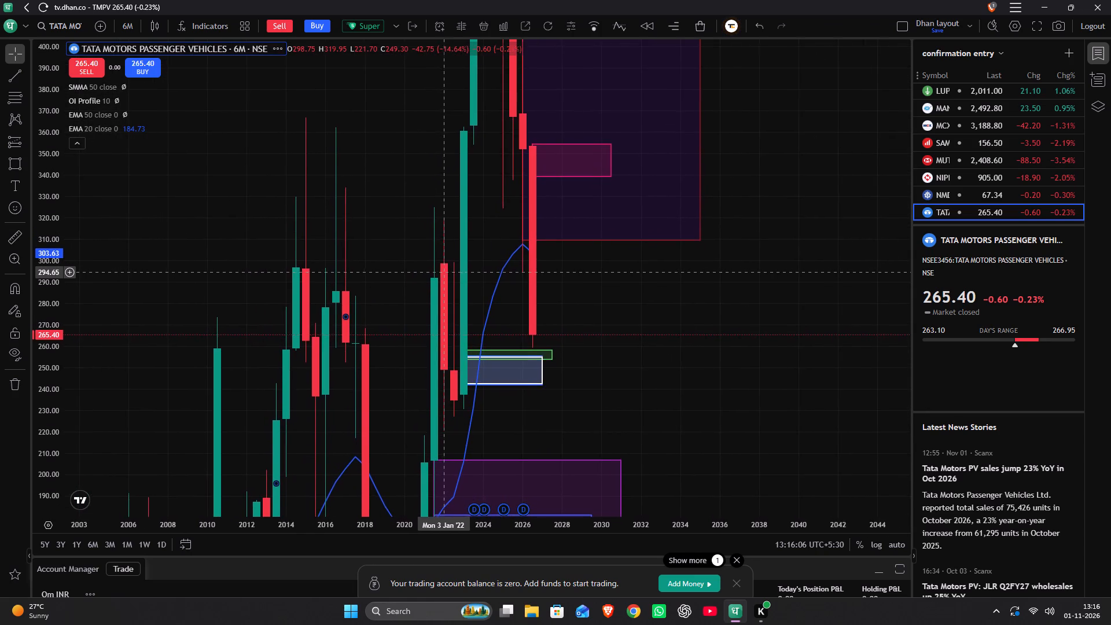
left_click_drag(443, 272, 507, 239)
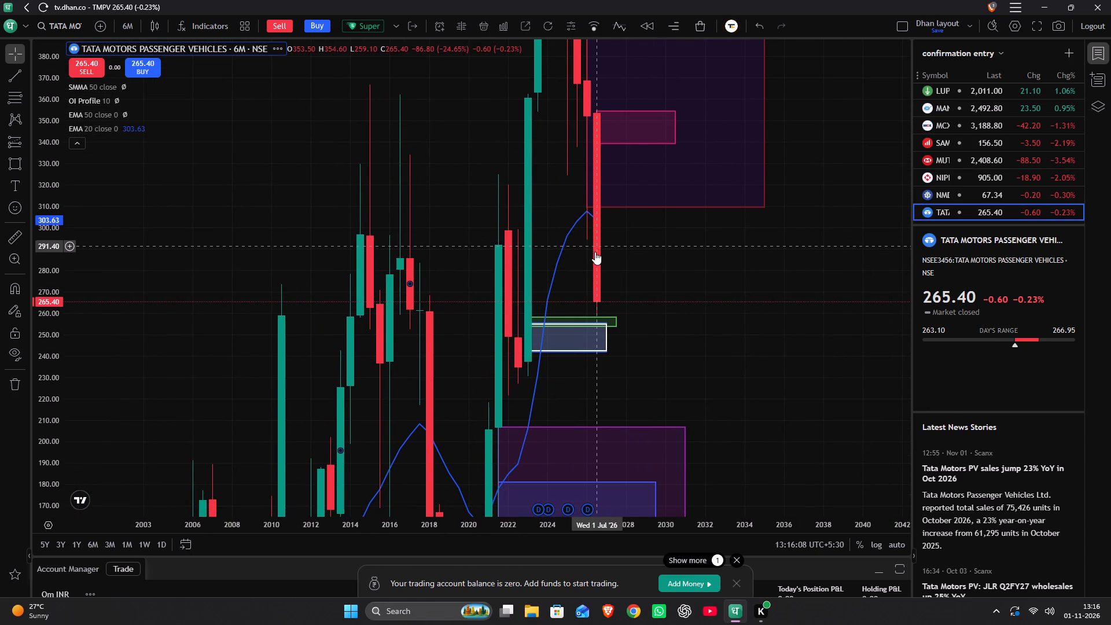
left_click_drag(654, 352, 702, 48)
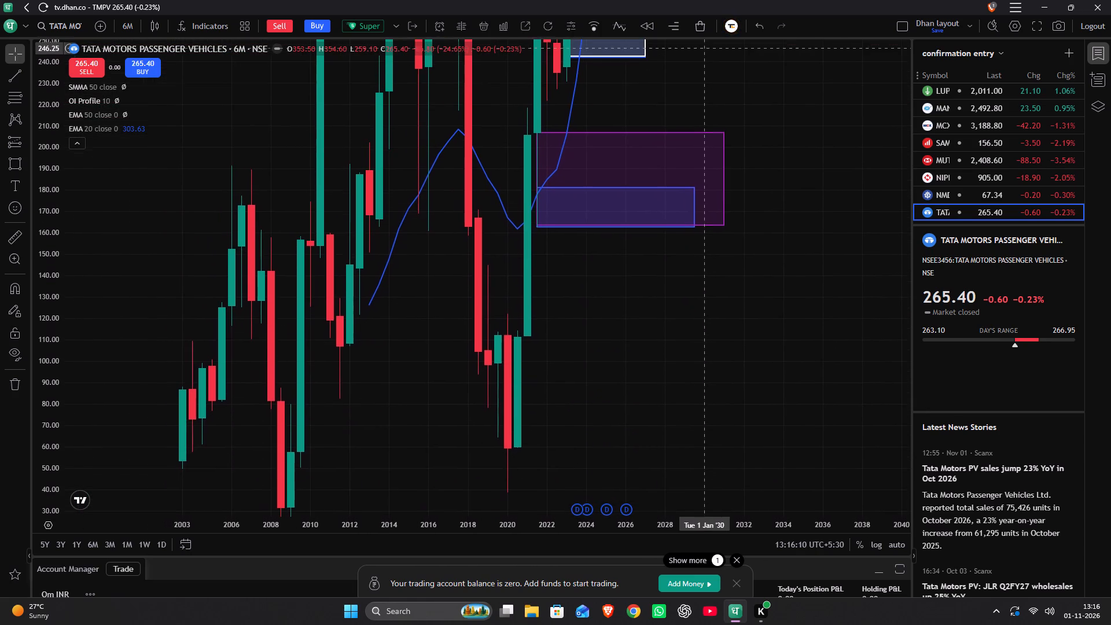
left_click_drag(702, 48, 551, 527)
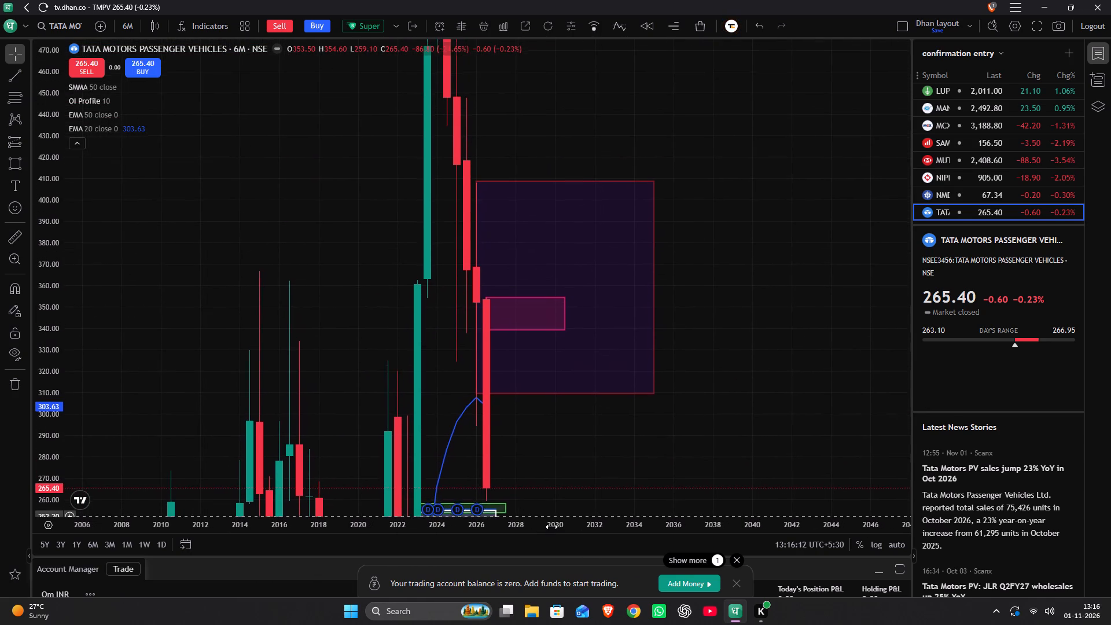
left_click_drag(551, 527, 551, 525)
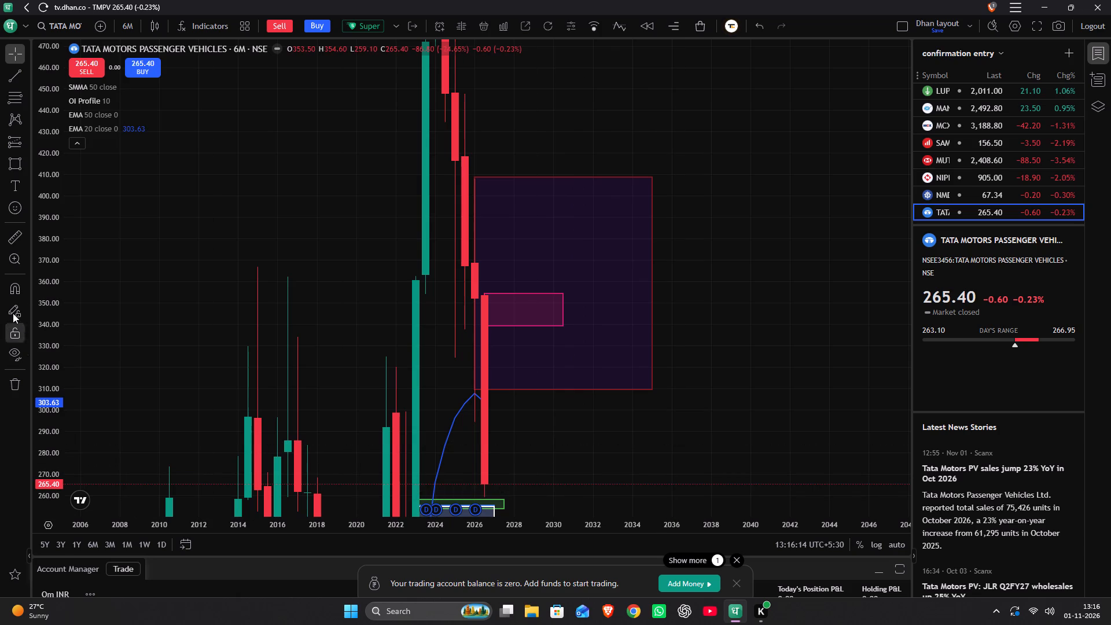
Hide all drawings on the six-month chart.
left_click(8, 353)
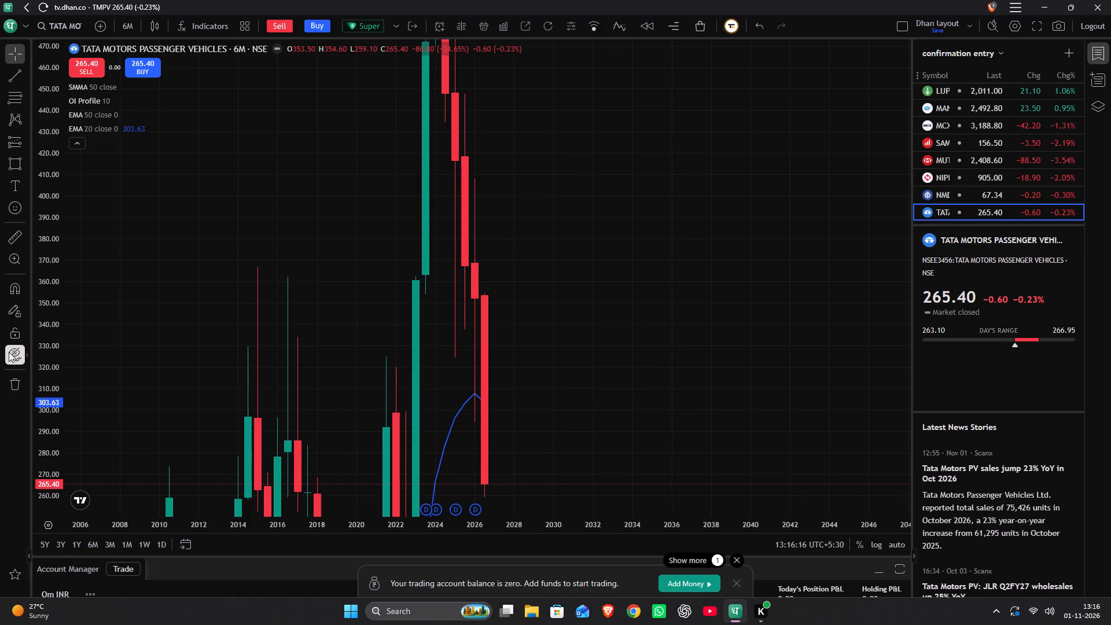
Examine the unmarked six-month candles from the early rise through the 2024 peak and decline for a supply zone.
left_click_drag(349, 214, 300, 225)
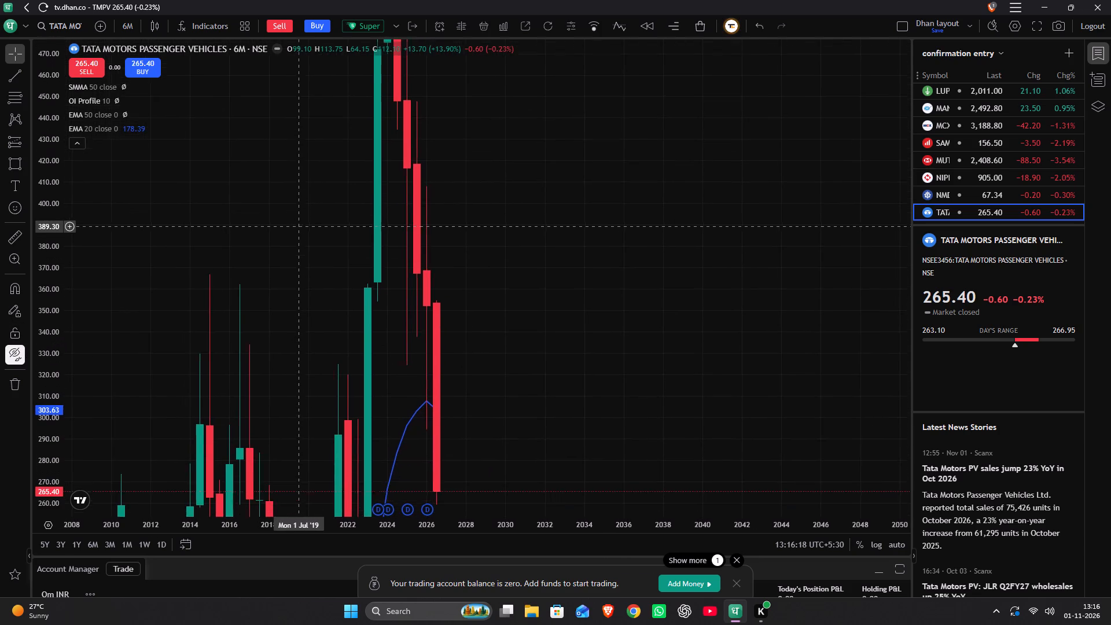
left_click_drag(300, 225, 300, 223)
scroll(56, 226, "down", 8)
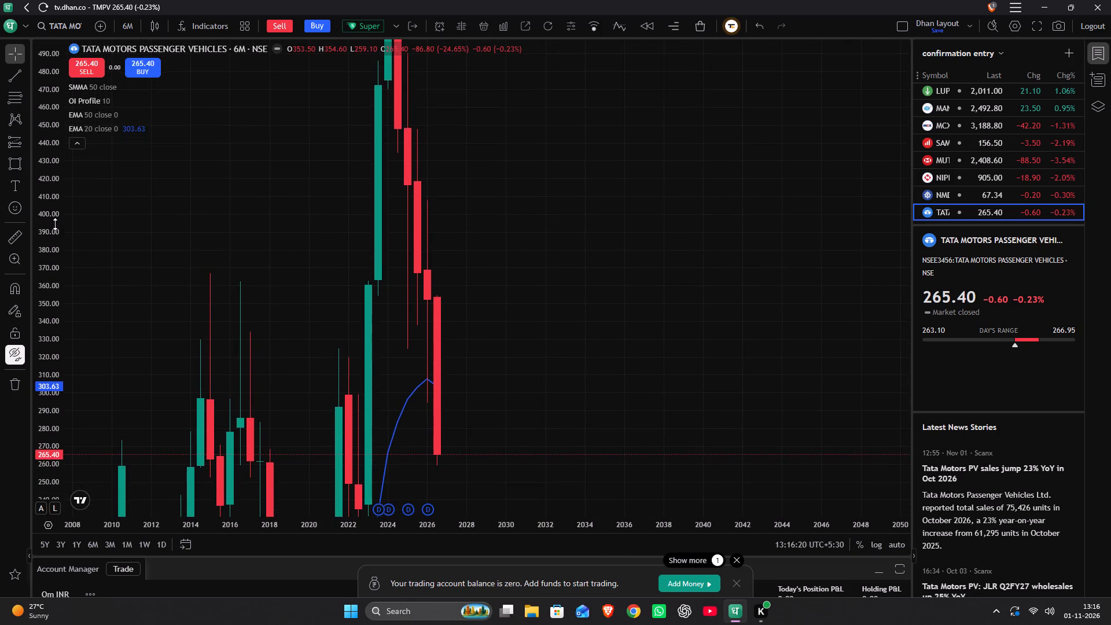
scroll(55, 224, "down", 16)
scroll(55, 223, "down", 14)
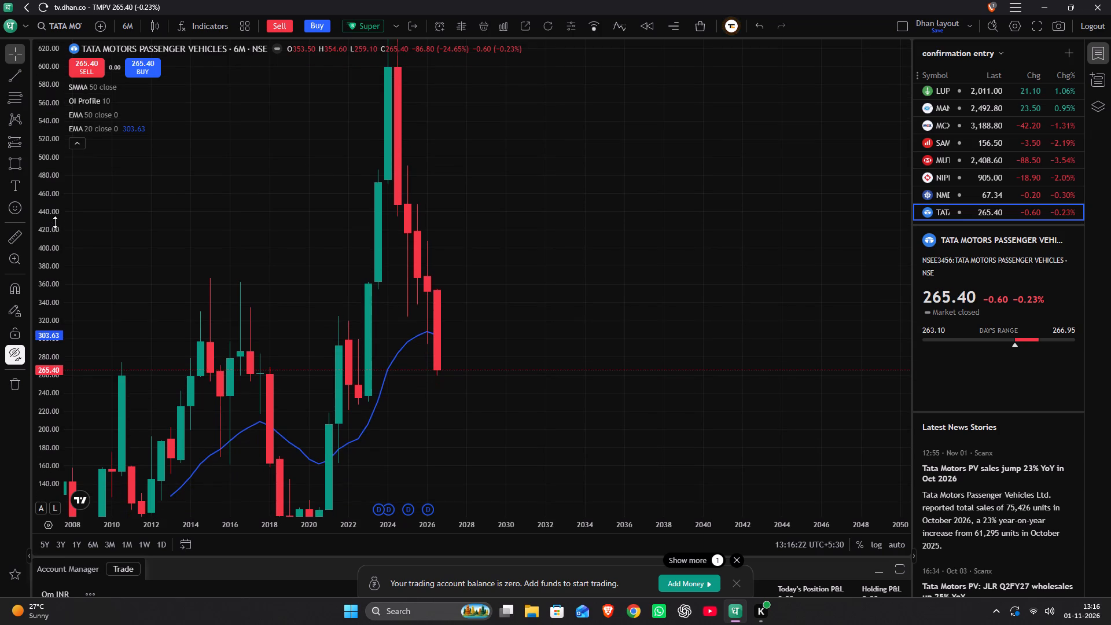
left_click_drag(174, 185, 200, 280)
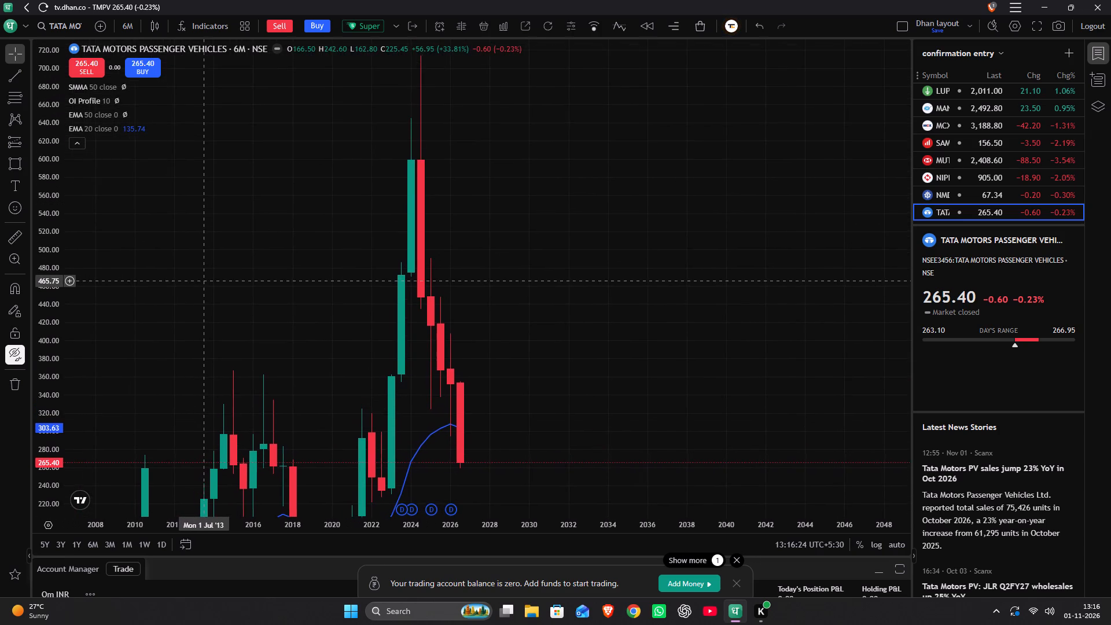
left_click_drag(200, 280, 218, 337)
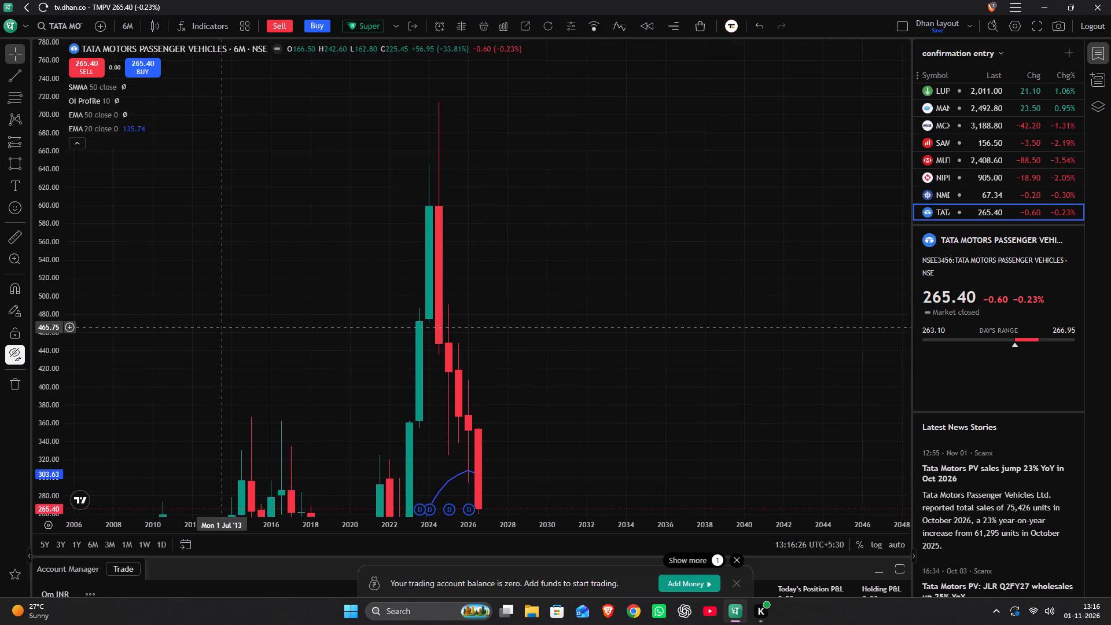
left_click_drag(218, 337, 0, 236)
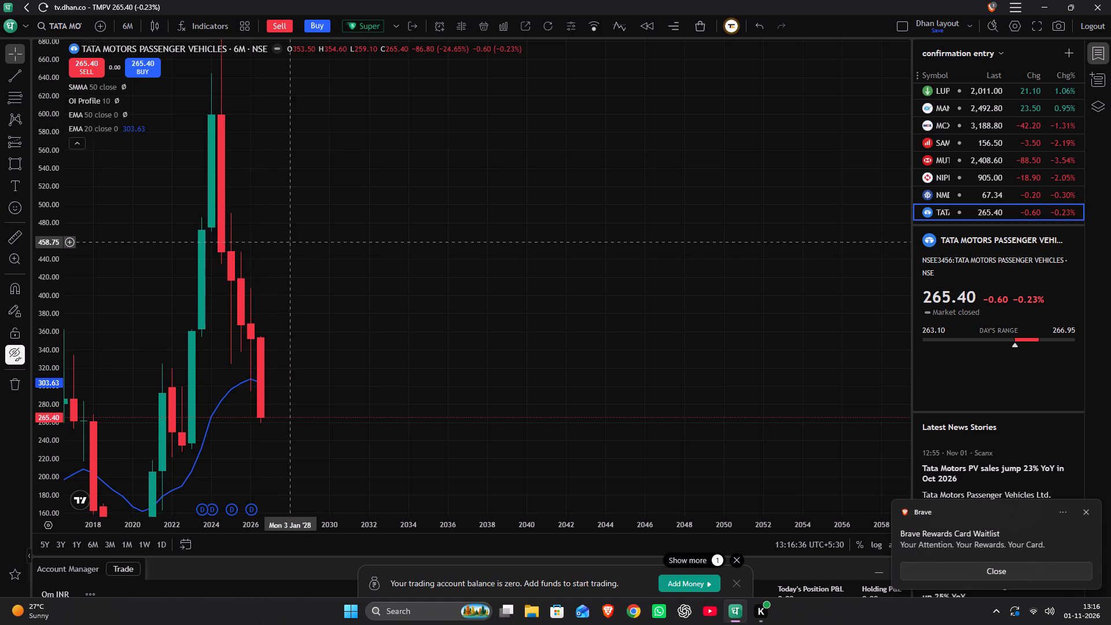
left_click_drag(289, 241, 657, 163)
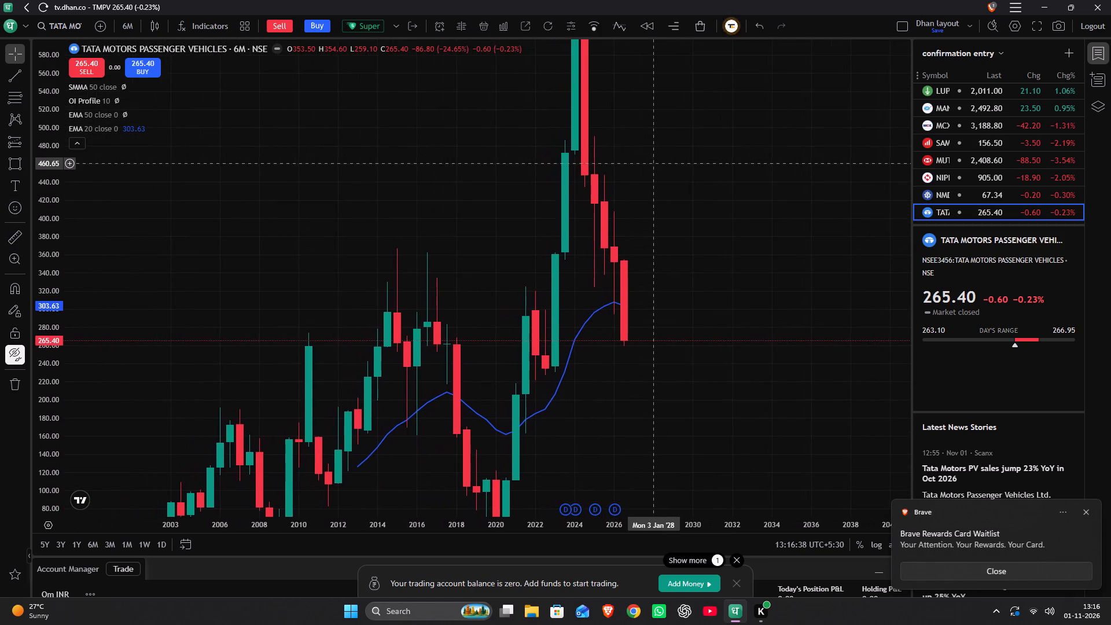
left_click_drag(657, 163, 660, 171)
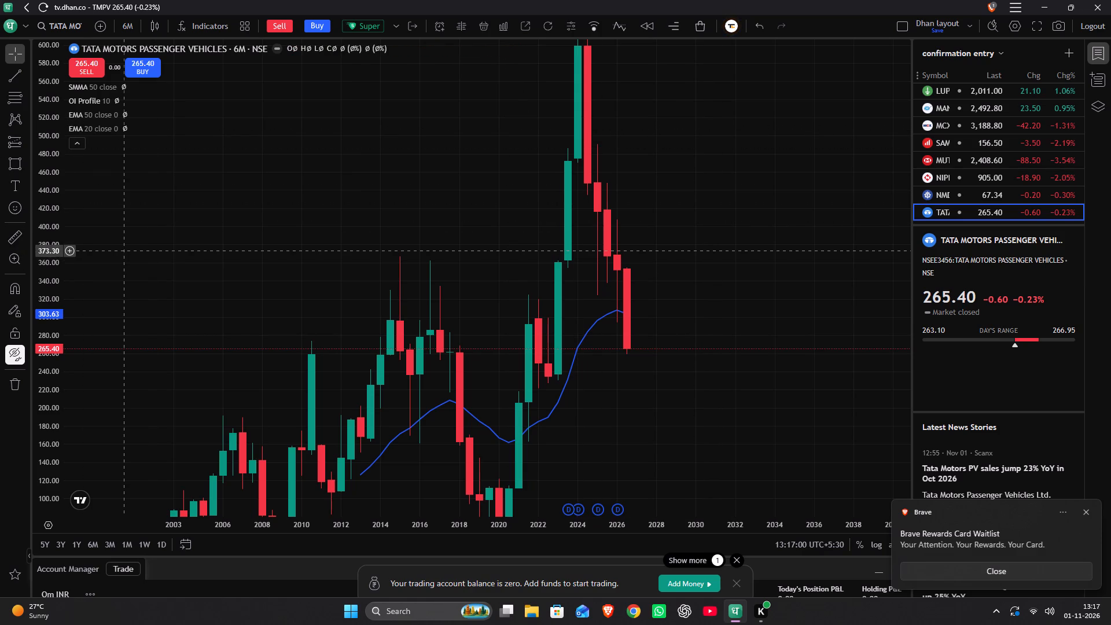
Draw a supply-zone rectangle starting at the January 2026 candle, spanning prices from about 351.60 to 490.65 and extending into future years.
key("alt+shift+r")
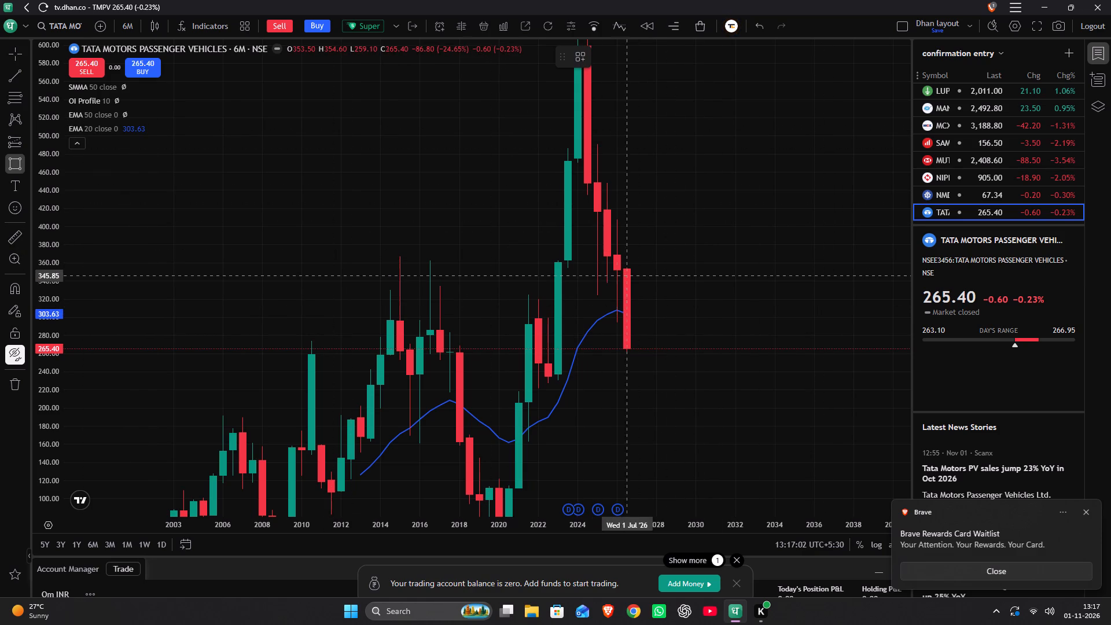
left_click_drag(617, 270, 834, 191)
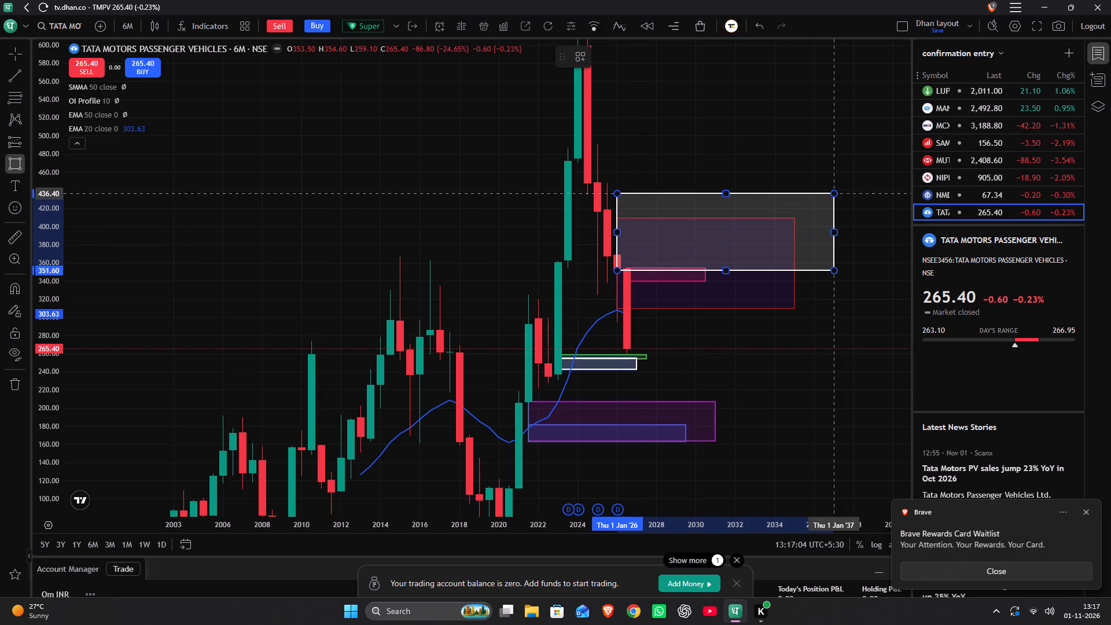
left_click_drag(834, 191, 866, 146)
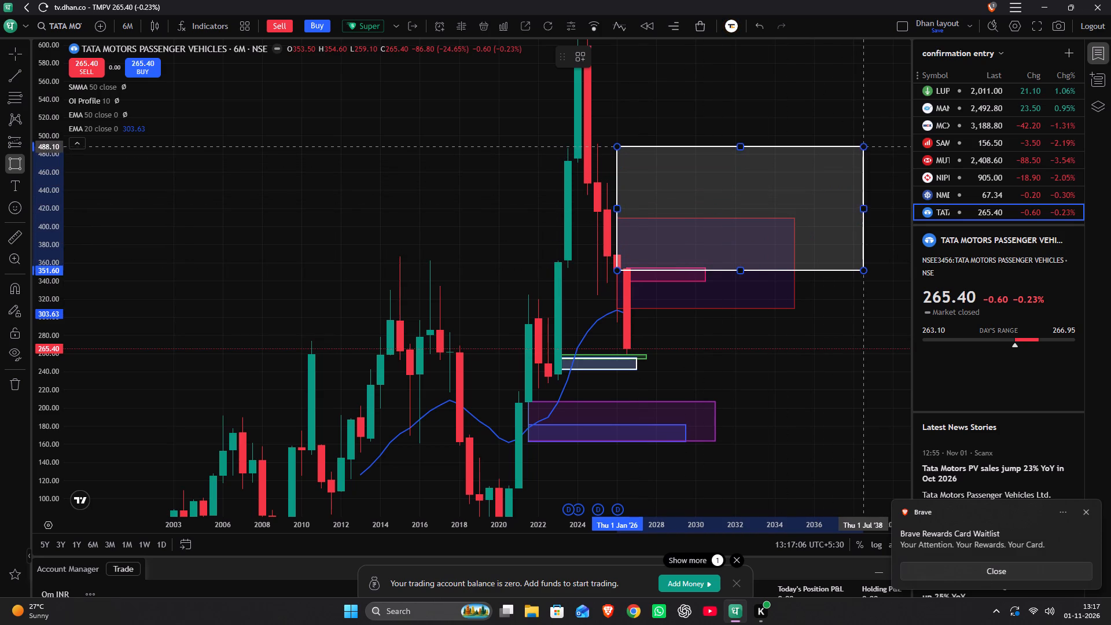
left_click_drag(866, 146, 871, 144)
left_click(871, 144)
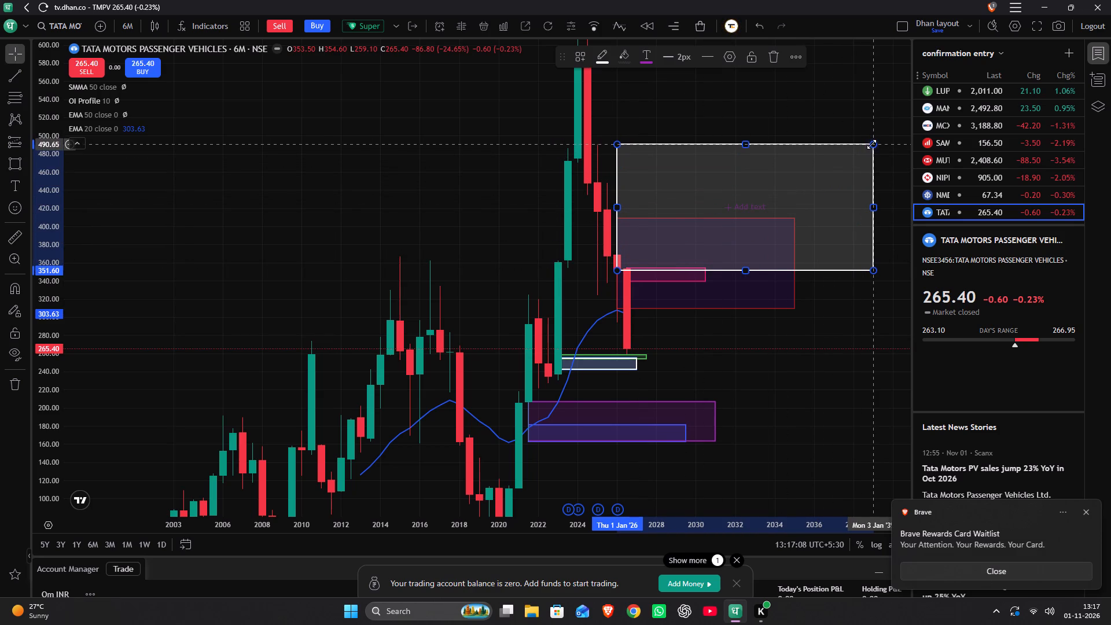
Open the new rectangle's settings and look through the saved drawing templates for a half-yearly supply style.
double_click(837, 167)
left_click(482, 403)
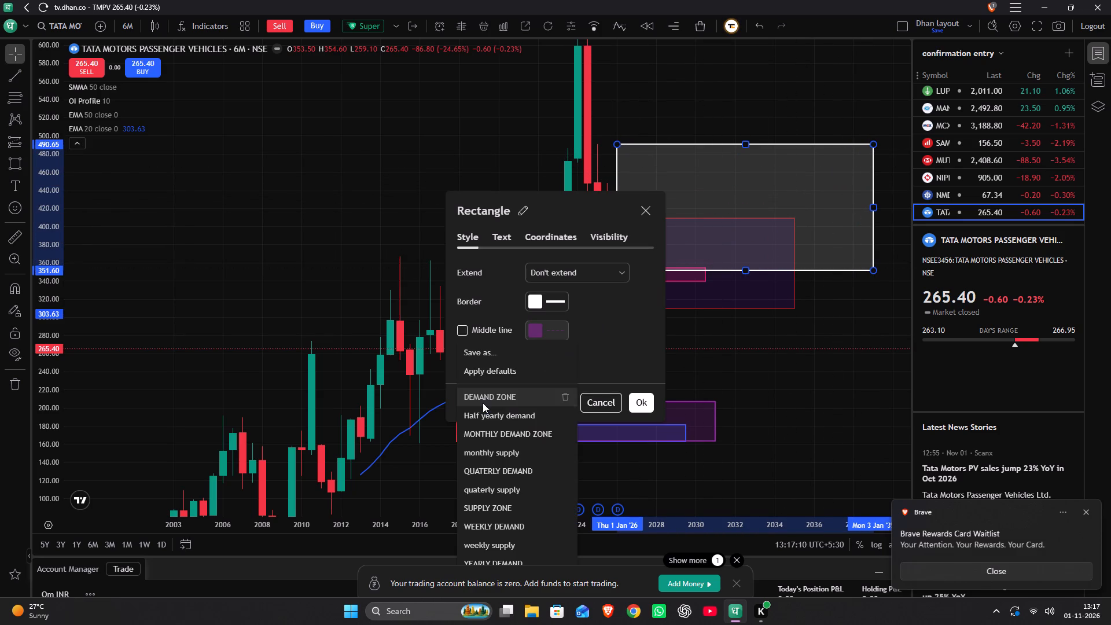
scroll(480, 459, "down", 3)
left_click_drag(550, 215, 532, 80)
left_click(481, 273)
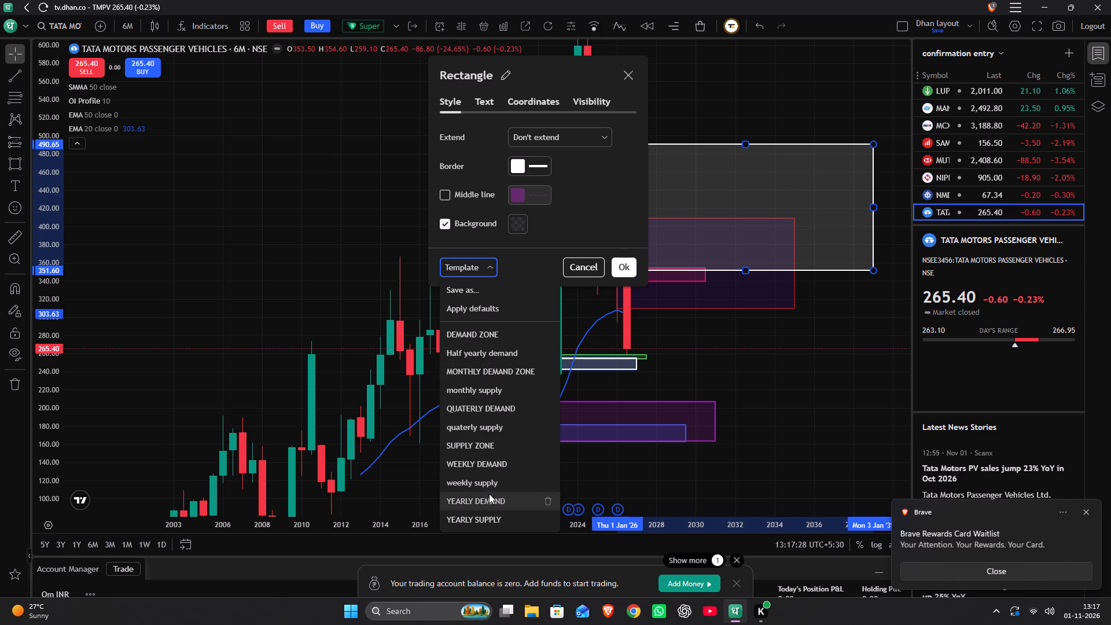
left_click_drag(547, 69, 563, 45)
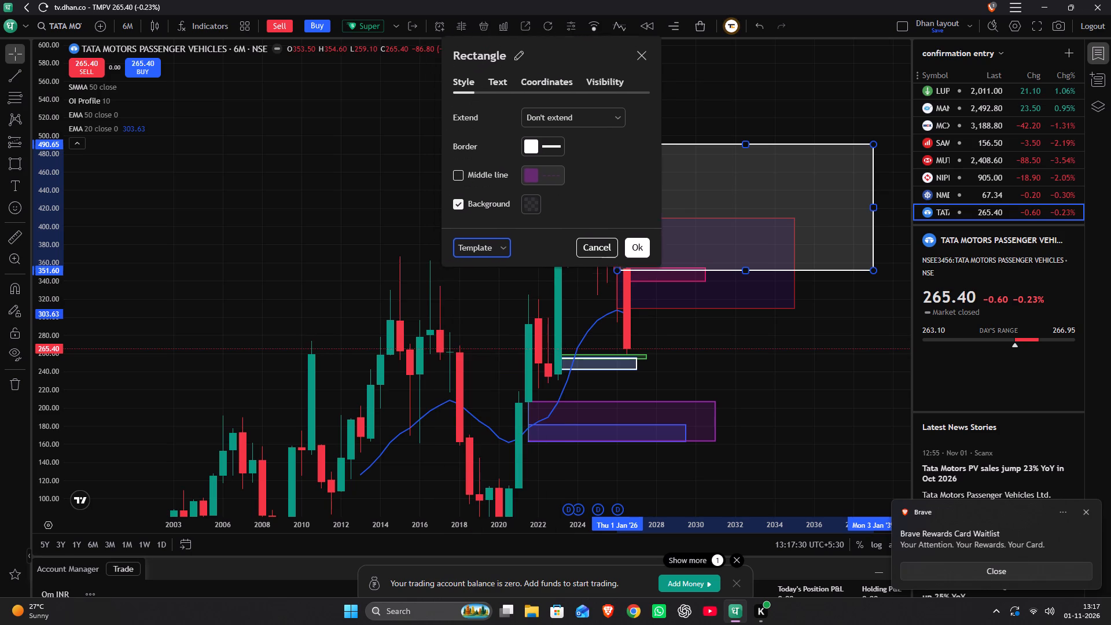
left_click_drag(563, 45, 571, 30)
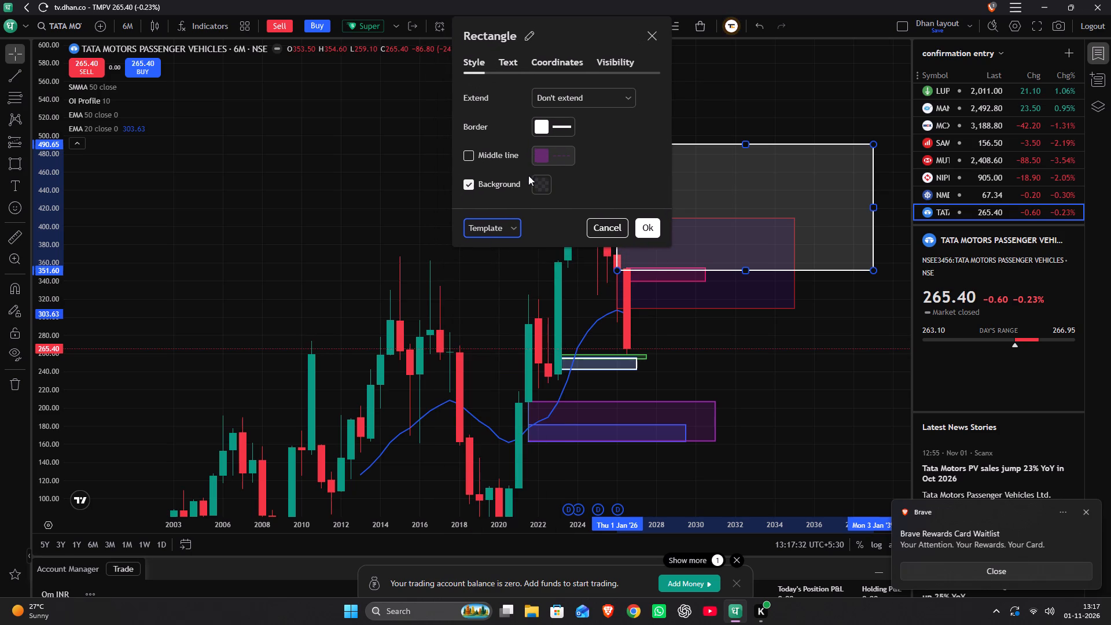
left_click(496, 231)
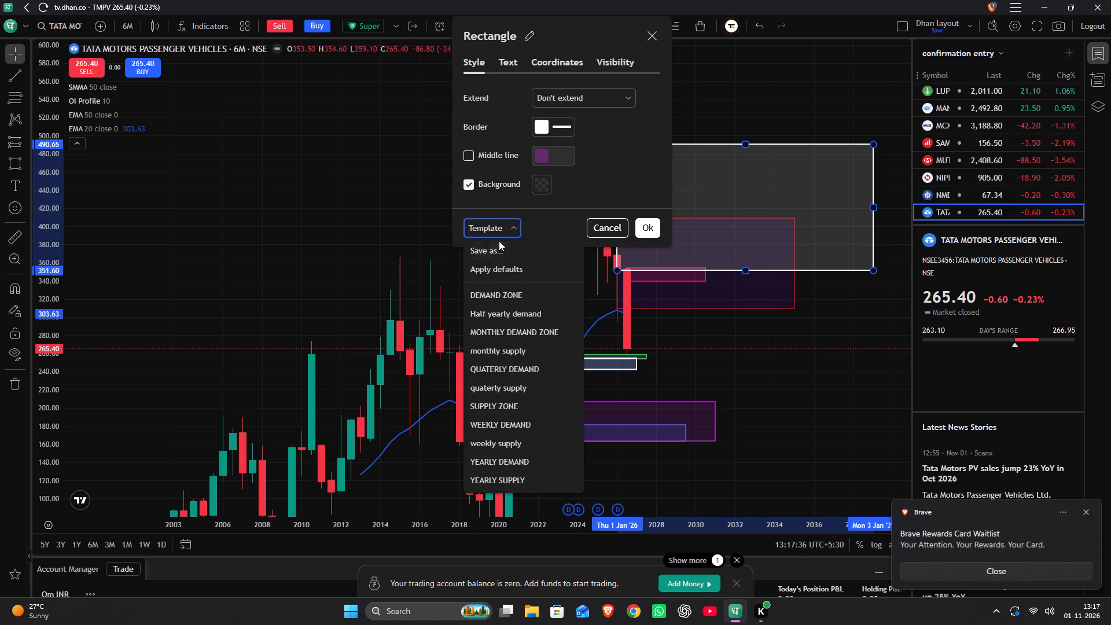
left_click(503, 226)
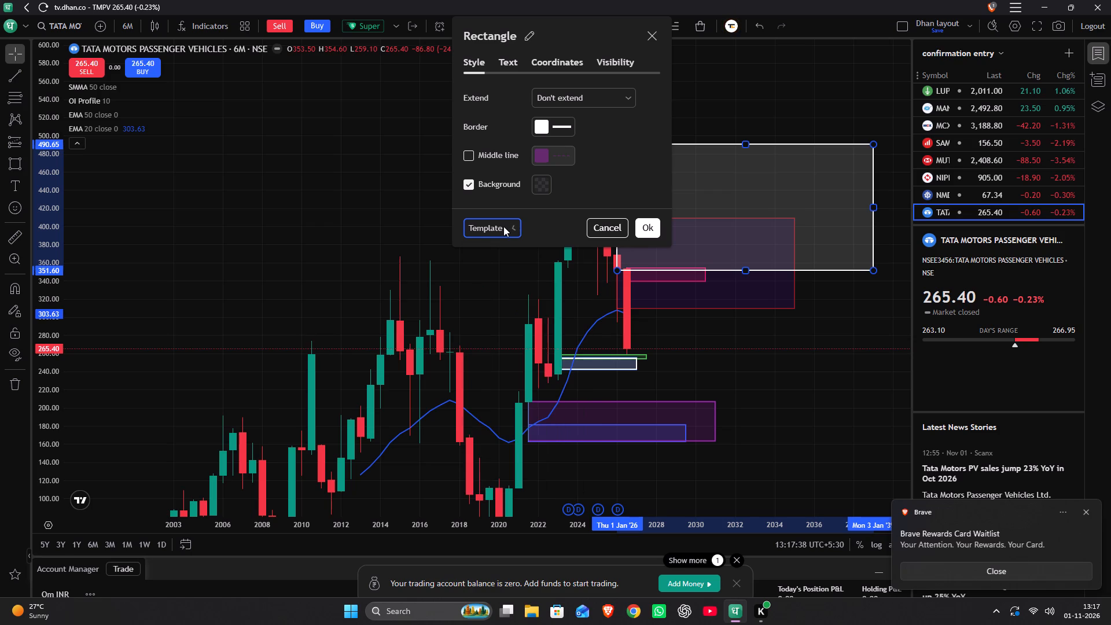
Set the new supply rectangle's border colour to dark red.
left_click(544, 128)
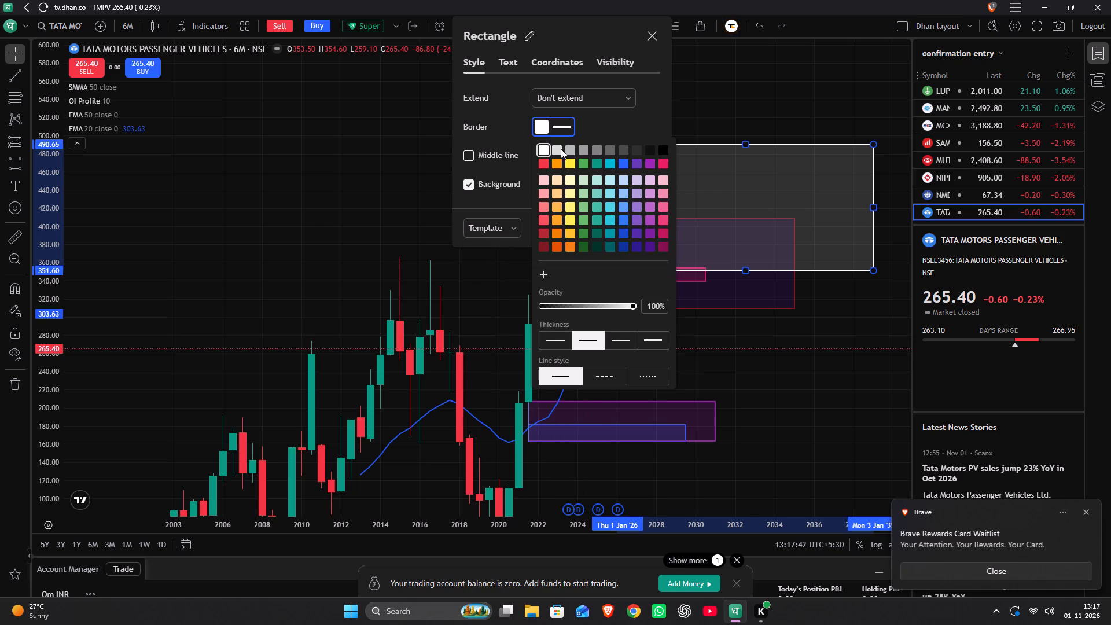
left_click(538, 241)
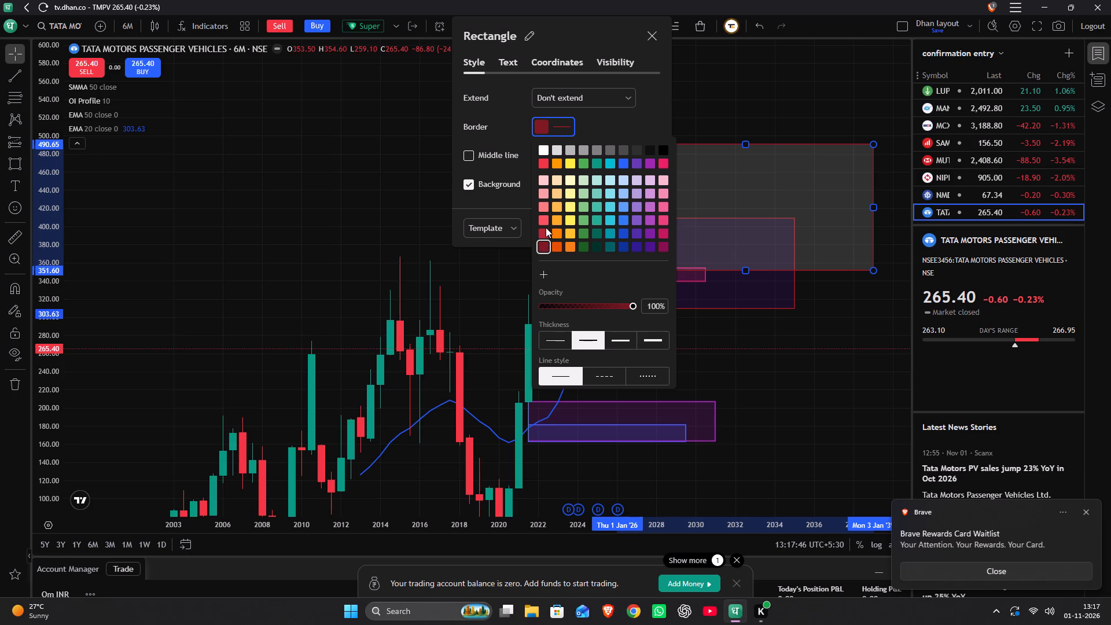
left_click(588, 120)
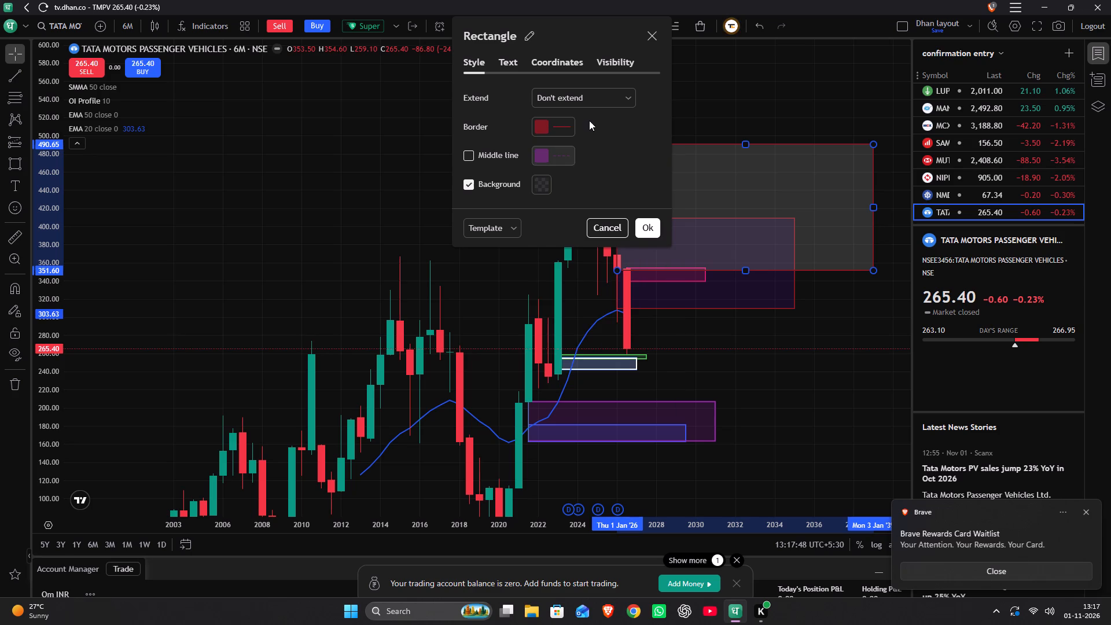
Compare background colours for the supply rectangle and set its fill to a medium-light purple at 20% opacity.
left_click(543, 187)
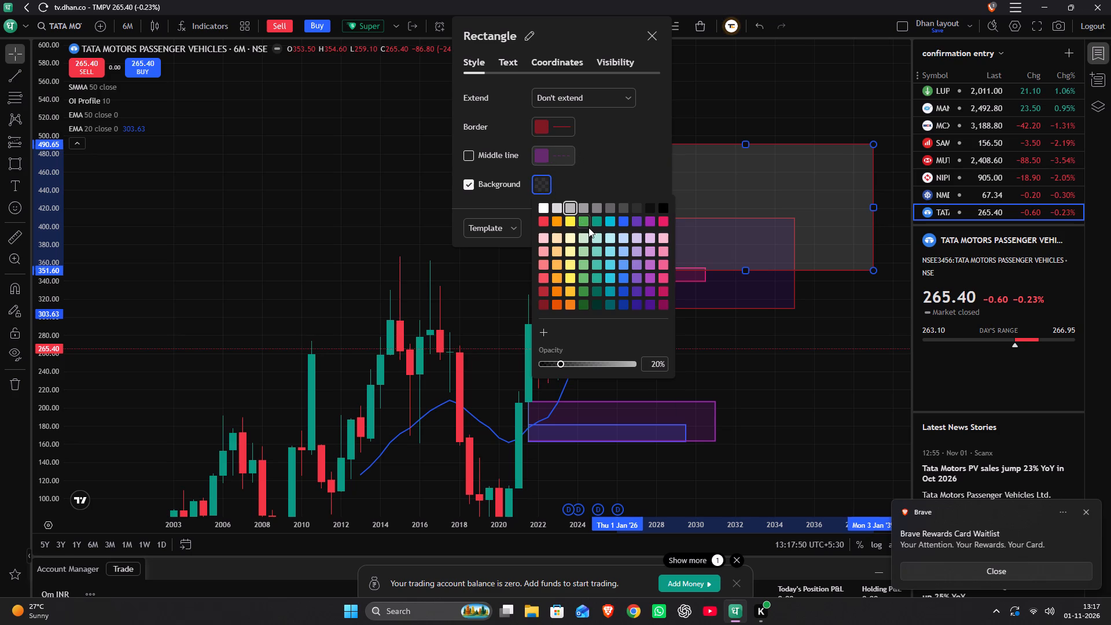
left_click(588, 224)
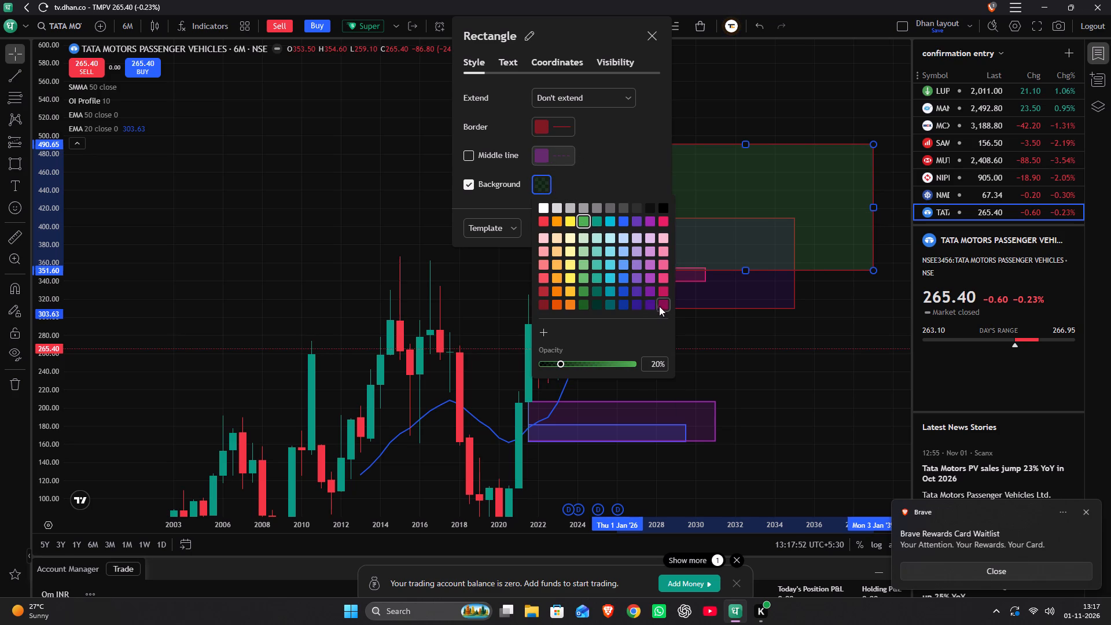
left_click(648, 300)
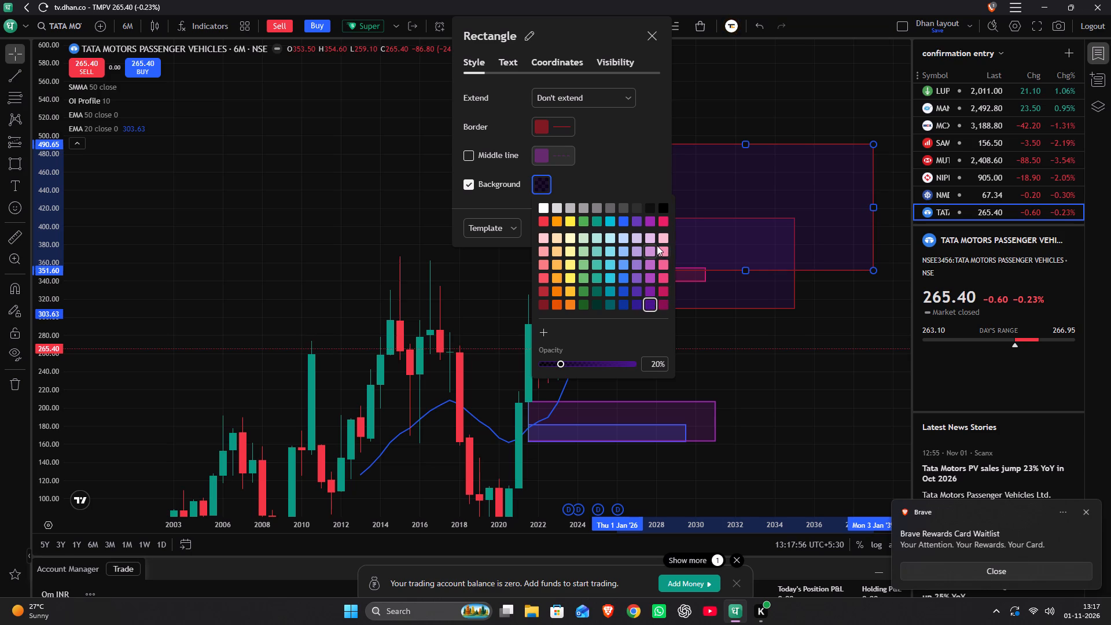
left_click(648, 263)
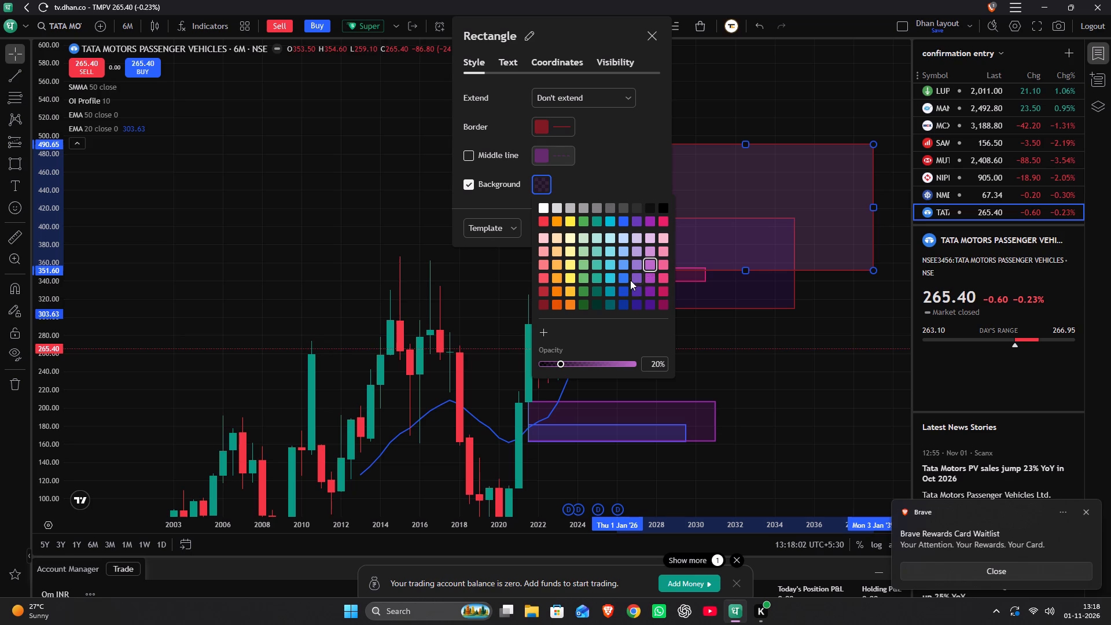
left_click(628, 282)
left_click(643, 275)
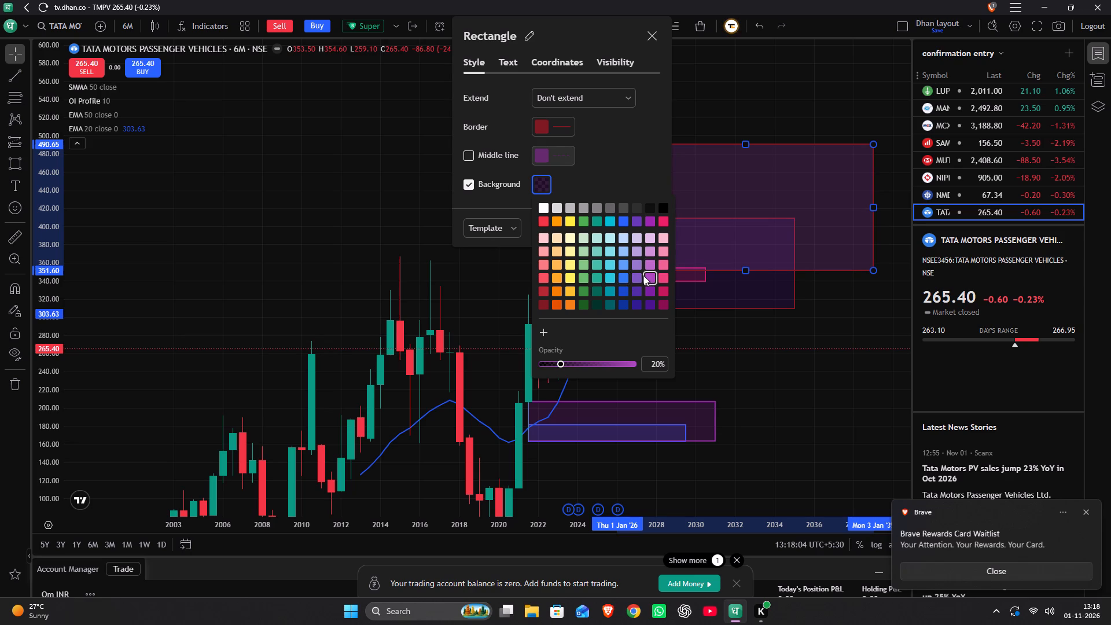
left_click(649, 252)
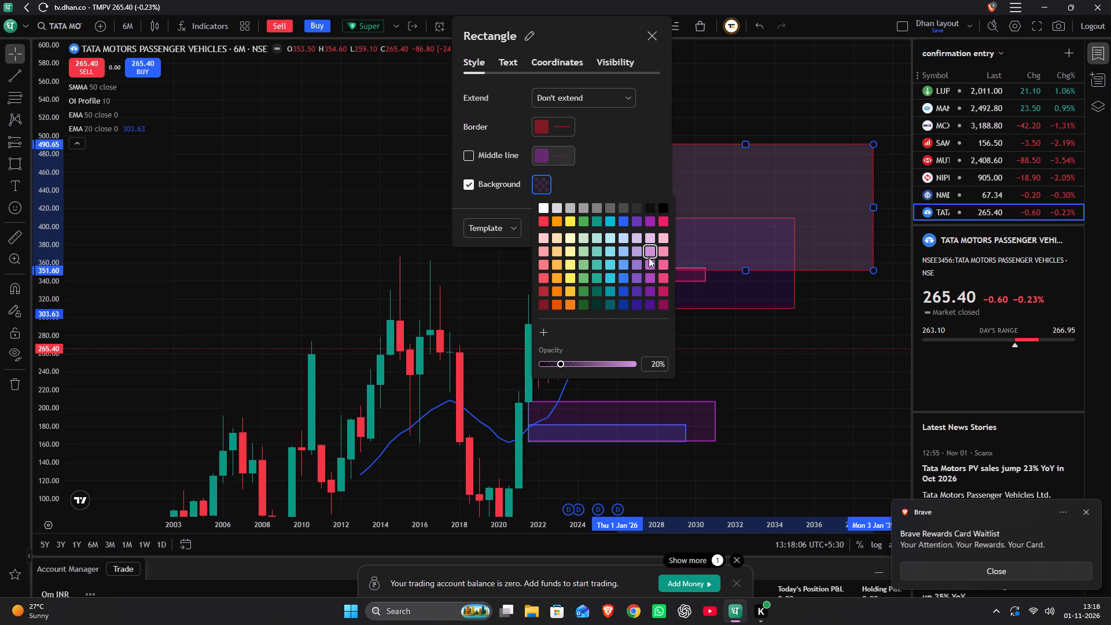
left_click(649, 258)
left_click(650, 265)
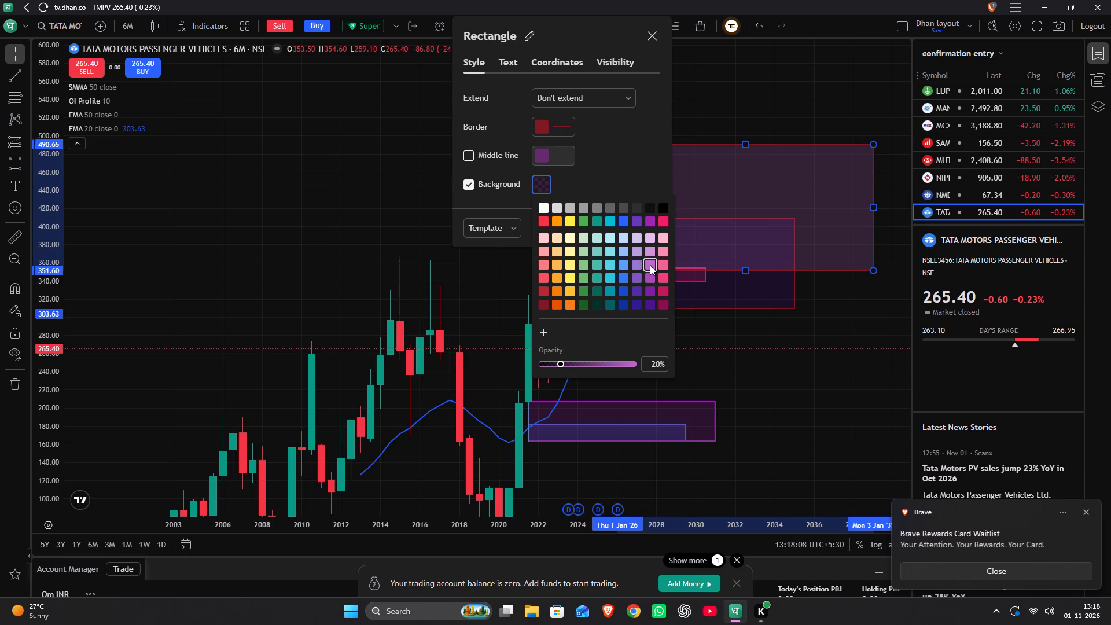
left_click(663, 264)
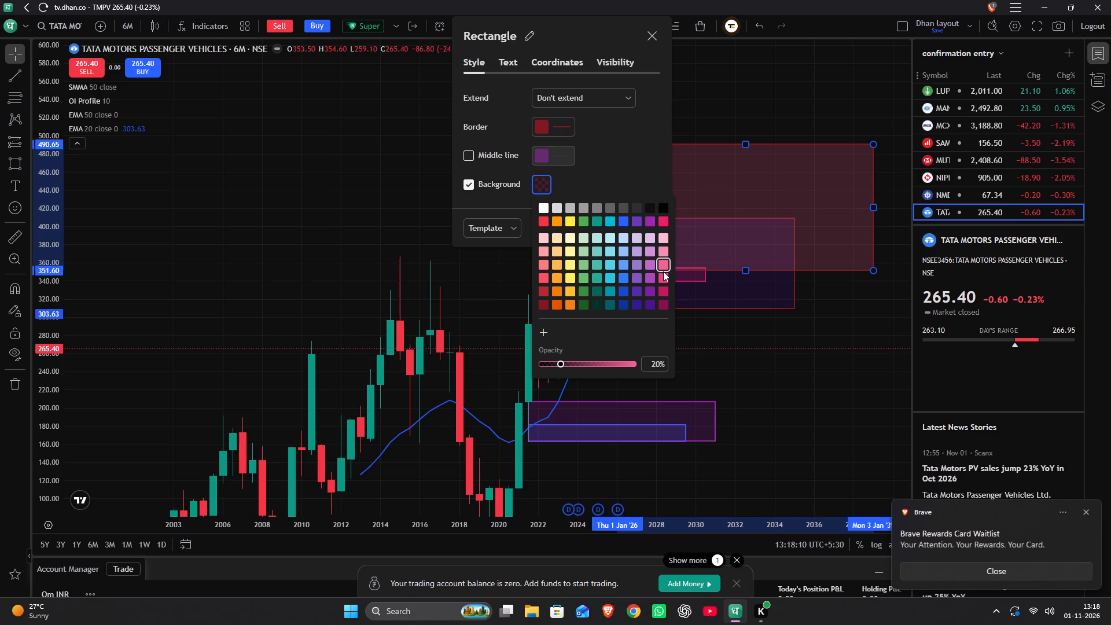
left_click(662, 277)
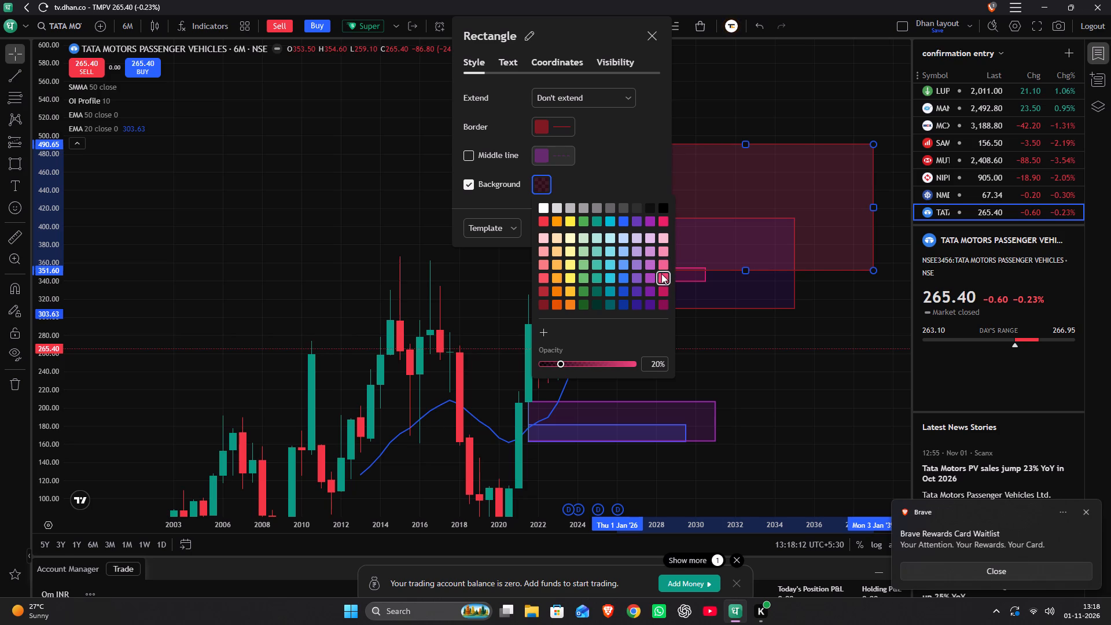
left_click(653, 263)
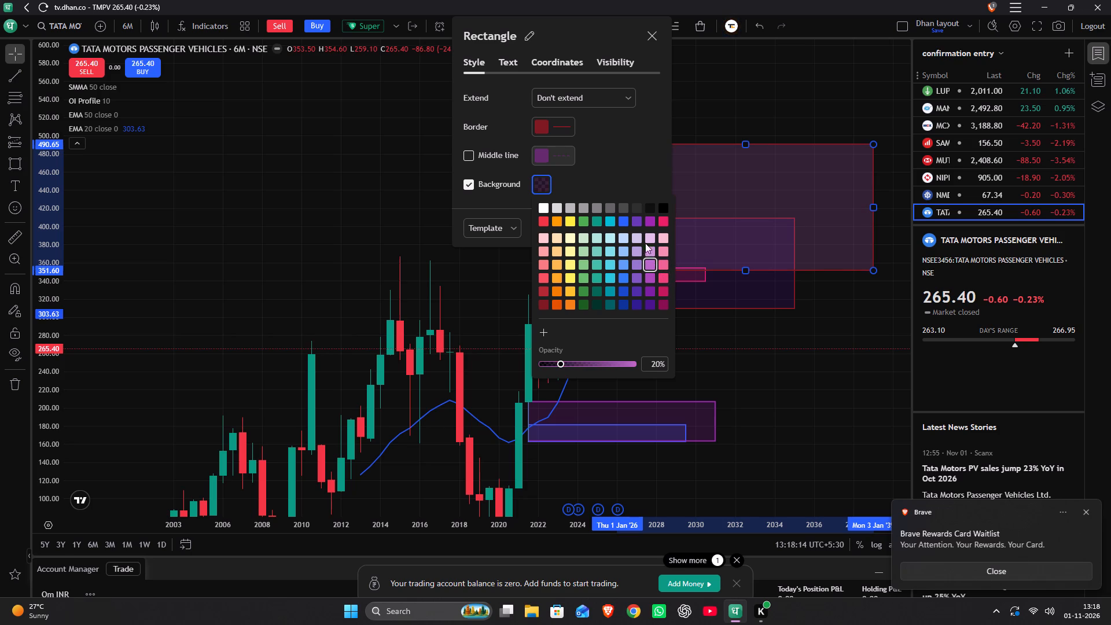
left_click(612, 177)
Save the supply rectangle's style as a drawing template named "Half yearly supply zone" and accept the rectangle's settings.
left_click(513, 222)
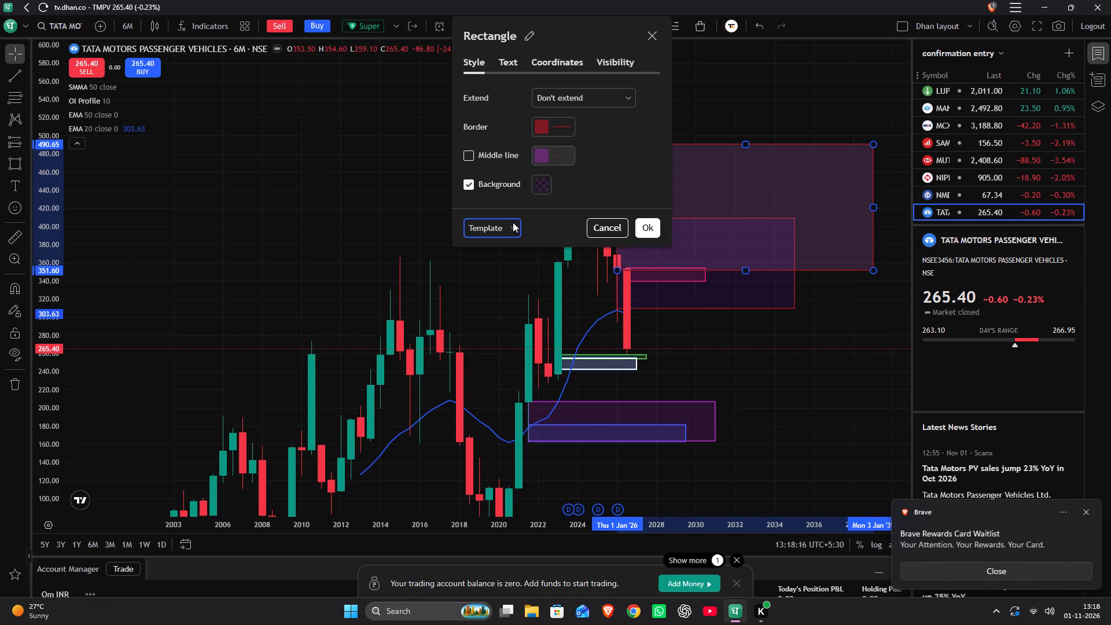
left_click(498, 256)
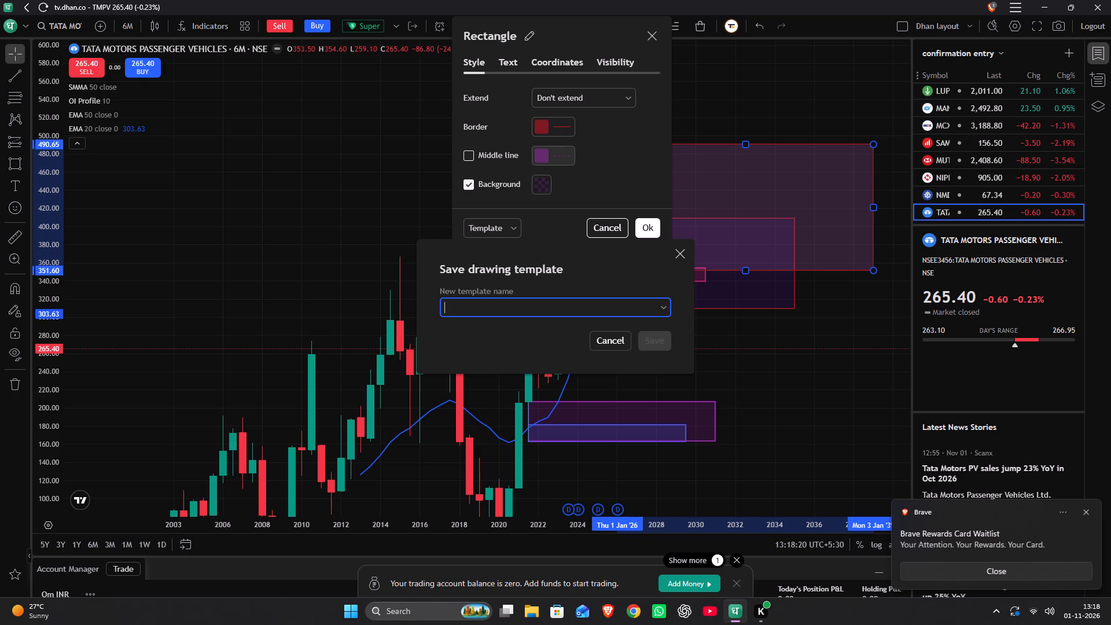
key("shift+h")
type("alf")
key("space")
type("ye")
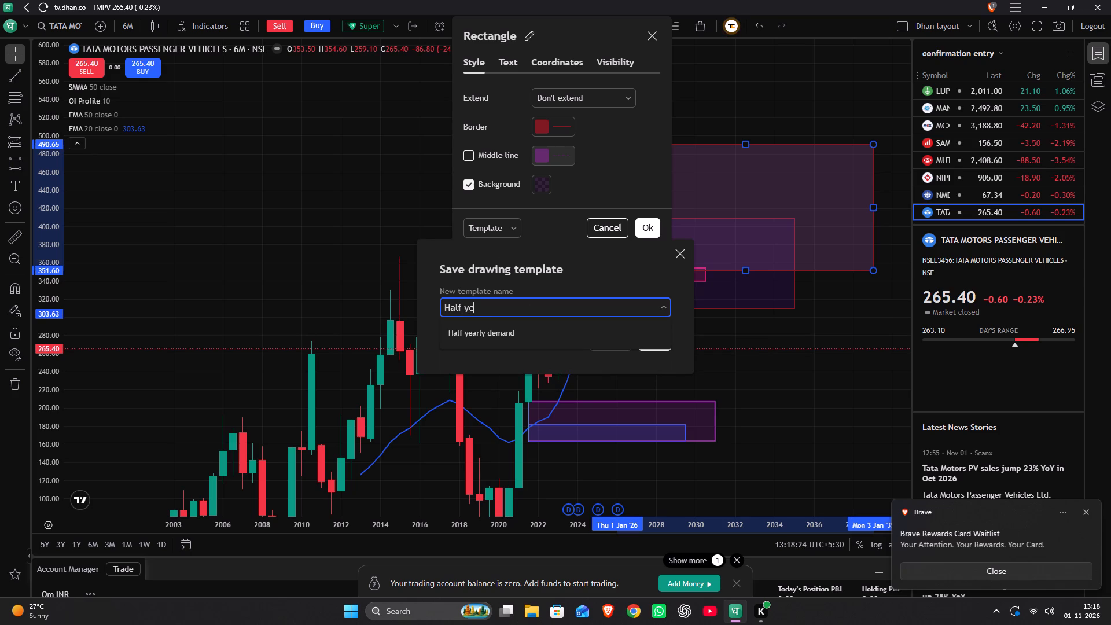
type("ar")
type("yl")
key("BackSpace")
key("BackSpace")
type("ly")
key("space")
type("supply")
key("space")
type("zone")
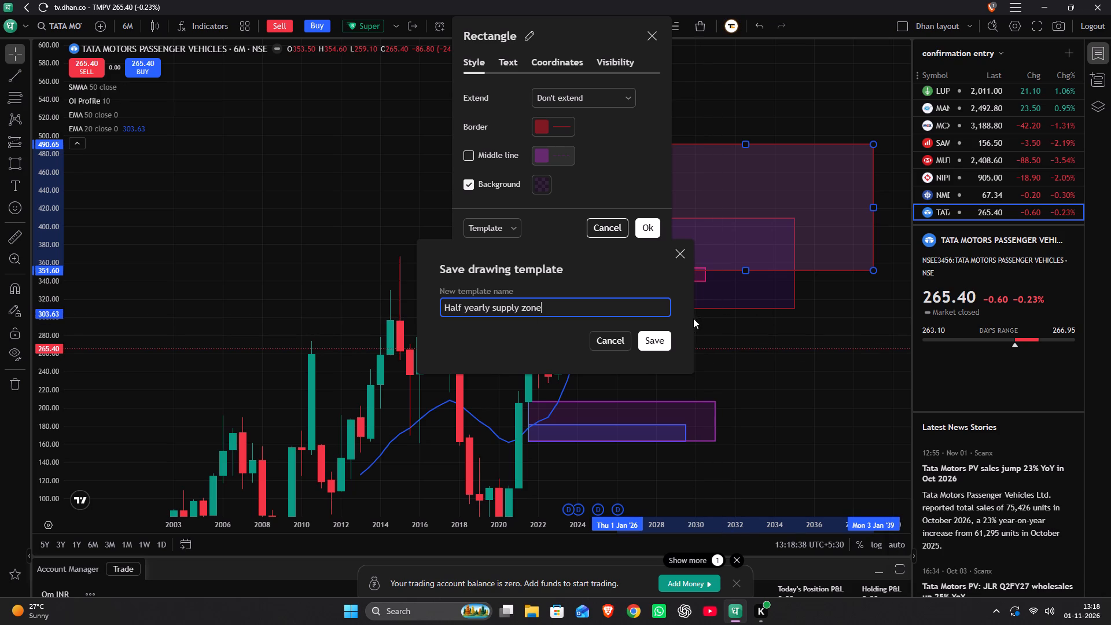
left_click(654, 343)
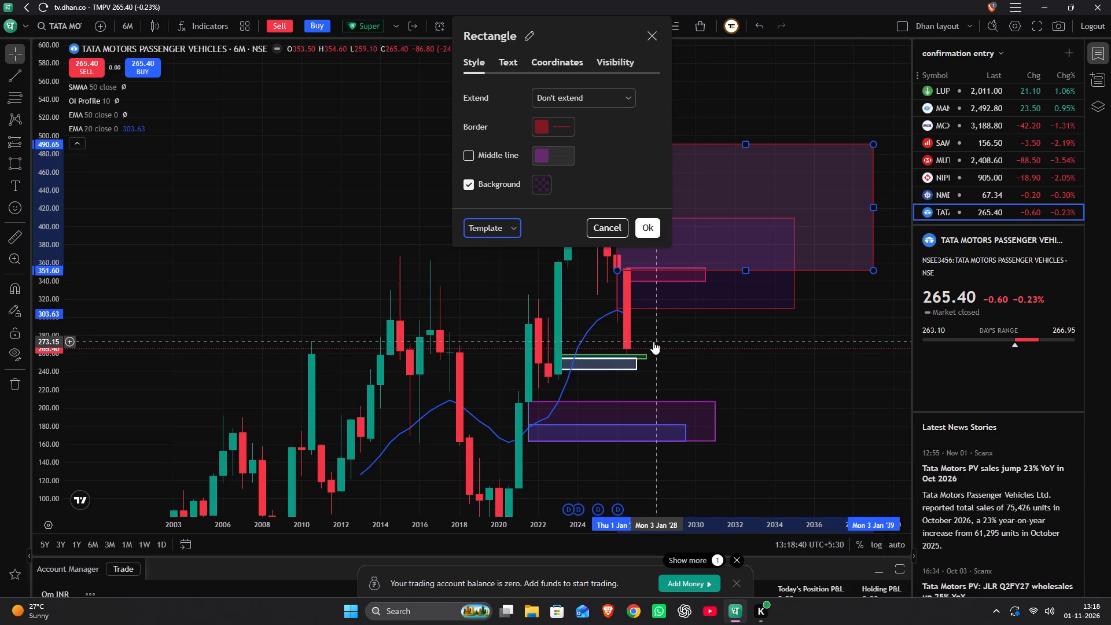
left_click(642, 228)
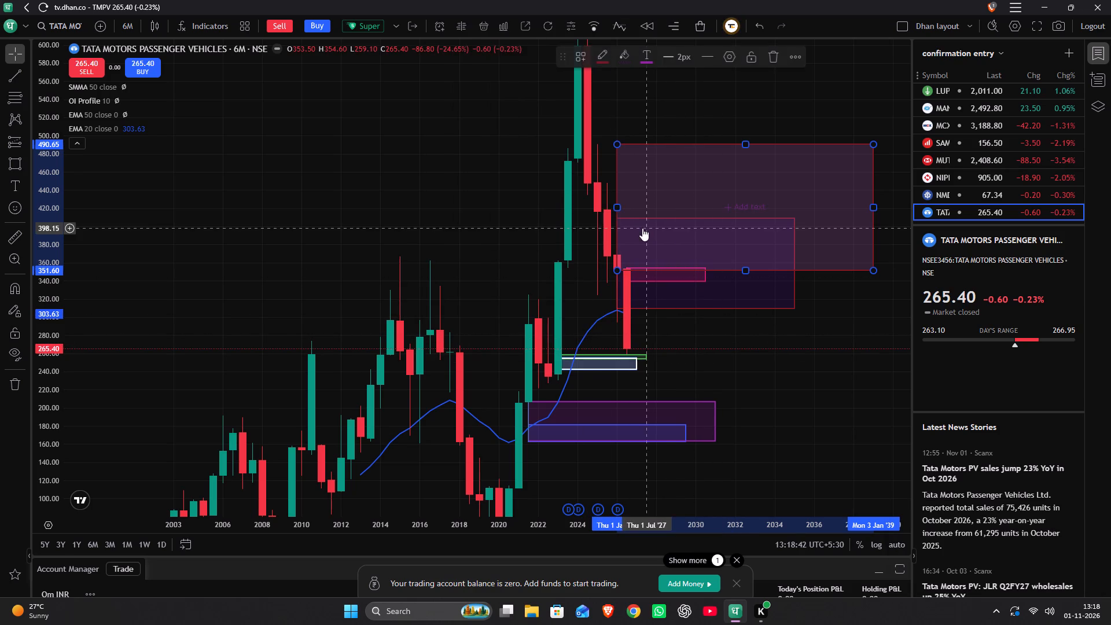
Change the chart interval to 12 months.
left_click_drag(486, 236, 429, 414)
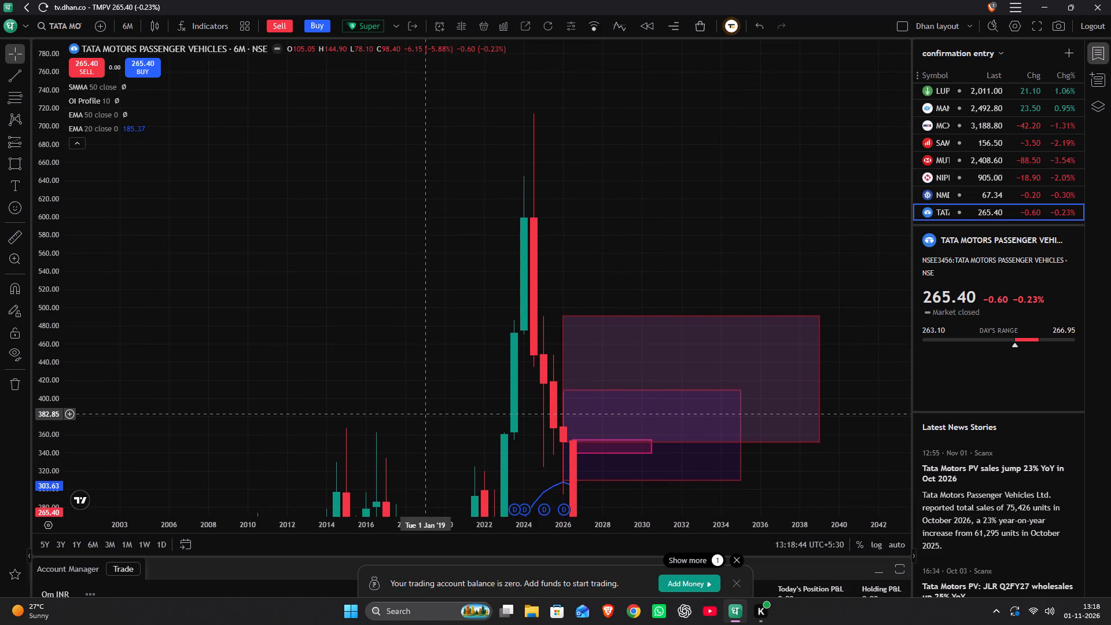
left_click_drag(429, 414, 428, 415)
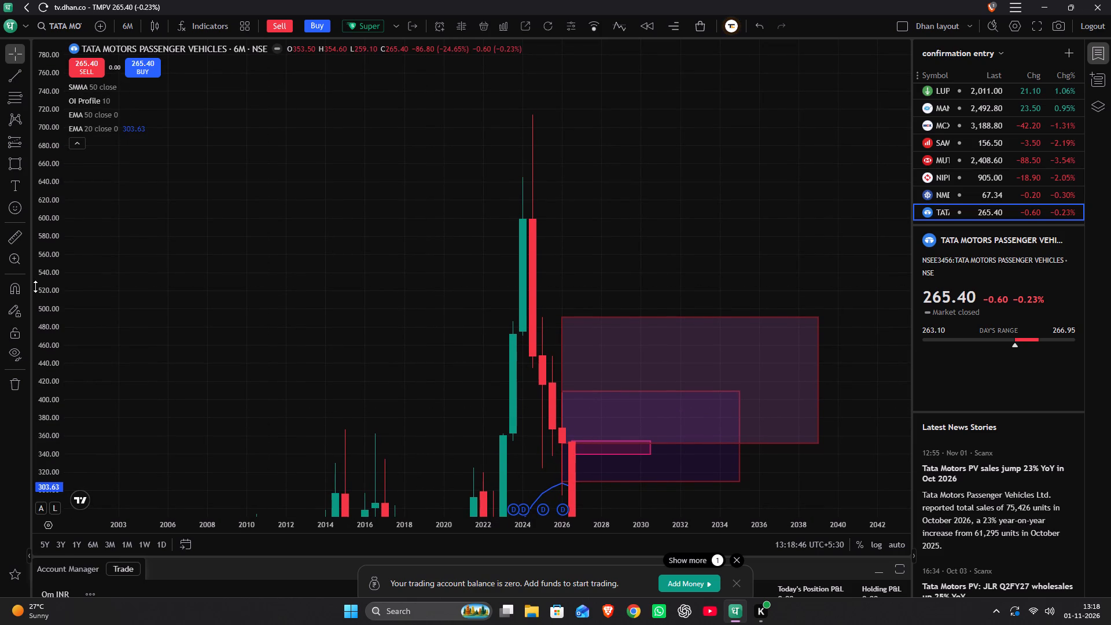
scroll(36, 286, "down", 8)
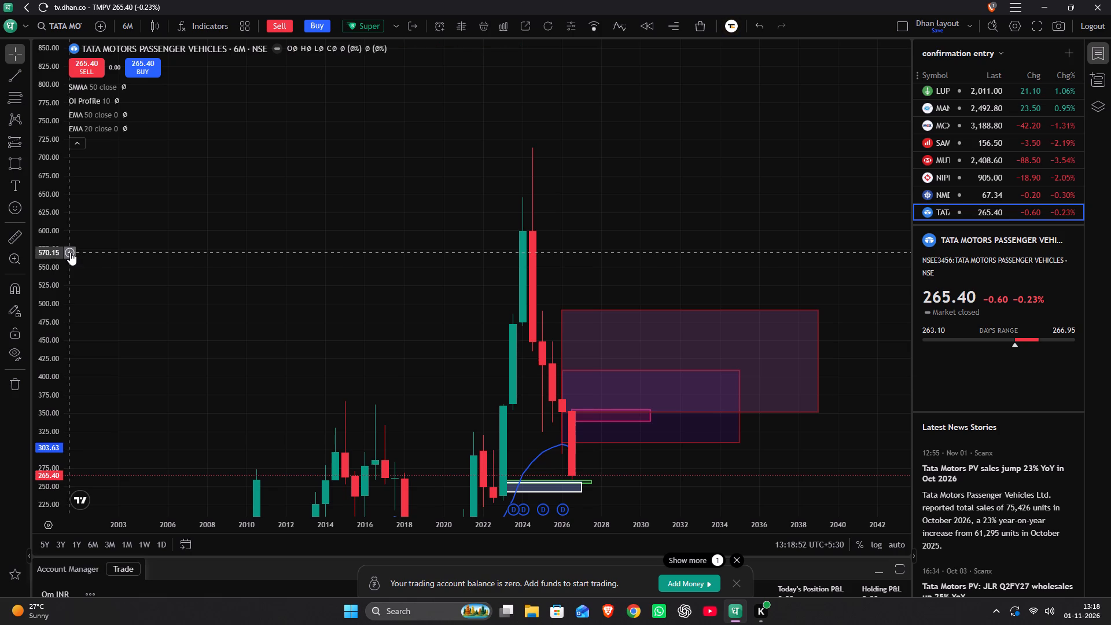
left_click_drag(70, 252, 140, 109)
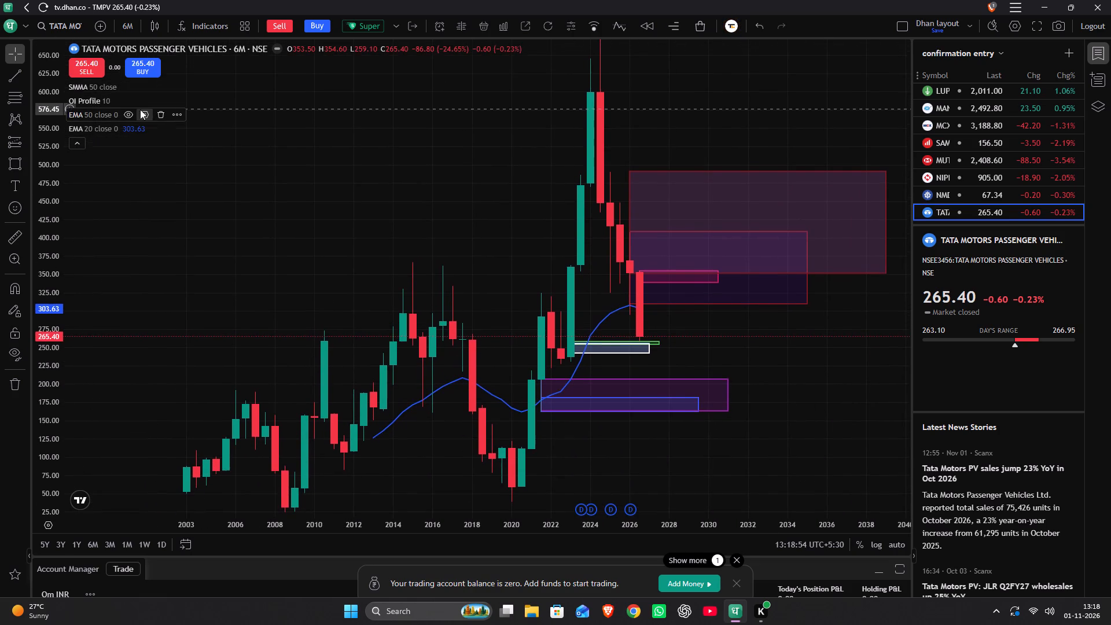
left_click_drag(140, 109, 142, 112)
key("1")
key("2")
key("m")
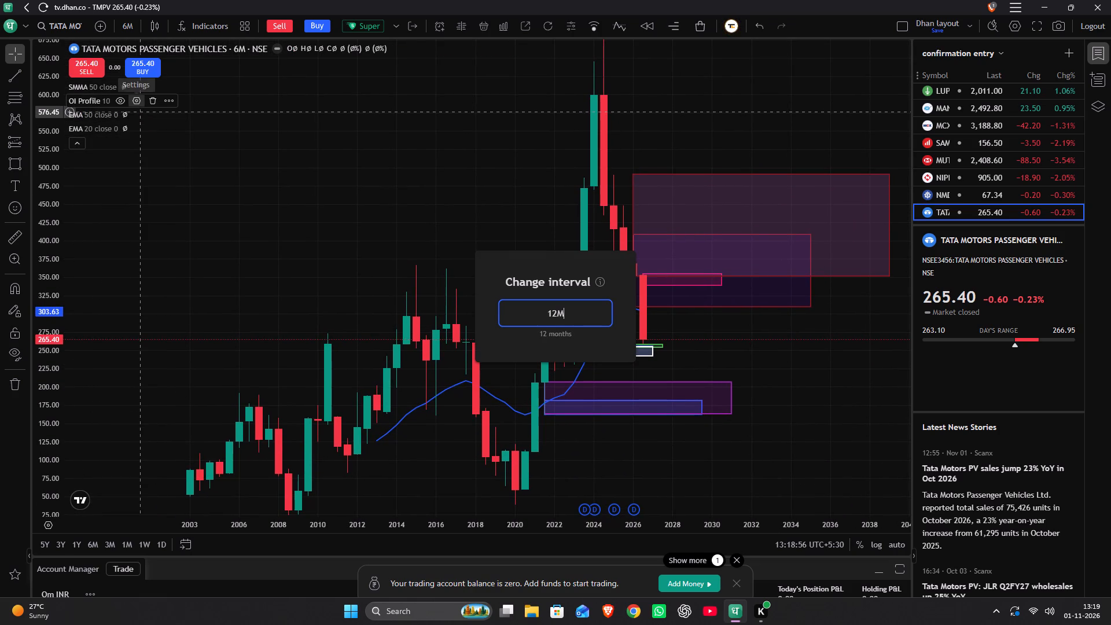
key("Return")
Examine the yearly candles for demand and supply zones, briefly hiding all drawings and showing them again.
left_click_drag(288, 233, 278, 267)
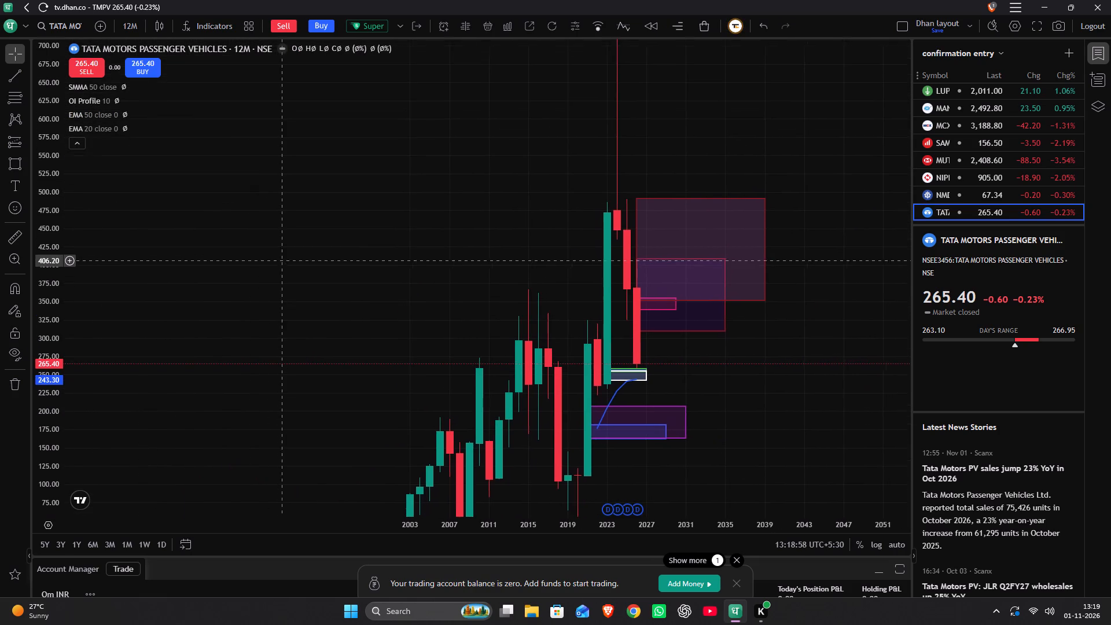
left_click_drag(278, 267, 273, 267)
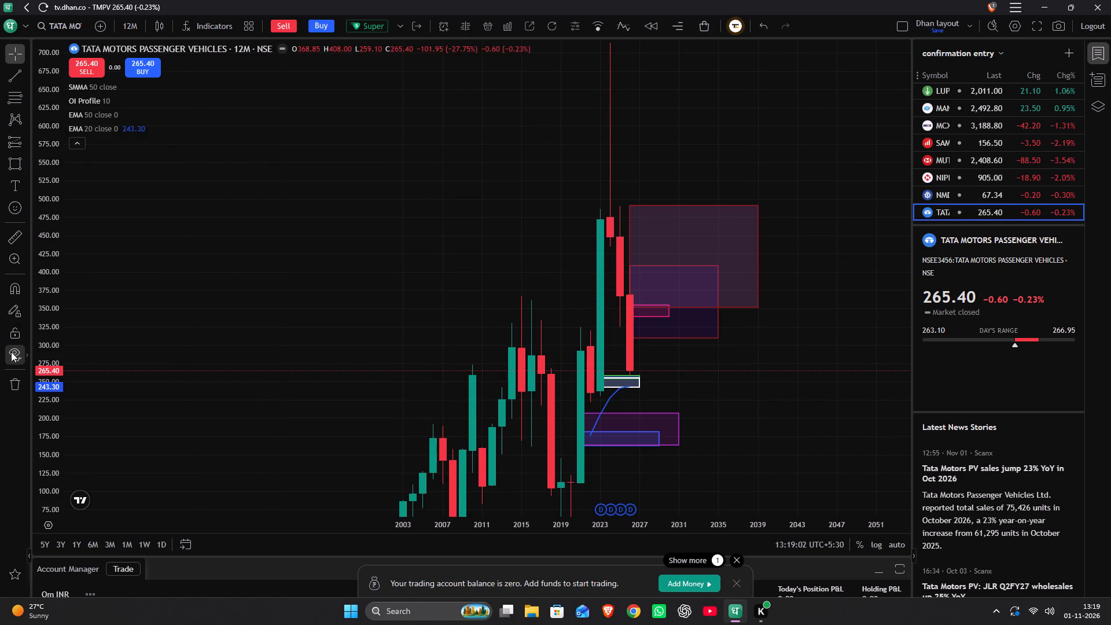
left_click(9, 348)
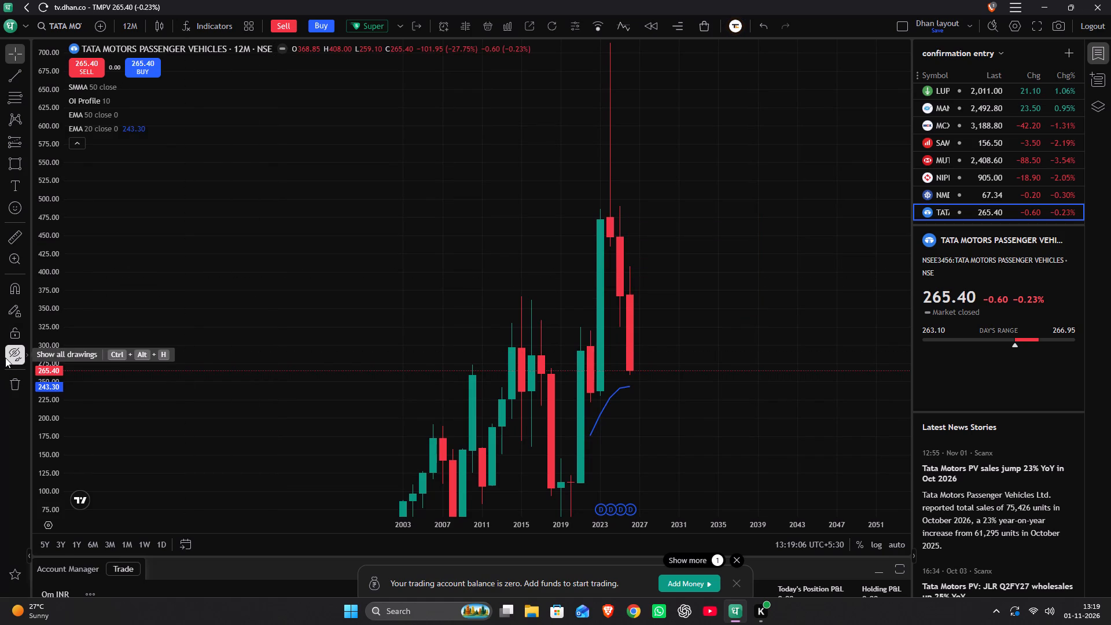
left_click(5, 358)
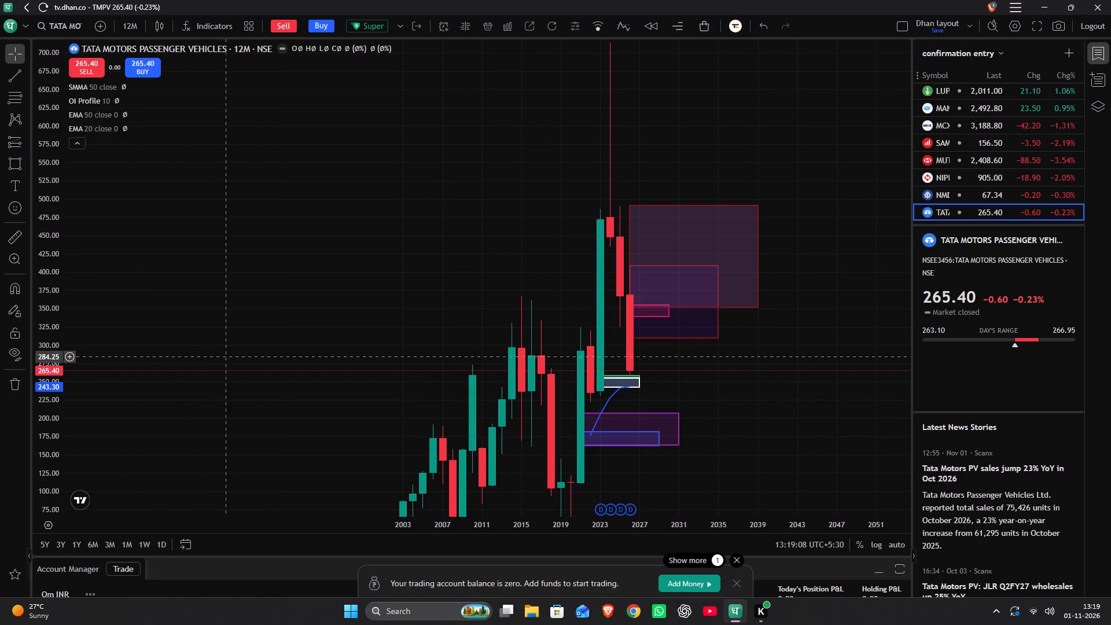
scroll(226, 356, "up", 4)
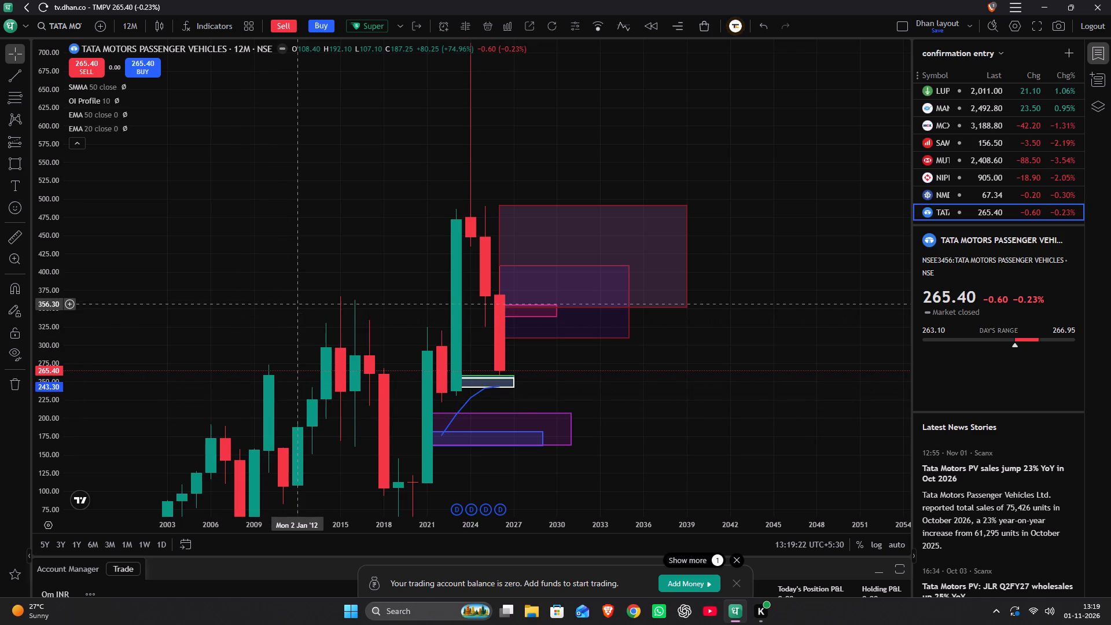
left_click_drag(314, 308, 419, 277)
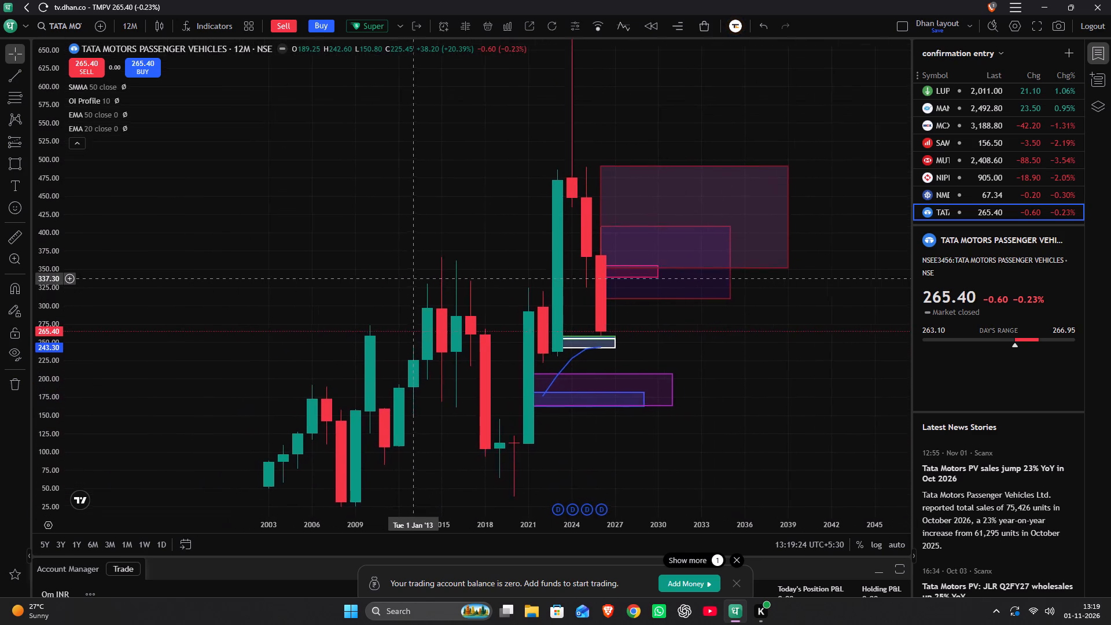
left_click_drag(419, 277, 423, 276)
scroll(423, 277, "up", 3)
left_click_drag(343, 394, 329, 281)
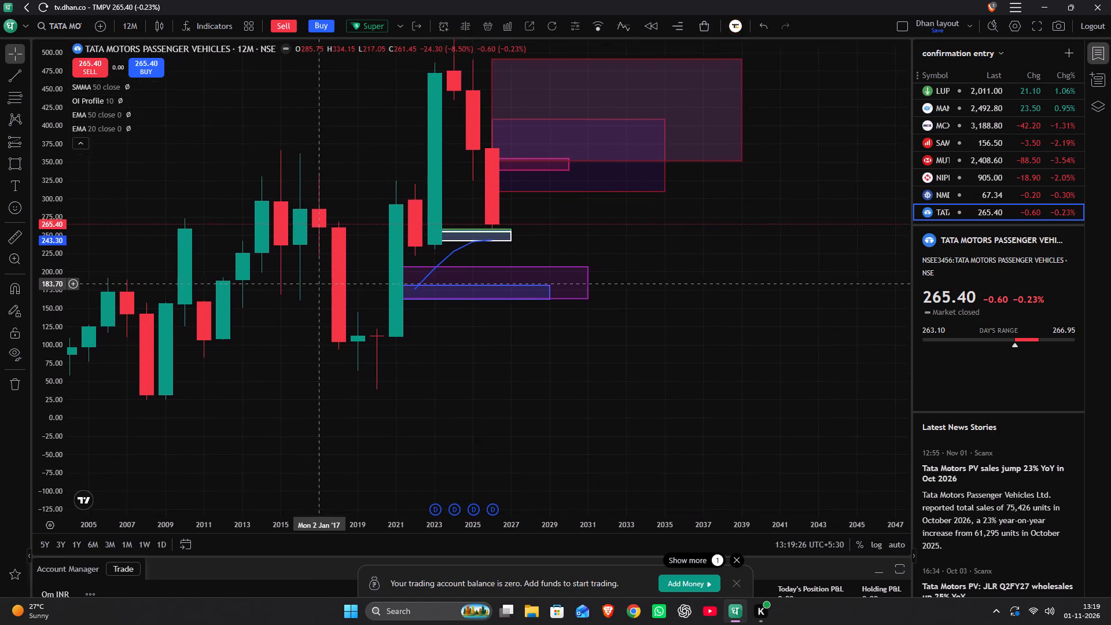
left_click_drag(329, 281, 274, 332)
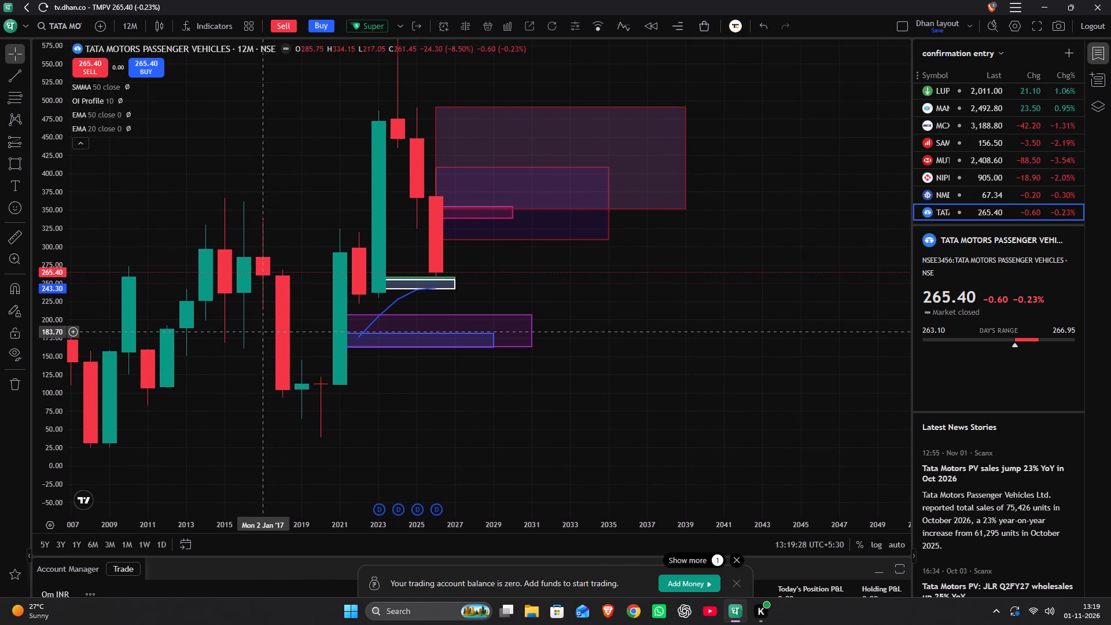
left_click_drag(274, 332, 266, 348)
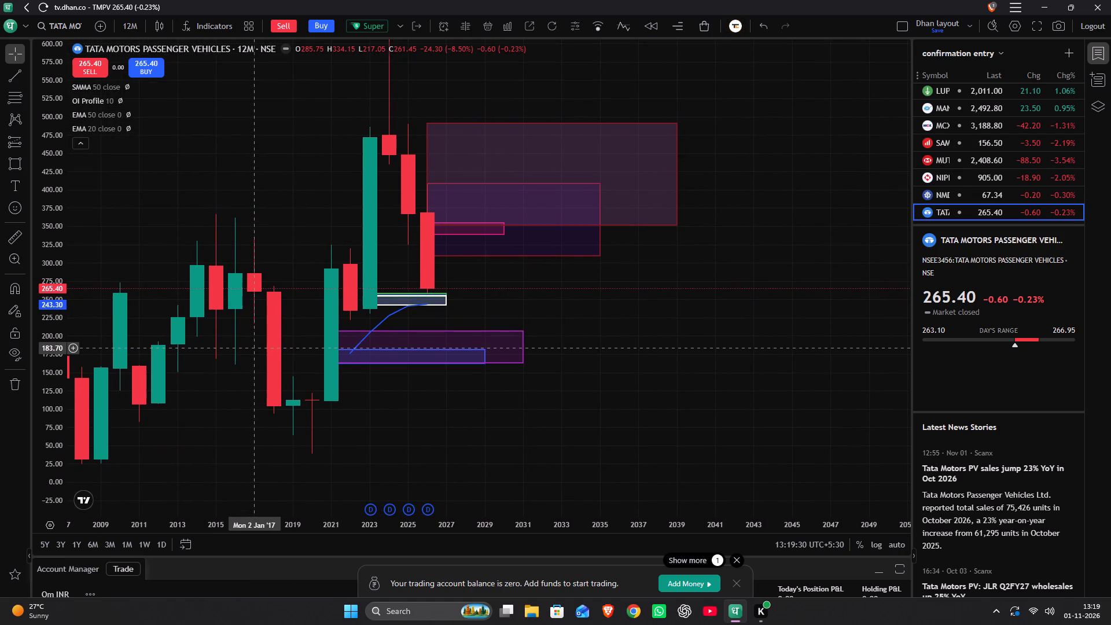
left_click_drag(266, 348, 266, 346)
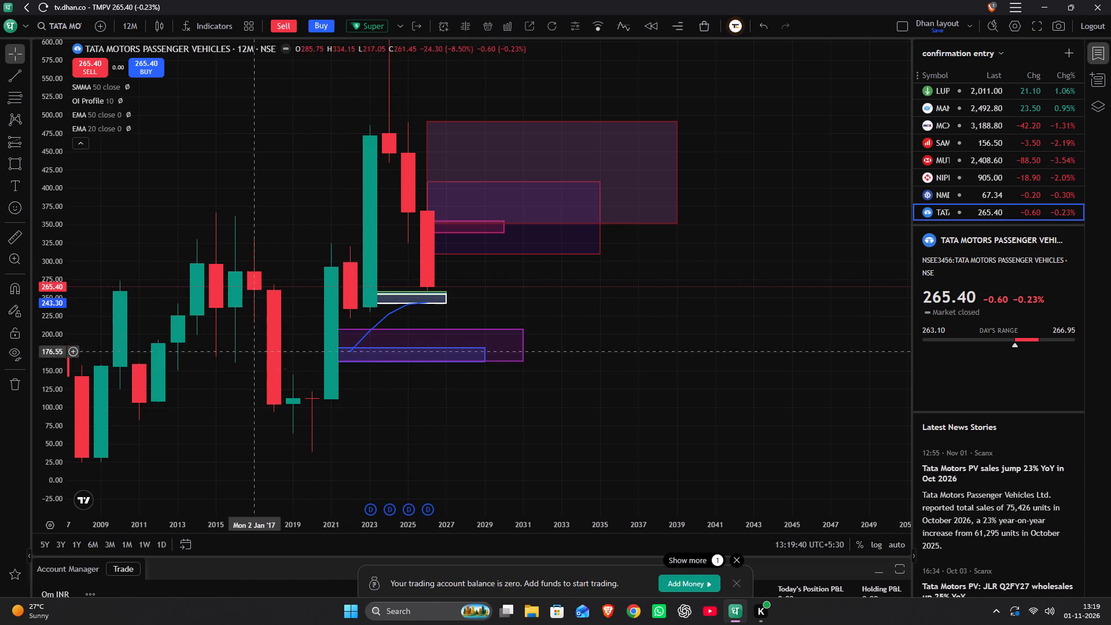
Draw a demand-zone rectangle from the January 2020 candle to about January 2034, spanning prices from about 35.60 to 114.00.
left_click_drag(248, 378, 420, 280)
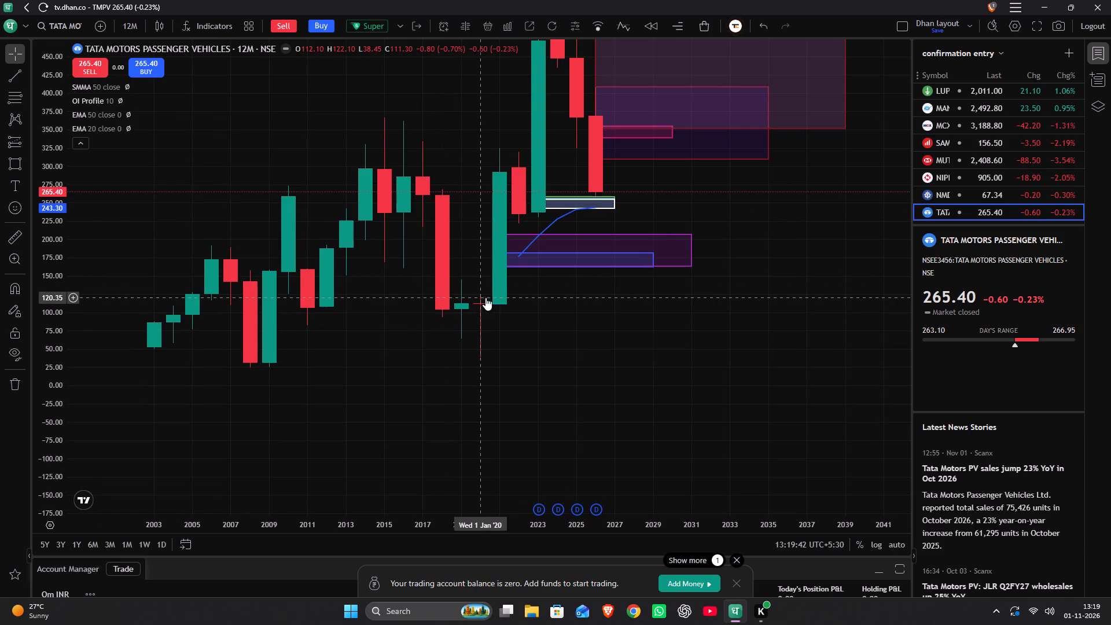
key("alt+shift+r")
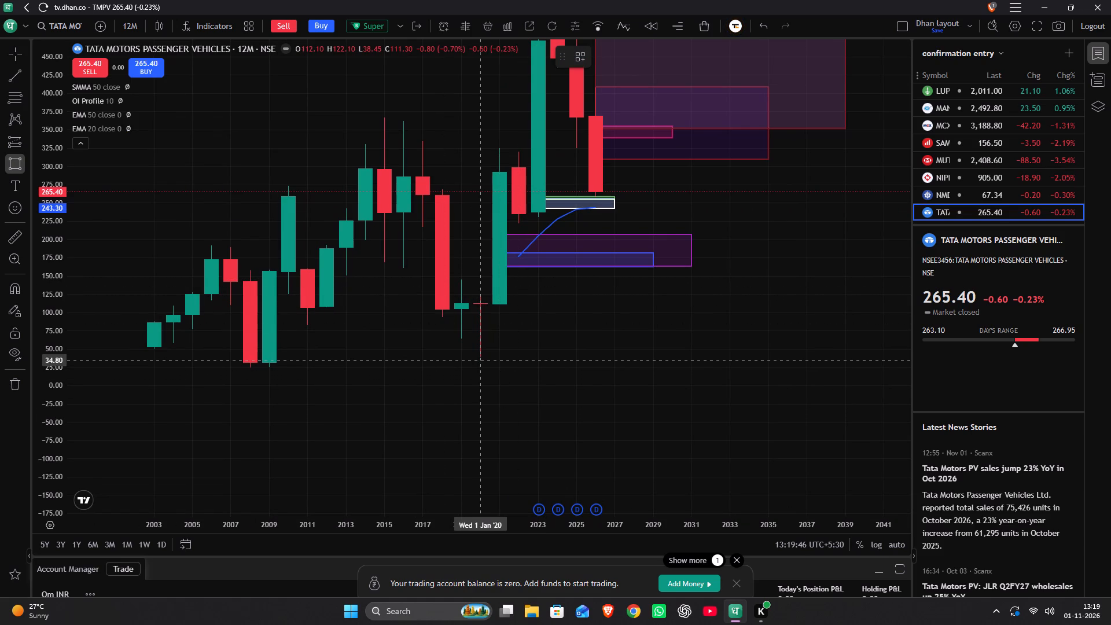
left_click_drag(483, 359, 738, 303)
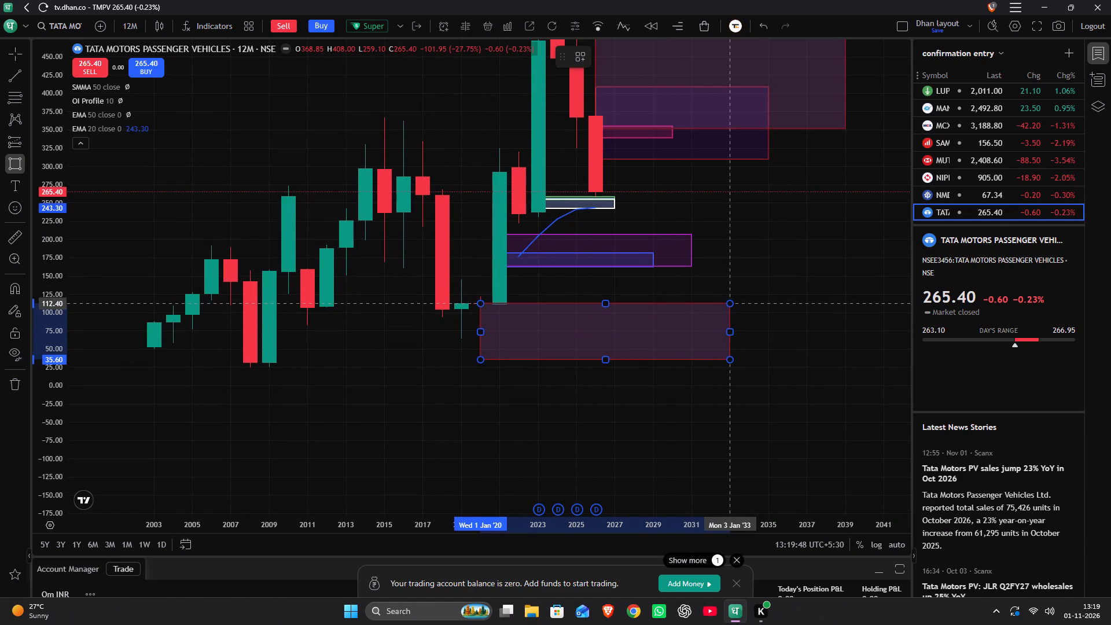
left_click_drag(738, 303, 740, 303)
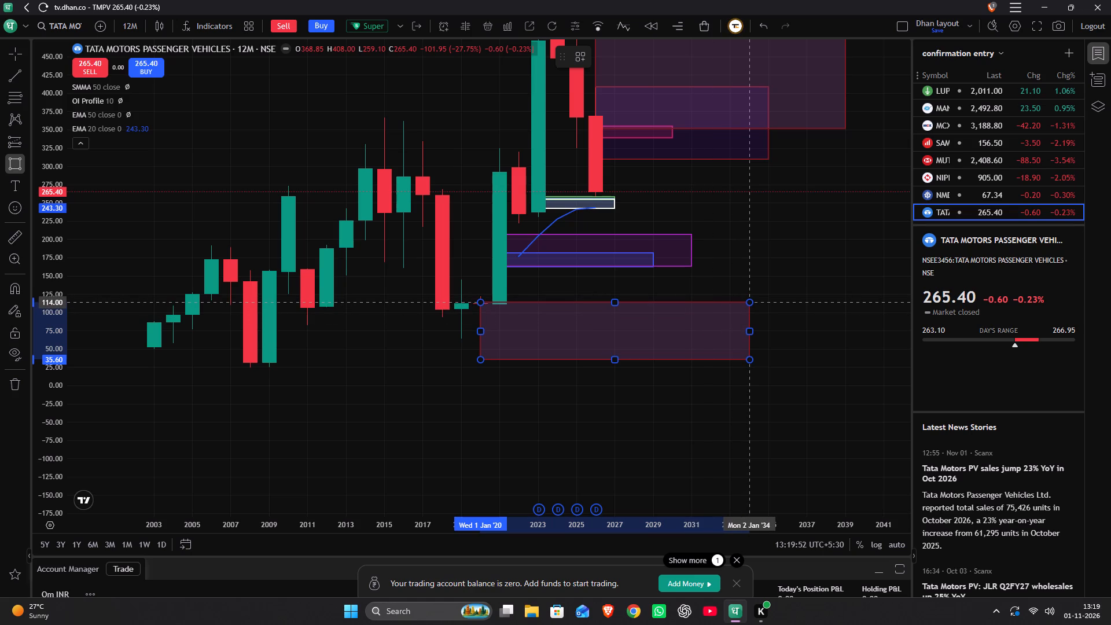
left_click(741, 302)
Apply the saved drawing template with the yellow border and translucent orange fill to the new demand rectangle.
double_click(736, 307)
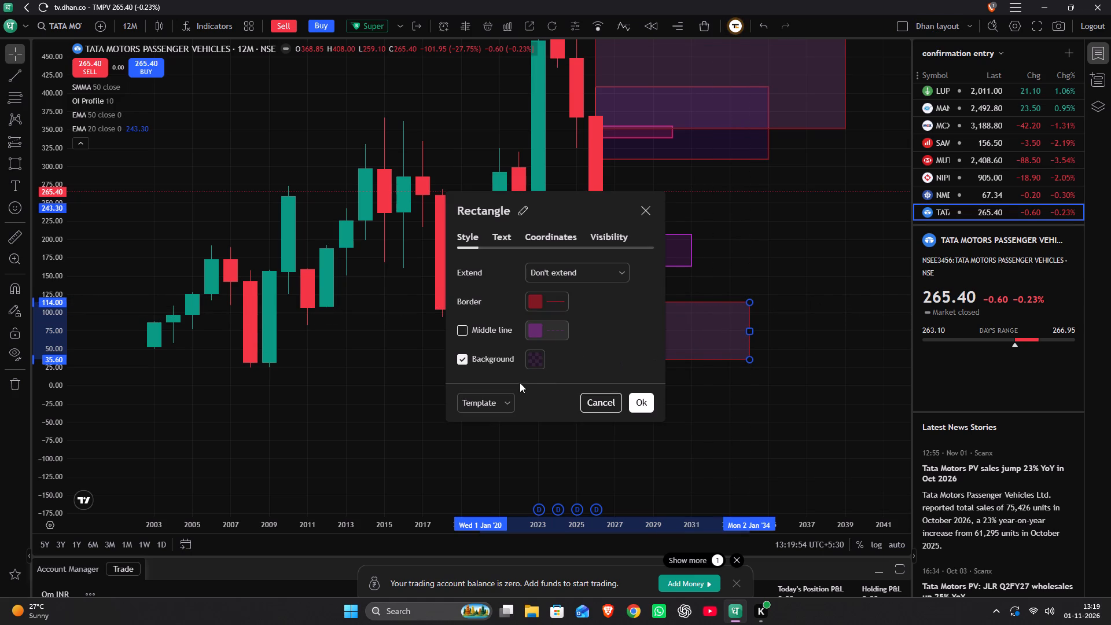
left_click(499, 403)
left_click(499, 558)
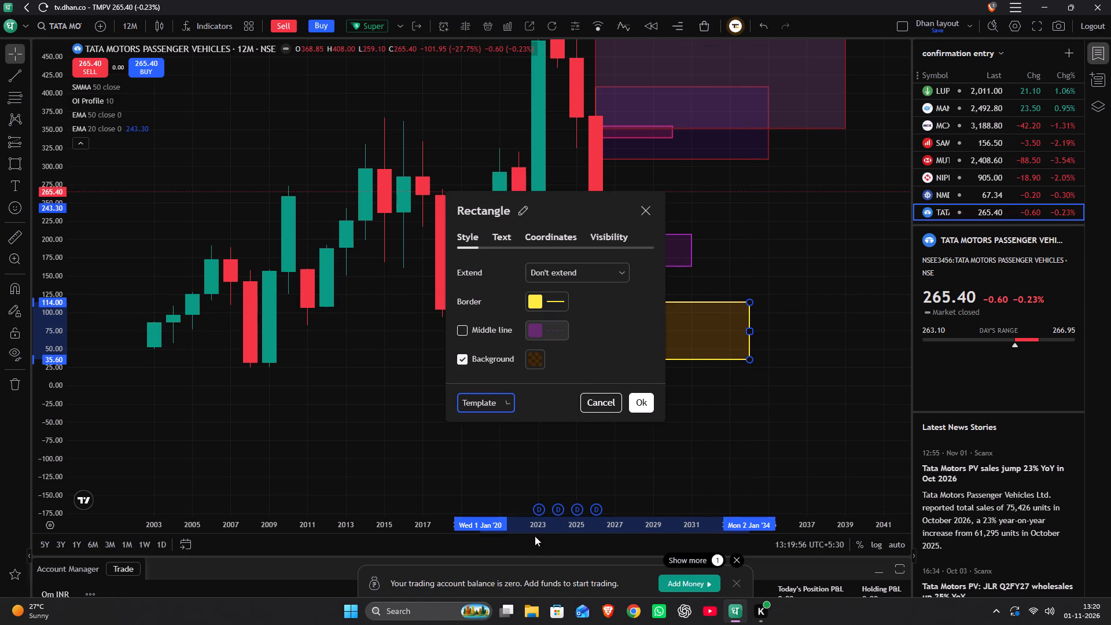
left_click(630, 396)
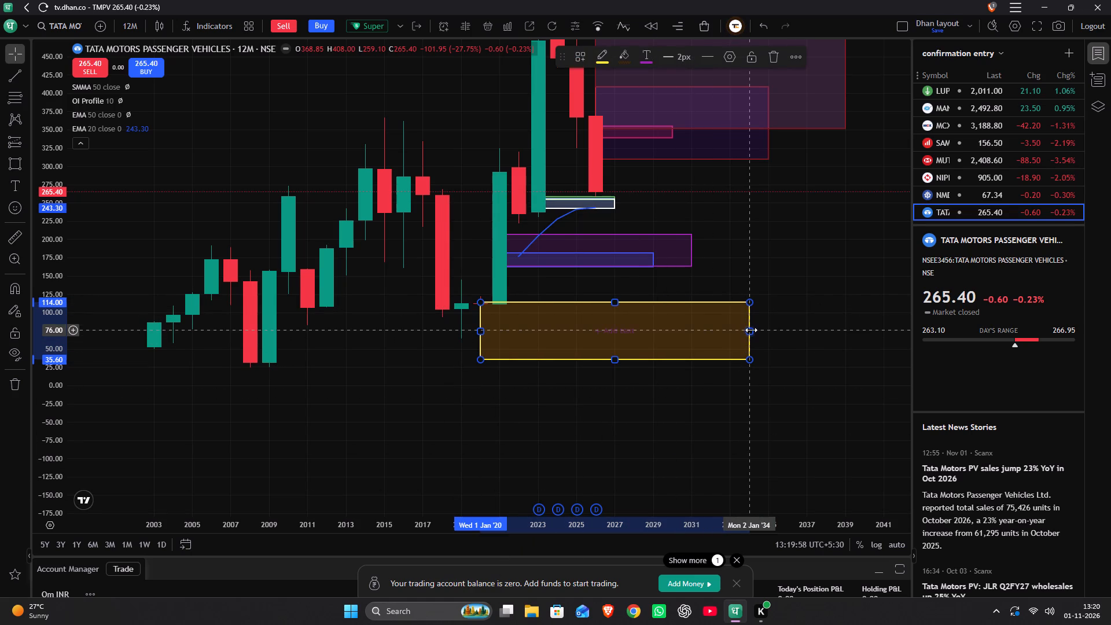
Extend the yellow demand rectangle's far edge to about January 2041 and deselect it.
left_click_drag(751, 330, 884, 302)
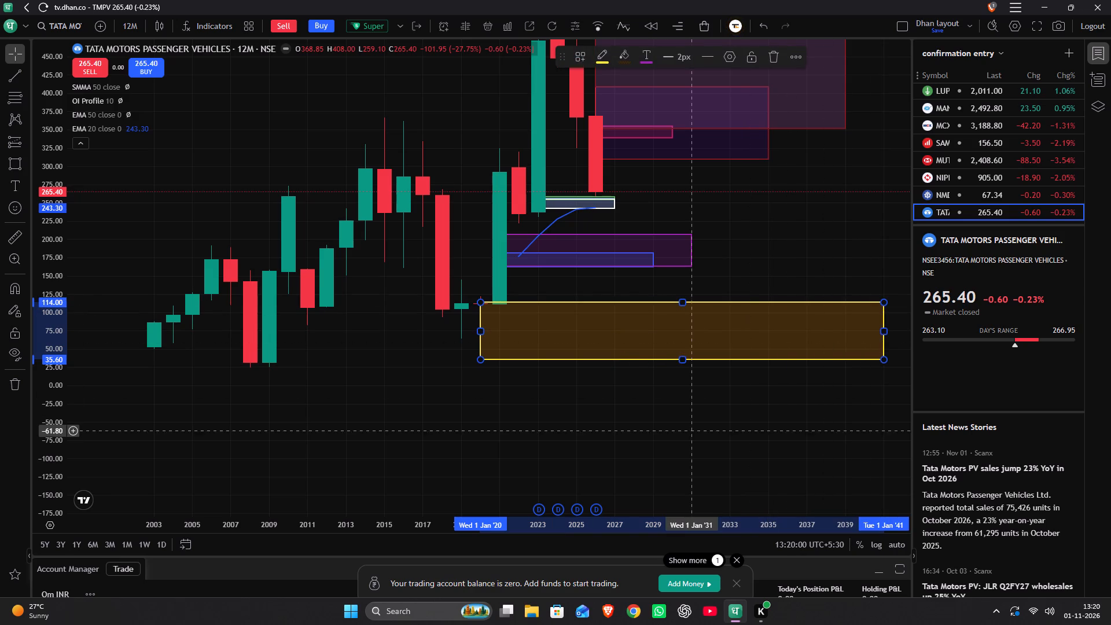
left_click(690, 436)
Examine the twelve-month chart from 2003 onward, comparing the candles with the marked supply zones and the demand zones down to the yellow one.
scroll(691, 432, "down", 3)
left_click_drag(445, 300, 443, 344)
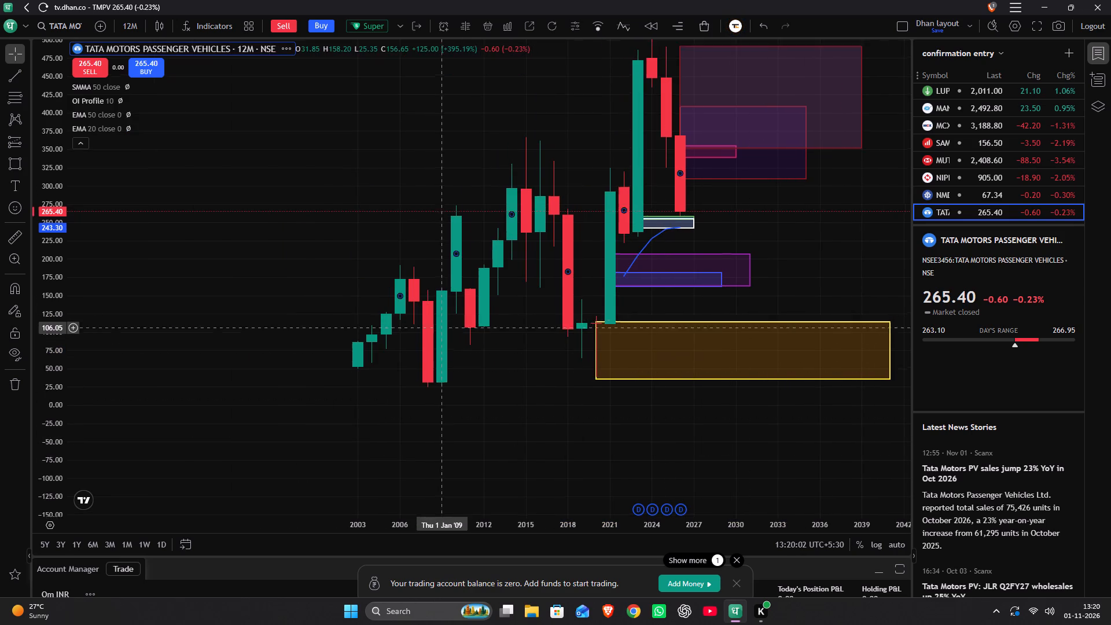
left_click_drag(443, 344, 408, 488)
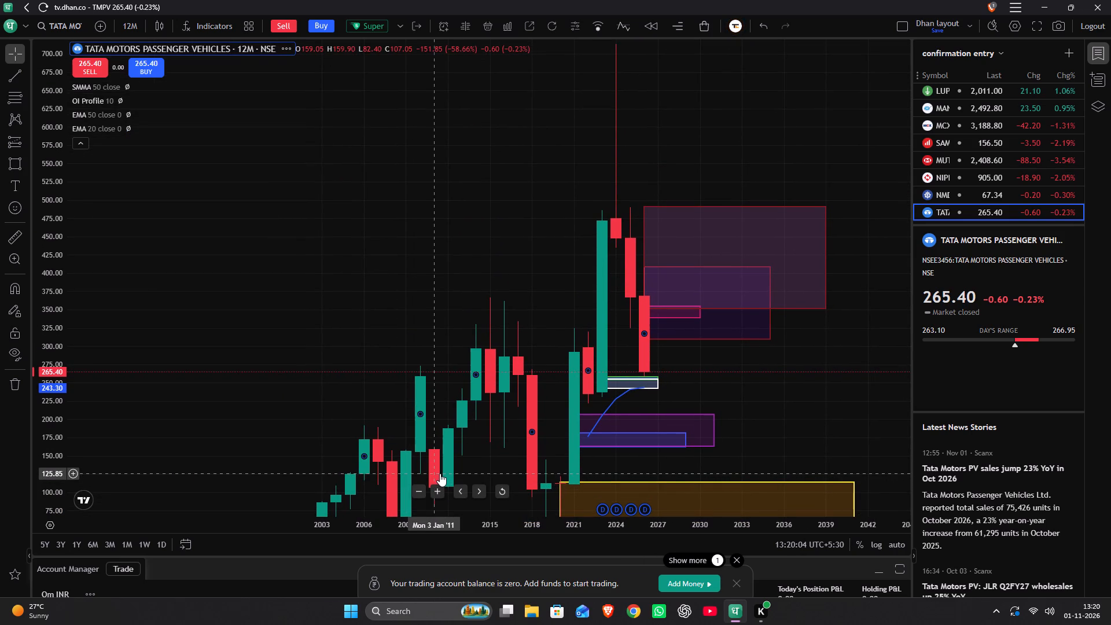
left_click_drag(465, 424, 616, 220)
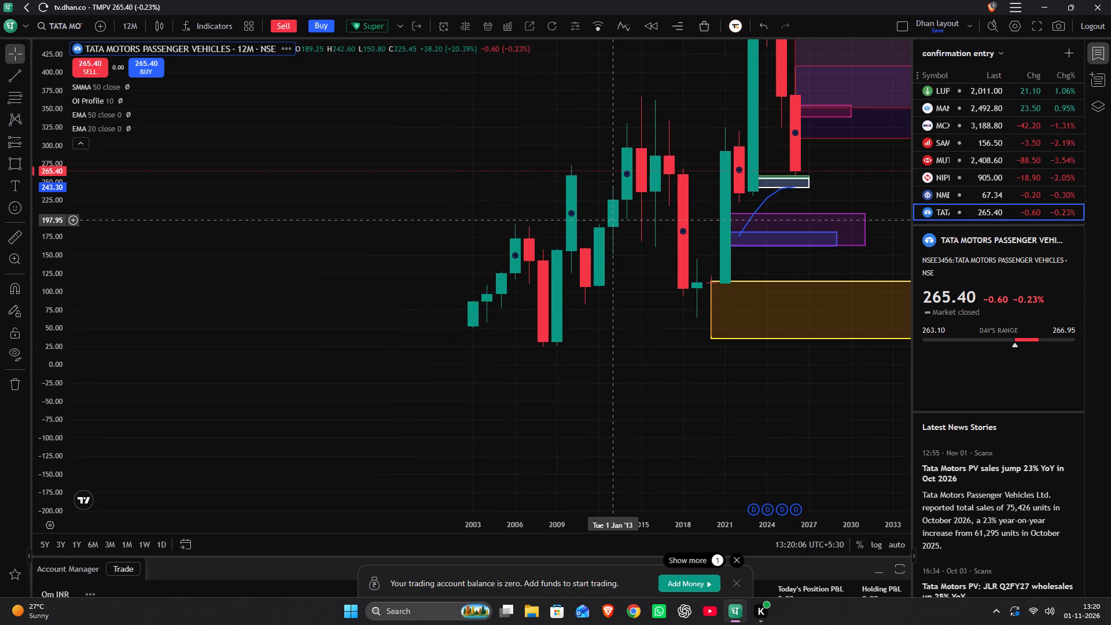
left_click_drag(616, 220, 586, 244)
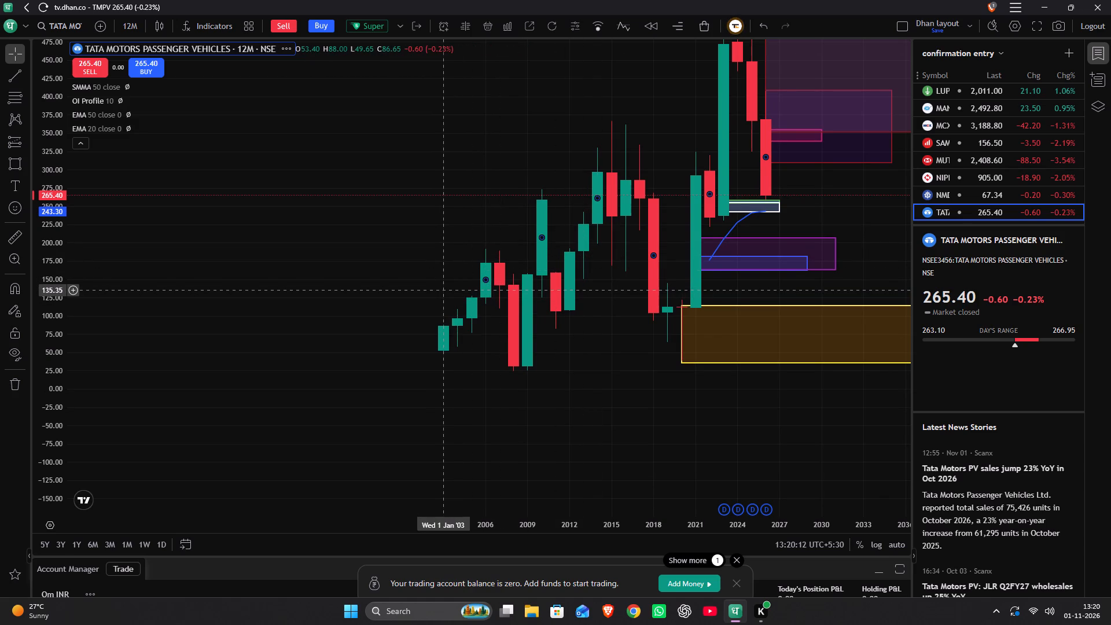
left_click_drag(489, 188, 489, 190)
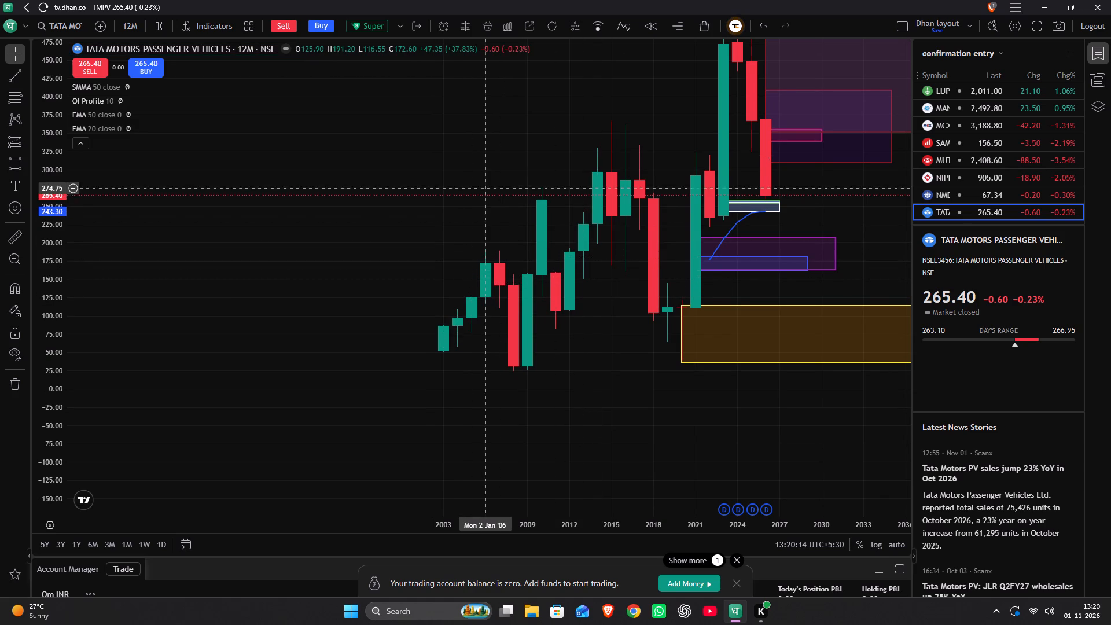
left_click_drag(489, 190, 292, 399)
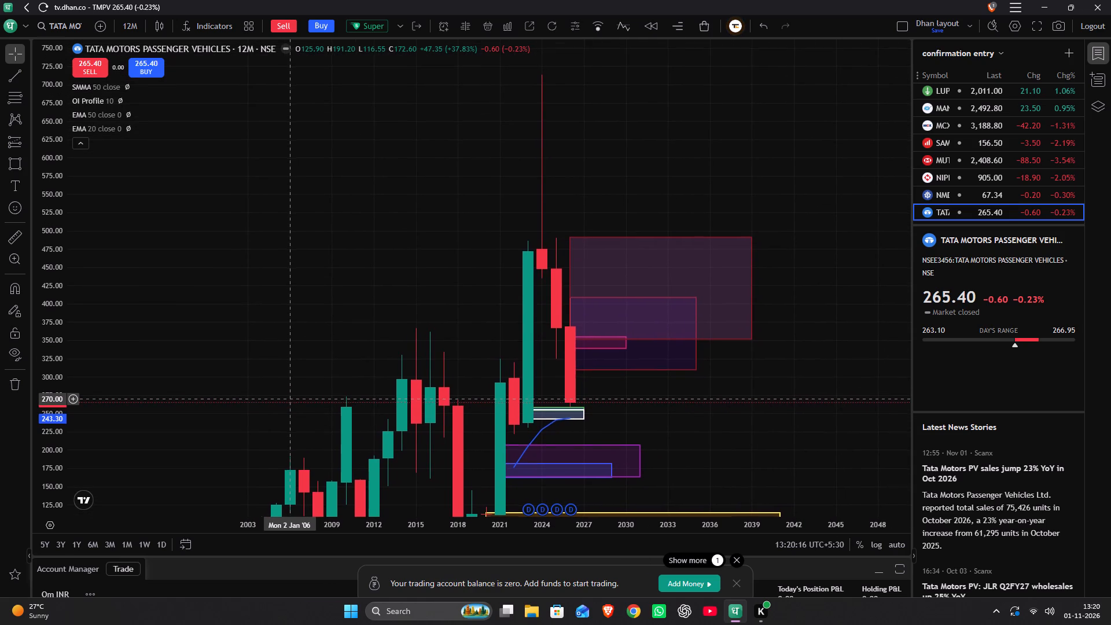
left_click_drag(292, 399, 290, 391)
left_click_drag(318, 277, 288, 396)
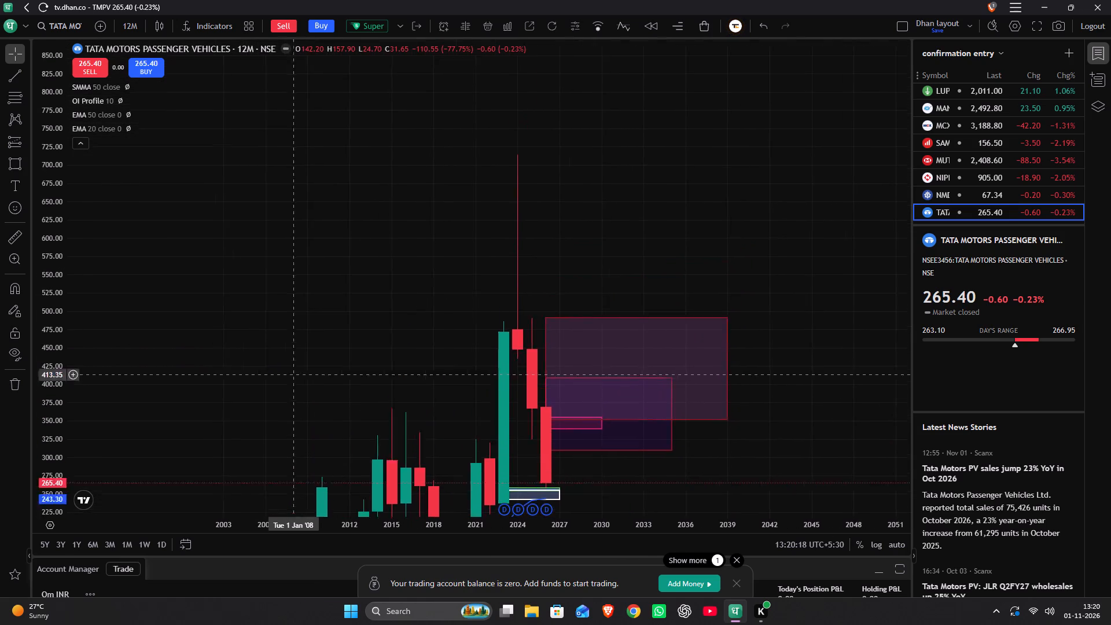
left_click_drag(288, 396, 460, 280)
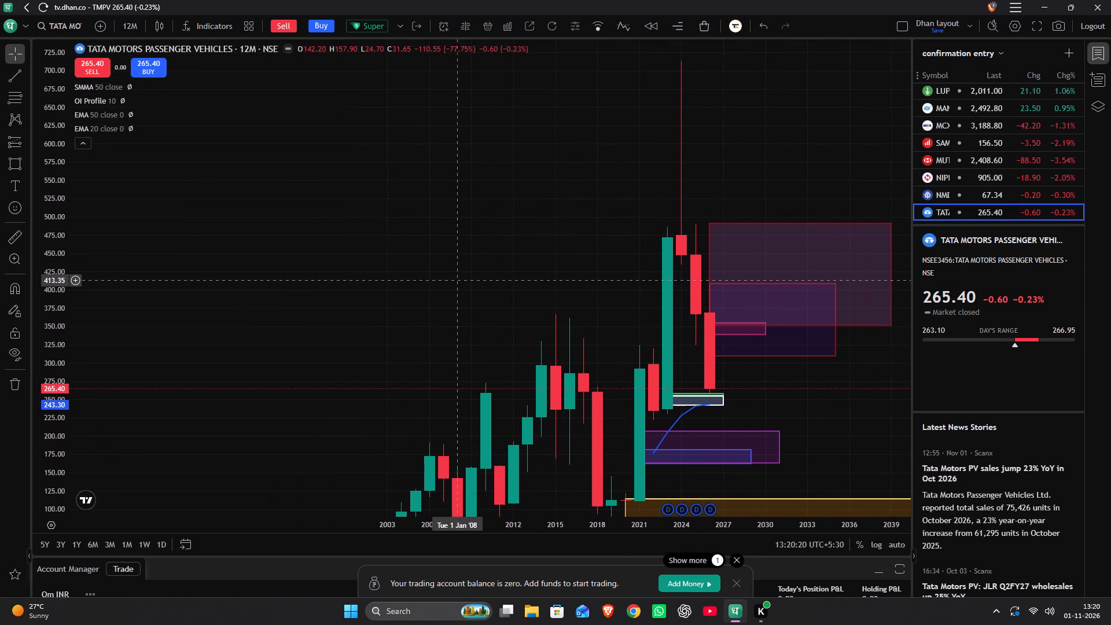
left_click_drag(460, 280, 459, 281)
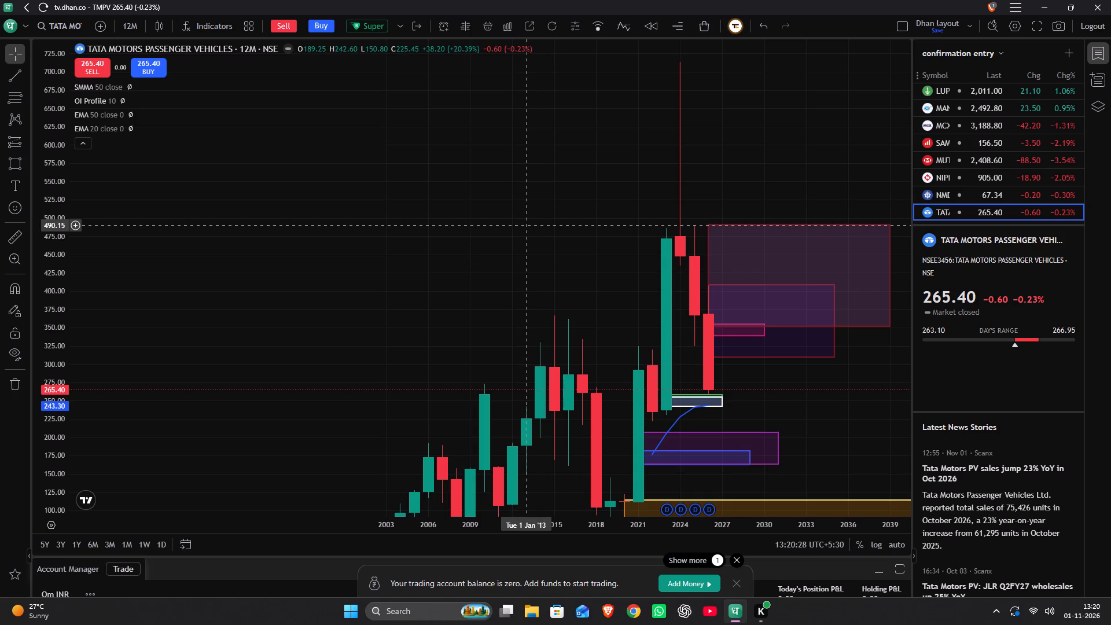
left_click_drag(525, 229, 523, 230)
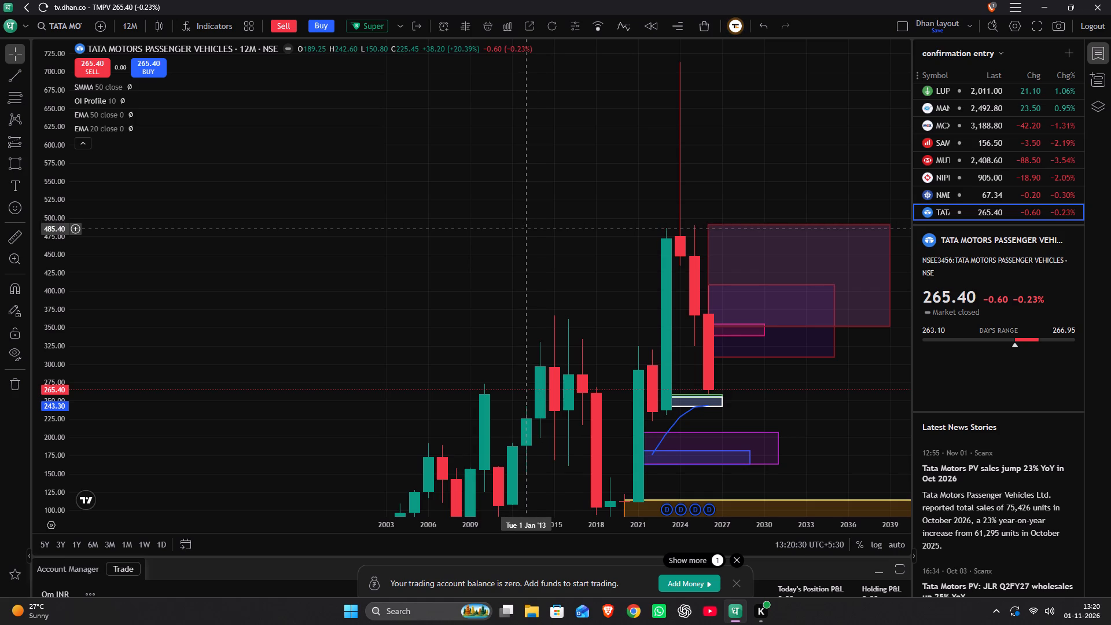
left_click_drag(523, 230, 384, 157)
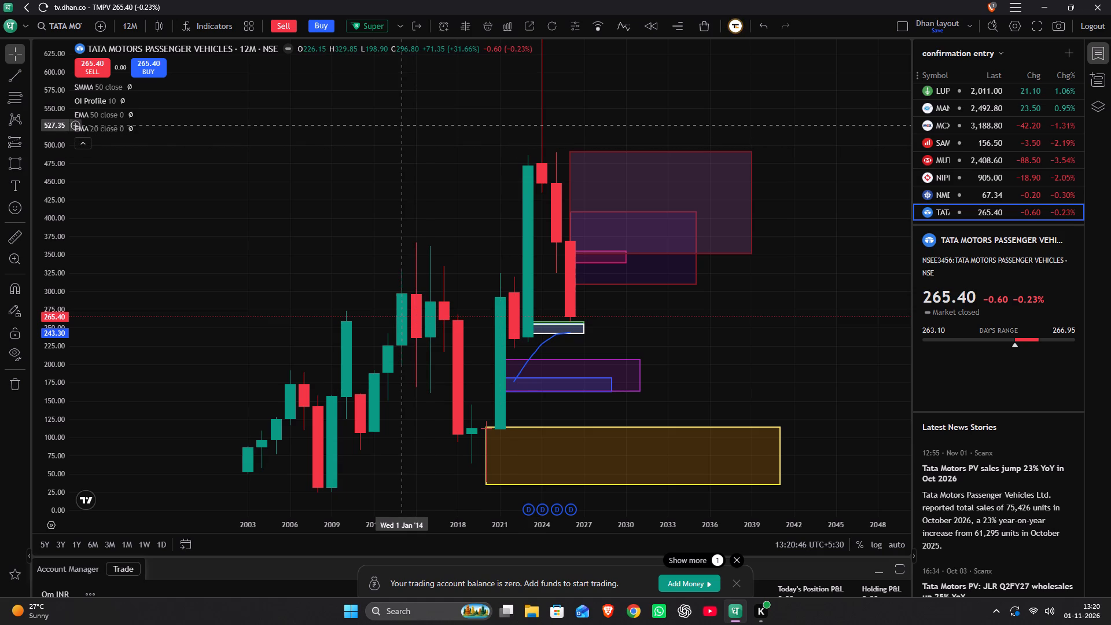
left_click_drag(398, 124, 384, 161)
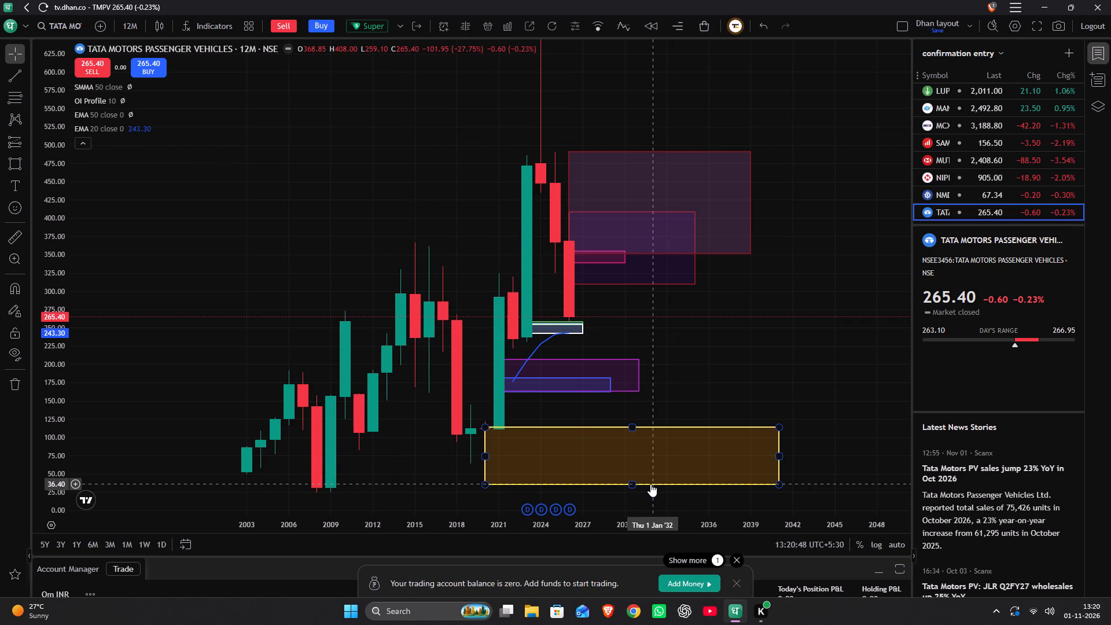
Switch the chart to the three-month interval and review the price swings since 2018 against the marked supply and demand zones.
key("3")
key("m")
key("Return")
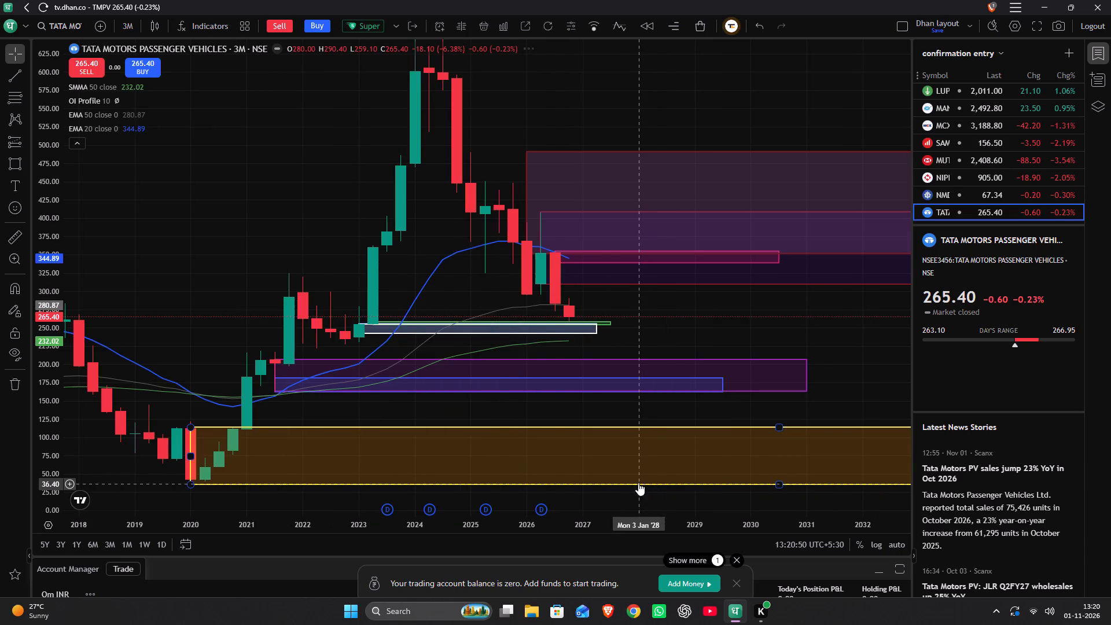
left_click_drag(476, 160, 476, 198)
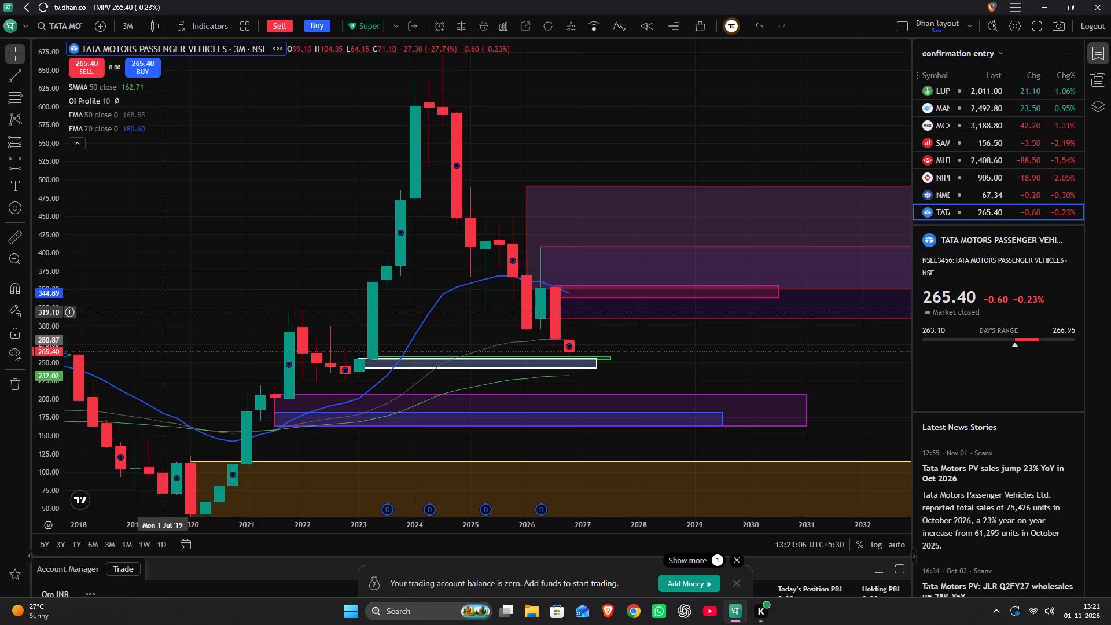
left_click_drag(192, 273, 197, 351)
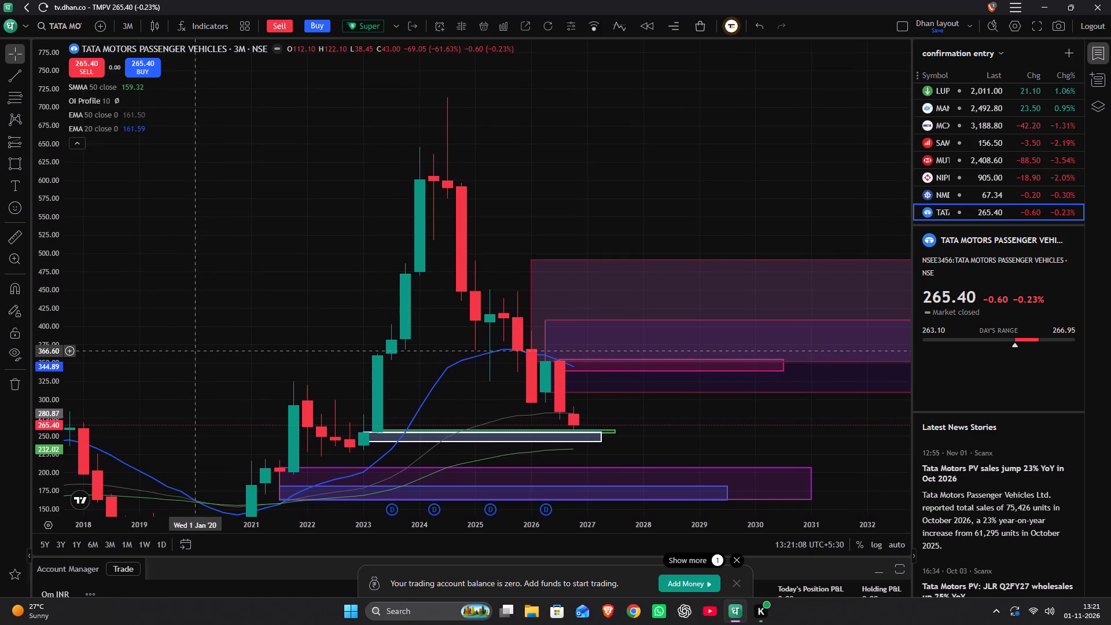
left_click_drag(197, 351, 197, 348)
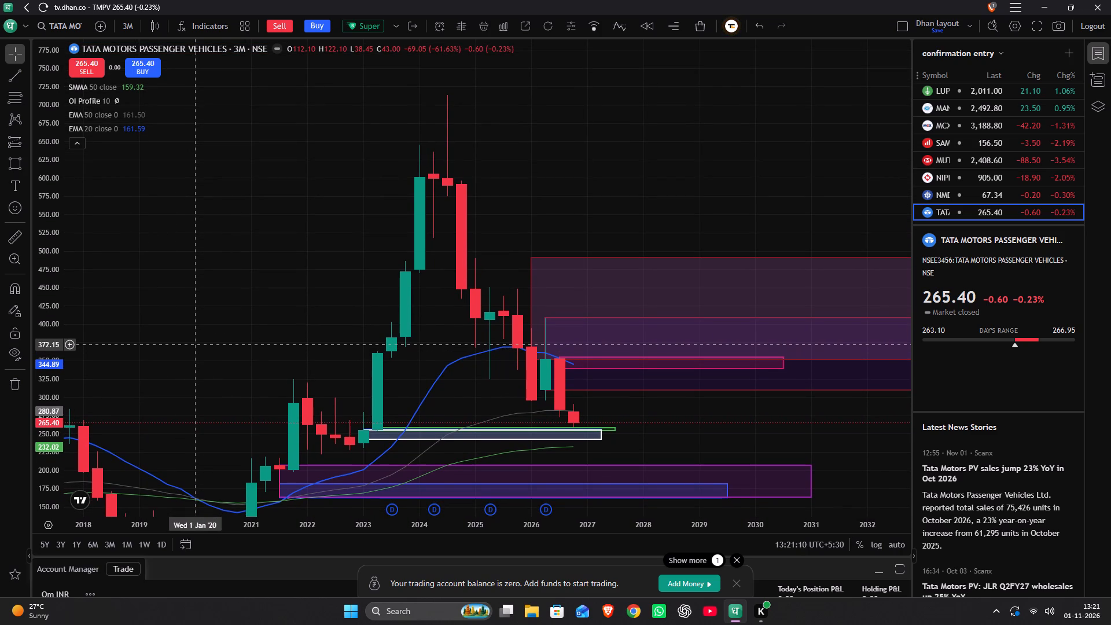
left_click_drag(330, 249, 329, 267)
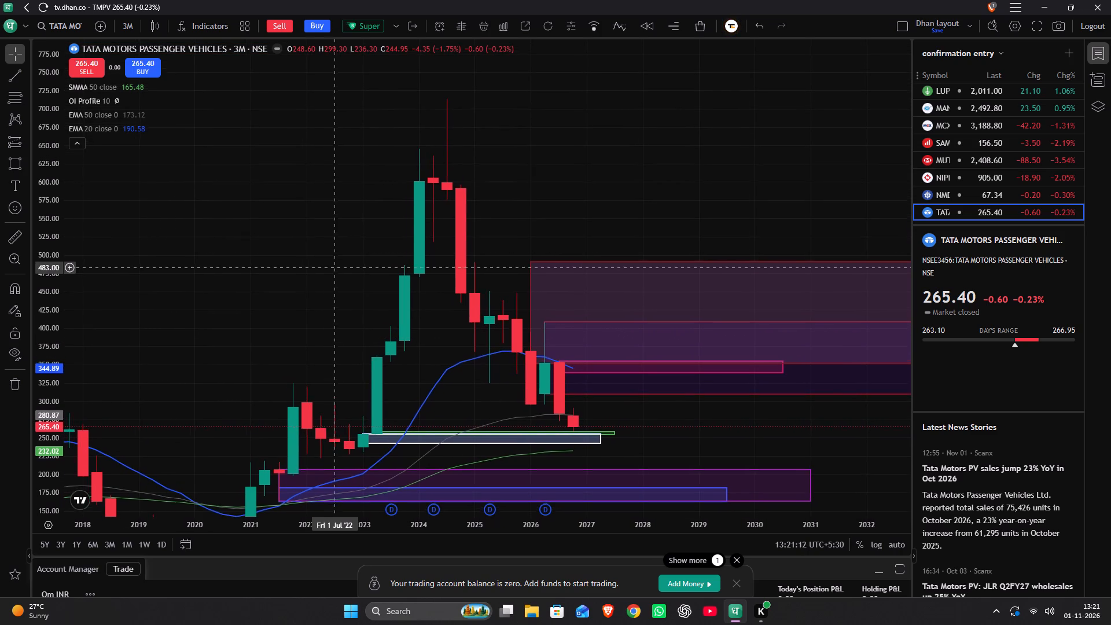
left_click_drag(329, 267, 302, 285)
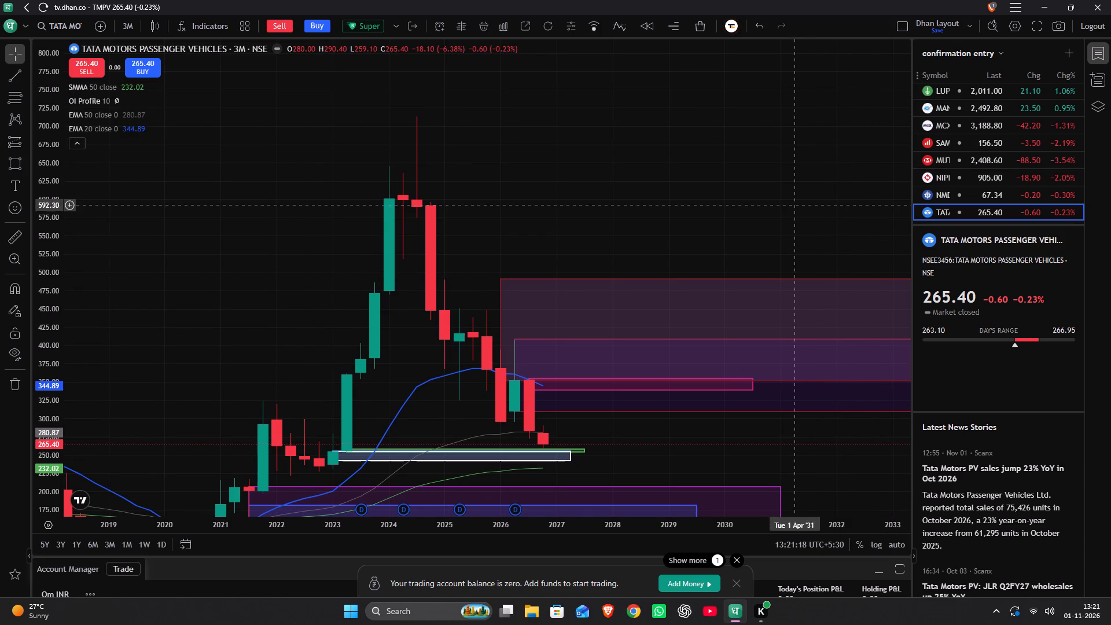
Switch the chart to the one-month interval and review the candles back to 2016 against all marked zones.
key("1")
key("m")
key("Return")
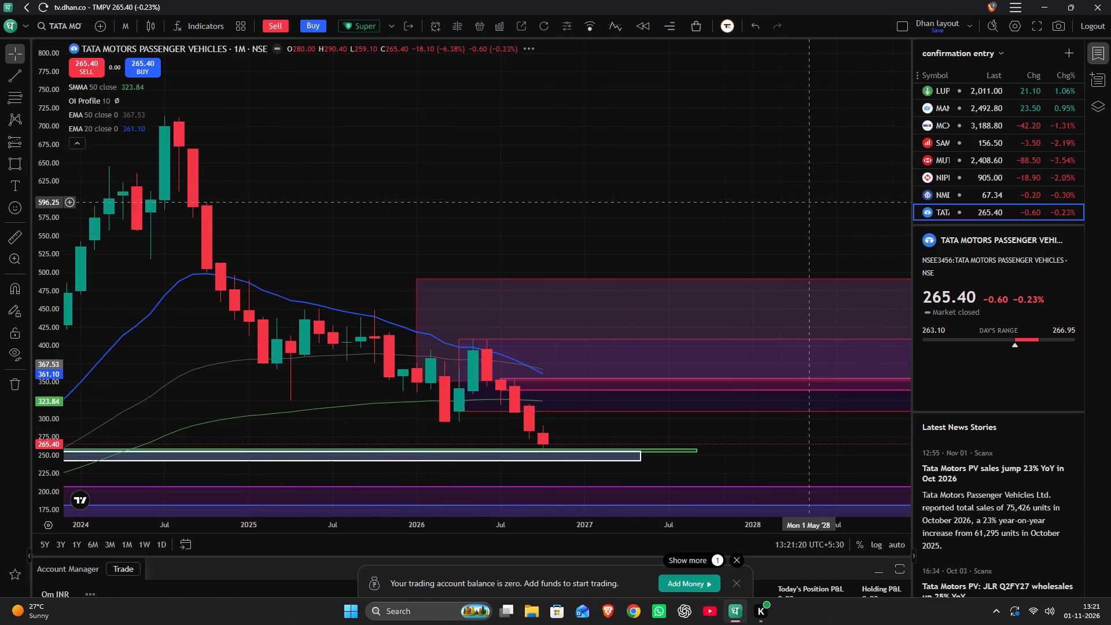
left_click_drag(816, 192, 672, 111)
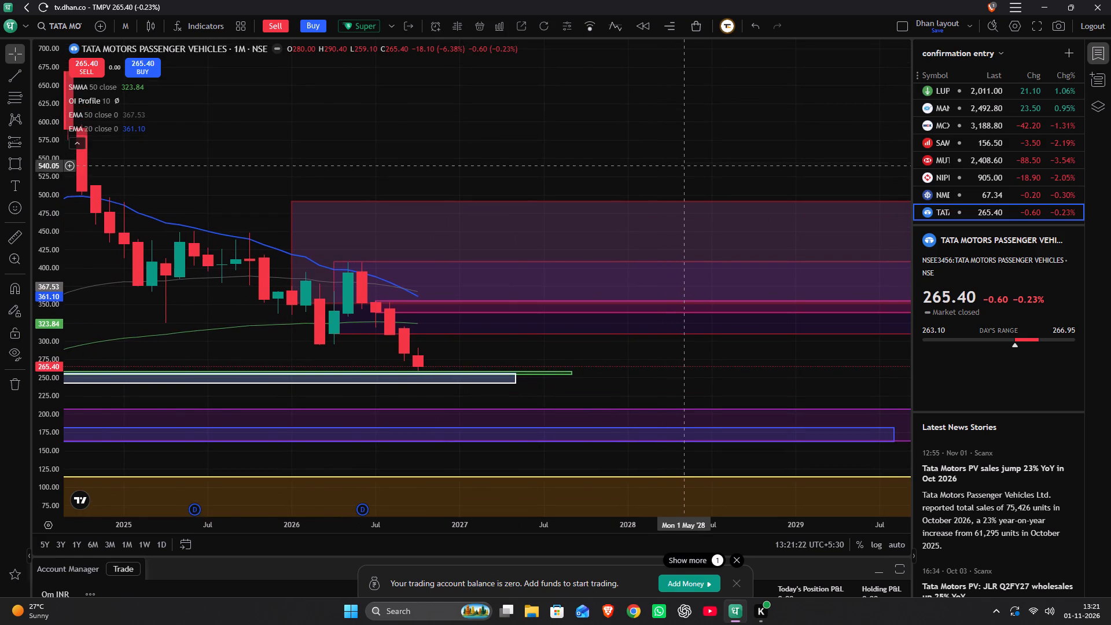
scroll(685, 156, "down", 10)
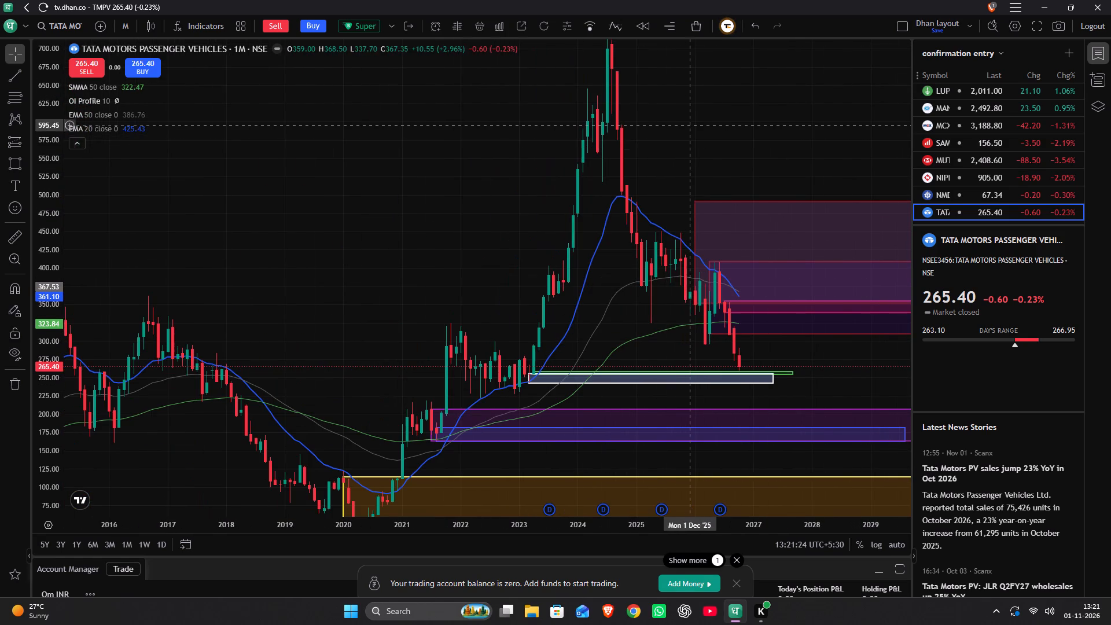
Switch the chart to the one-day interval and inspect the overlapping green, white and blue demand zones just below the latest price.
key("1")
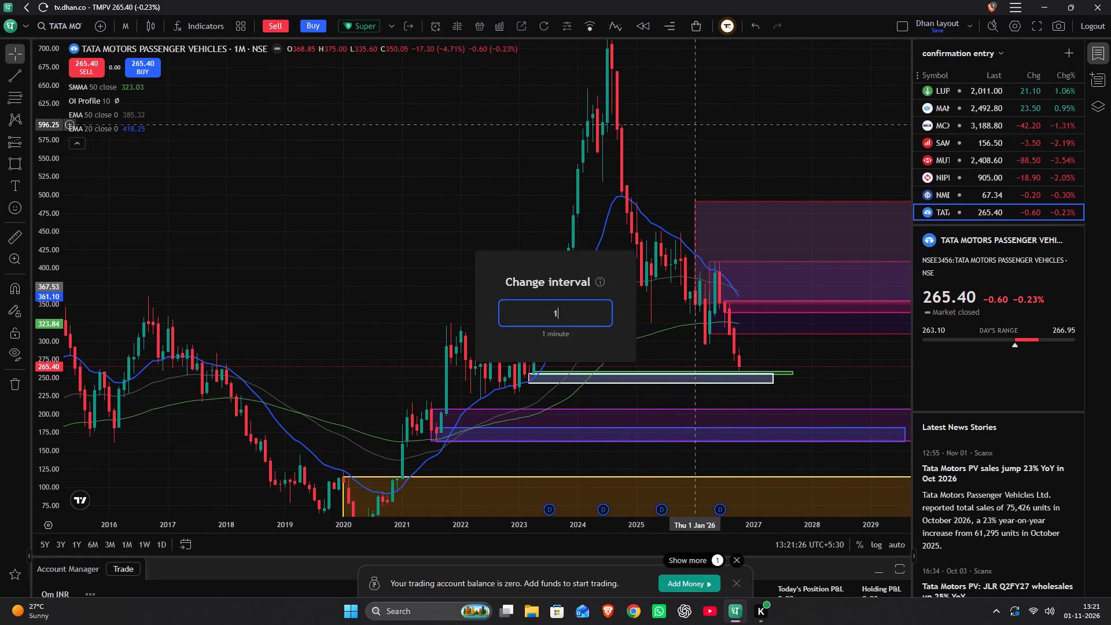
key("d")
key("Return")
scroll(696, 123, "down", 6)
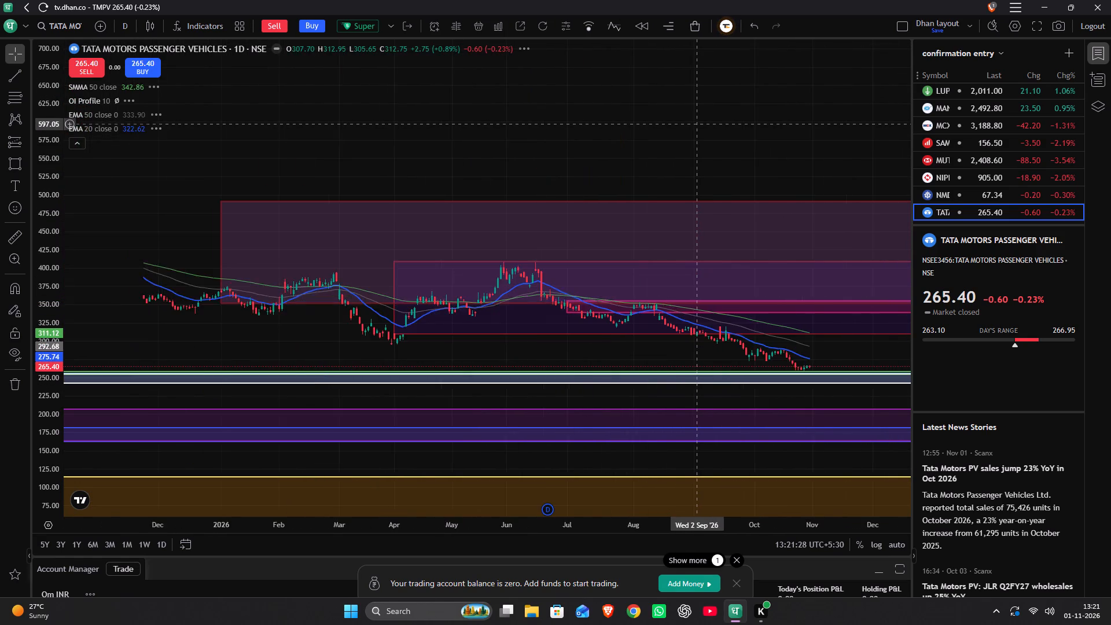
scroll(696, 124, "down", 9)
left_click_drag(264, 314, 265, 234)
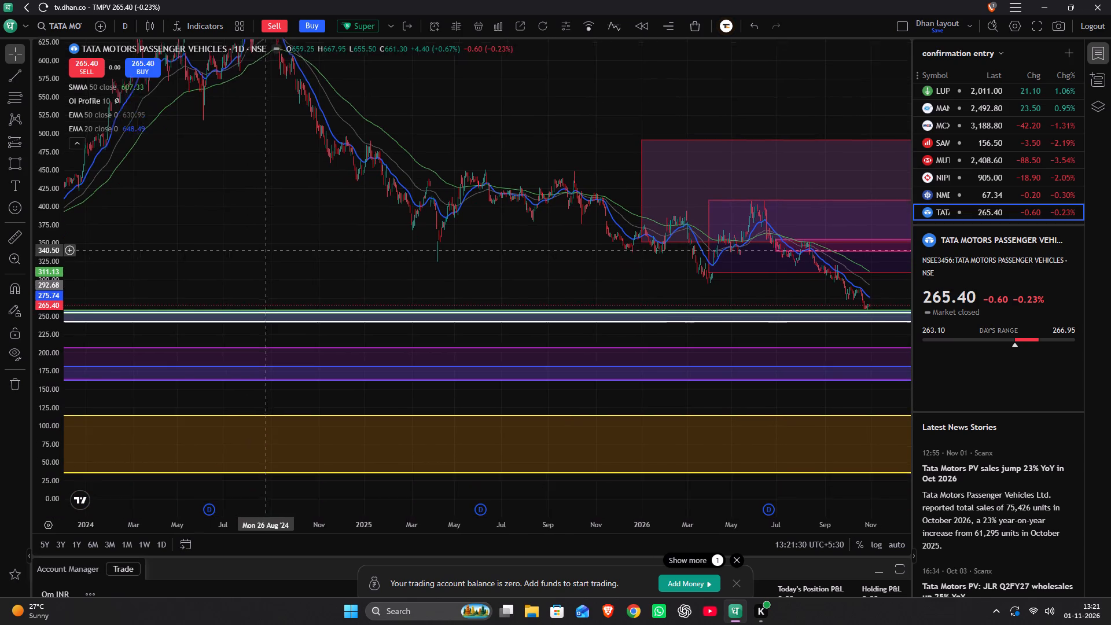
left_click_drag(265, 234, 264, 229)
scroll(43, 336, "up", 16)
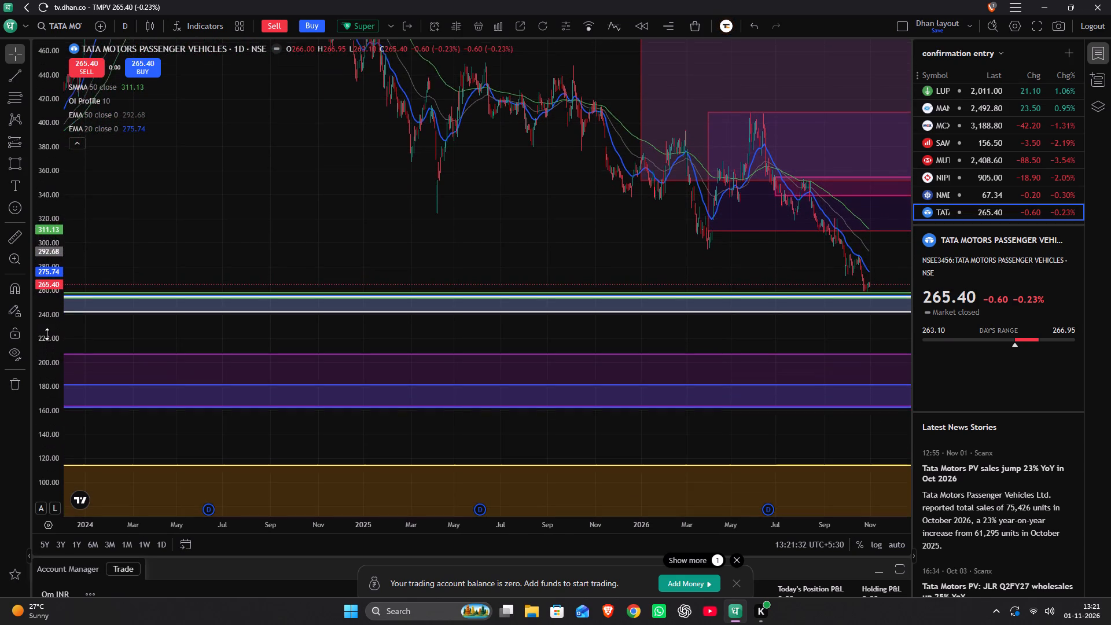
scroll(47, 334, "up", 4)
scroll(48, 332, "up", 20)
scroll(48, 332, "up", 2)
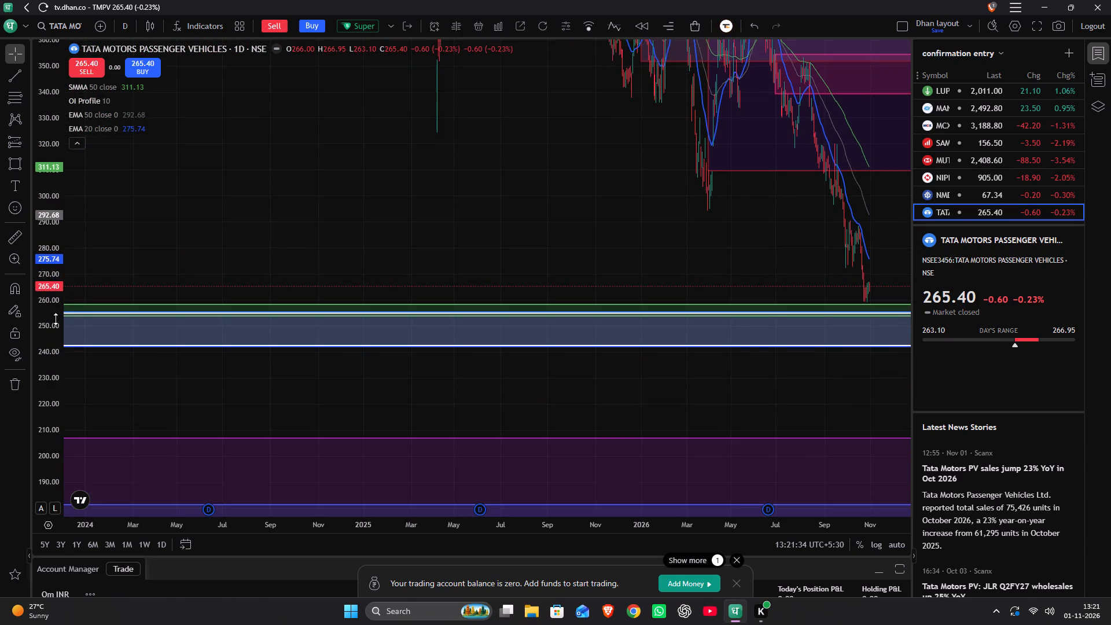
scroll(56, 319, "up", 18)
scroll(56, 318, "up", 7)
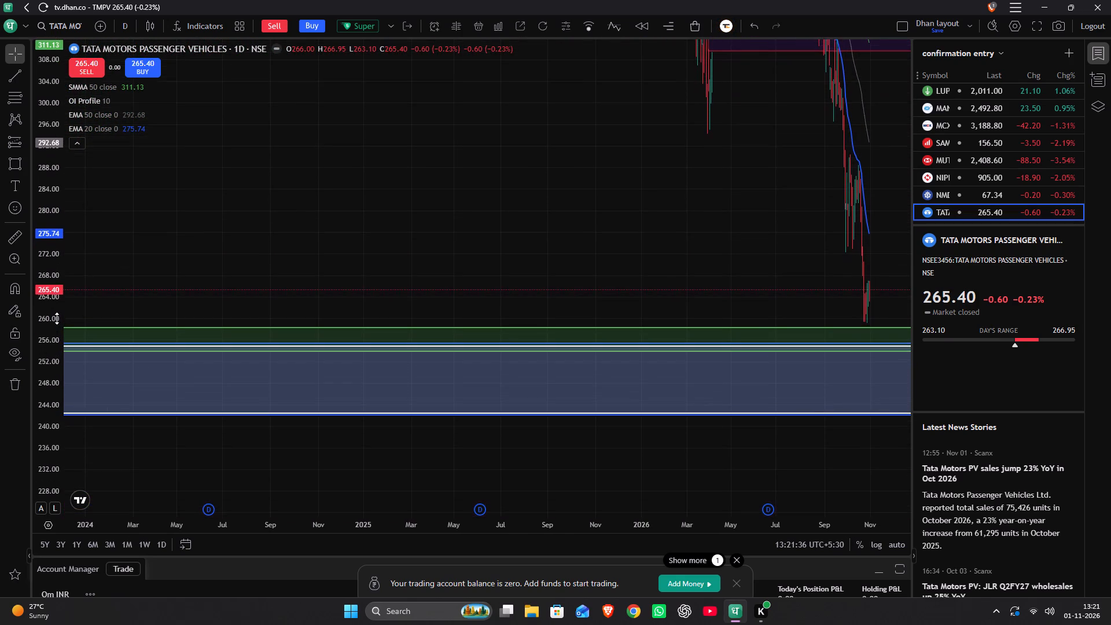
scroll(57, 318, "up", 4)
Examine the daily chart from the stacked demand zones' origin in early 2023 to the latest candles approaching them.
left_click_drag(370, 231, 160, 497)
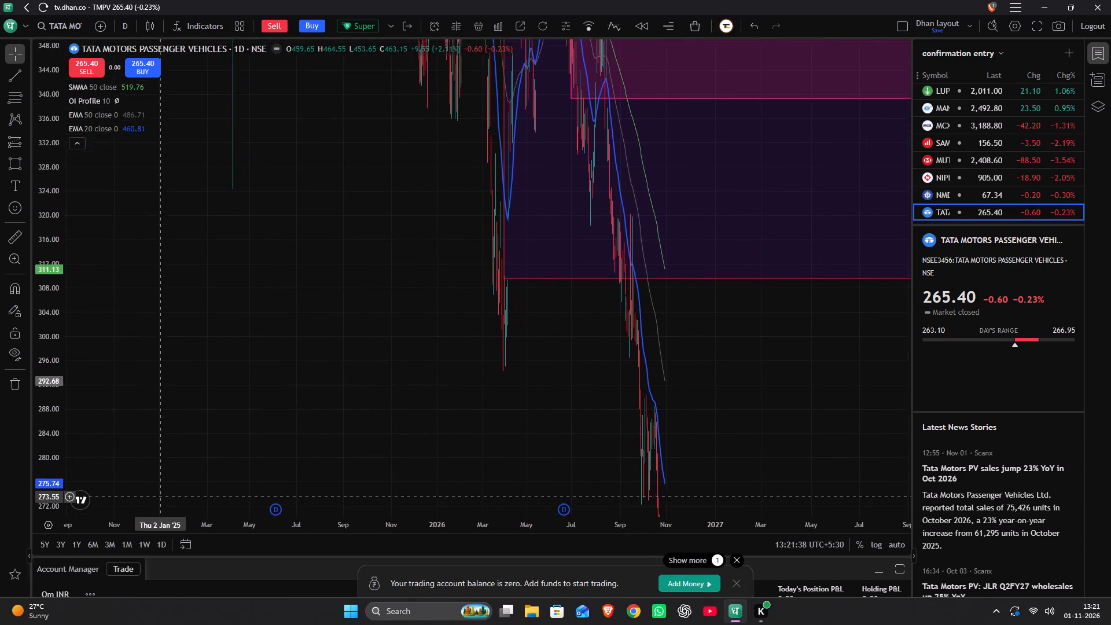
left_click_drag(160, 497, 326, 218)
scroll(1043, 133, "up", 9)
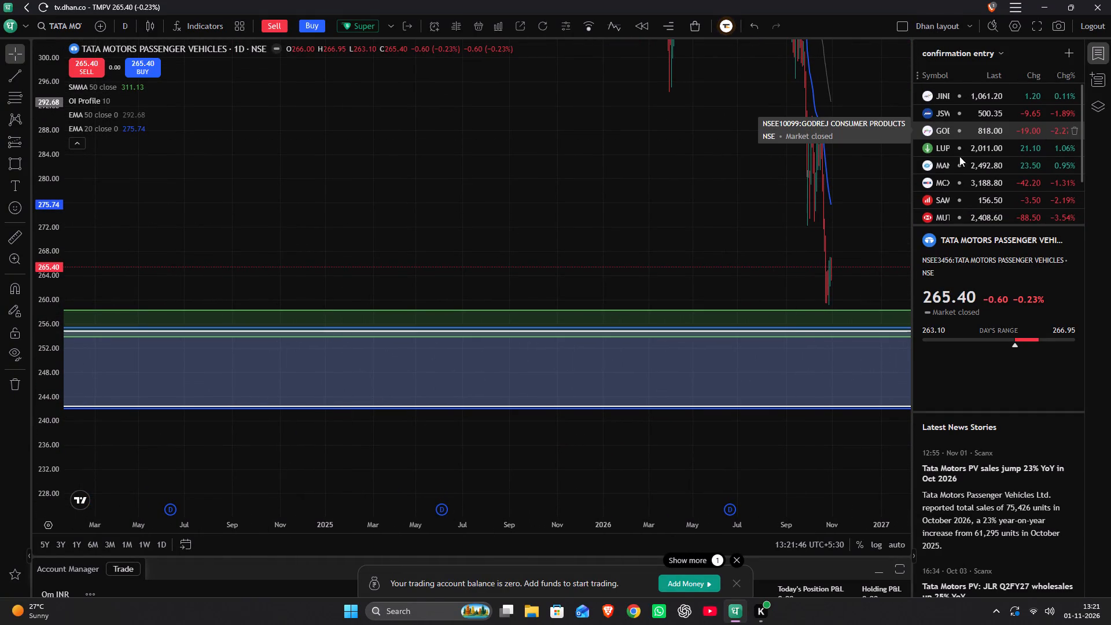
scroll(512, 155, "down", 3)
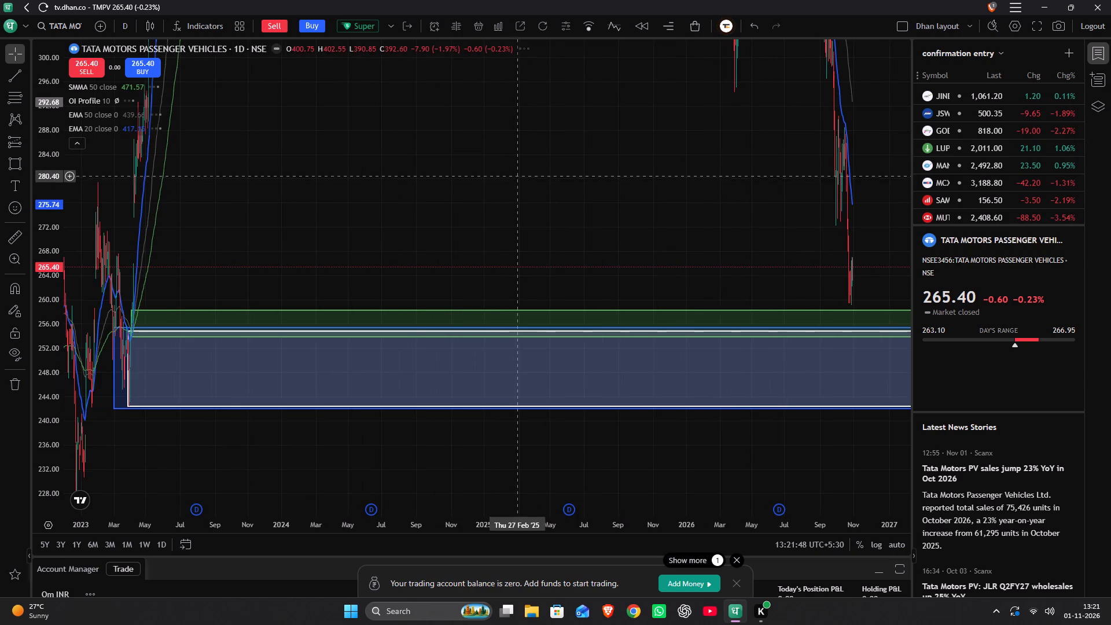
left_click_drag(453, 223, 563, 218)
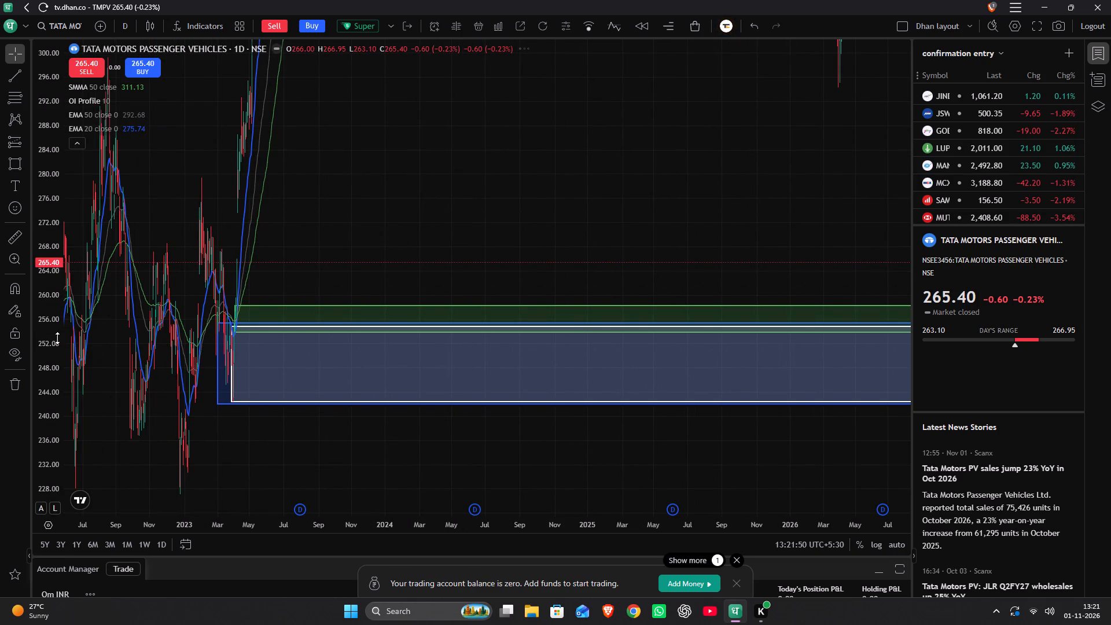
scroll(57, 337, "down", 8)
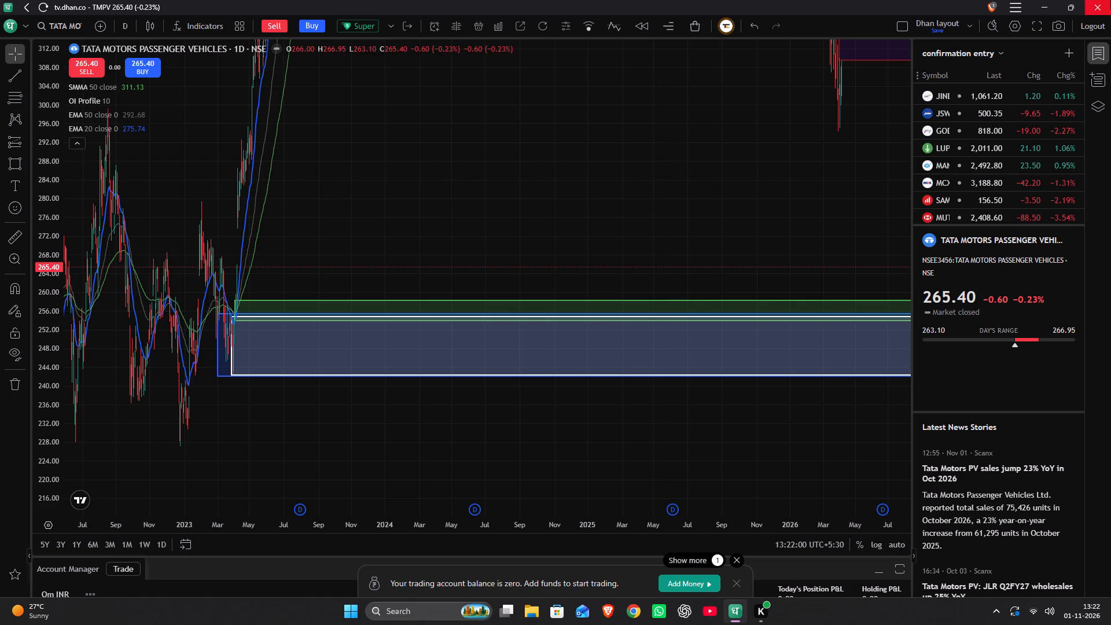
left_click_drag(534, 154, 490, 155)
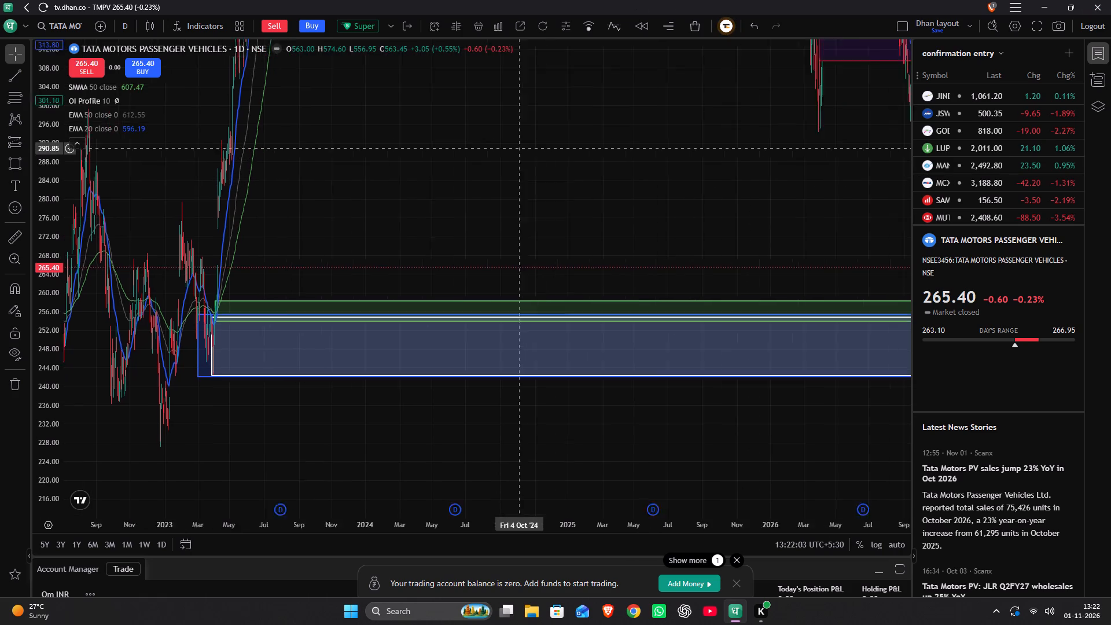
left_click_drag(490, 155, 390, 233)
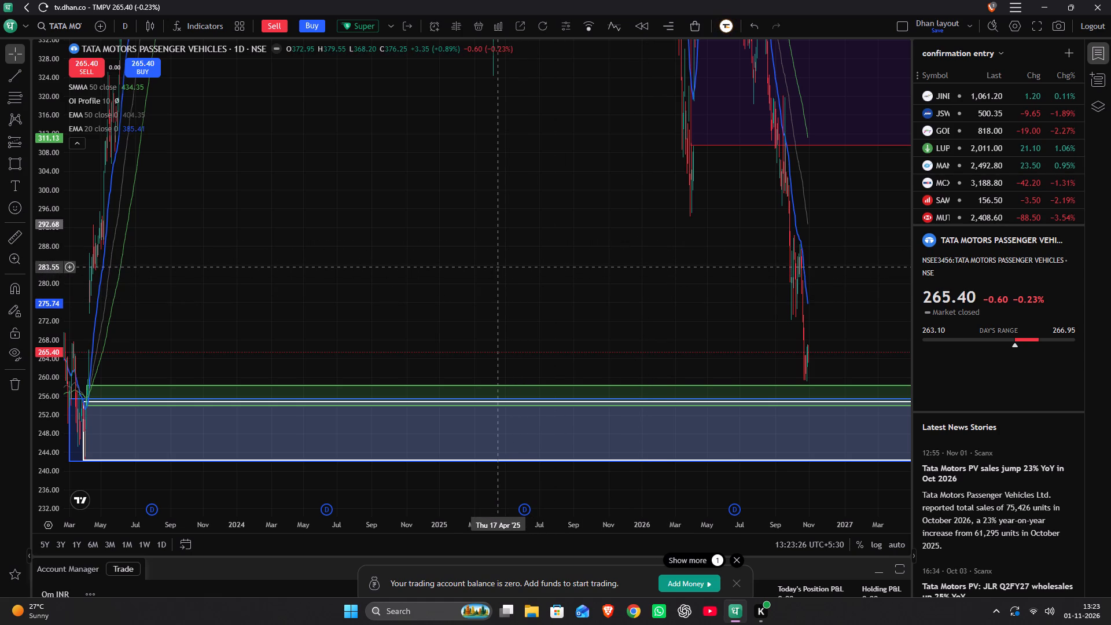
left_click_drag(479, 172, 492, 188)
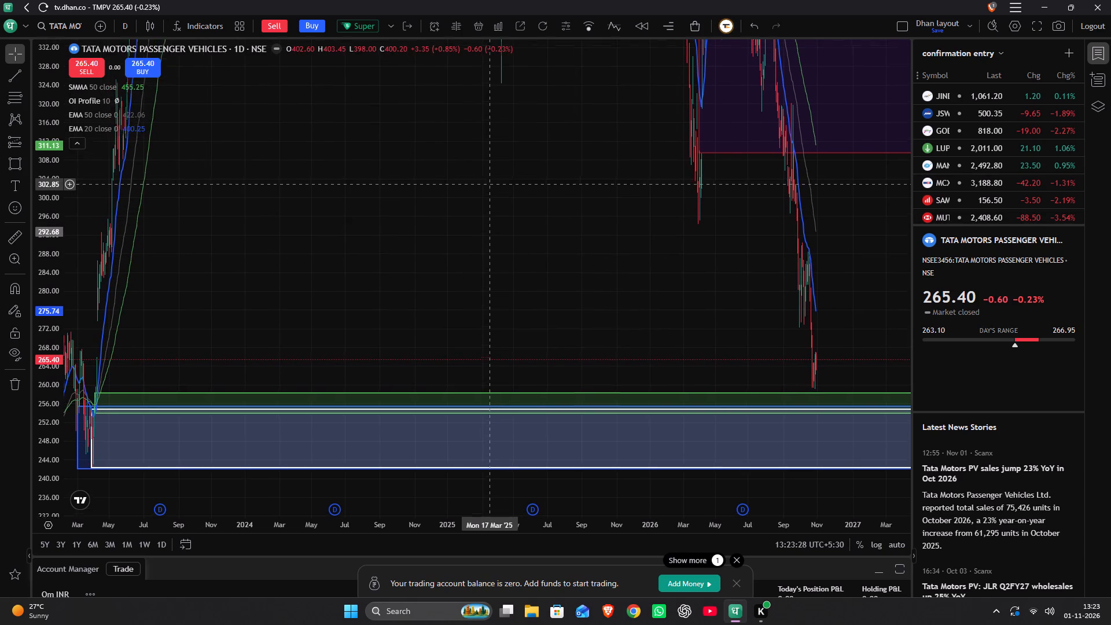
Examine the latest daily candles of 2026 between the purple supply zone and the stacked green, white and blue demand zones.
left_click_drag(492, 188, 328, 175)
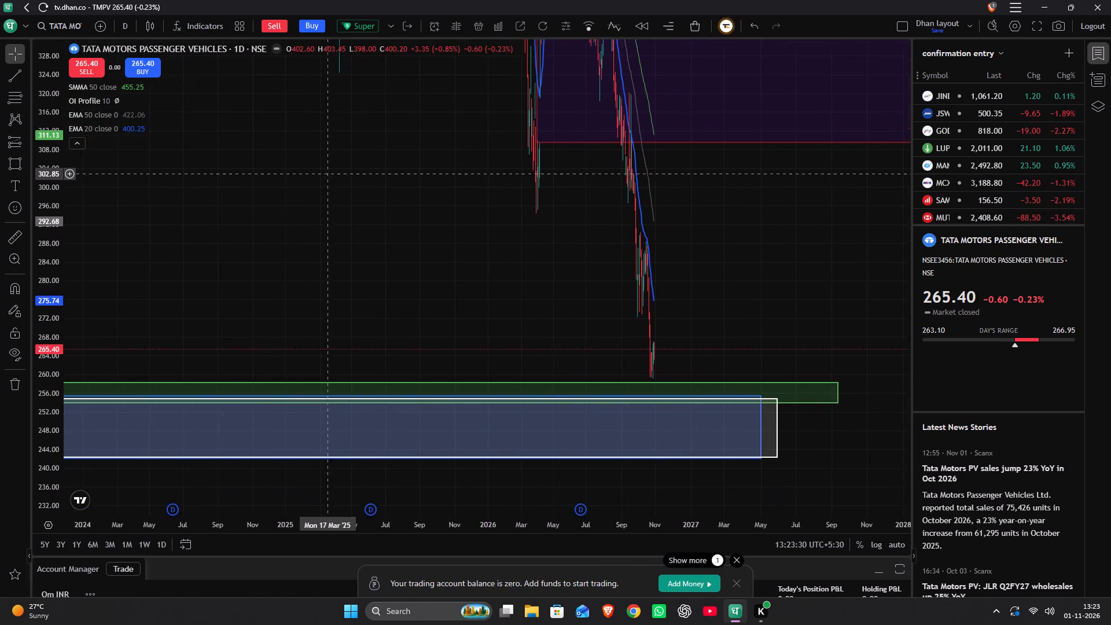
left_click_drag(328, 175, 494, 144)
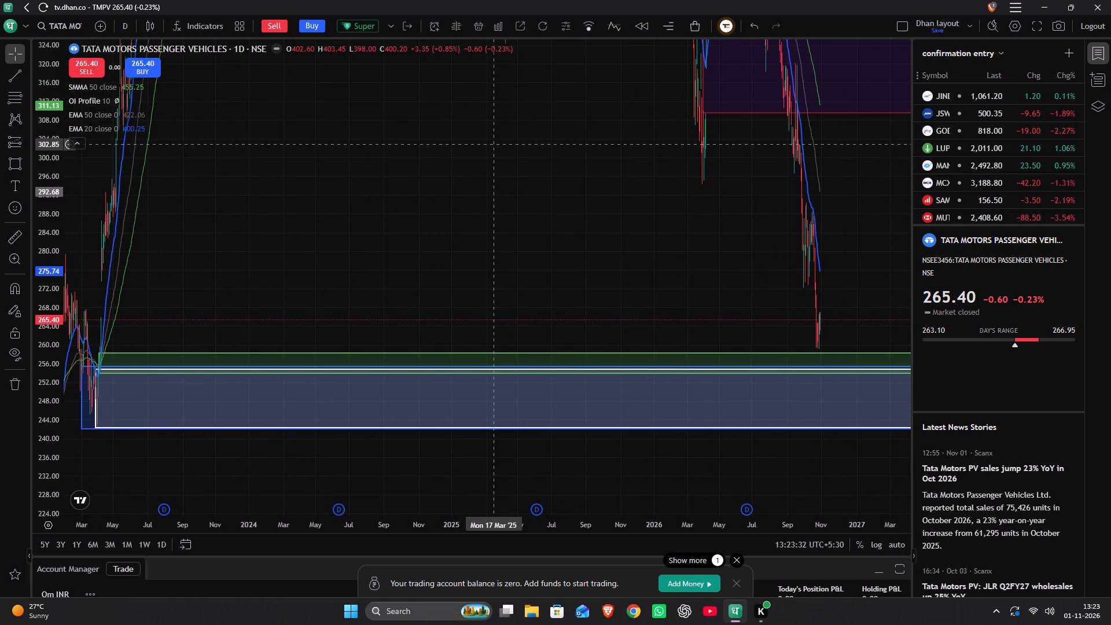
left_click_drag(494, 144, 494, 146)
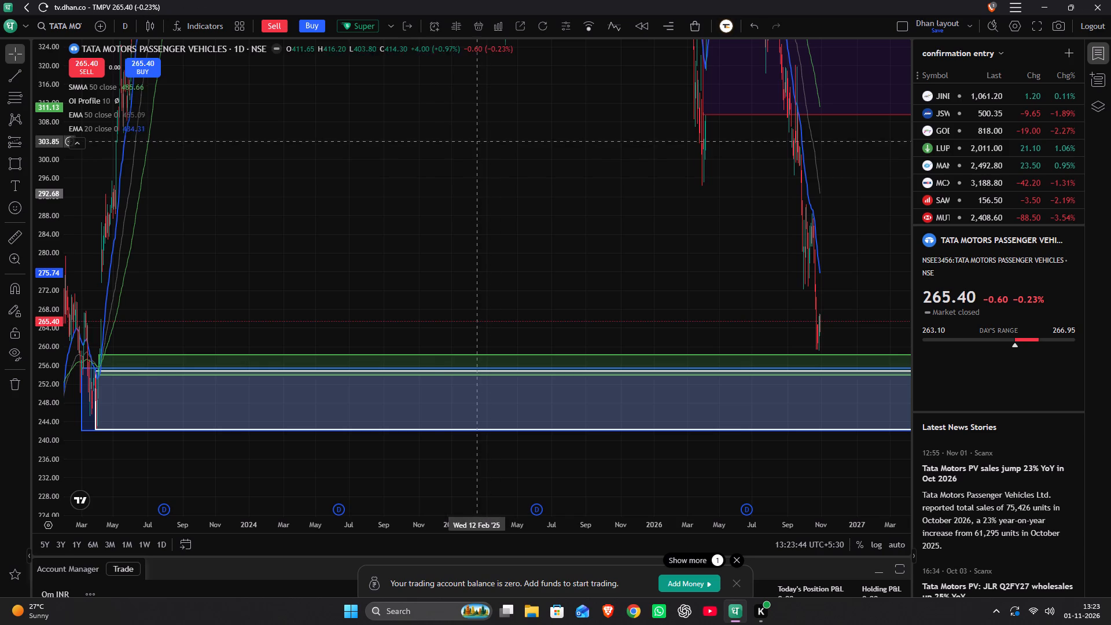
left_click_drag(561, 231, 275, 212)
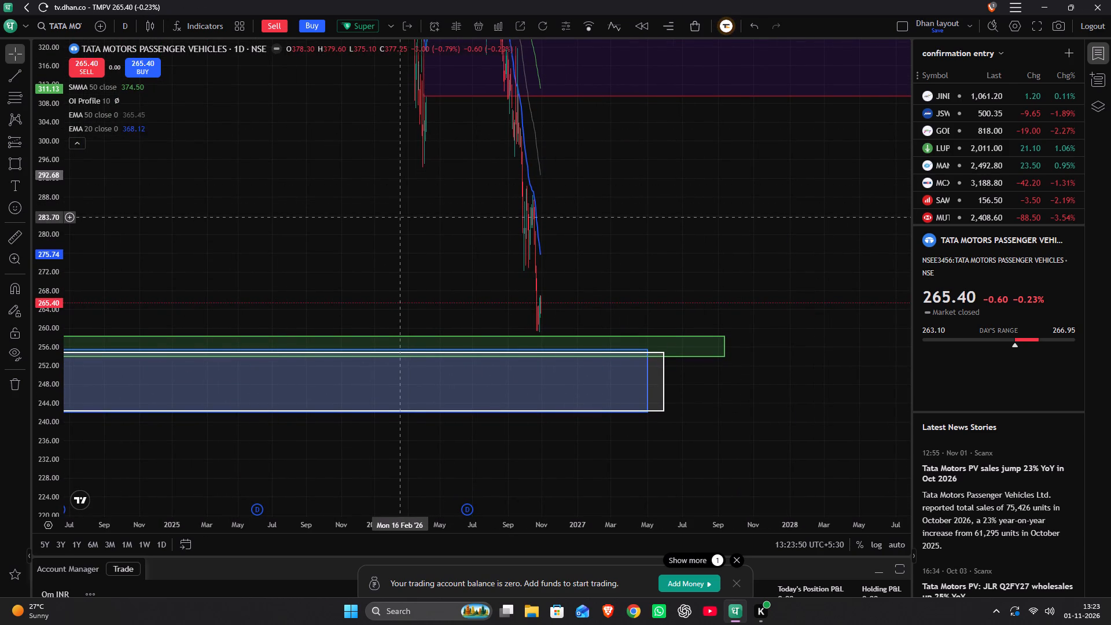
scroll(398, 217, "up", 2)
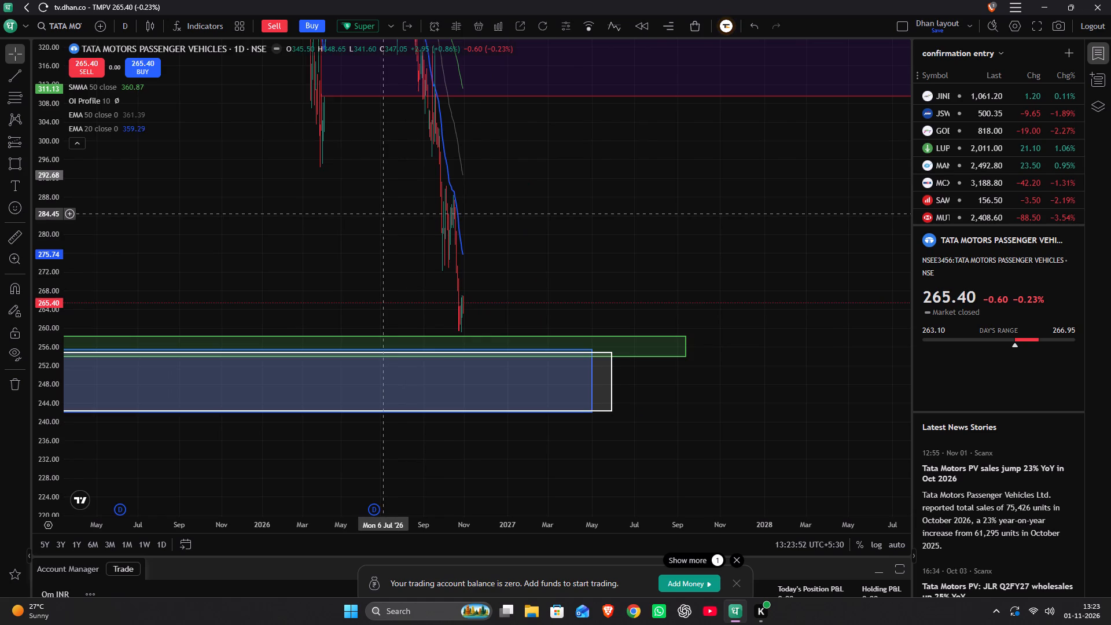
scroll(383, 214, "up", 4)
left_click_drag(216, 244, 475, 209)
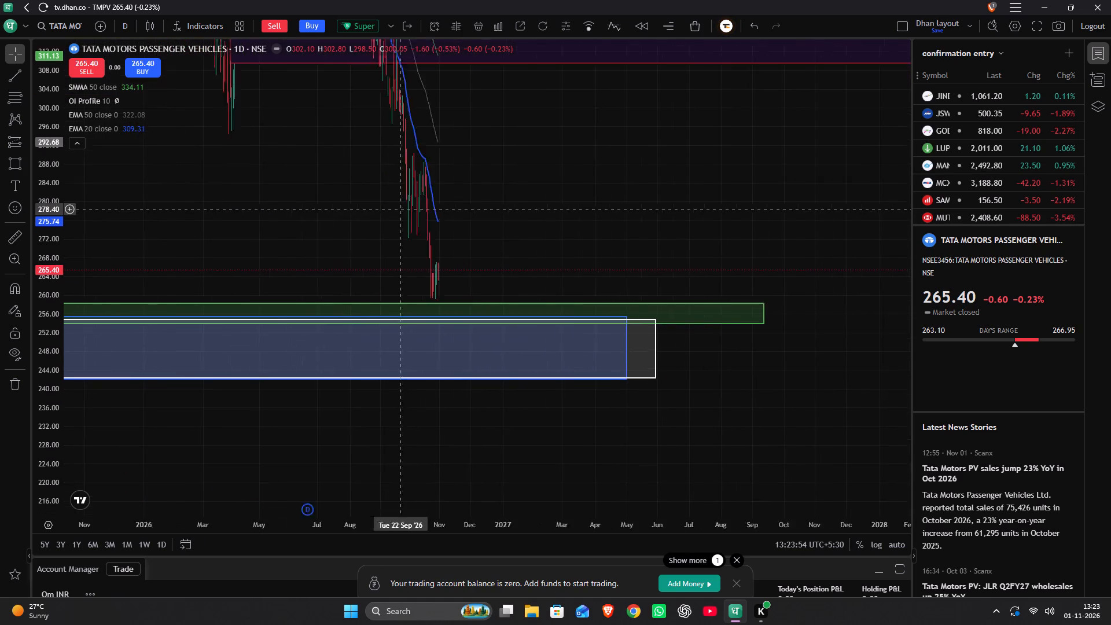
left_click_drag(475, 209, 644, 187)
scroll(641, 189, "up", 9)
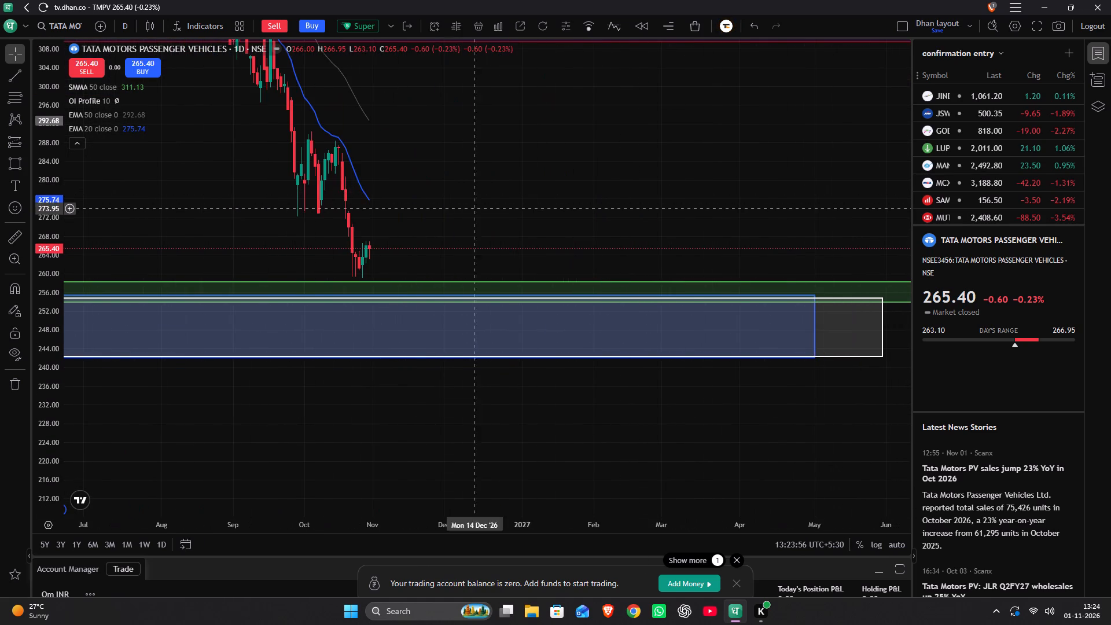
left_click_drag(446, 208, 597, 226)
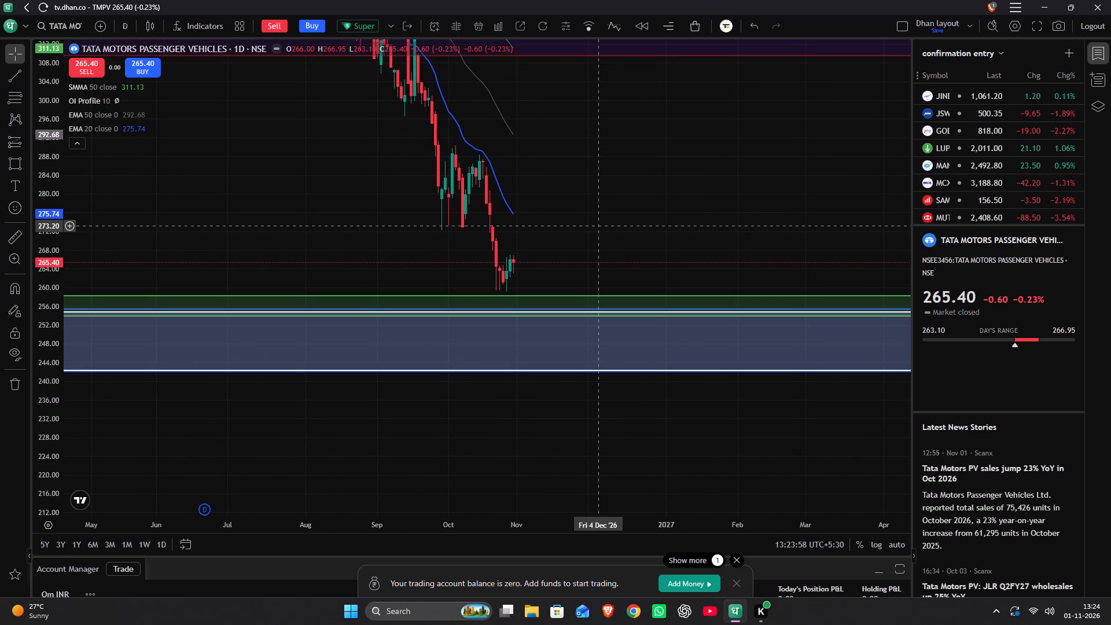
left_click_drag(597, 226, 580, 241)
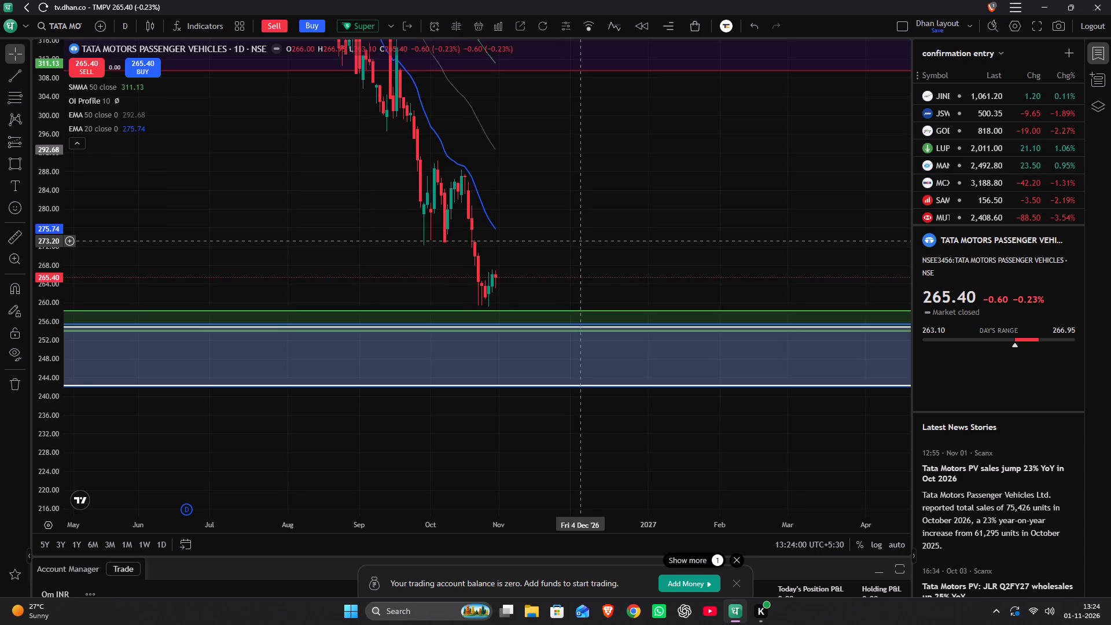
left_click_drag(580, 241, 745, 365)
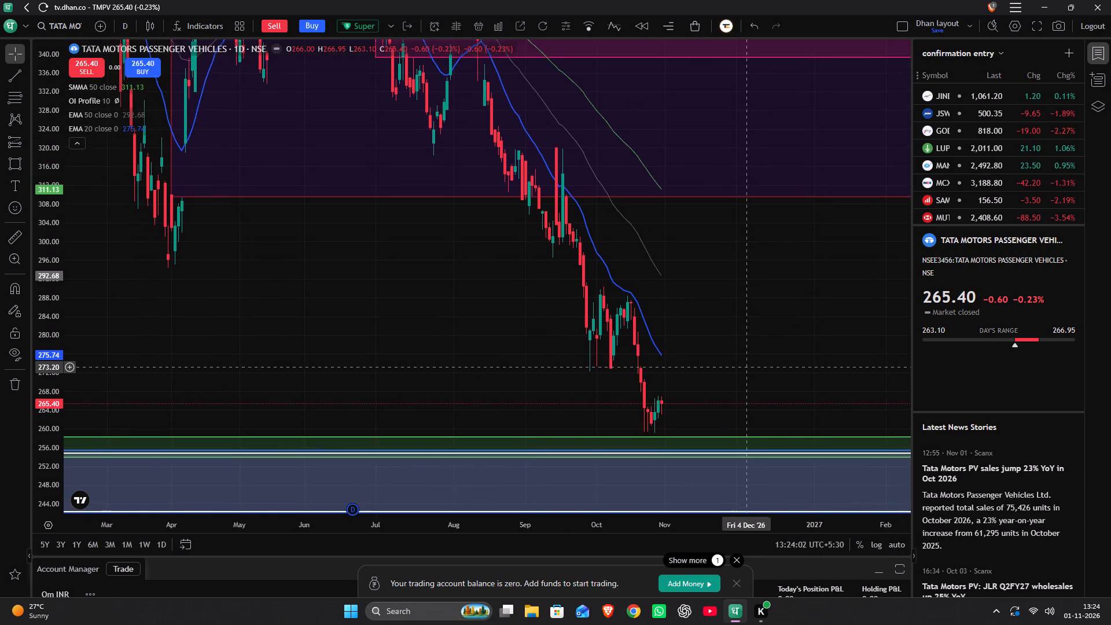
left_click_drag(745, 365, 744, 345)
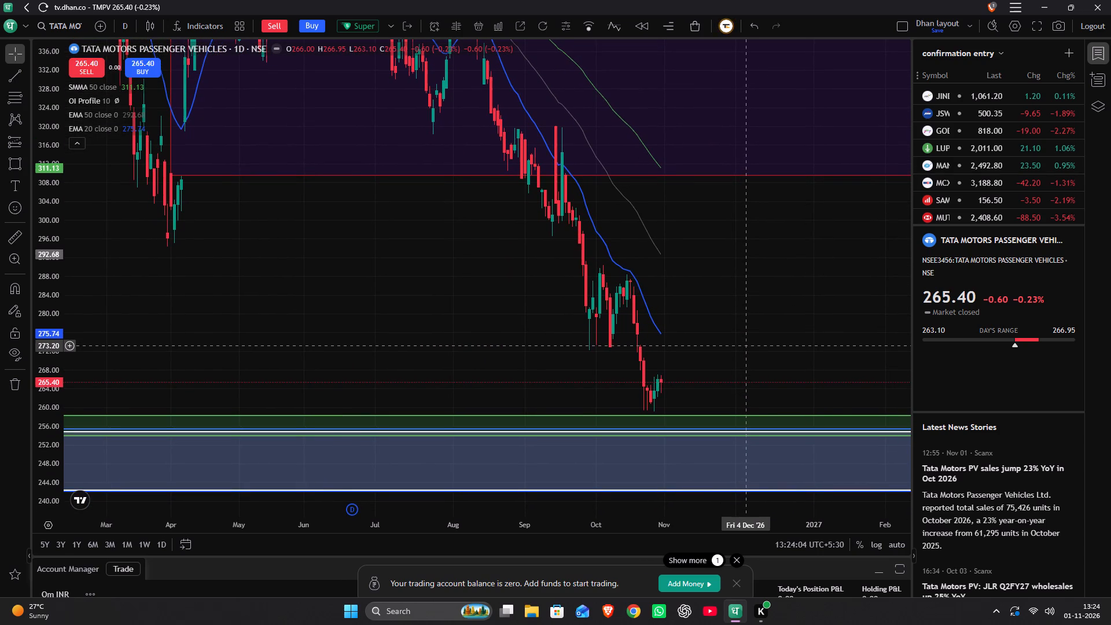
left_click_drag(744, 345, 744, 342)
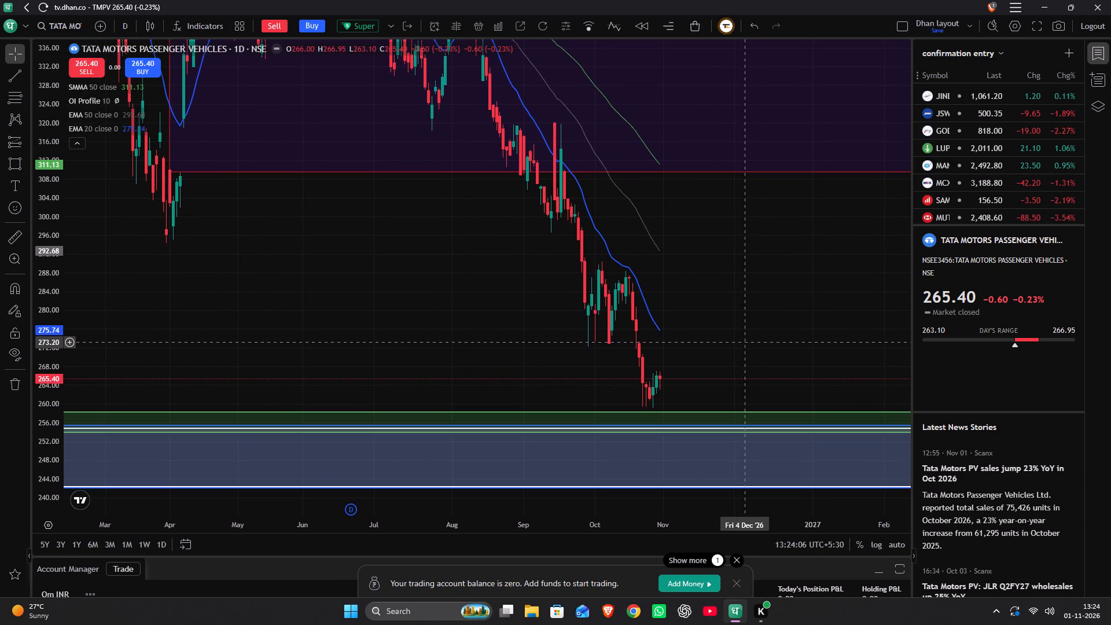
left_click_drag(744, 342, 793, 284)
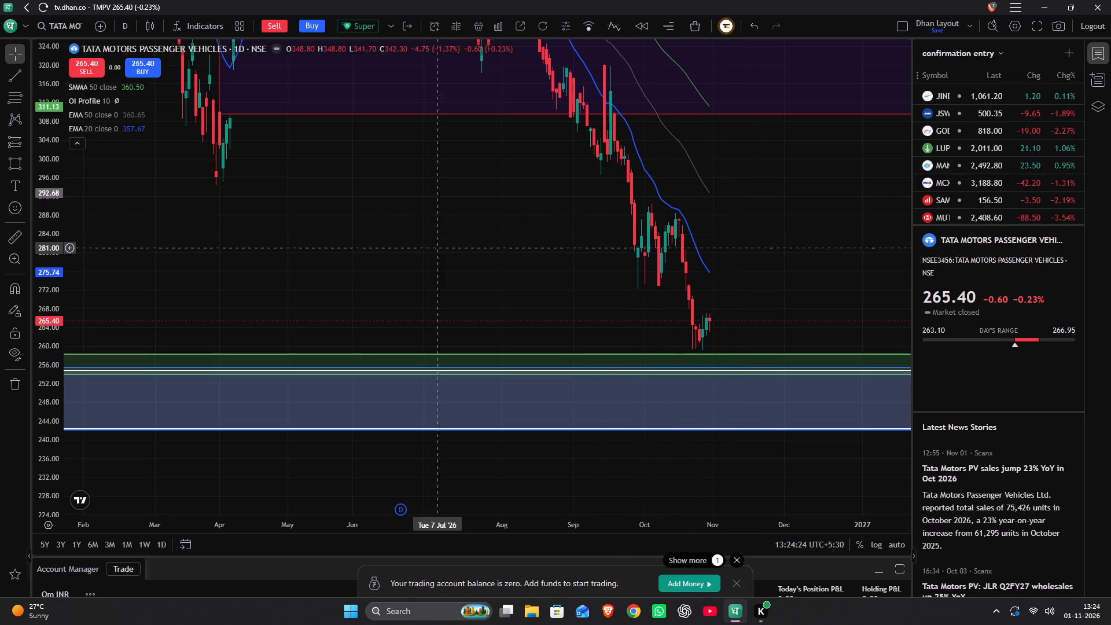
Trace the stacked demand zones back to their March–April 2023 origin and inspect the daily swings leading into them.
left_click_drag(328, 244, 732, 301)
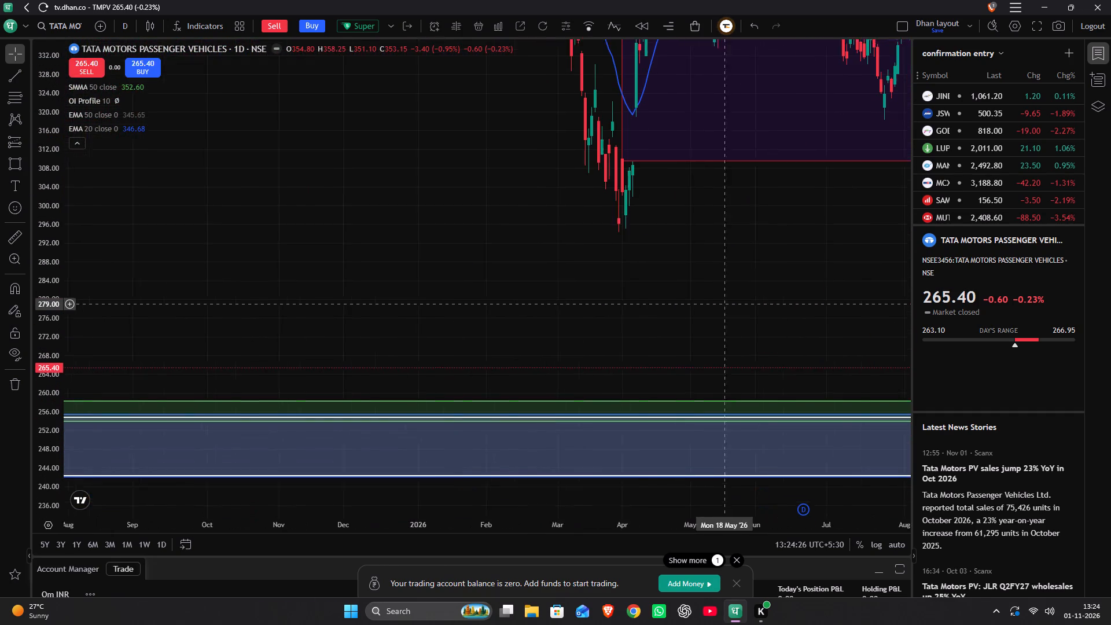
left_click_drag(732, 301, 736, 300)
scroll(738, 304, "down", 12)
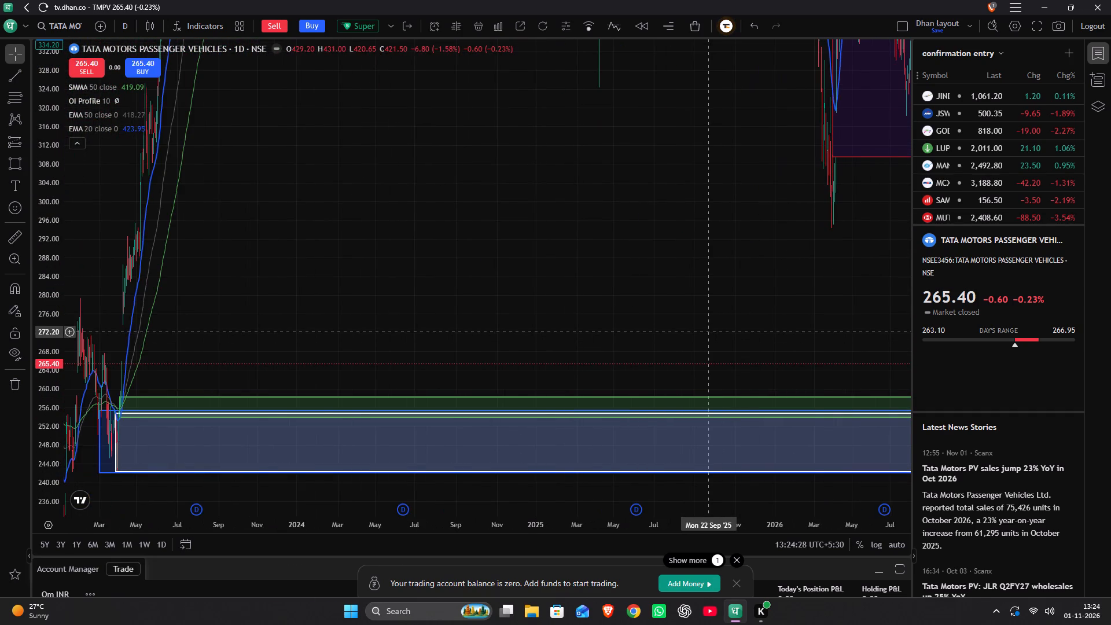
scroll(705, 329, "down", 3)
left_click_drag(402, 342, 679, 274)
scroll(677, 274, "up", 10)
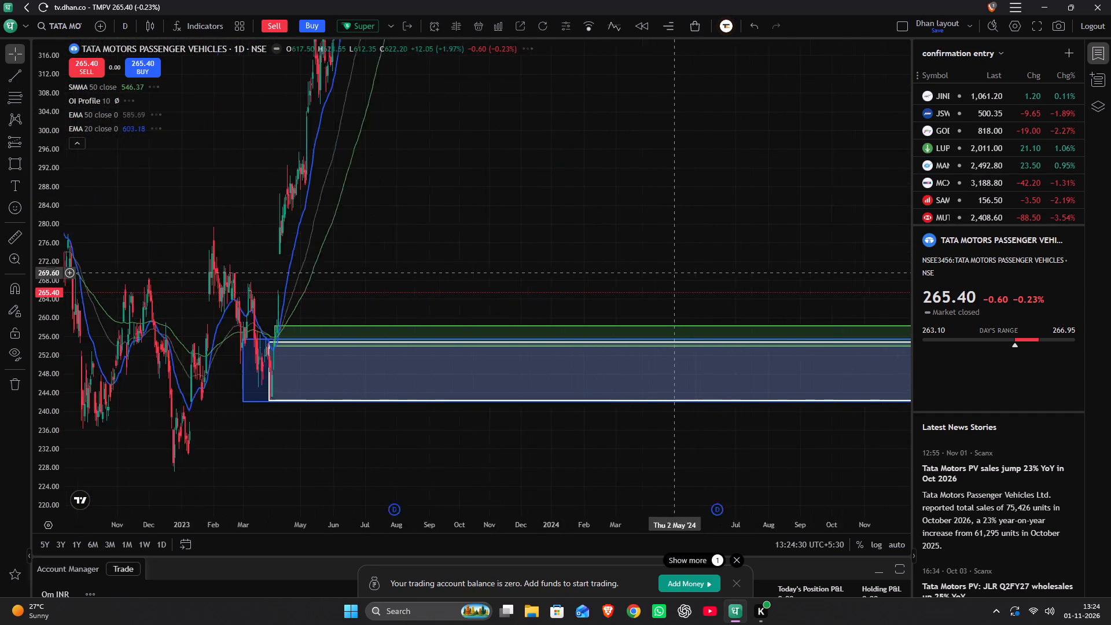
scroll(674, 273, "up", 2)
left_click_drag(151, 236, 595, 203)
scroll(591, 203, "up", 4)
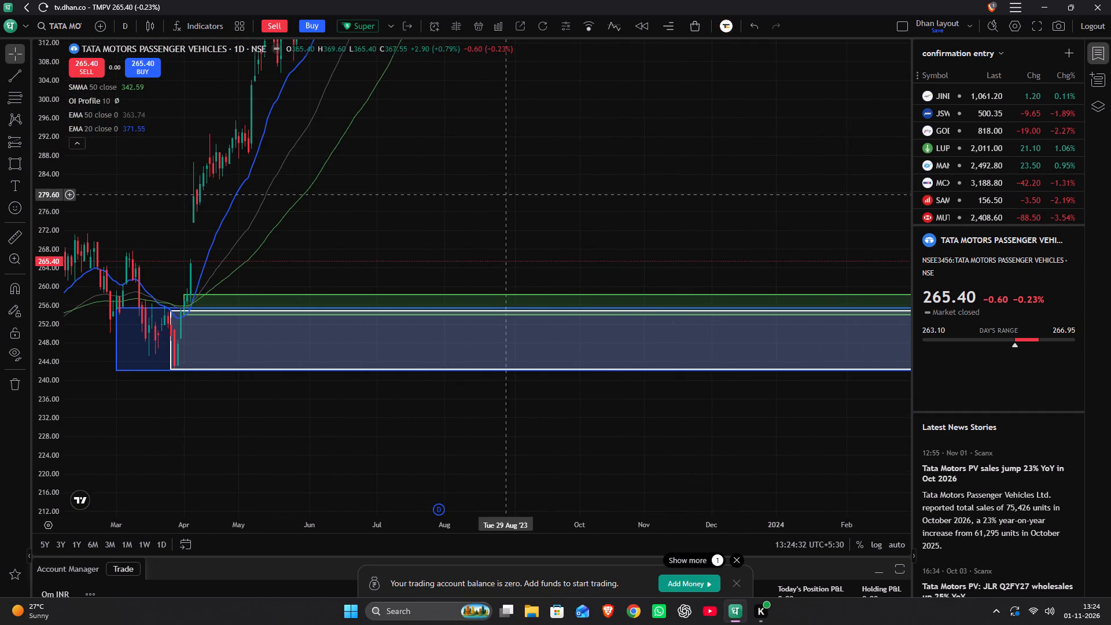
left_click_drag(234, 213, 773, 110)
scroll(768, 113, "up", 1)
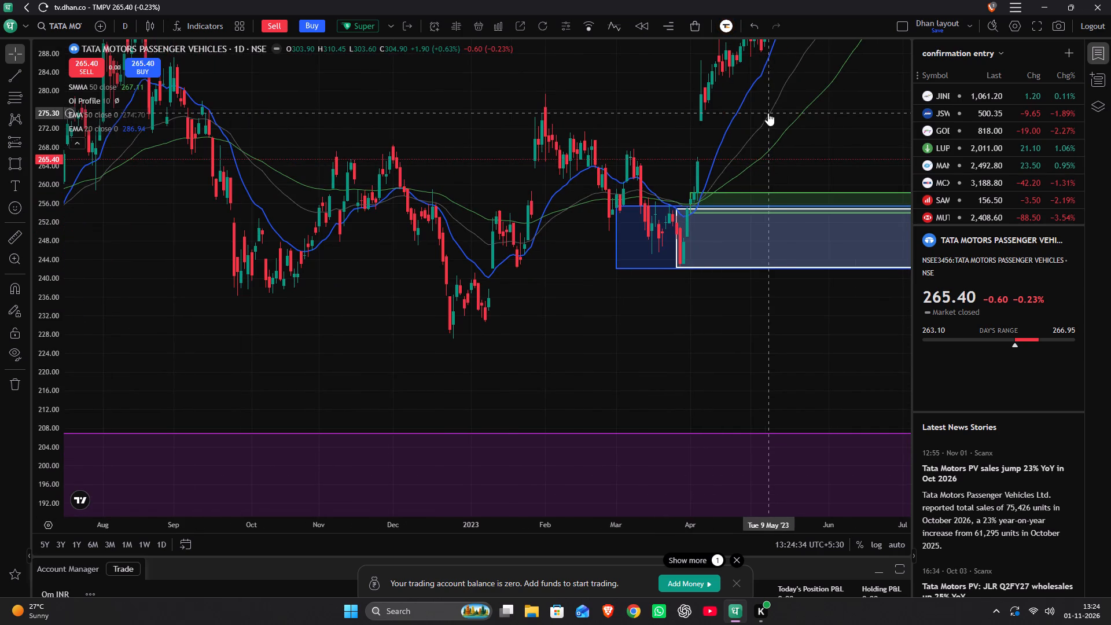
Inspect the July to October 2021 daily candles inside the overlapping purple and blue demand zones and the rally out of them.
left_click_drag(194, 370, 663, 292)
scroll(691, 288, "down", 2)
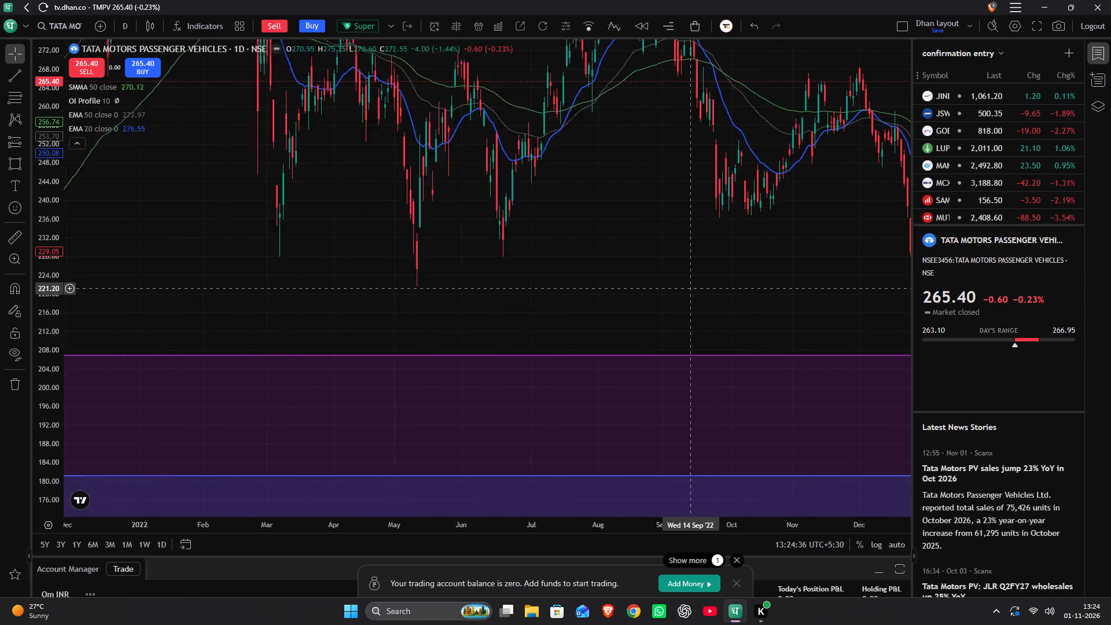
scroll(691, 288, "down", 4)
left_click_drag(343, 307, 696, 266)
scroll(690, 266, "up", 10)
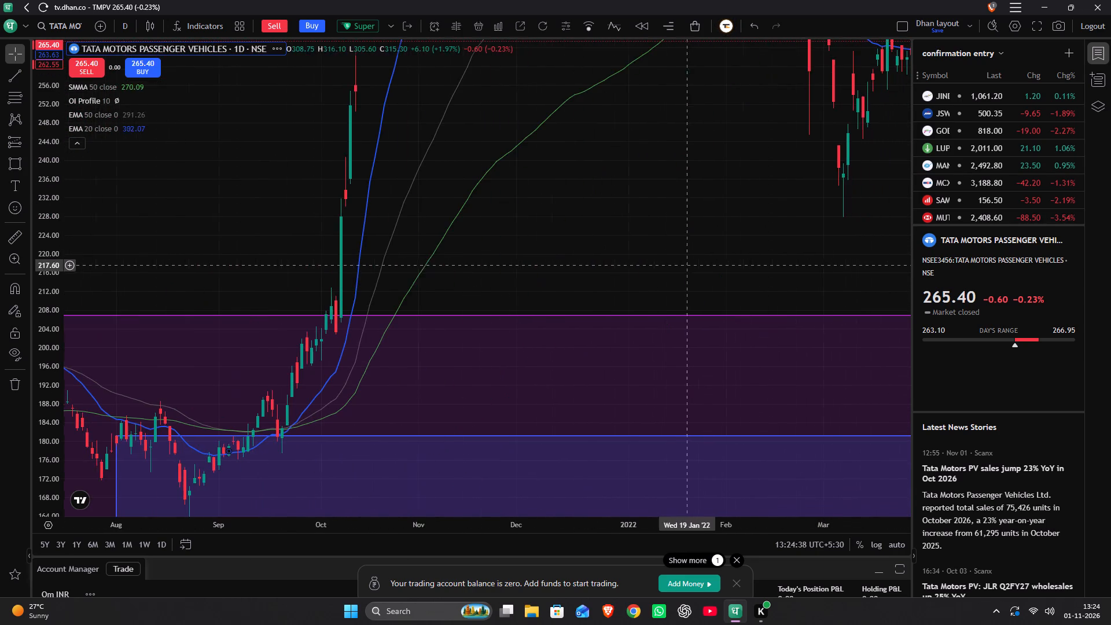
left_click_drag(266, 266, 469, 278)
scroll(468, 278, "up", 4)
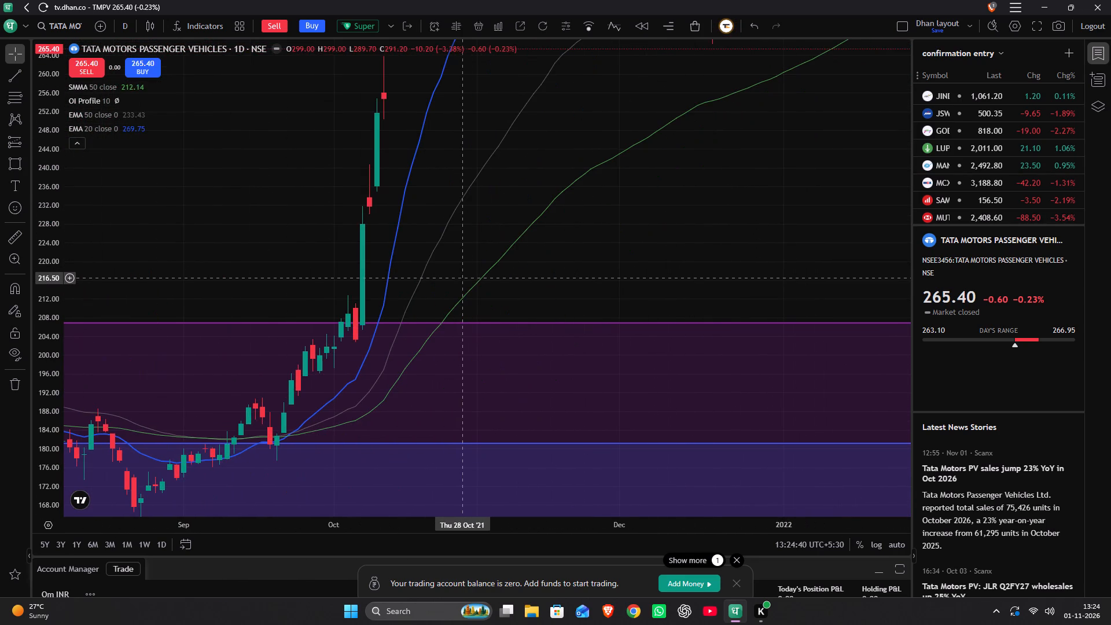
left_click_drag(453, 266, 212, 442)
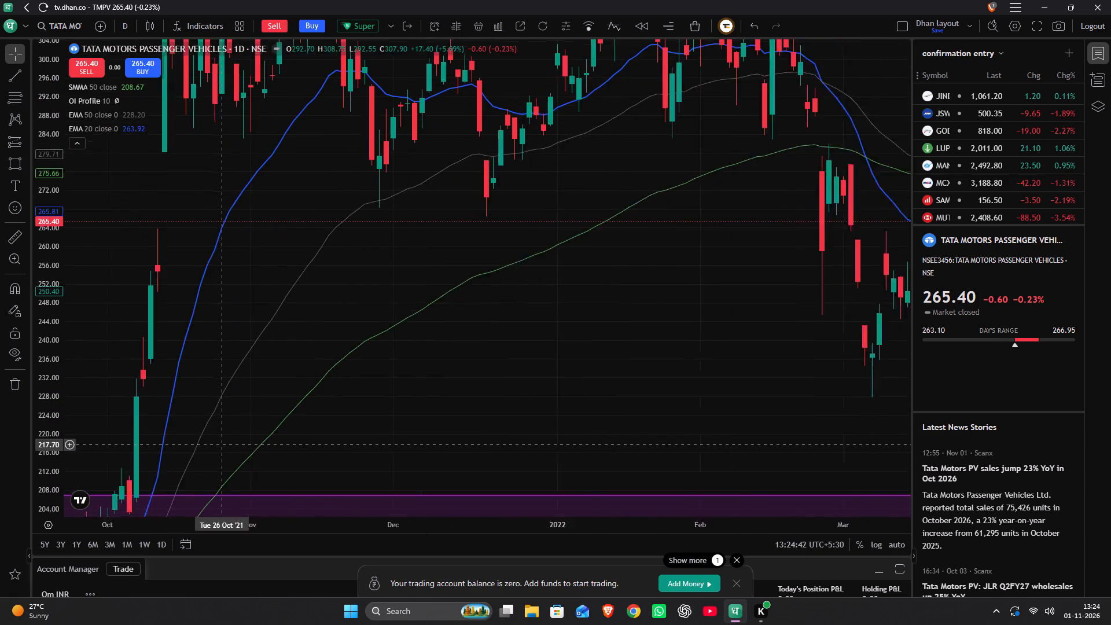
left_click_drag(212, 442, 148, 430)
left_click_drag(187, 360, 195, 358)
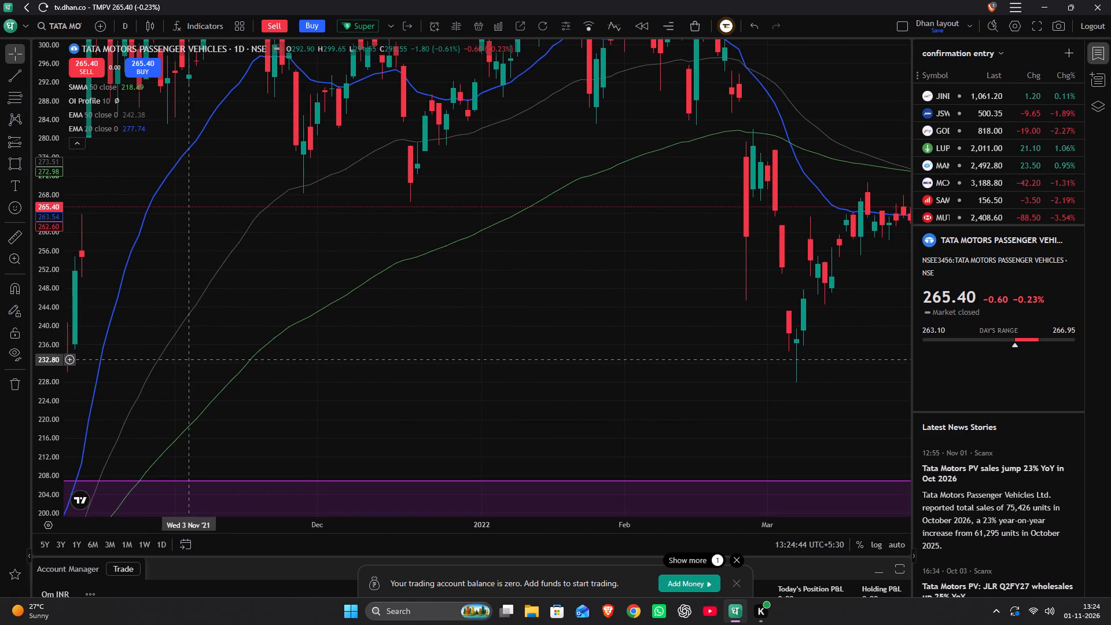
left_click_drag(195, 358, 451, 225)
left_click_drag(273, 252, 424, 180)
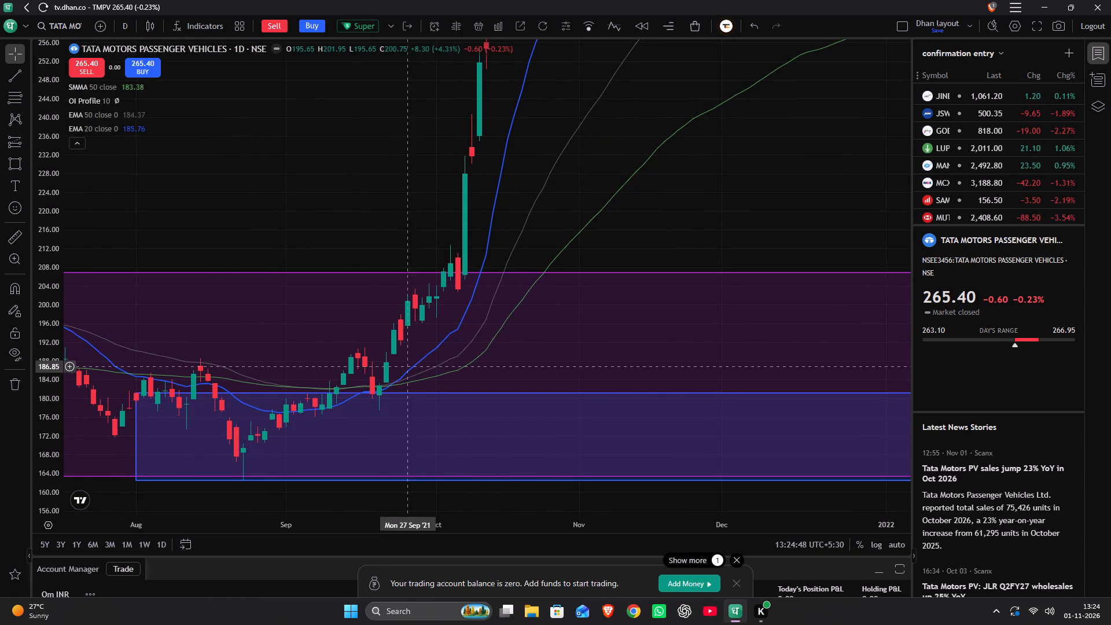
left_click_drag(348, 245, 469, 146)
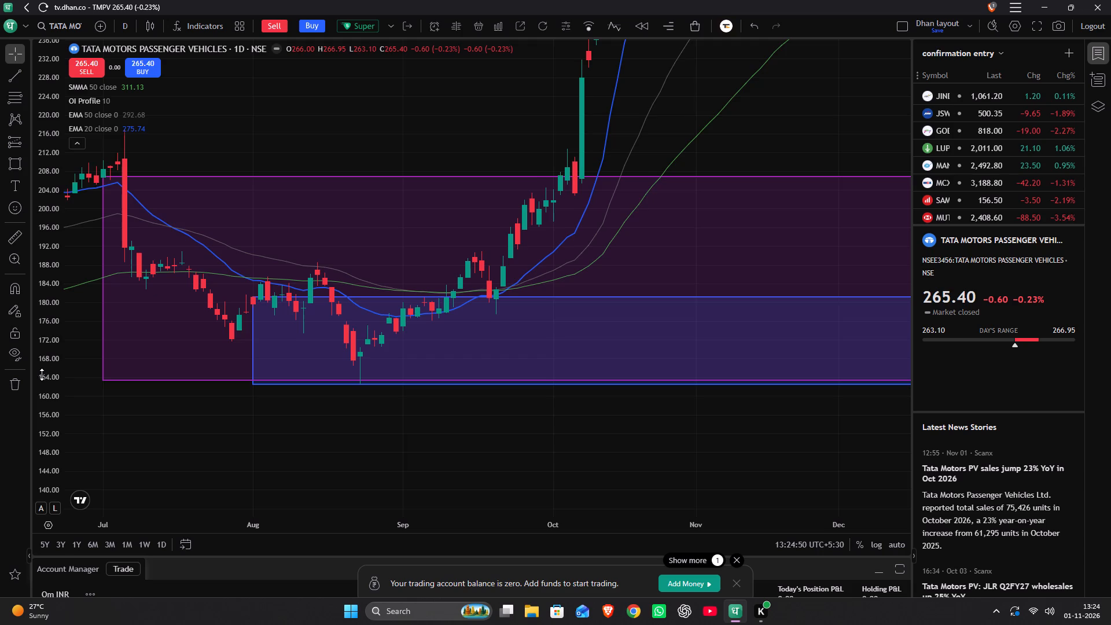
scroll(42, 373, "up", 9)
scroll(274, 348, "up", 4)
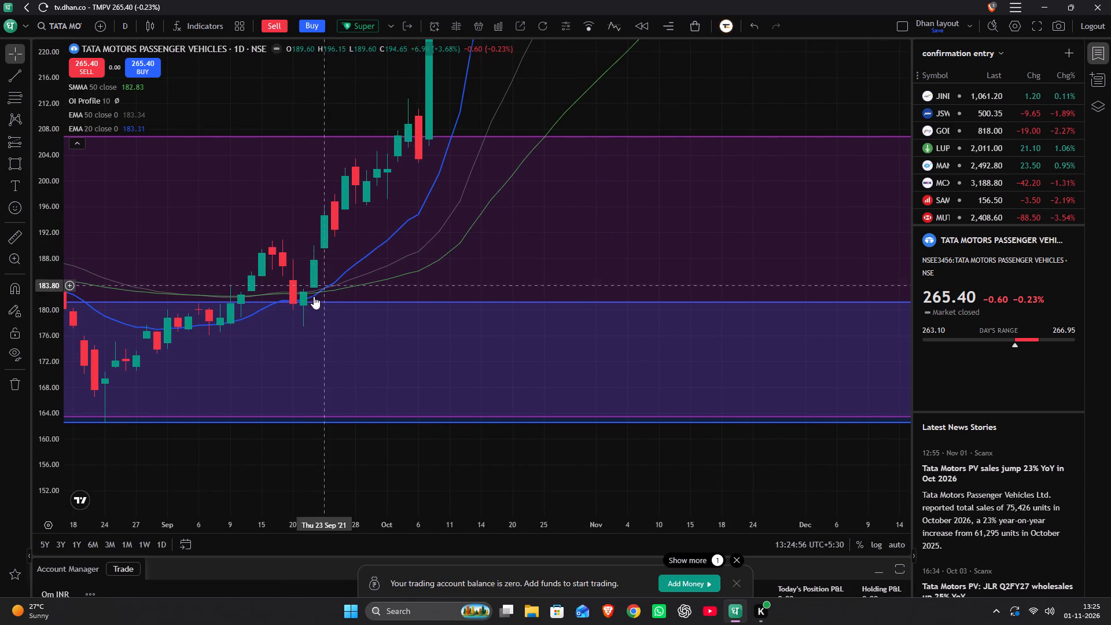
left_click_drag(273, 336, 402, 343)
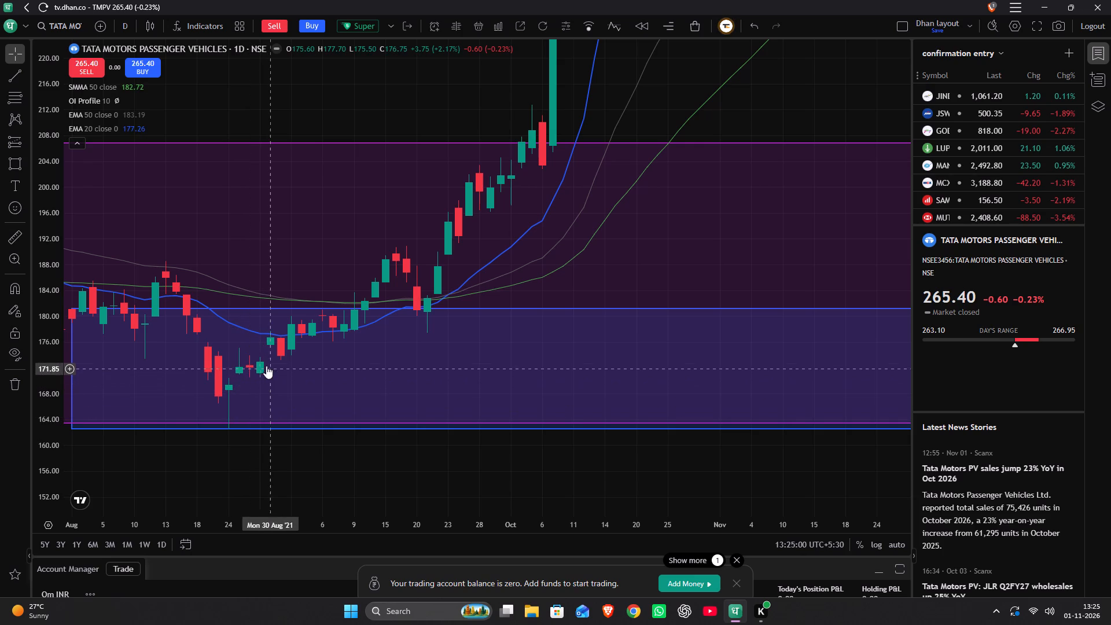
left_click_drag(266, 387, 465, 336)
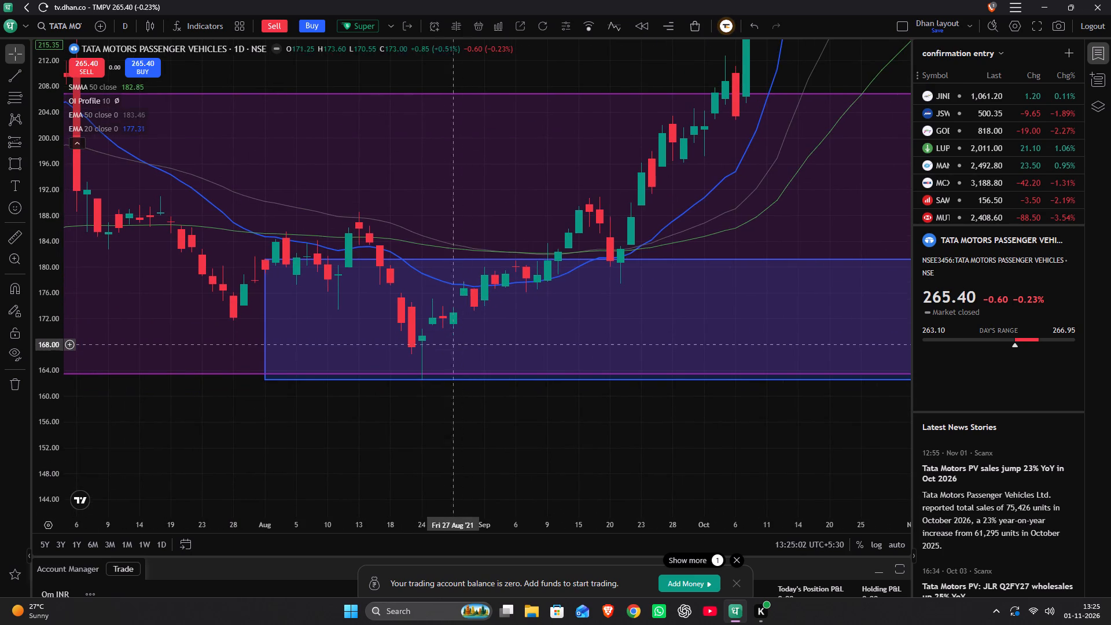
left_click_drag(440, 350, 552, 256)
Draw a rectangular demand zone from about 115.45 to 120.30 starting 6 January 2021, just above the large yellow zone.
scroll(549, 260, "down", 6)
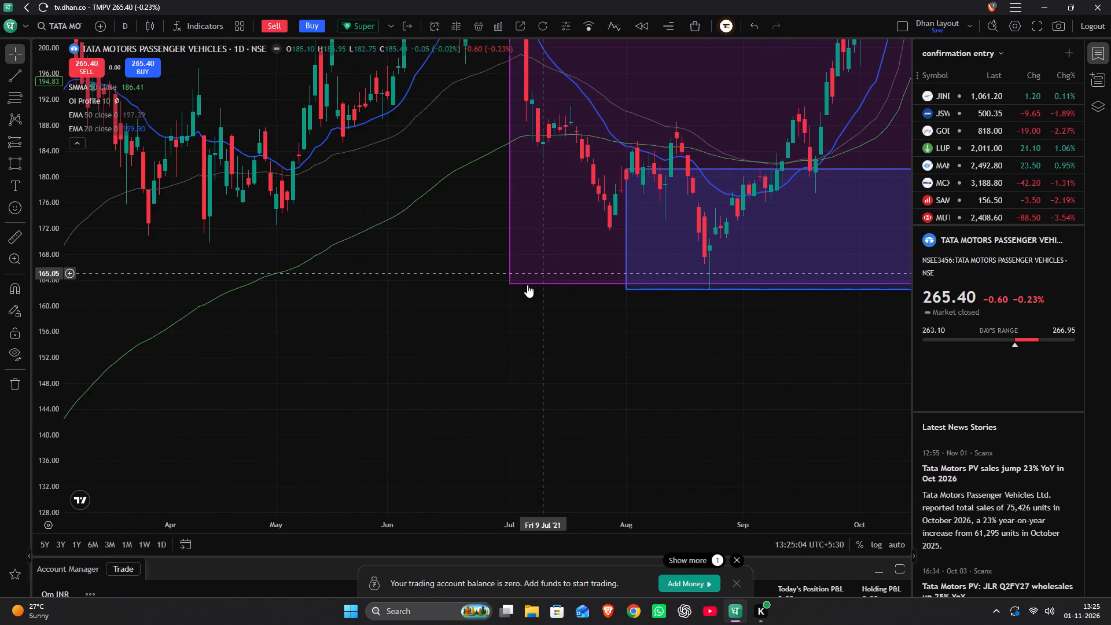
left_click_drag(359, 410, 640, 220)
scroll(640, 220, "down", 1)
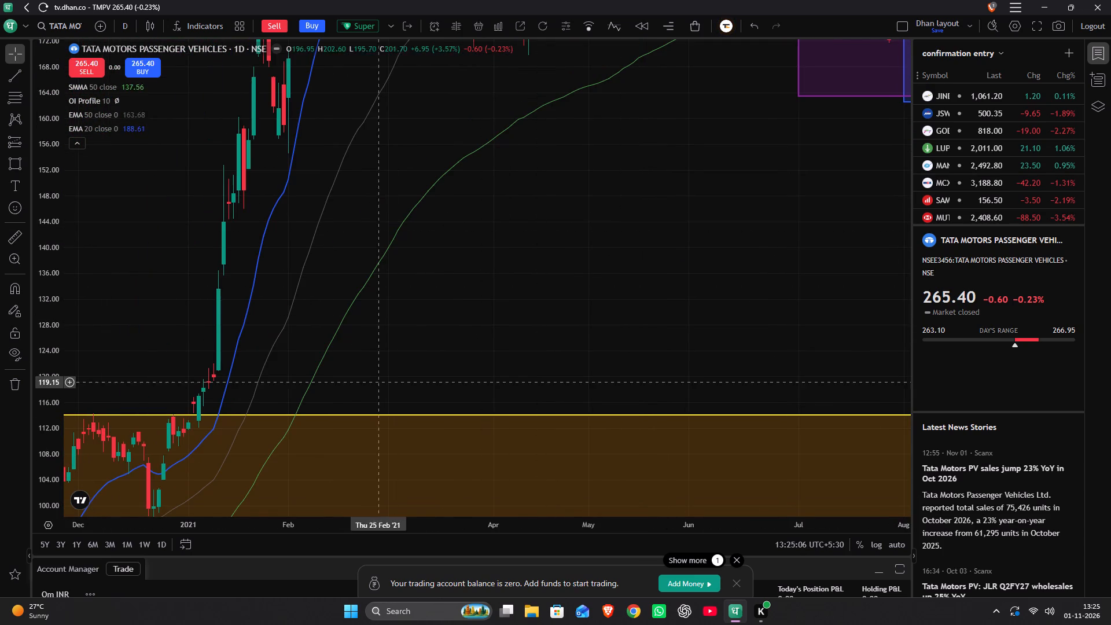
left_click_drag(325, 391, 623, 289)
scroll(622, 289, "up", 5)
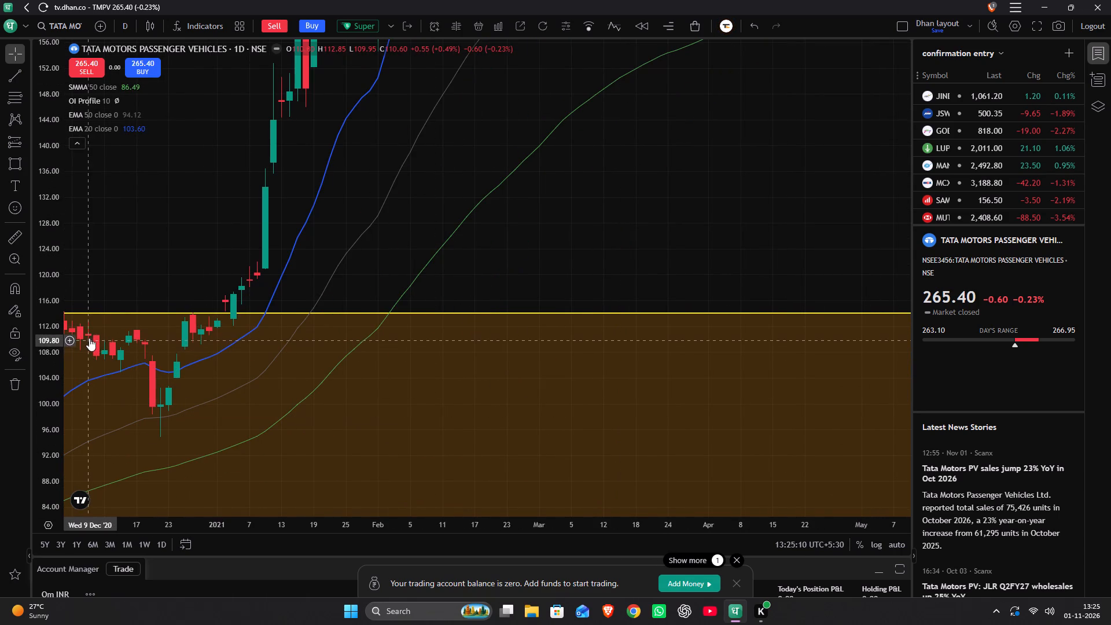
scroll(48, 281, "up", 8)
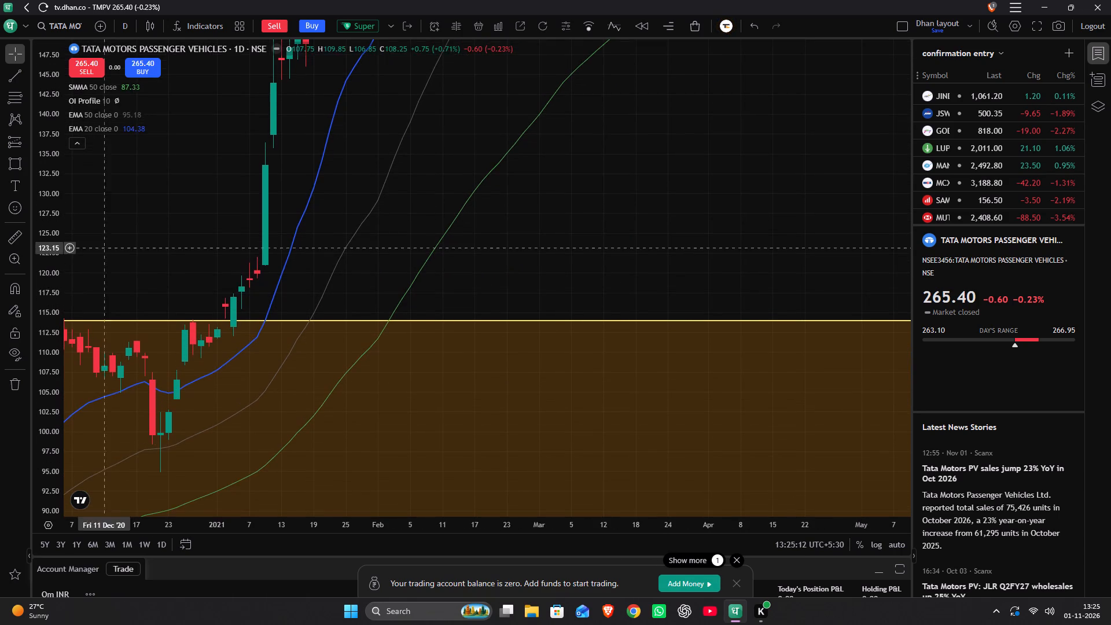
scroll(172, 207, "up", 3)
left_click_drag(166, 208, 525, 185)
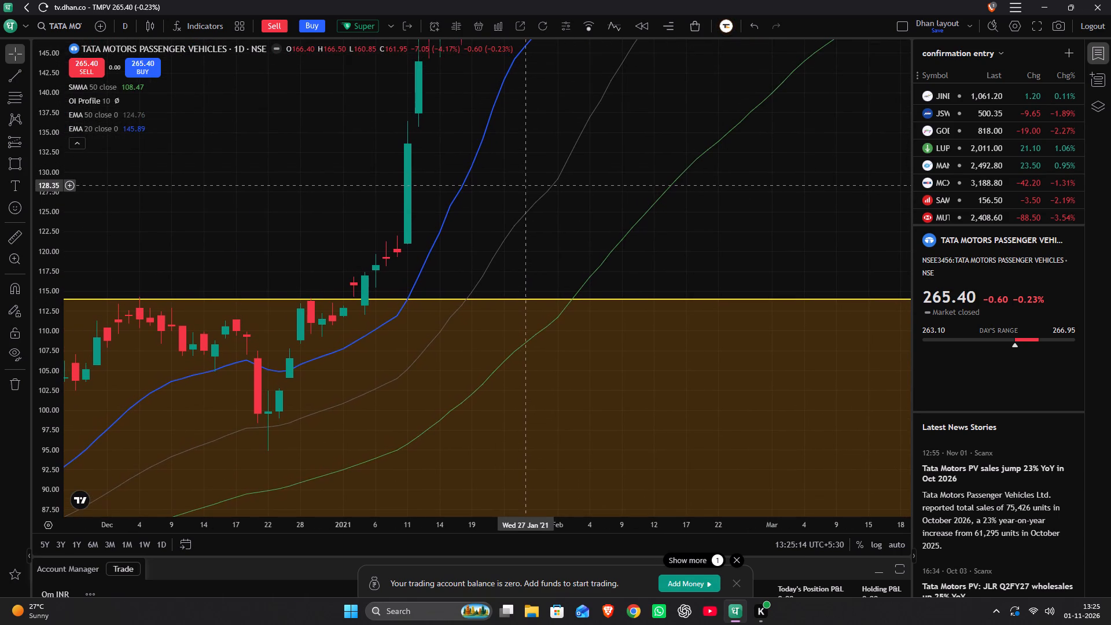
left_click_drag(525, 185, 521, 198)
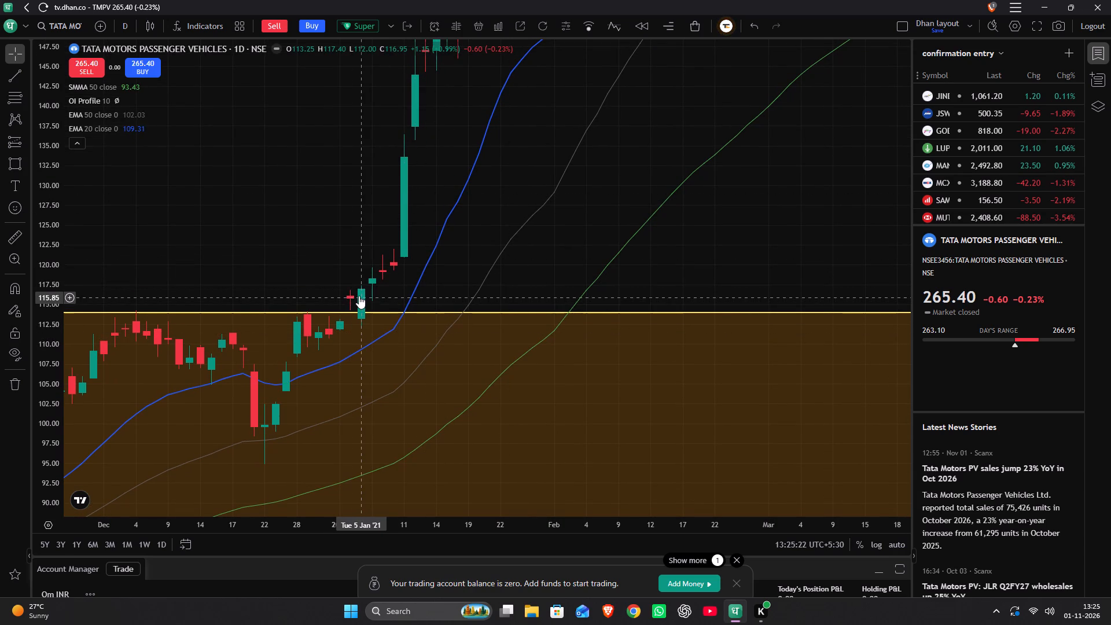
key("alt+shift+r")
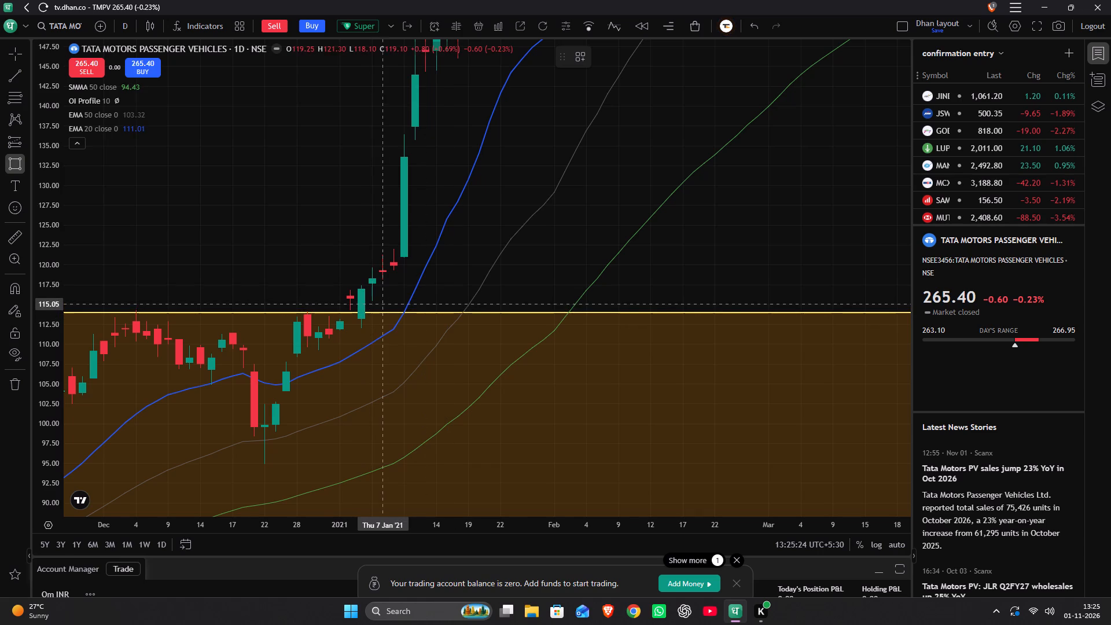
left_click_drag(374, 301, 755, 269)
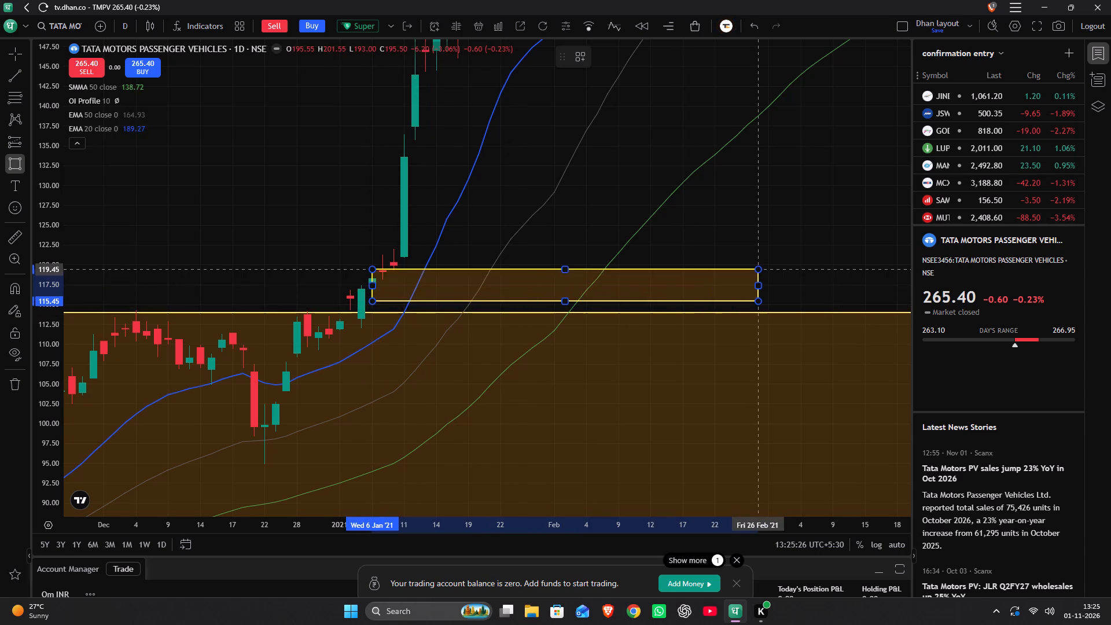
left_click_drag(755, 269, 816, 262)
left_click(816, 262)
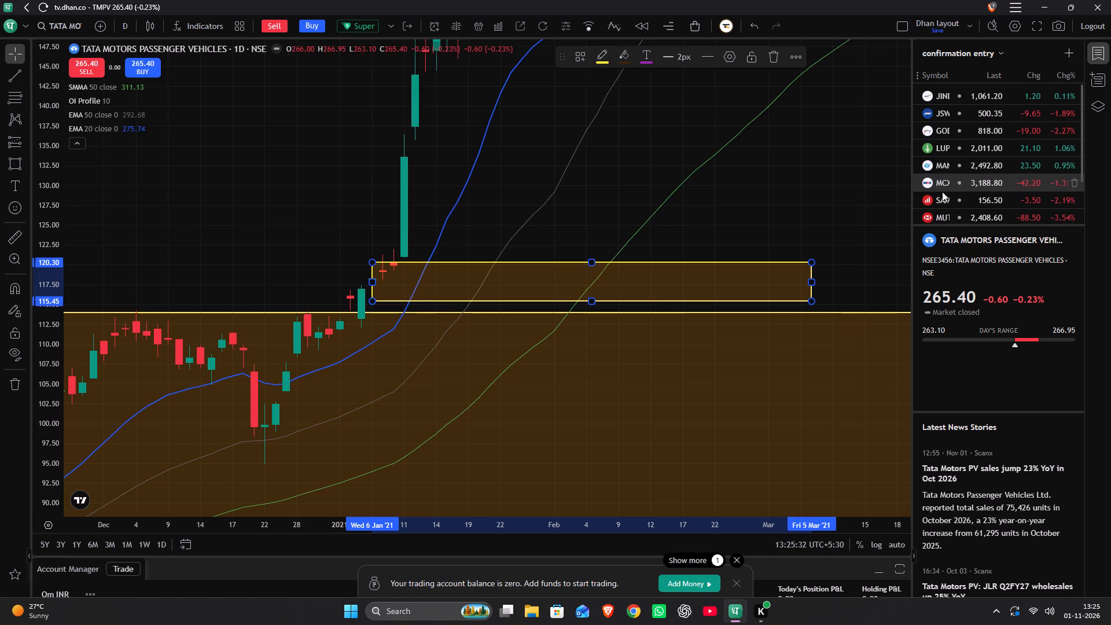
Extend the new demand zone's right edge to about late October 2021.
scroll(724, 246, "down", 8)
left_click_drag(761, 214, 260, 275)
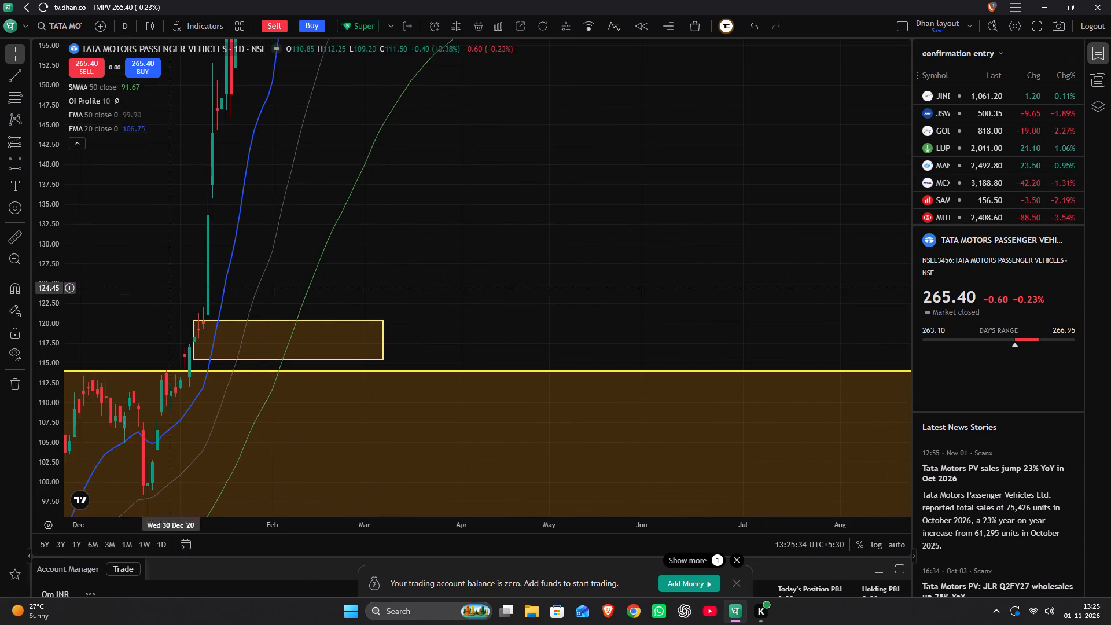
scroll(43, 277, "down", 14)
scroll(46, 272, "down", 15)
scroll(41, 276, "down", 6)
left_click_drag(597, 177, 588, 183)
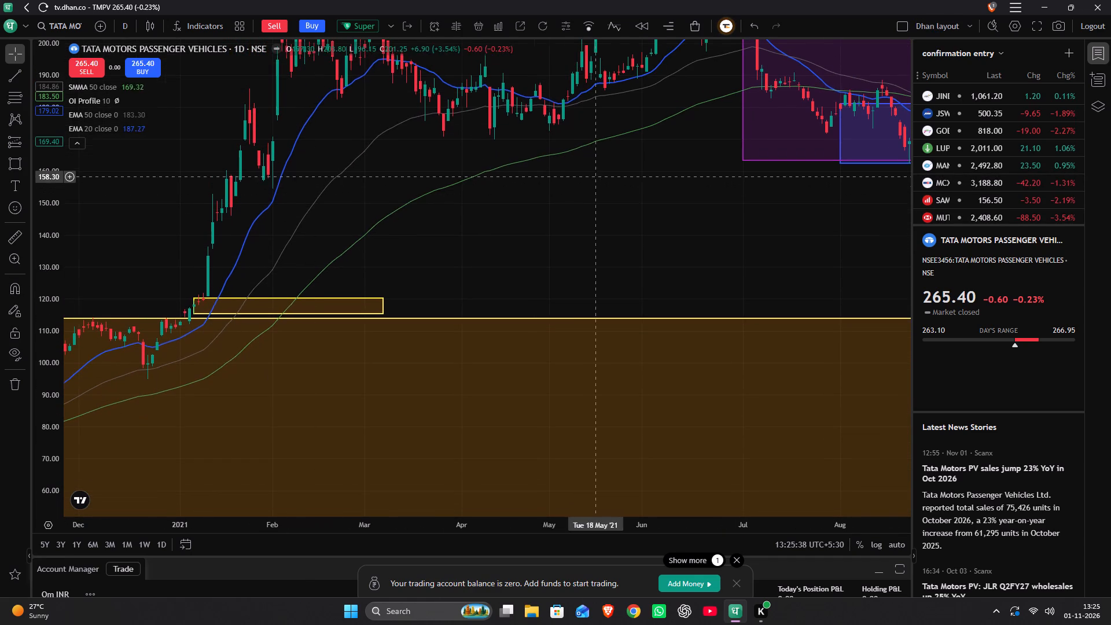
left_click_drag(588, 183, 408, 160)
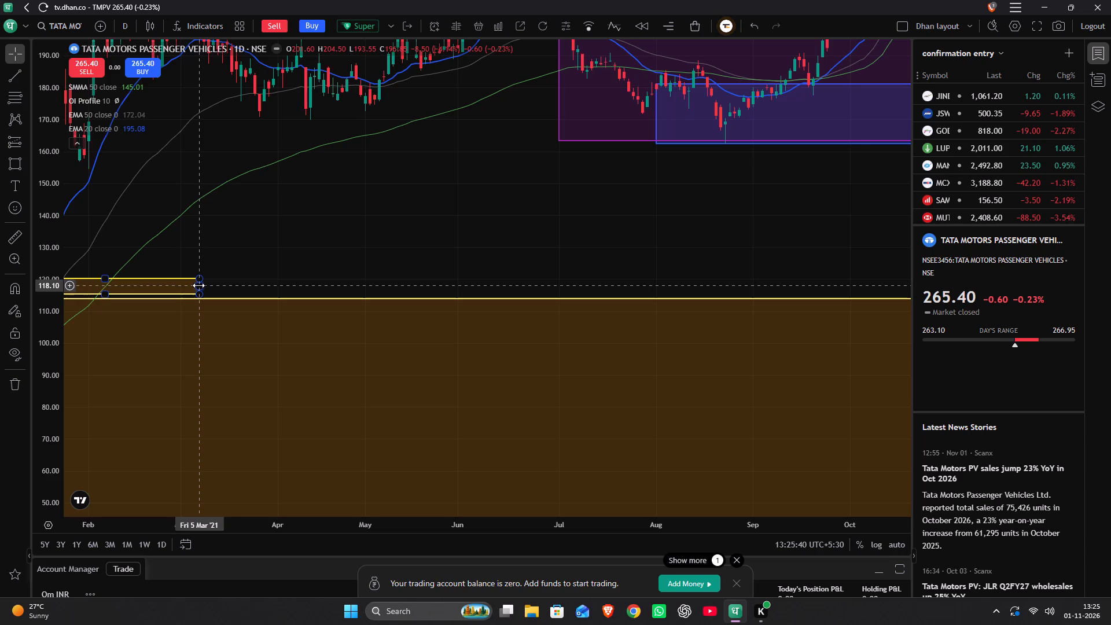
left_click_drag(198, 284, 910, 302)
Examine the new zone's span and the November 2020 to January 2021 daily candles around its origin.
left_click_drag(760, 234, 156, 186)
scroll(163, 186, "down", 10)
left_click_drag(568, 177, 219, 204)
left_click_drag(233, 201, 241, 200)
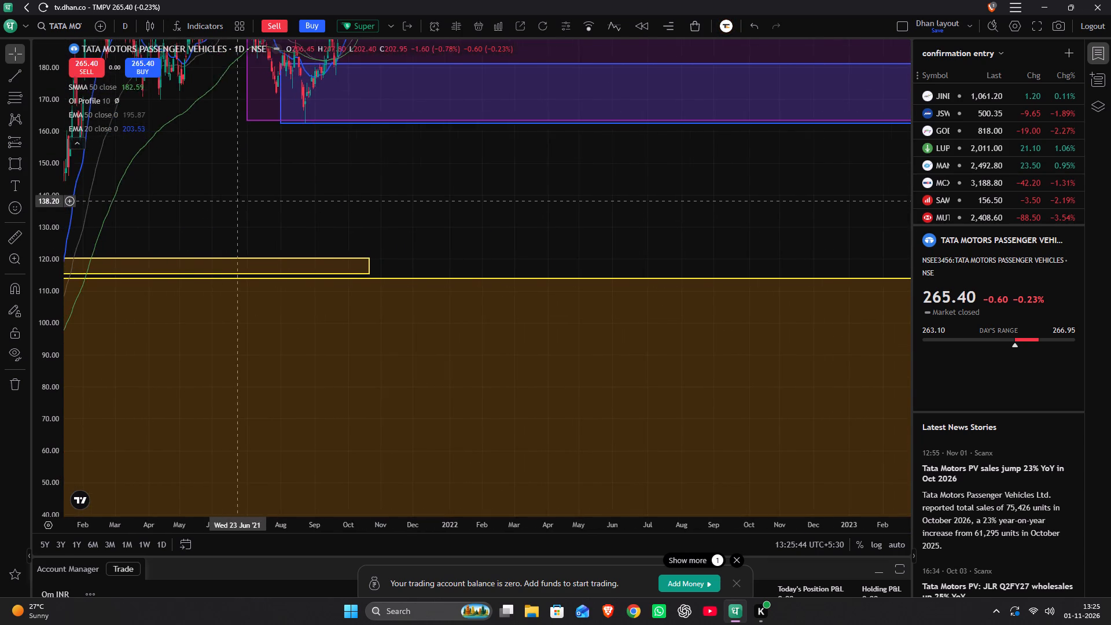
left_click_drag(241, 200, 638, 198)
scroll(633, 197, "up", 5)
left_click_drag(190, 144, 554, 232)
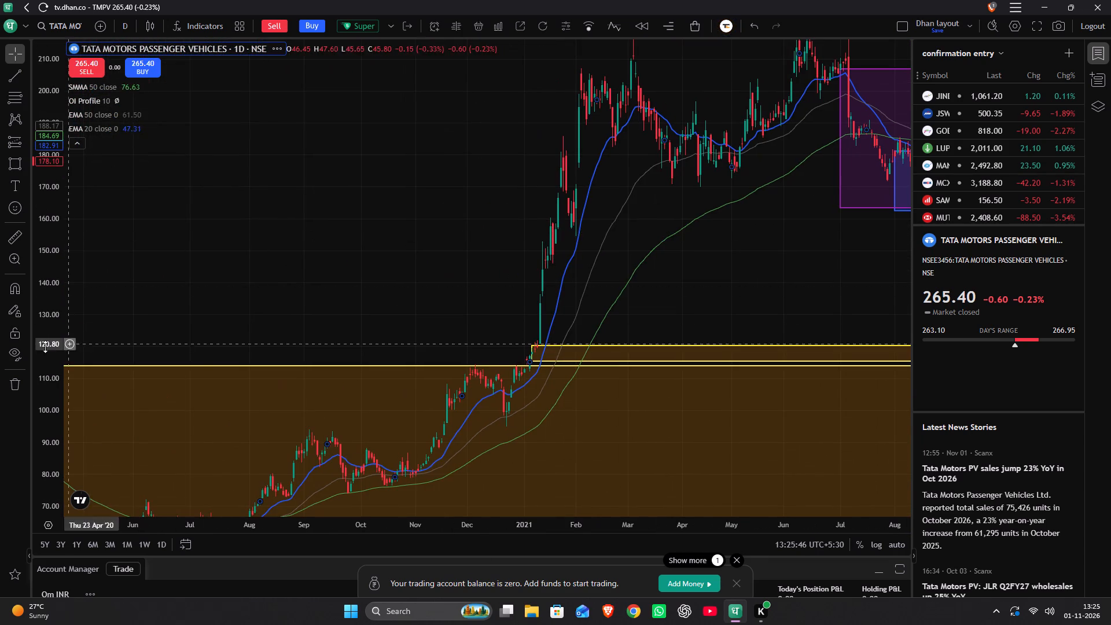
scroll(41, 348, "up", 20)
scroll(41, 348, "up", 4)
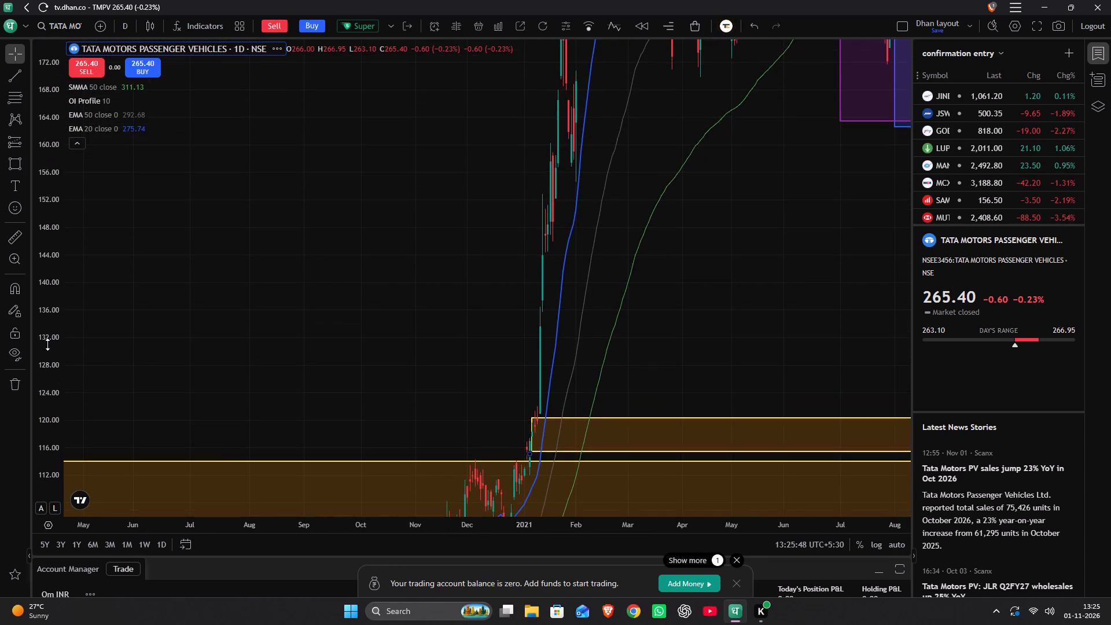
left_click_drag(239, 366, 517, 209)
scroll(517, 209, "up", 11)
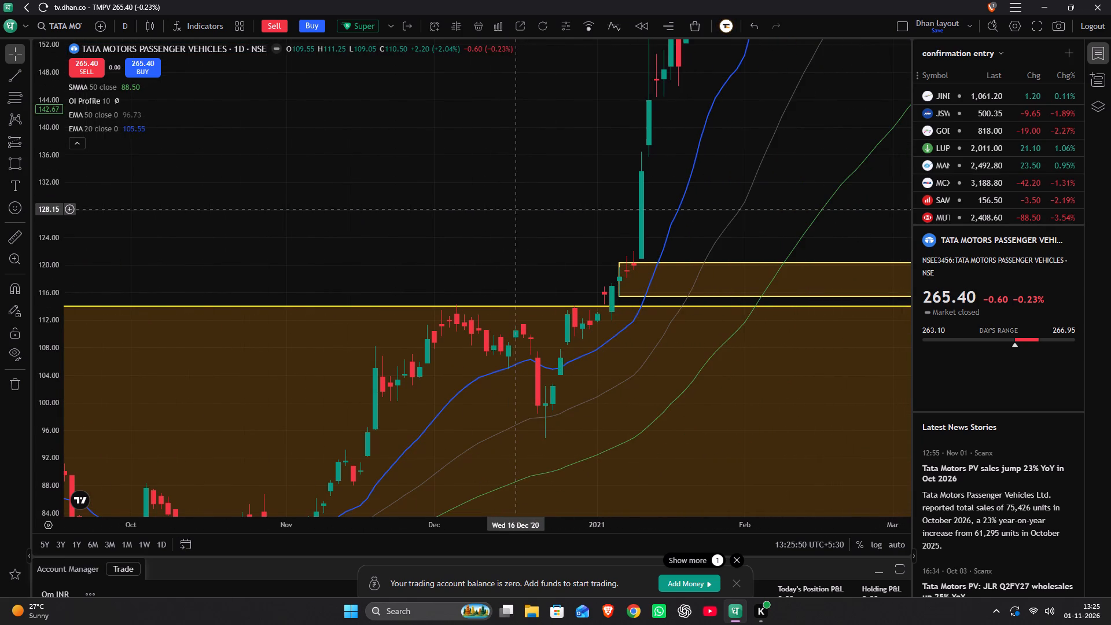
scroll(513, 209, "up", 1)
Extend the new demand zone's right edge to about 1 March 2027, past the latest candles.
left_click_drag(594, 208, 209, 179)
scroll(210, 180, "down", 14)
left_click_drag(496, 168, 0, 240)
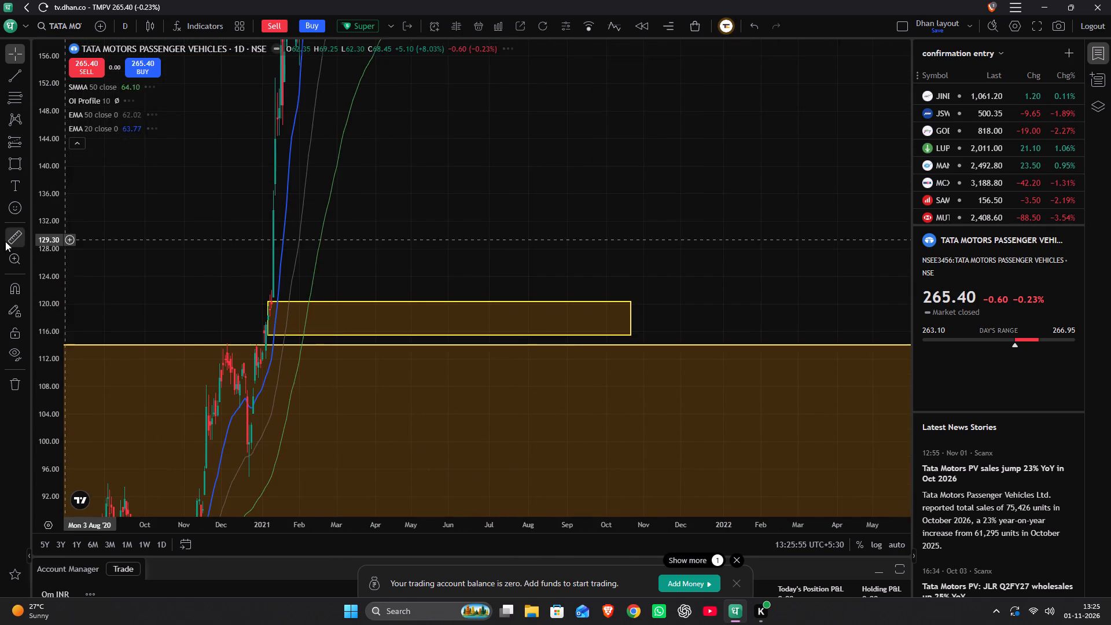
left_click_drag(632, 170, 308, 121)
left_click_drag(610, 201, 138, 157)
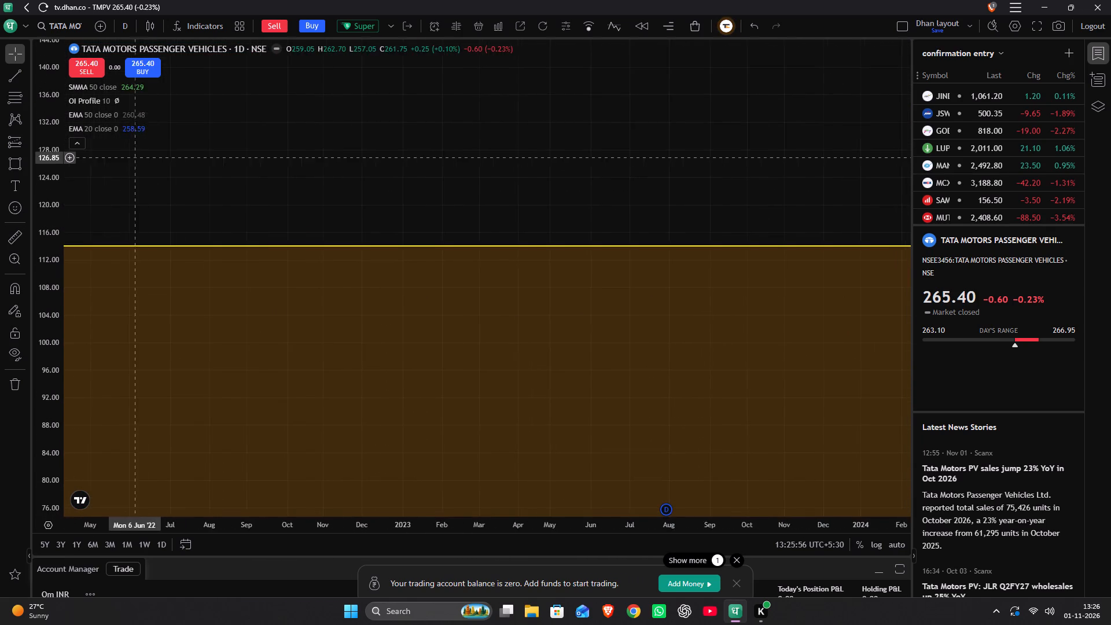
scroll(164, 156, "down", 14)
left_click_drag(707, 163, 549, 244)
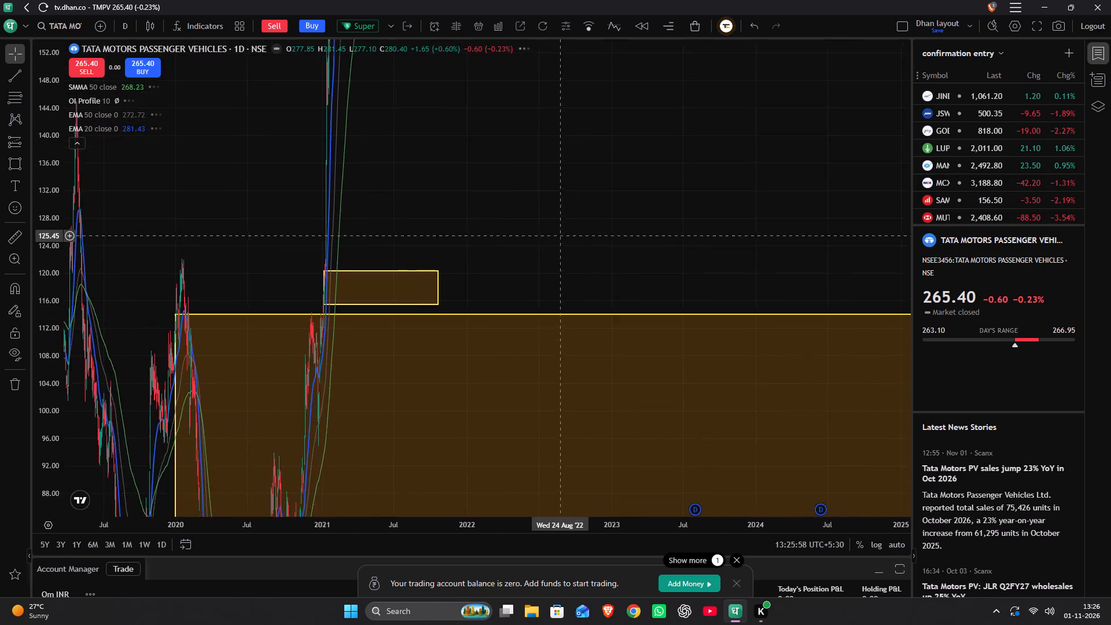
left_click_drag(549, 244, 528, 256)
scroll(49, 267, "down", 8)
scroll(47, 264, "down", 17)
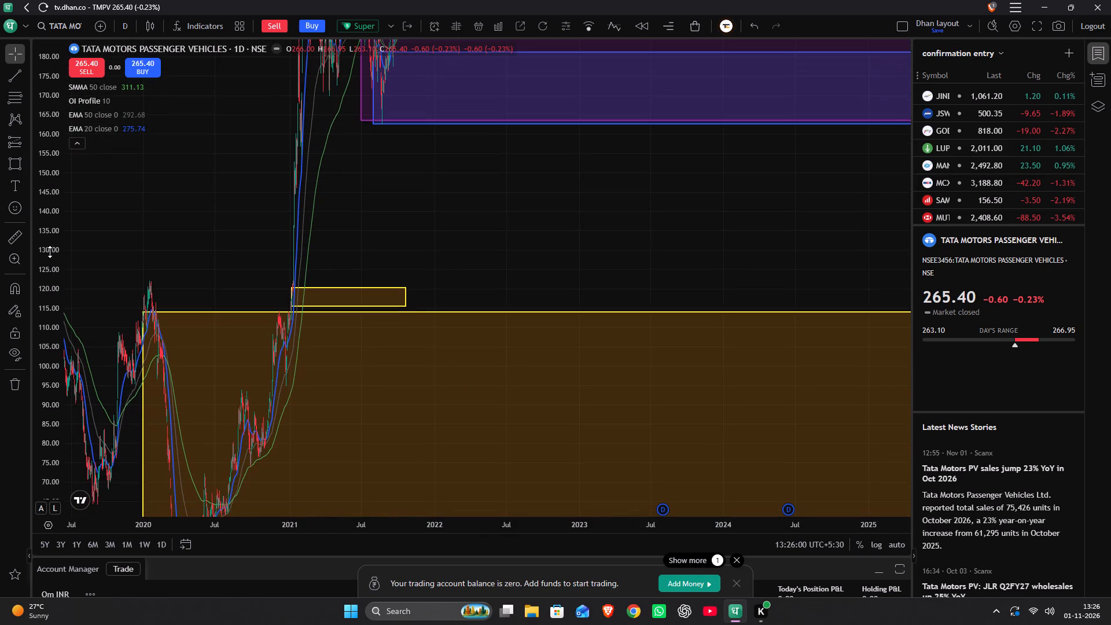
scroll(50, 252, "down", 4)
left_click_drag(632, 193, 457, 204)
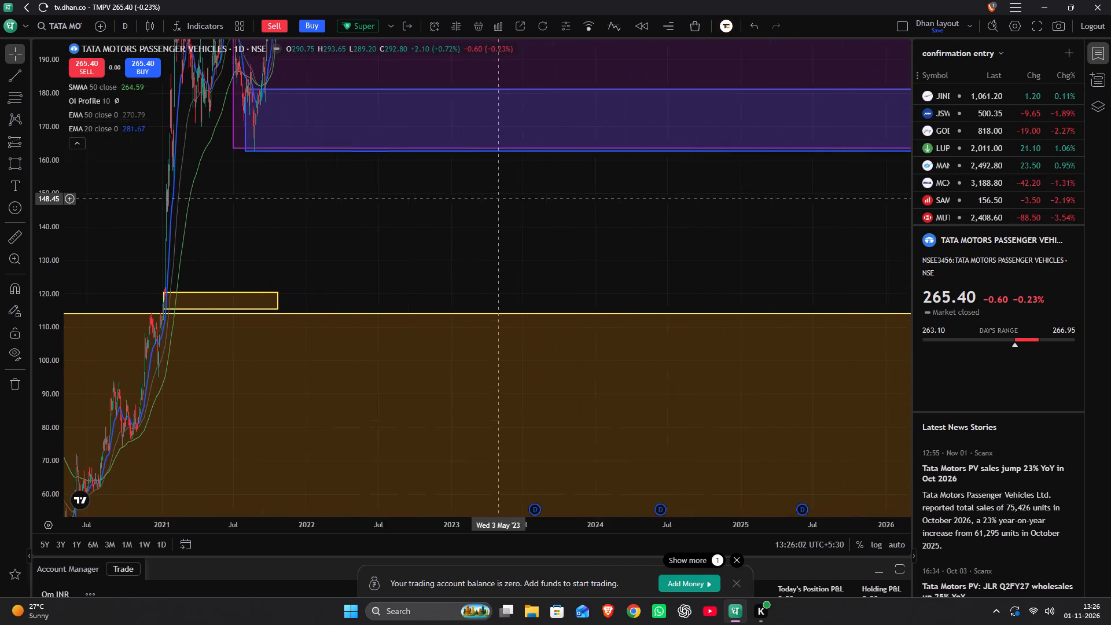
left_click_drag(457, 204, 335, 213)
left_click_drag(115, 312, 822, 406)
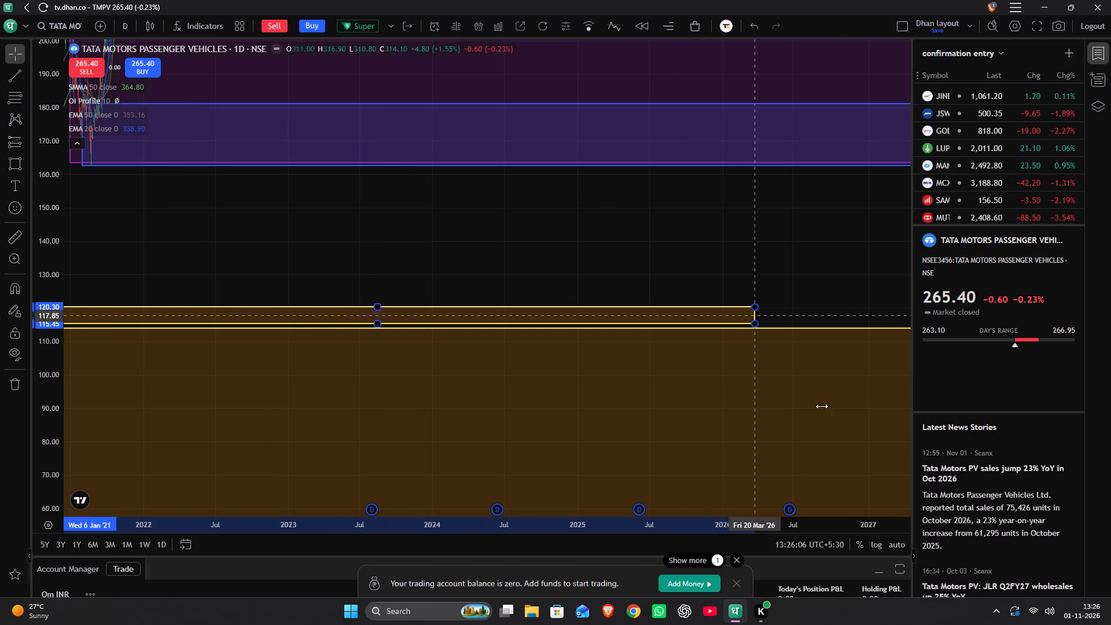
left_click_drag(822, 406, 890, 422)
left_click(511, 236)
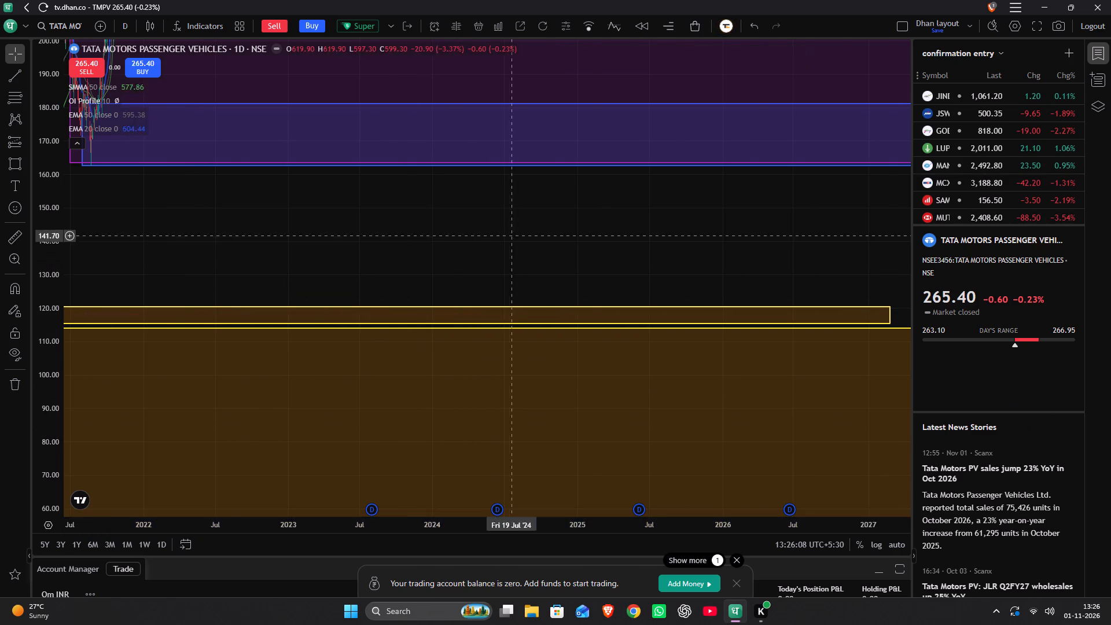
Stretch the new demand zone further into the future, lining up its right edge with the purple zone's right edge.
scroll(643, 208, "down", 10)
left_click_drag(906, 247, 405, 301)
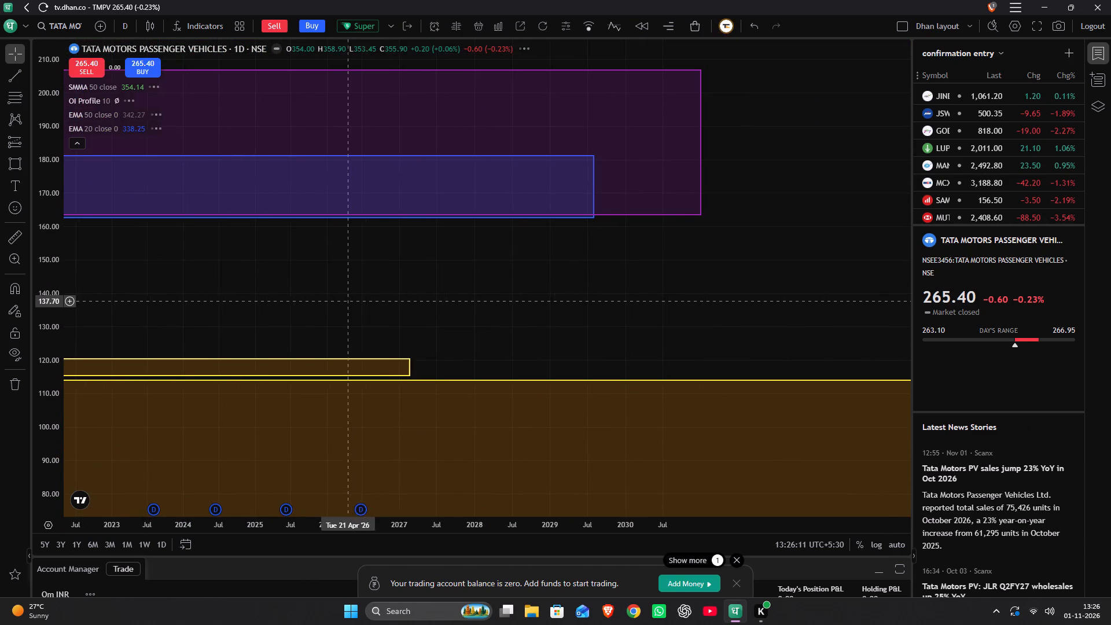
left_click_drag(405, 301, 406, 301)
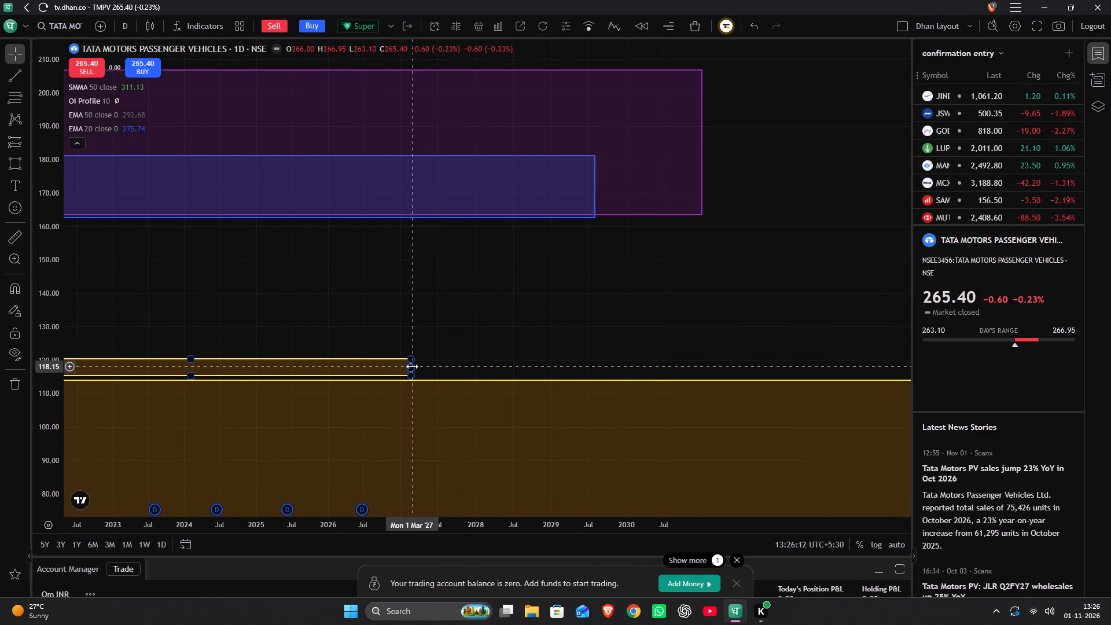
left_click_drag(412, 366, 717, 414)
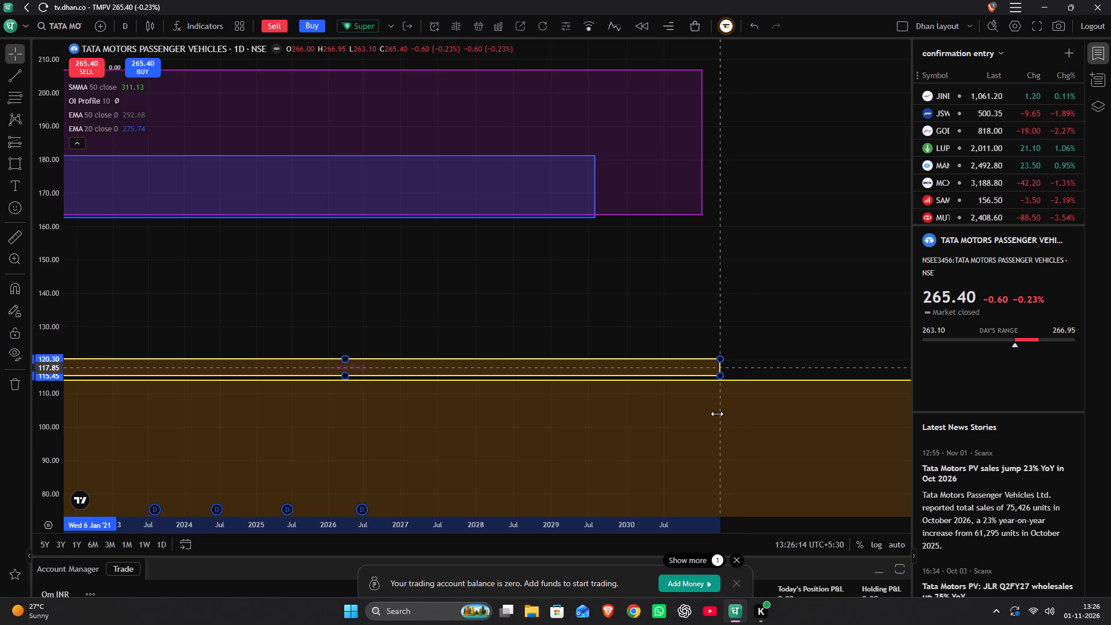
left_click_drag(717, 414, 704, 422)
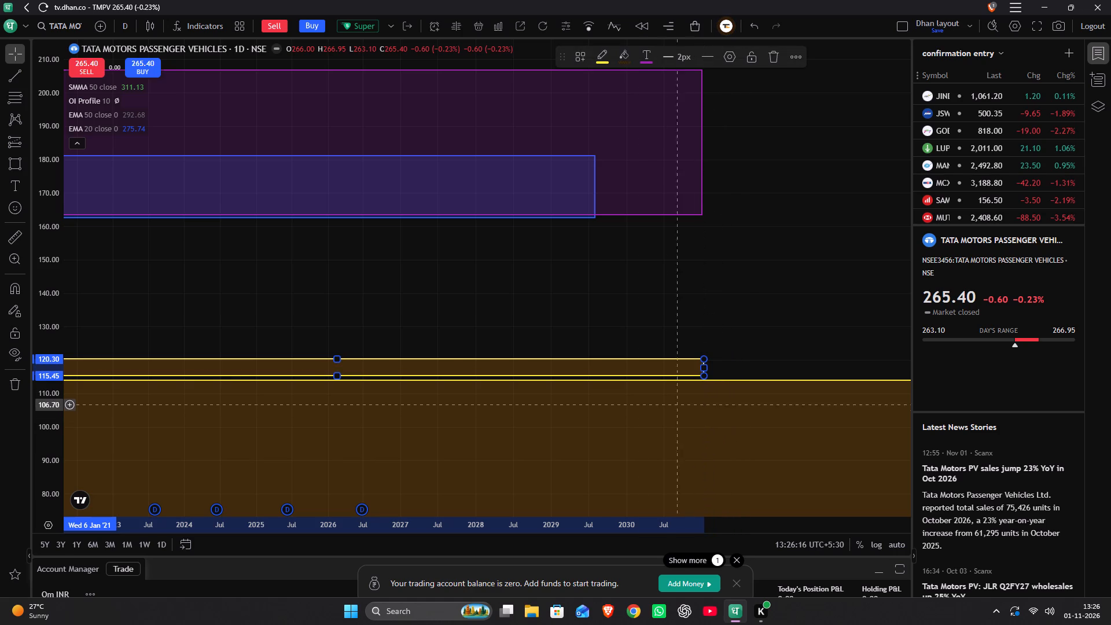
Apply the saved rectangle template with green border and green background to the new demand zone.
double_click(638, 370)
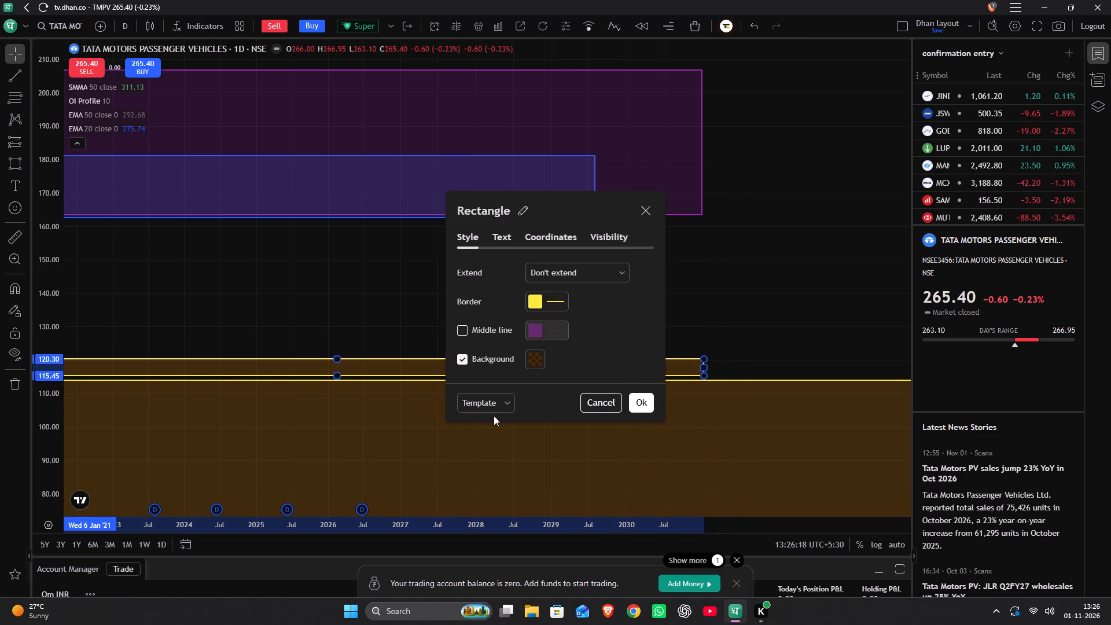
left_click(492, 406)
left_click(495, 373)
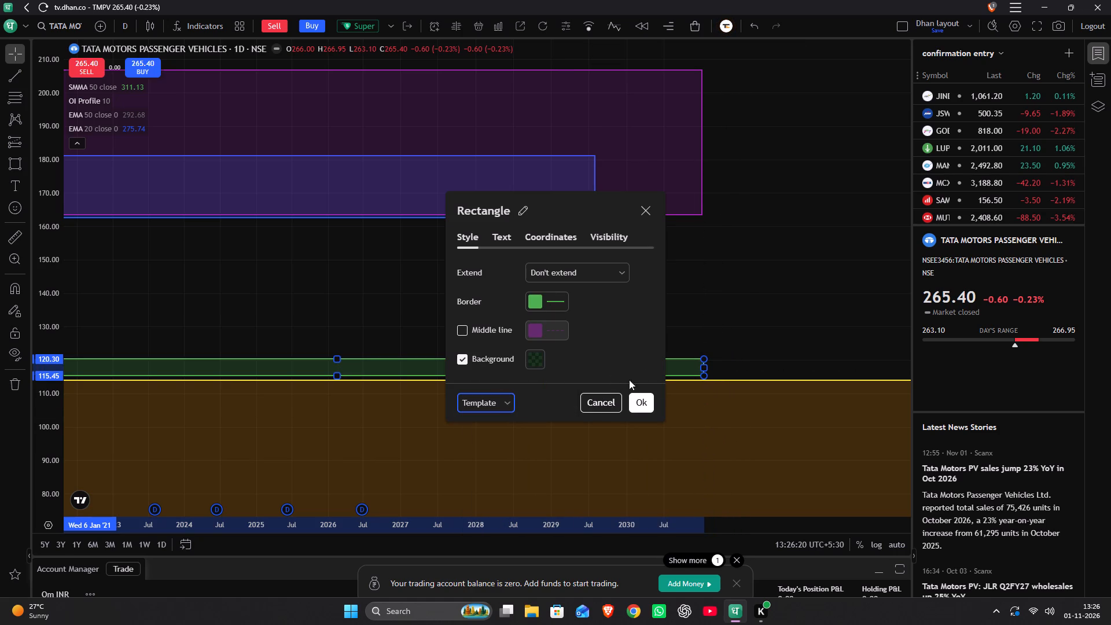
left_click(636, 400)
left_click(426, 300)
Examine the 2018 to 2021 daily price history around the origins of the green and yellow zones.
left_click_drag(355, 283, 356, 283)
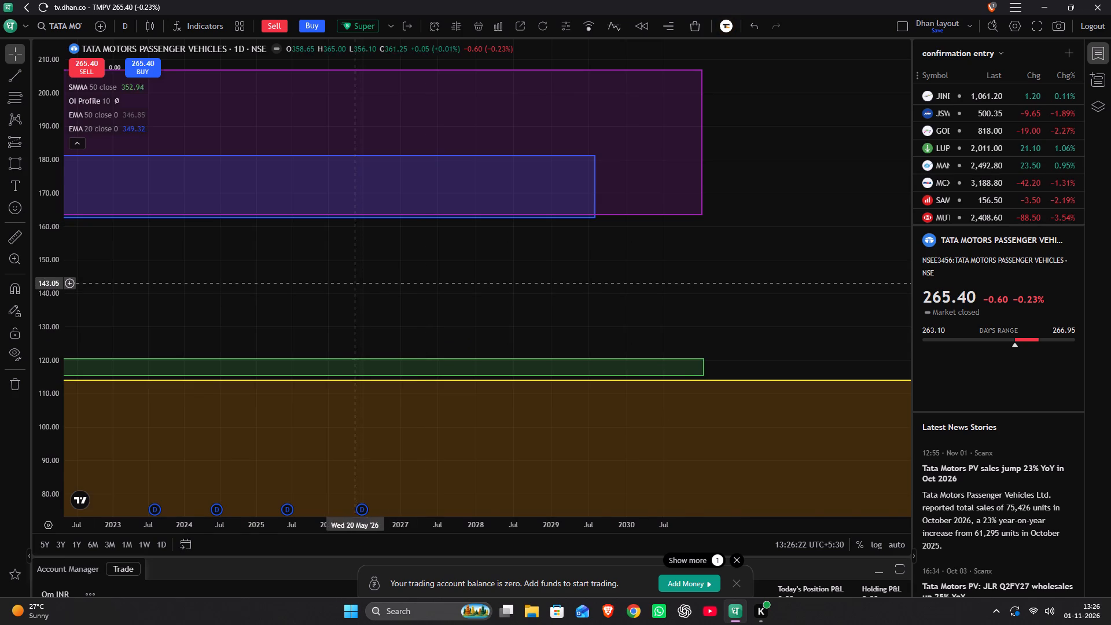
left_click_drag(356, 283, 623, 275)
scroll(621, 275, "down", 3)
left_click_drag(311, 319, 702, 267)
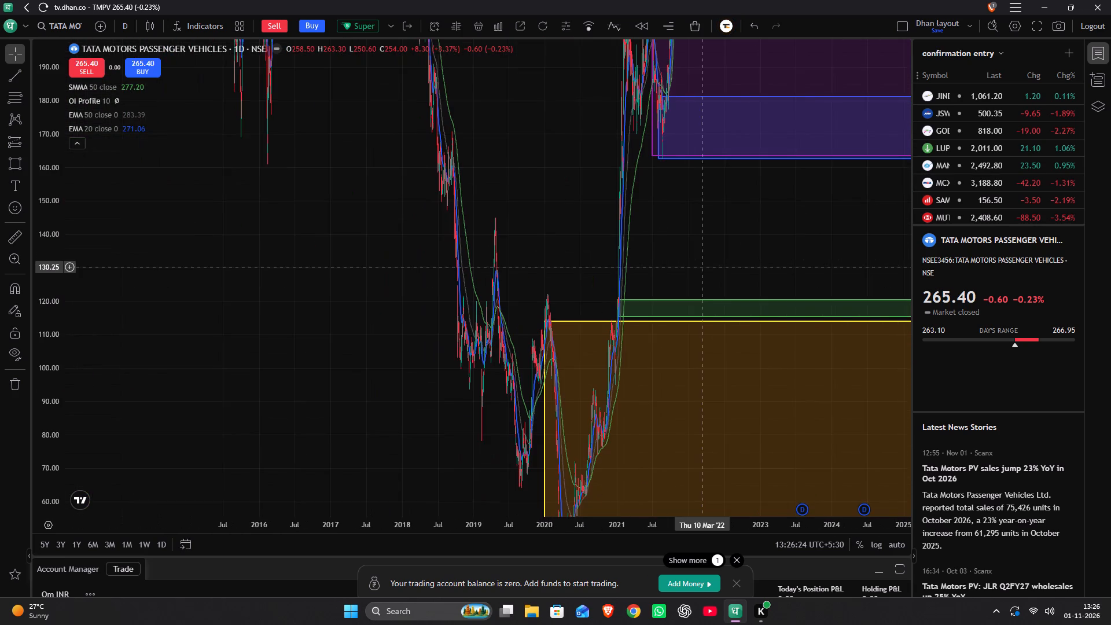
left_click_drag(702, 267, 697, 264)
scroll(694, 264, "up", 4)
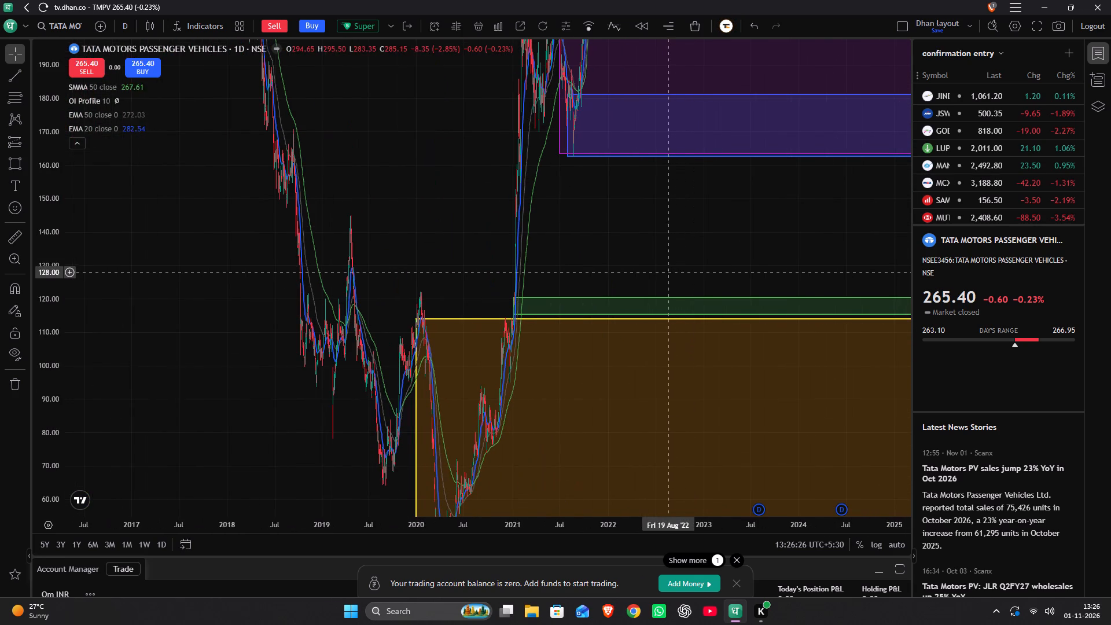
scroll(665, 272, "up", 3)
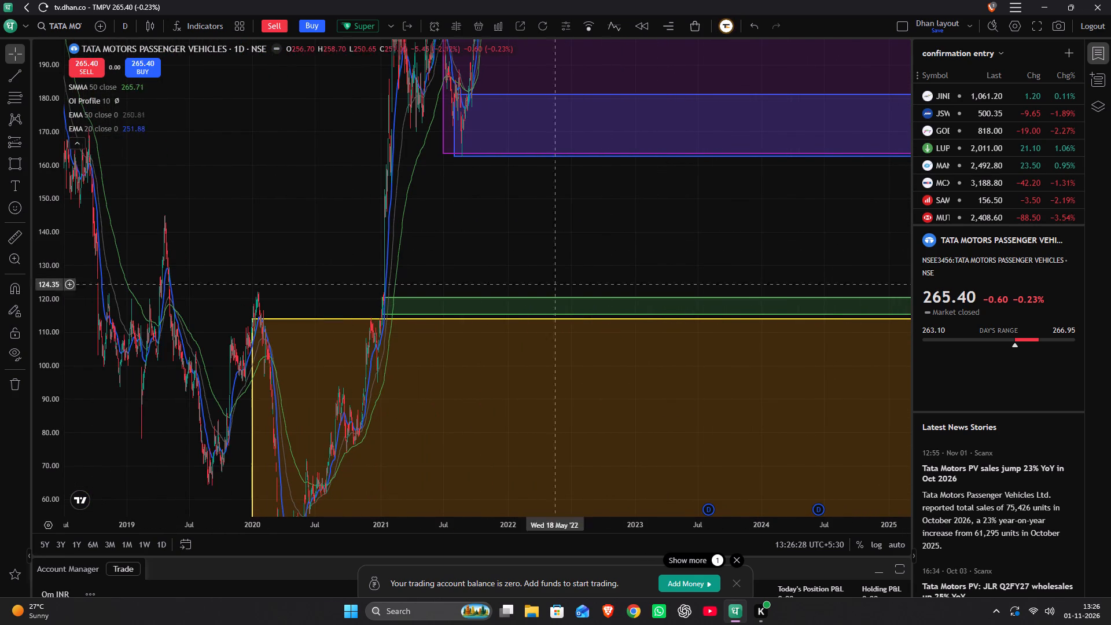
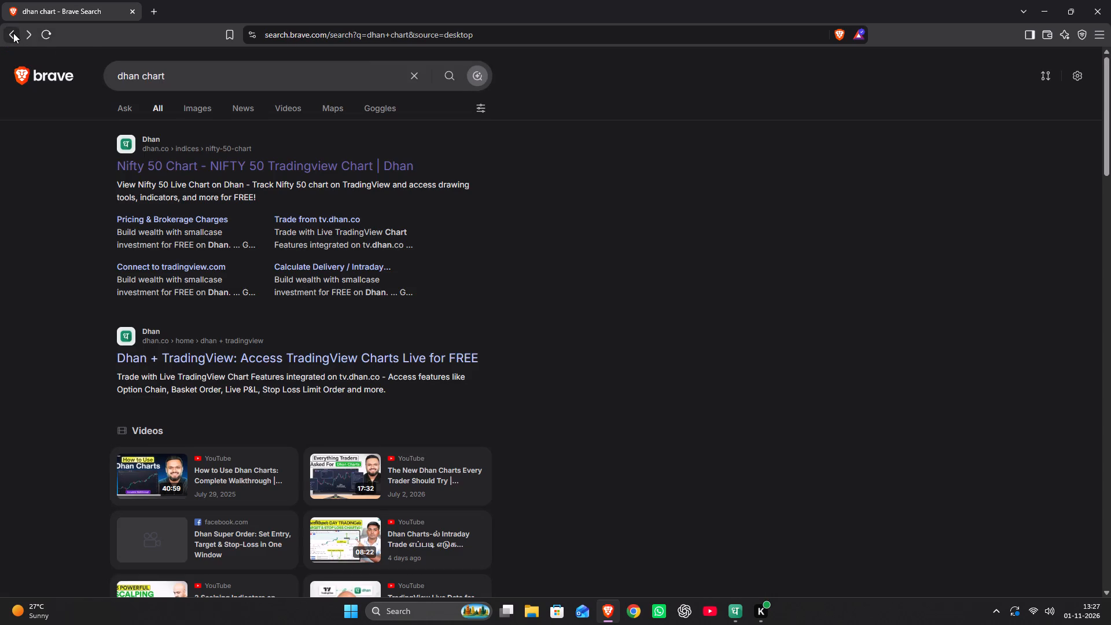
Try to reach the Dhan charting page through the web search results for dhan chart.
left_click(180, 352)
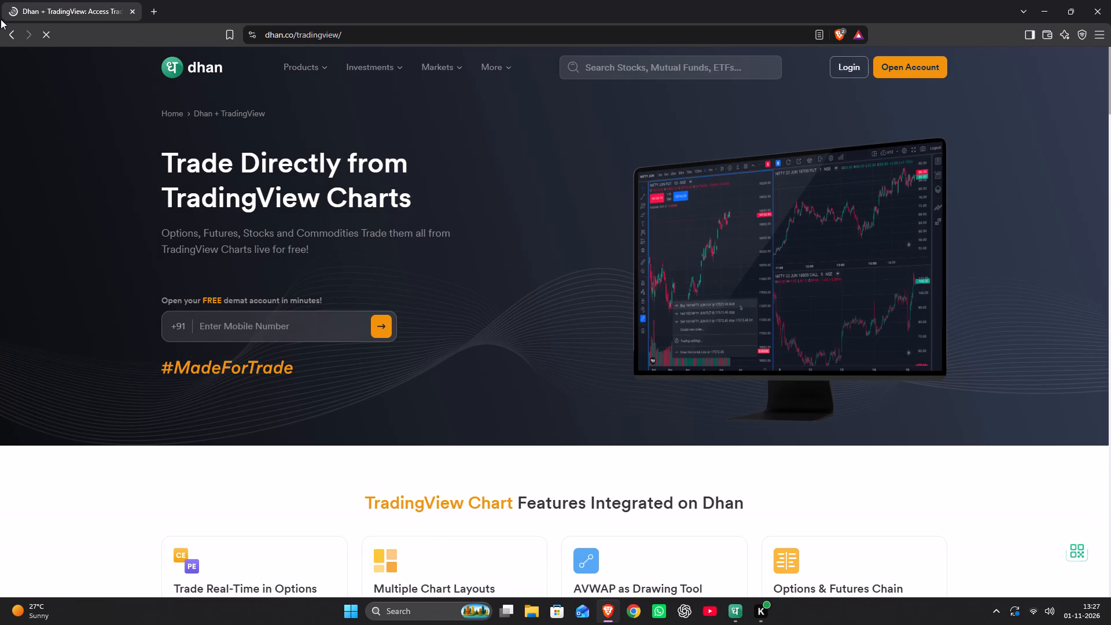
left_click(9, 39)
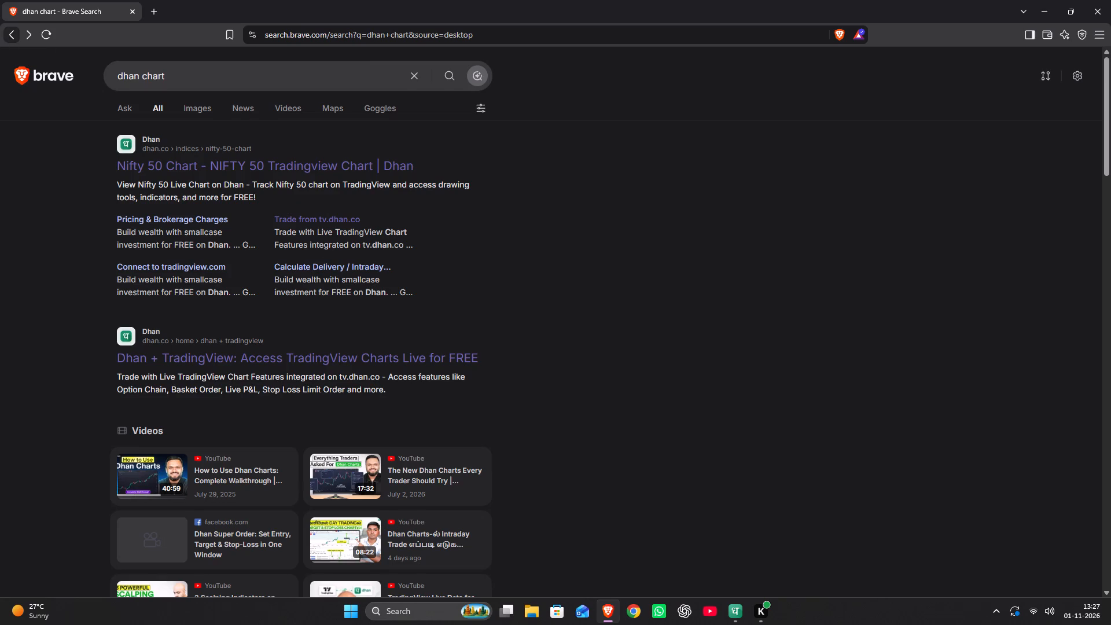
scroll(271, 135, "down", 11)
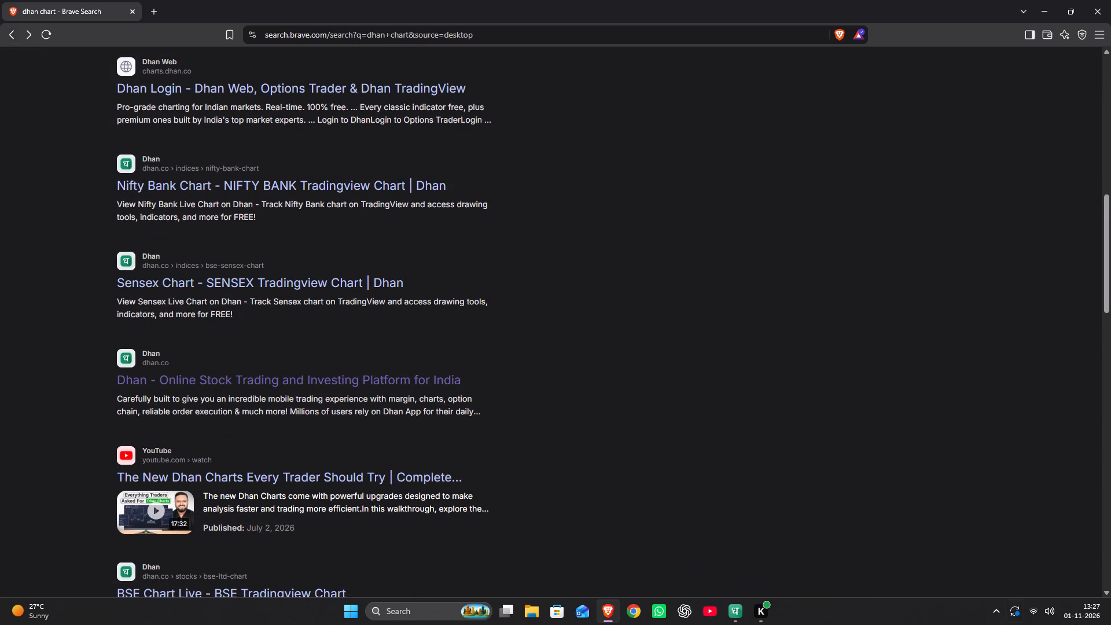
Launch the DHAN CHART desktop shortcut and load Tata Motors Passenger Vehicles from the confirmation entry watchlist.
left_click(1110, 616)
double_click(153, 167)
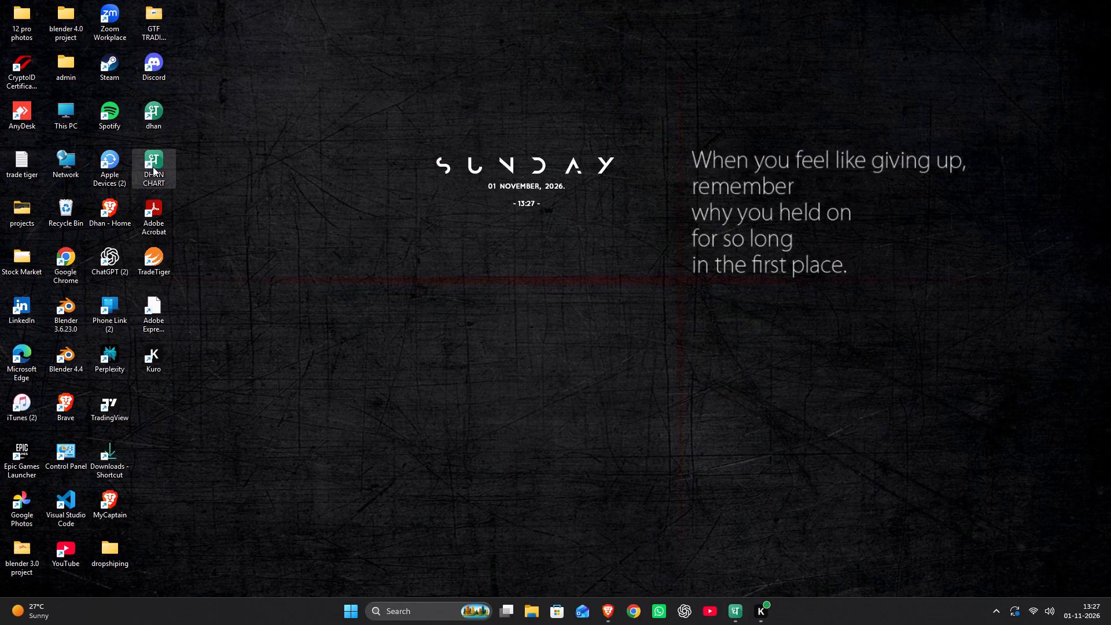
left_click(795, 32)
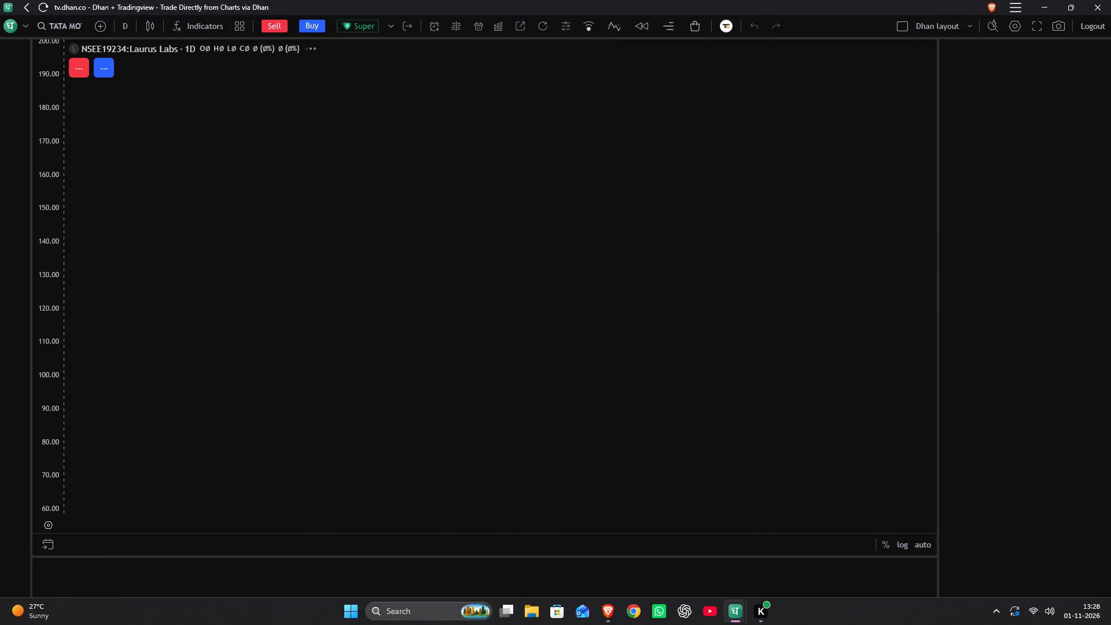
left_click_drag(676, 204, 524, 219)
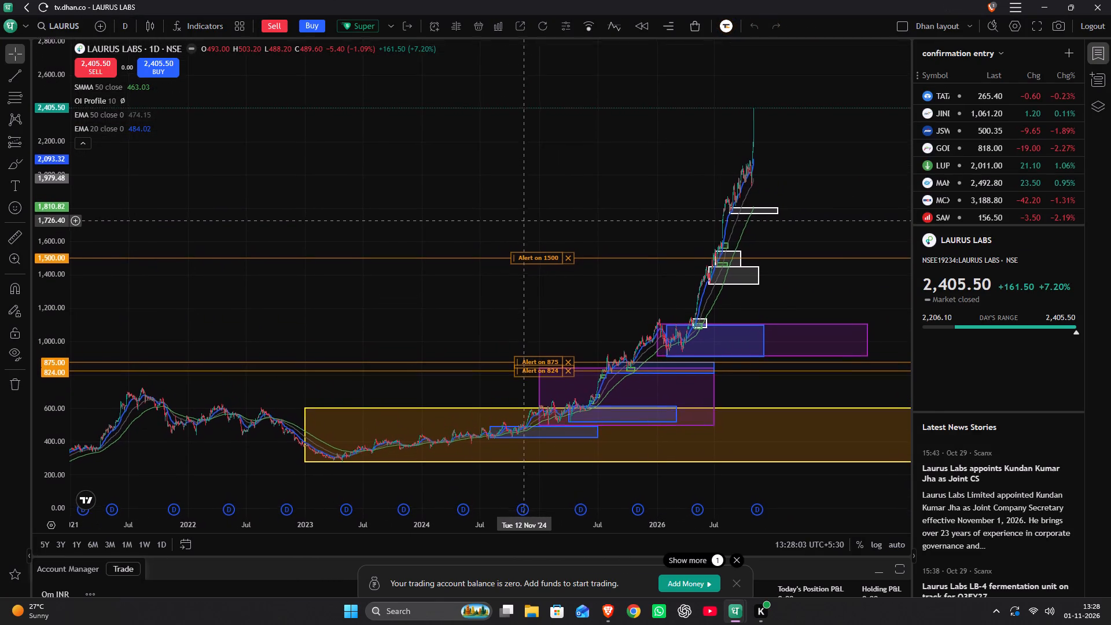
left_click_drag(524, 219, 525, 216)
scroll(972, 90, "up", 3)
left_click(971, 94)
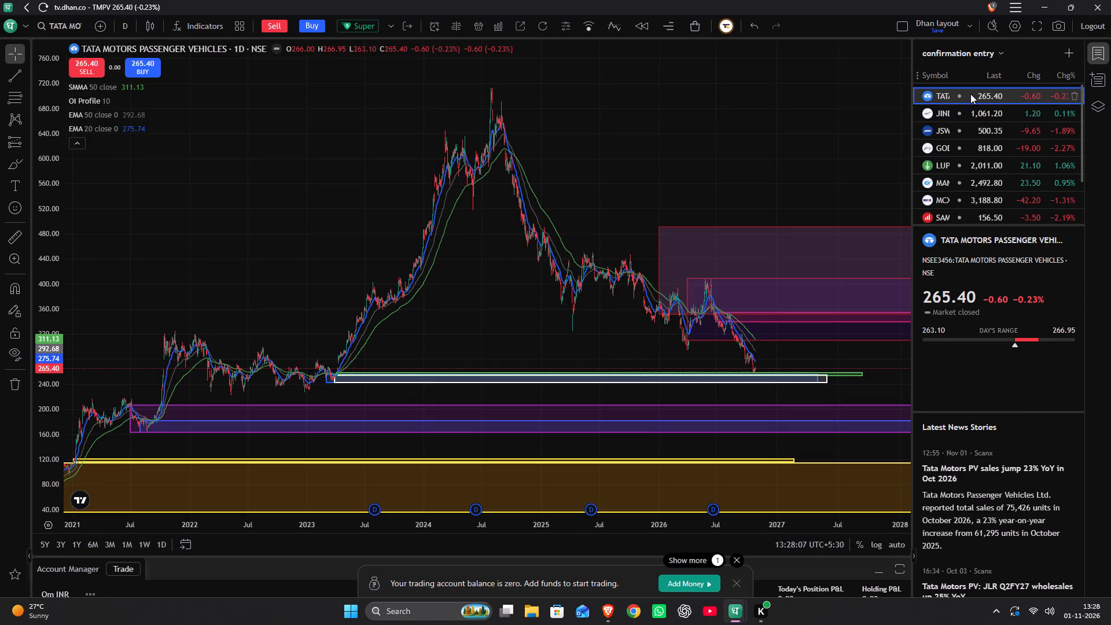
Examine the daily price history from the latest candles back to 2010 against the marked supply and demand zones.
left_click_drag(766, 110, 573, 105)
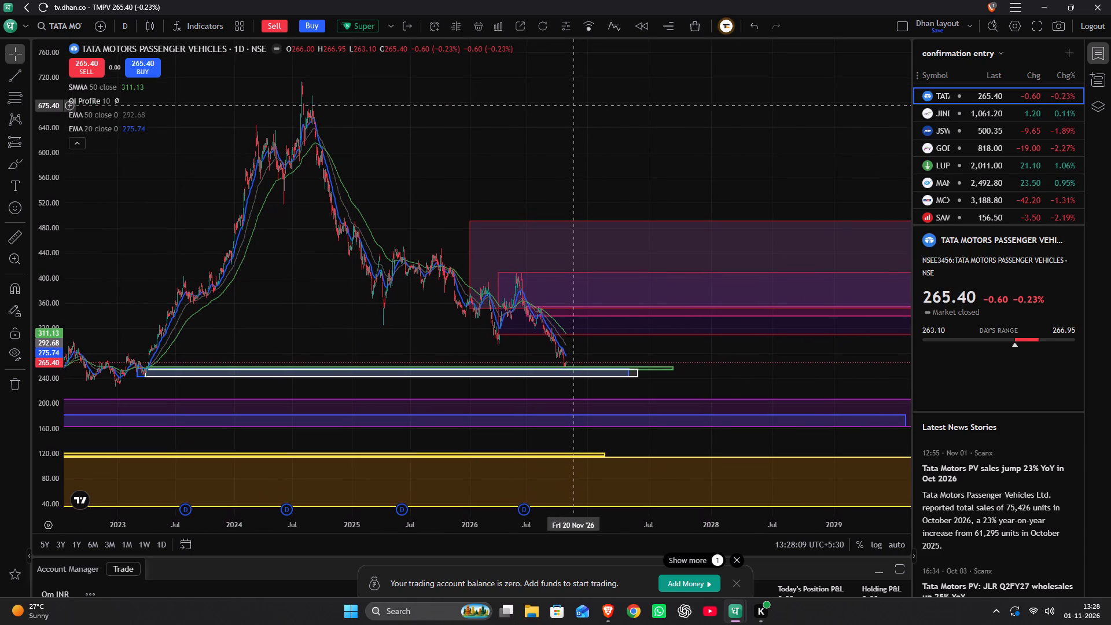
left_click_drag(573, 105, 573, 103)
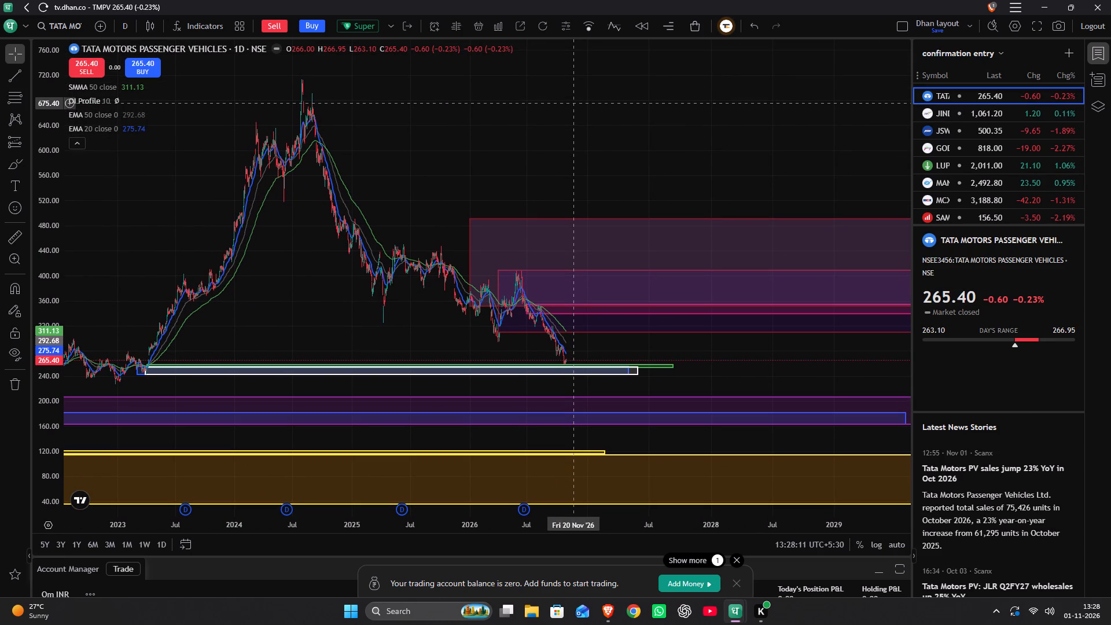
left_click_drag(573, 103, 572, 90)
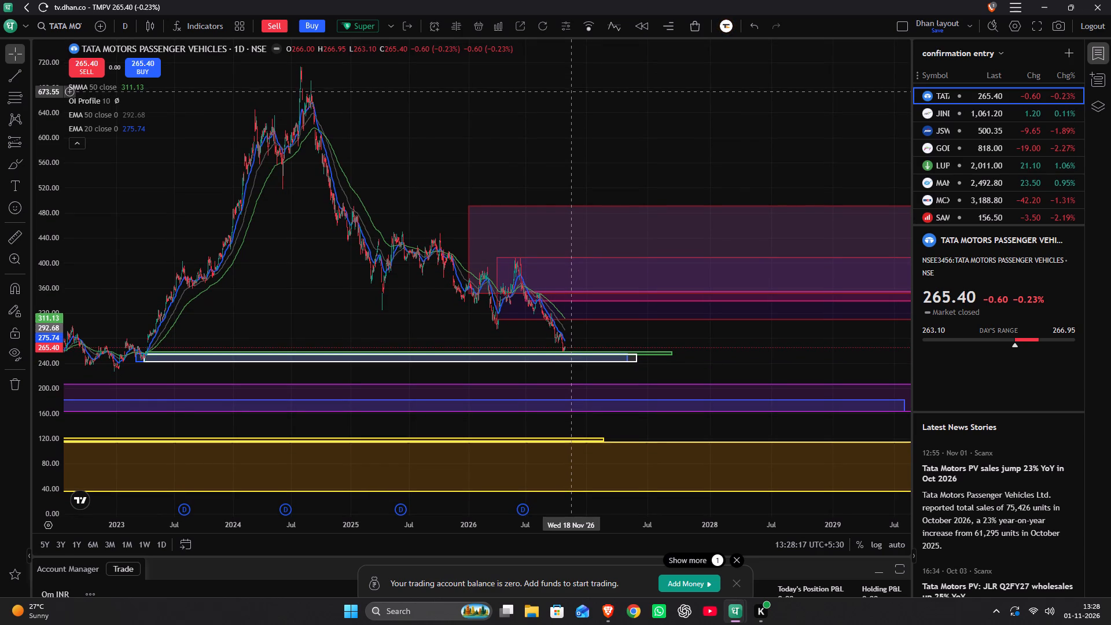
scroll(587, 83, "up", 4)
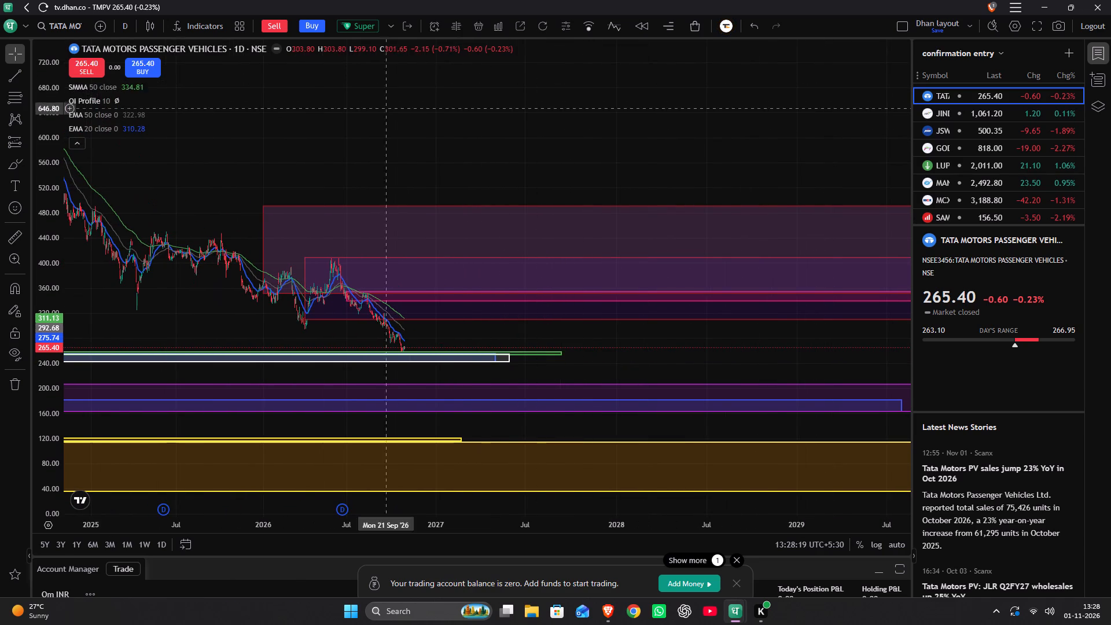
left_click_drag(163, 130, 433, 95)
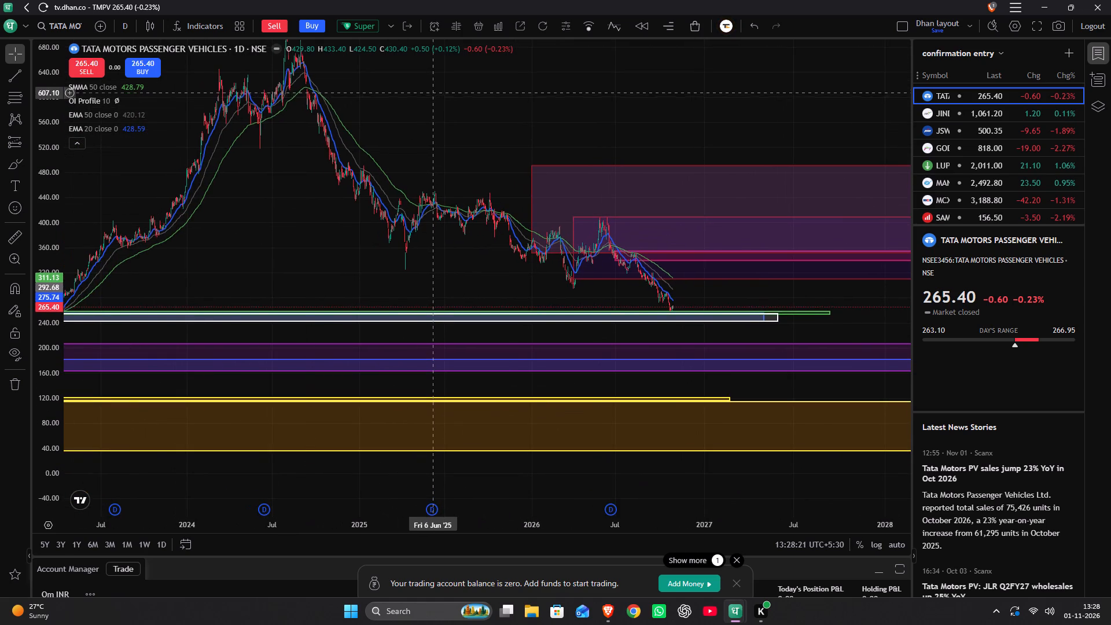
scroll(435, 86, "up", 1)
scroll(432, 90, "down", 14)
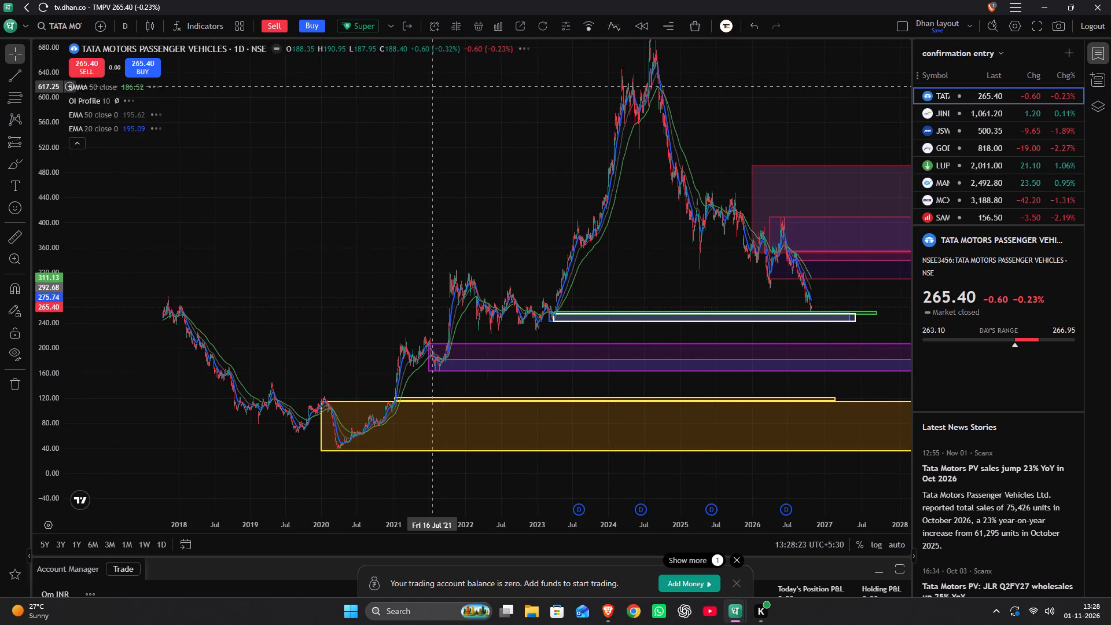
scroll(301, 196, "down", 5)
left_click_drag(275, 186, 426, 175)
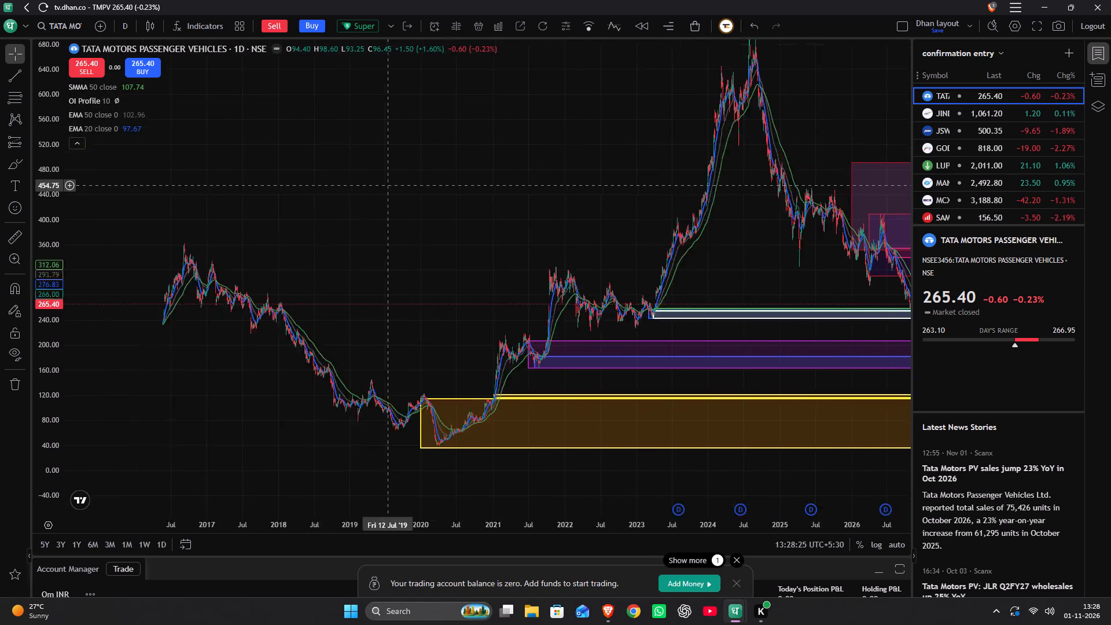
left_click_drag(426, 175, 760, 94)
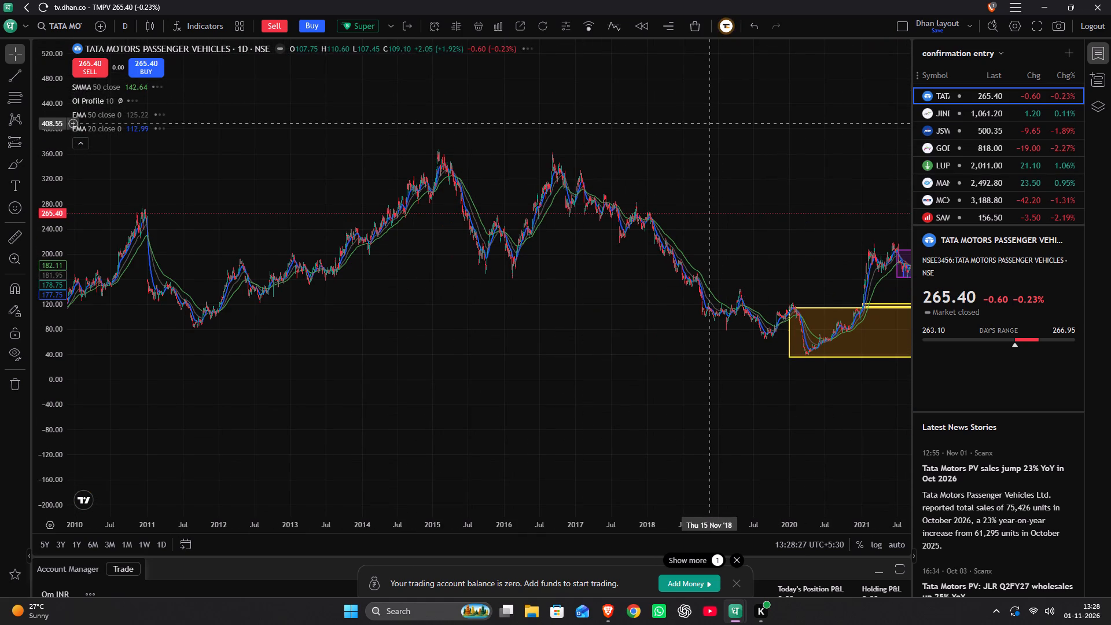
left_click_drag(709, 121, 150, 255)
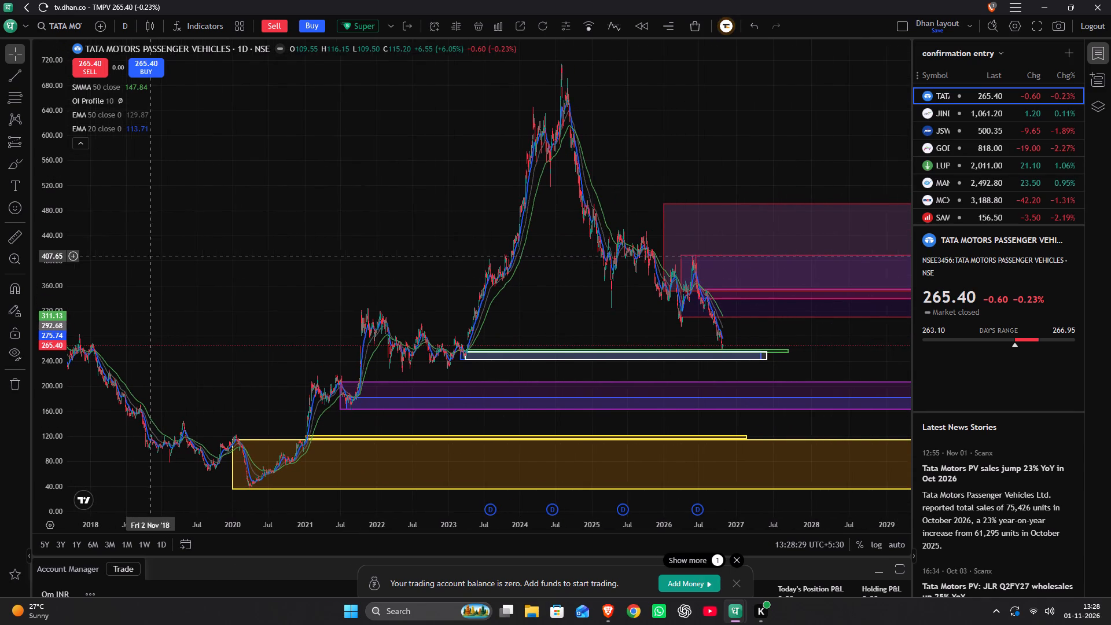
Examine the daily decline from the 2024 peak to the latest candles in relation to the supply and demand zones.
left_click_drag(551, 236, 485, 239)
right_click(485, 230)
scroll(484, 231, "up", 3)
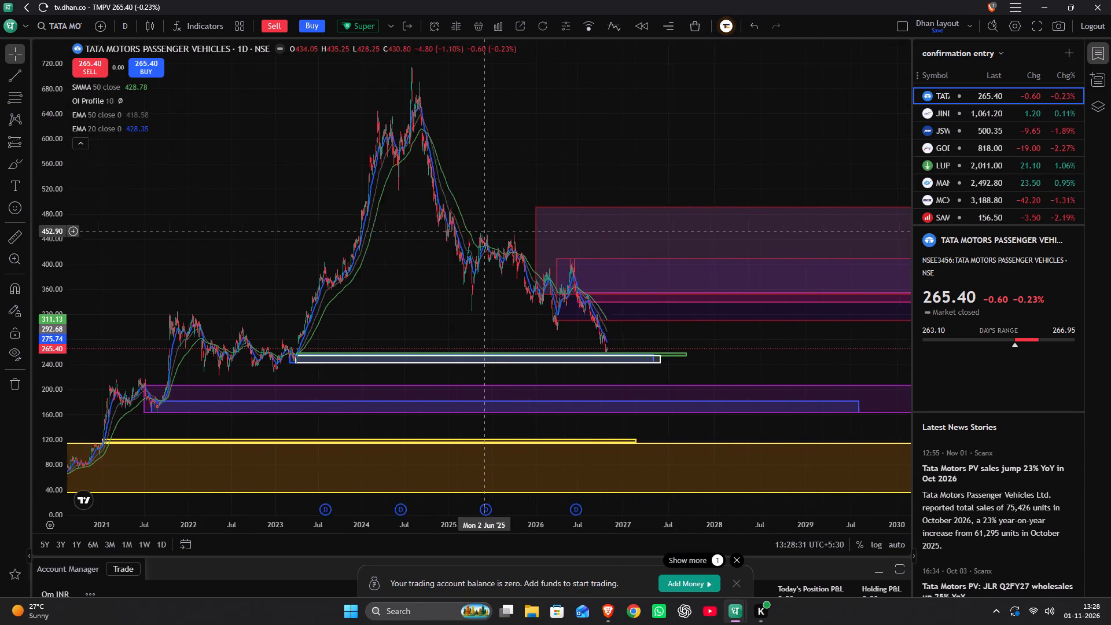
left_click(387, 211)
scroll(393, 207, "up", 7)
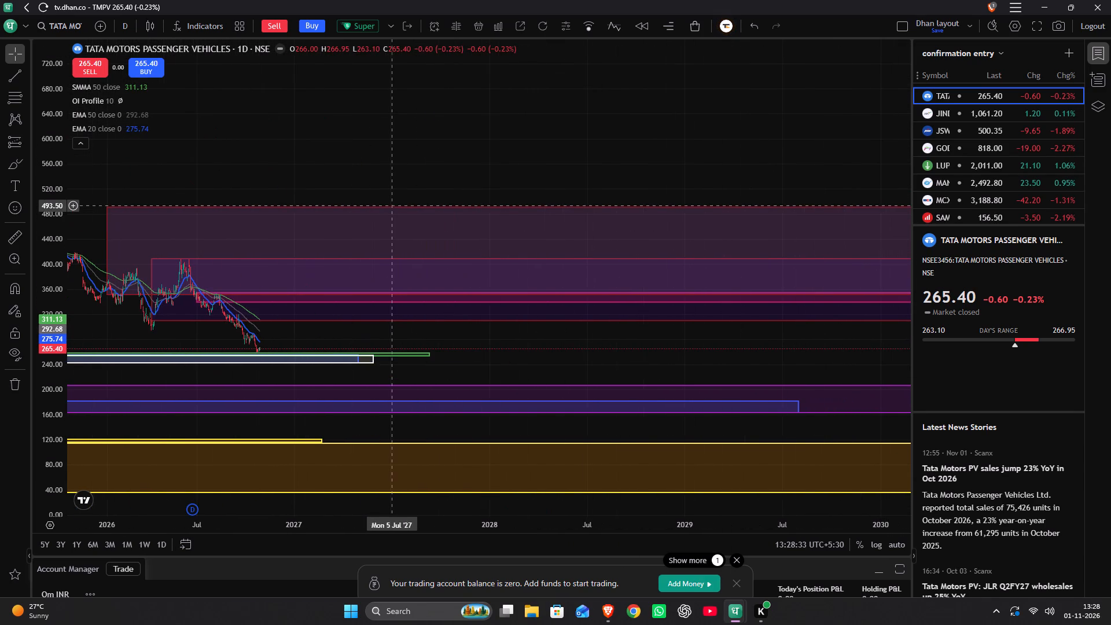
left_click_drag(304, 160, 851, 164)
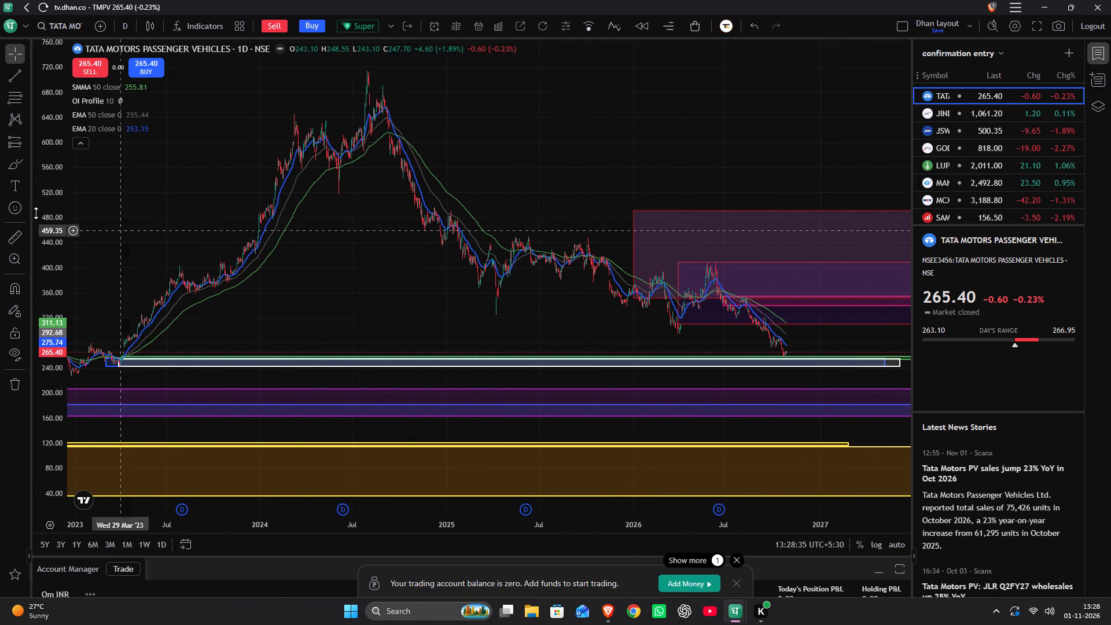
scroll(49, 215, "up", 13)
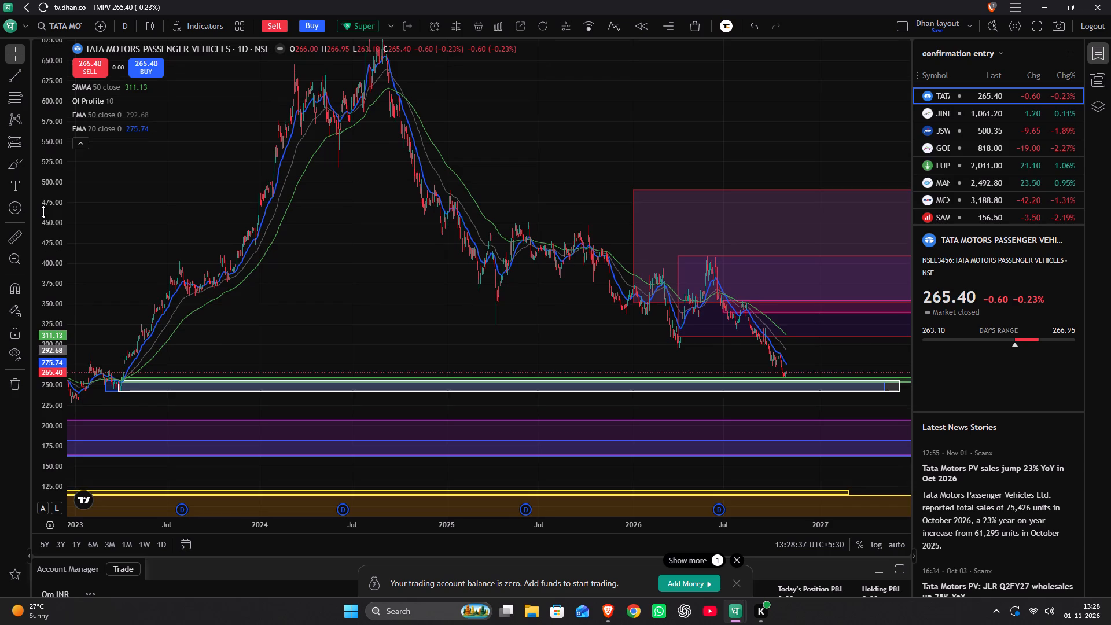
scroll(43, 212, "up", 16)
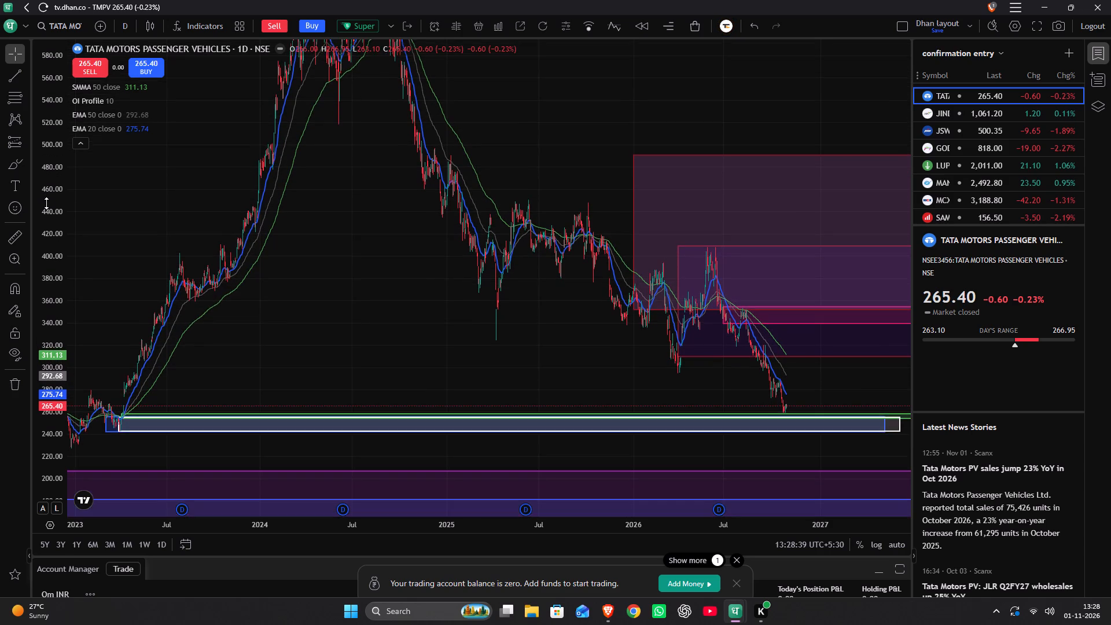
scroll(46, 203, "up", 5)
scroll(234, 161, "up", 3)
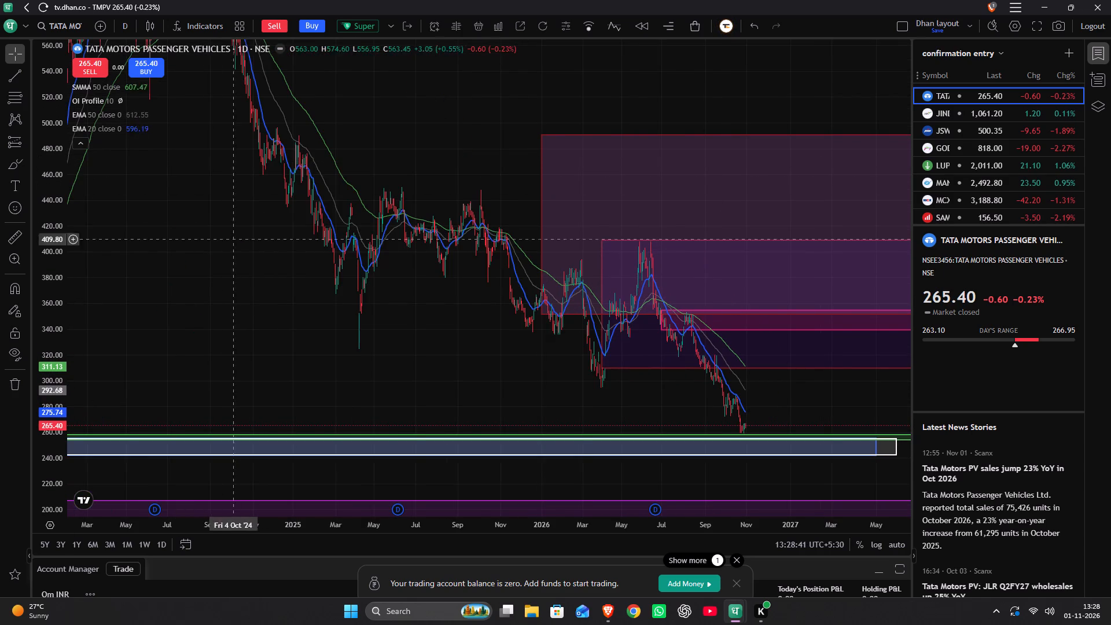
Examine the 2023 origin of the blue, white and green demand zones, following price forward to the latest candles.
left_click_drag(217, 292, 709, 192)
scroll(708, 194, "up", 4)
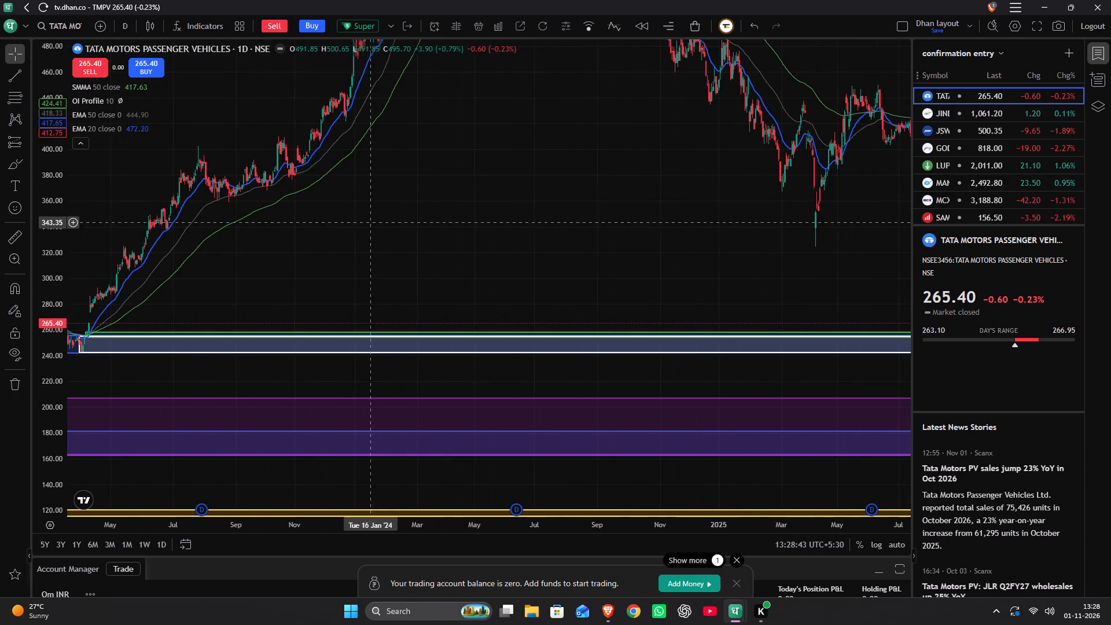
left_click_drag(200, 262, 422, 212)
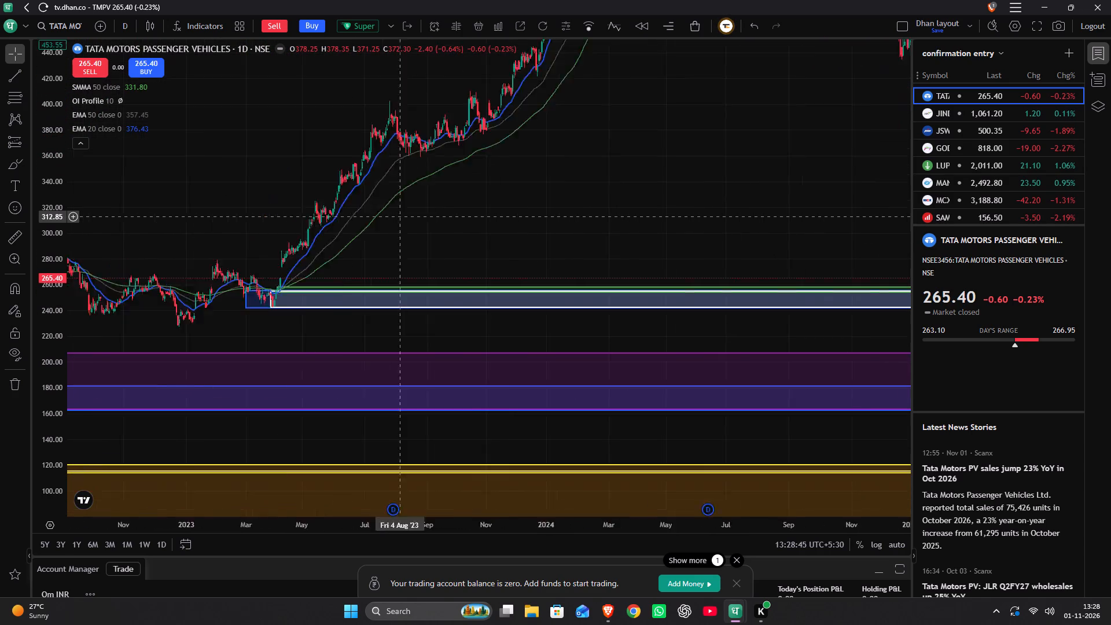
left_click_drag(422, 212, 539, 170)
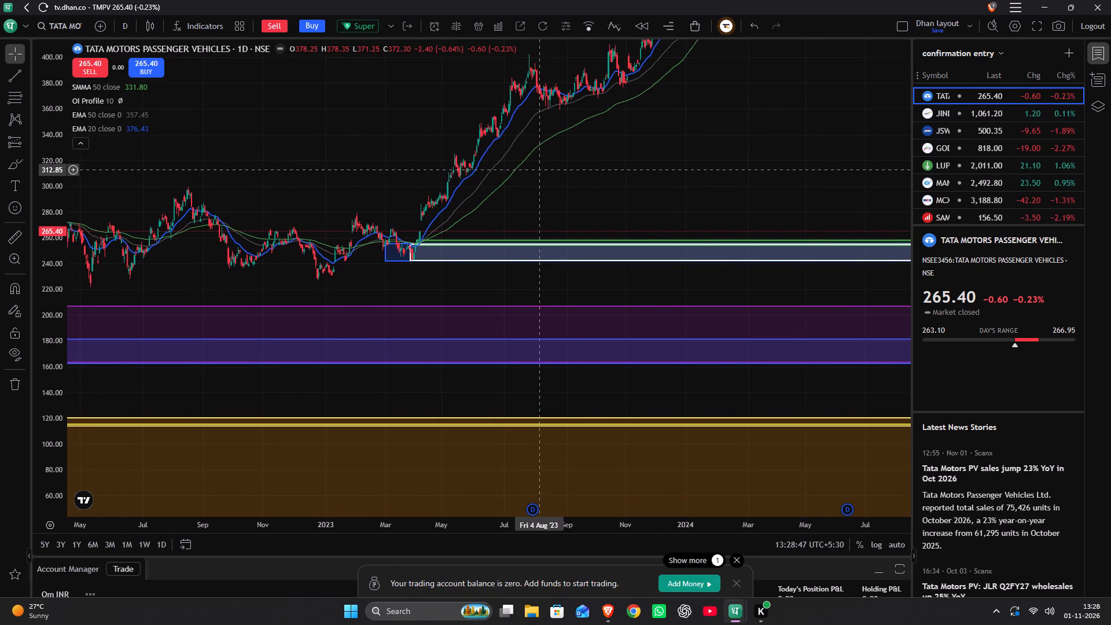
left_click_drag(539, 170, 536, 166)
scroll(529, 178, "up", 4)
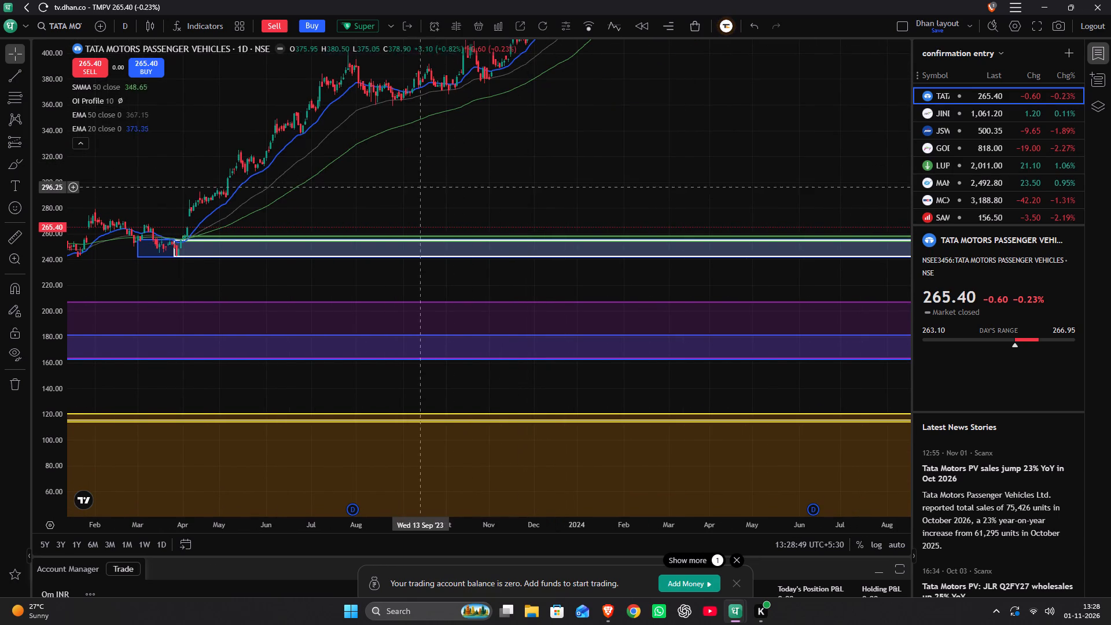
left_click_drag(194, 176, 164, 165)
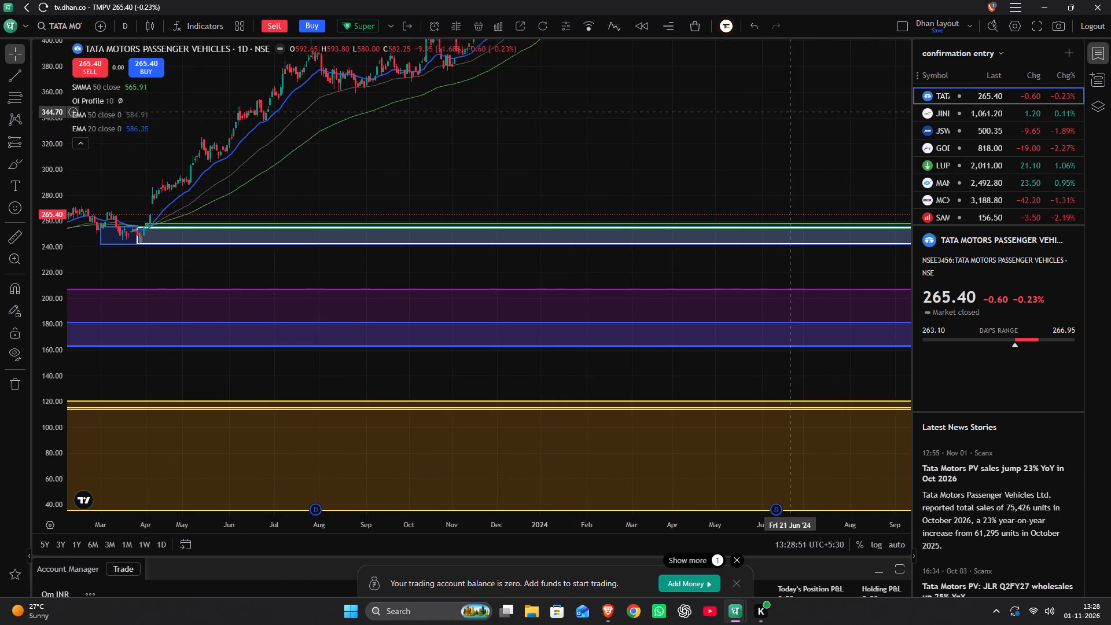
left_click_drag(782, 119, 190, 177)
left_click_drag(705, 146, 698, 146)
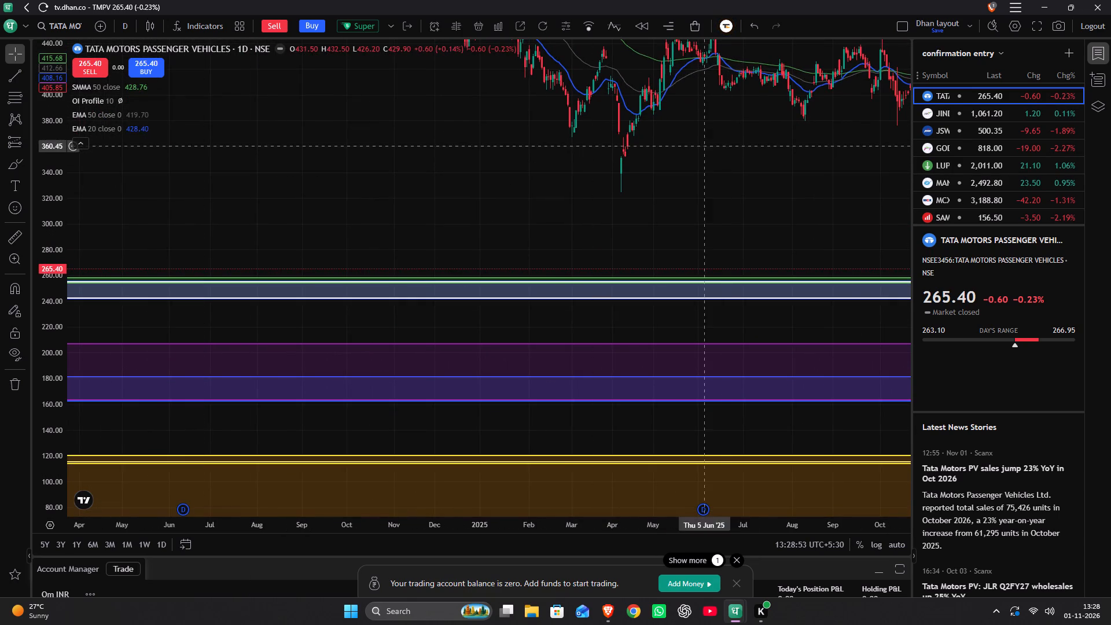
left_click_drag(698, 146, 183, 167)
left_click_drag(774, 264, 560, 255)
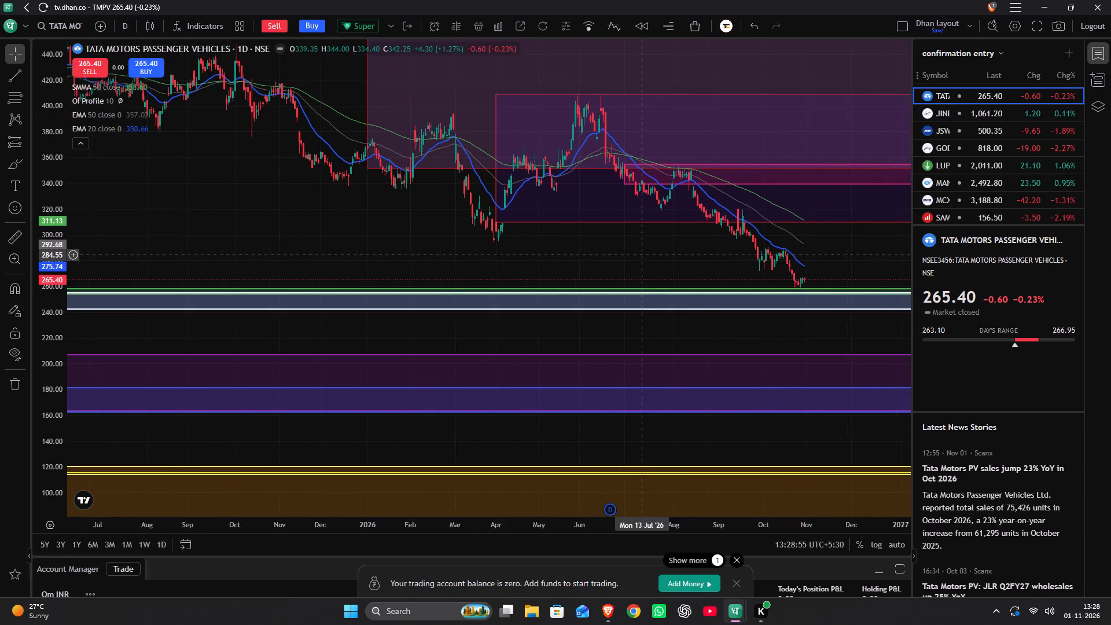
left_click_drag(560, 255, 167, 230)
Examine the latest daily candles up close against the green, white and blue demand zones between about 240 and 260.
scroll(36, 258, "up", 1)
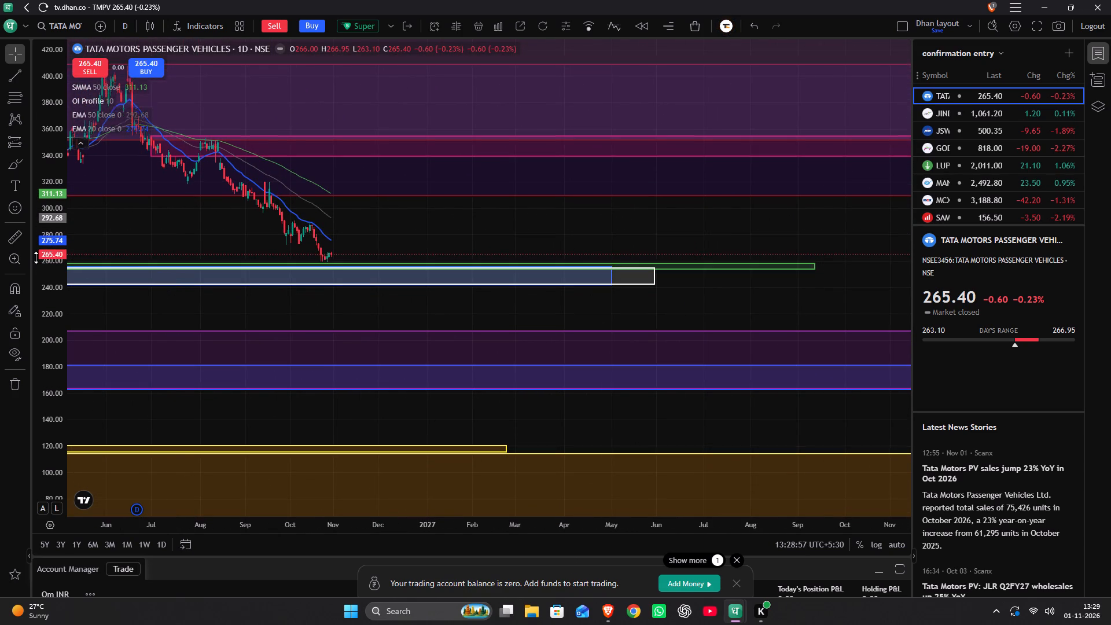
scroll(36, 258, "up", 20)
scroll(36, 258, "up", 4)
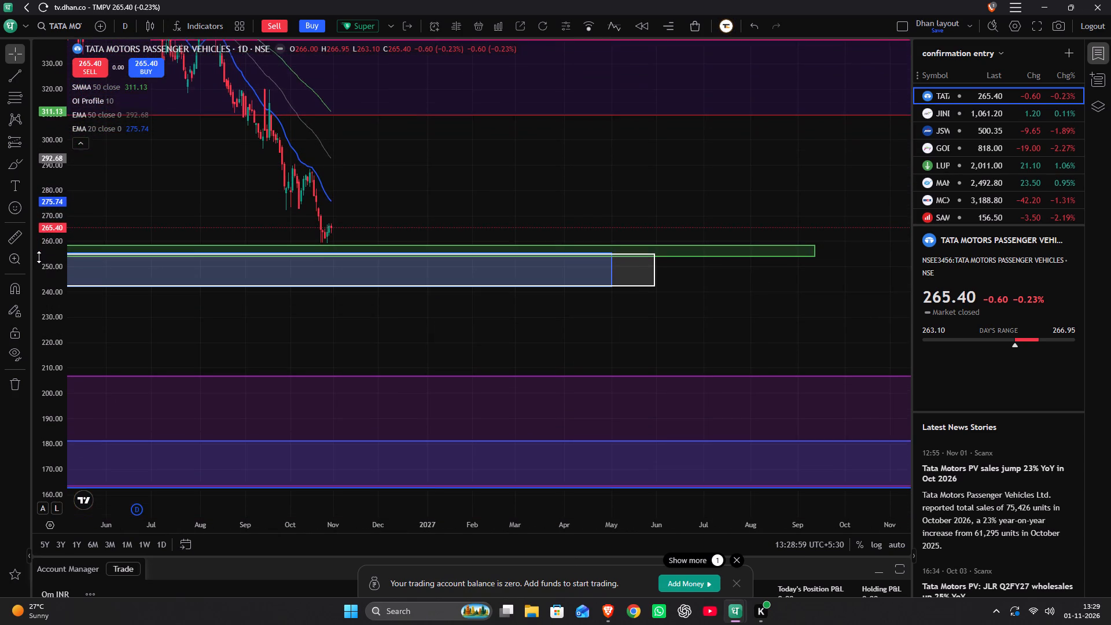
scroll(39, 257, "up", 12)
scroll(39, 257, "down", 1)
scroll(39, 257, "up", 8)
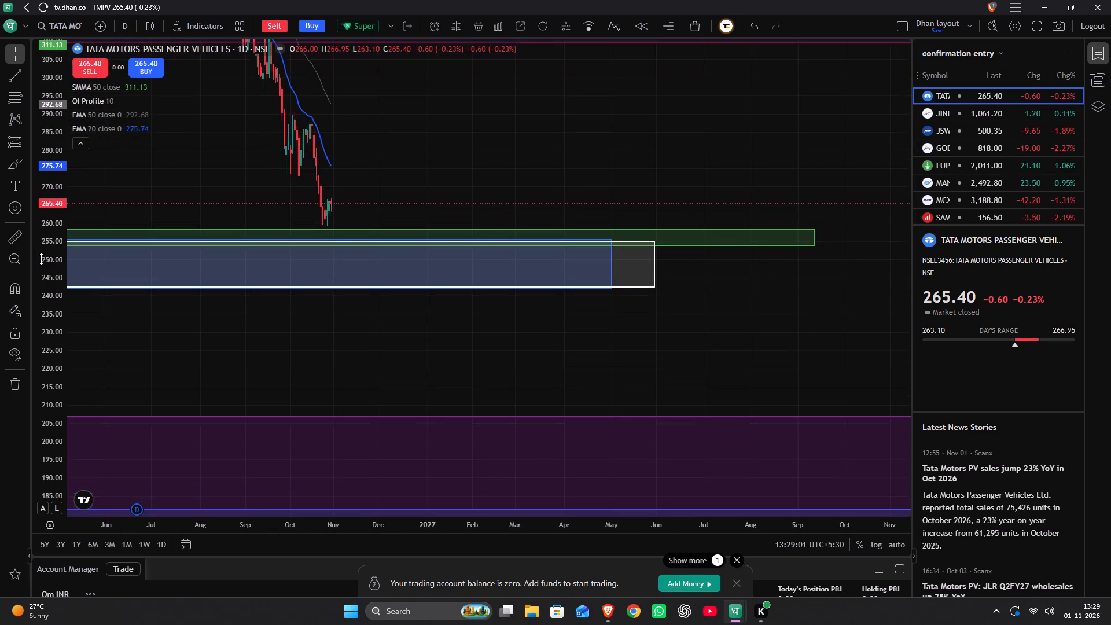
scroll(41, 259, "up", 7)
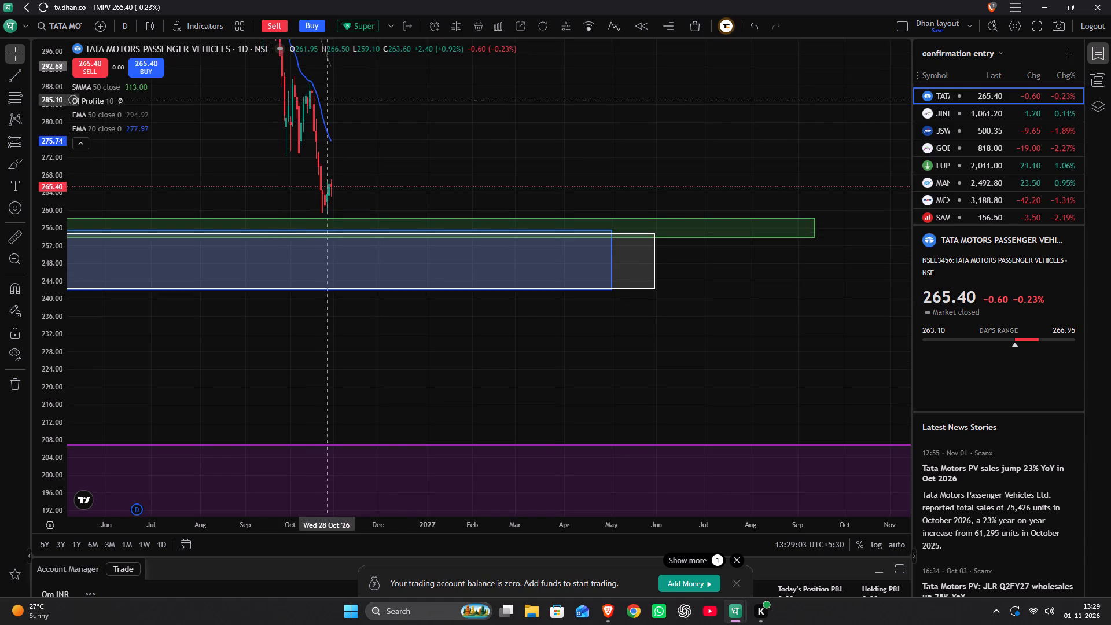
left_click_drag(219, 174, 617, 211)
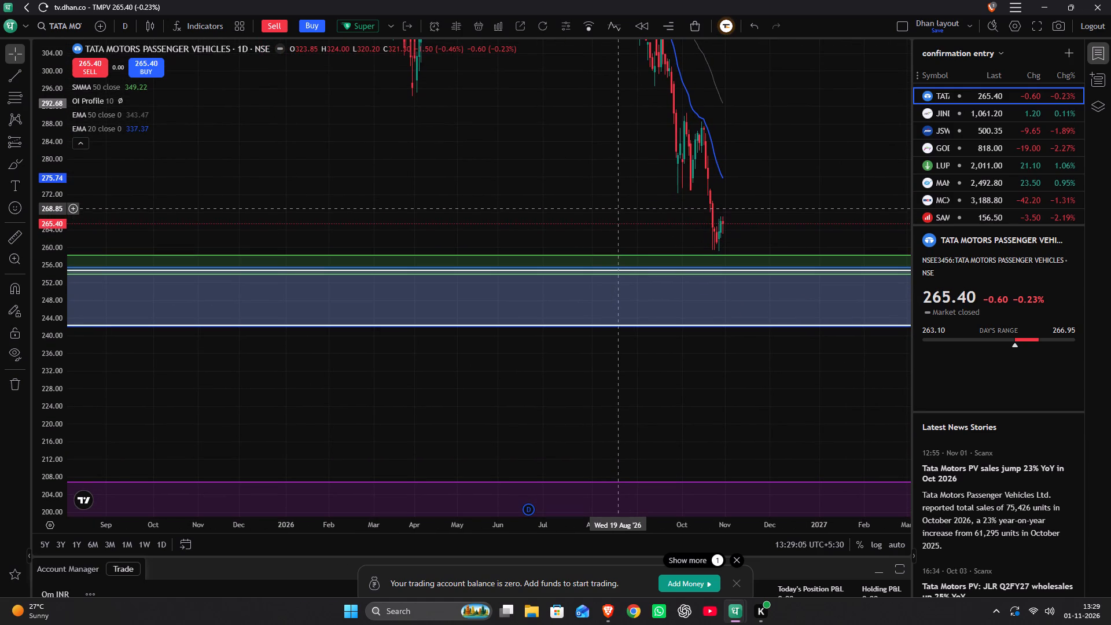
scroll(618, 208, "down", 4)
left_click_drag(479, 218, 477, 218)
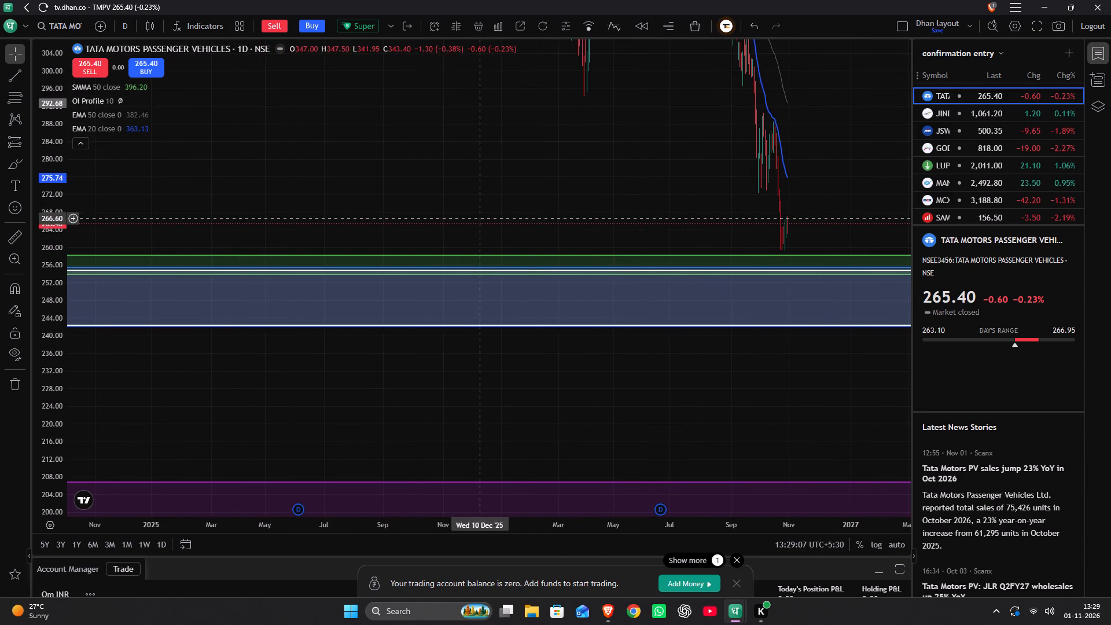
Examine the 2023 origin of the blue, white and green demand zones on the daily chart, following them forward to the latest candles.
left_click_drag(477, 218, 834, 195)
left_click_drag(222, 179, 717, 179)
left_click_drag(393, 169, 627, 126)
scroll(628, 127, "up", 8)
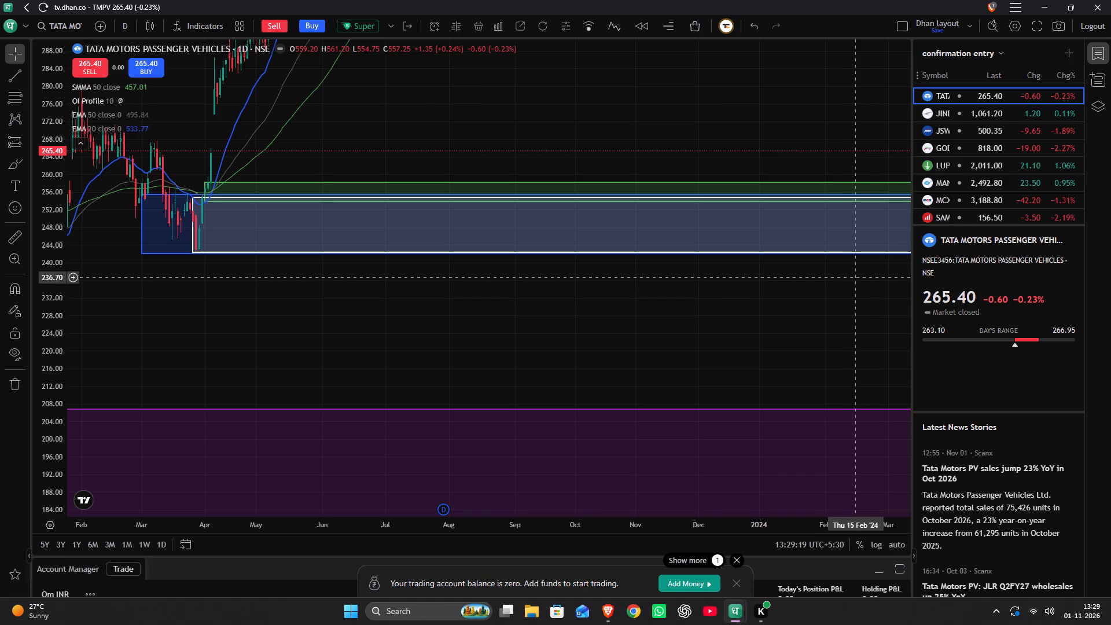
left_click_drag(843, 288, 461, 296)
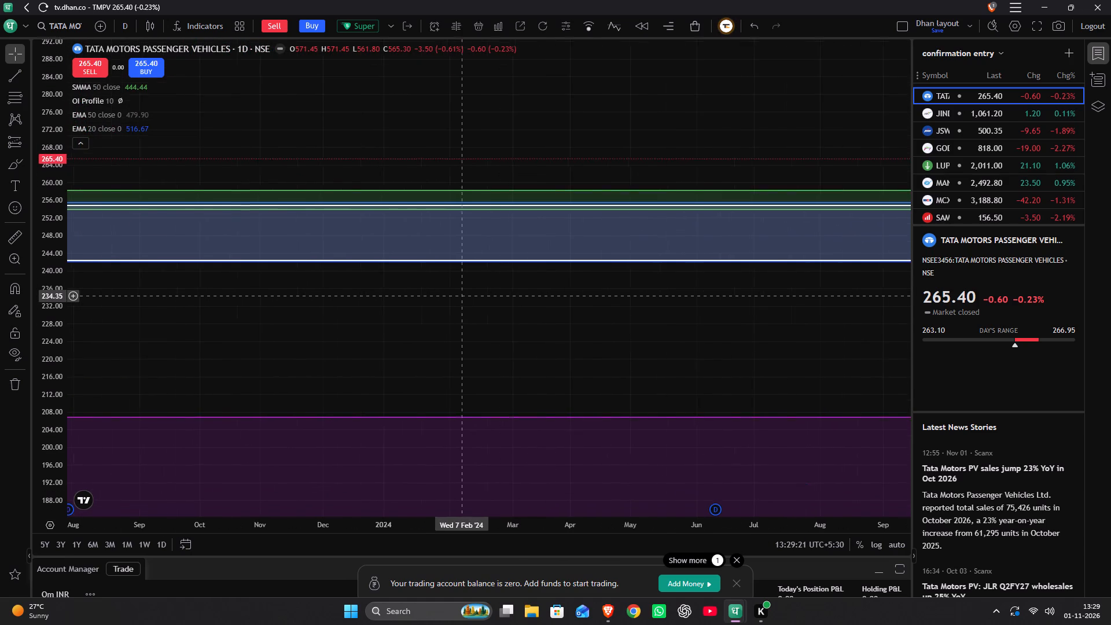
left_click_drag(461, 296, 451, 330)
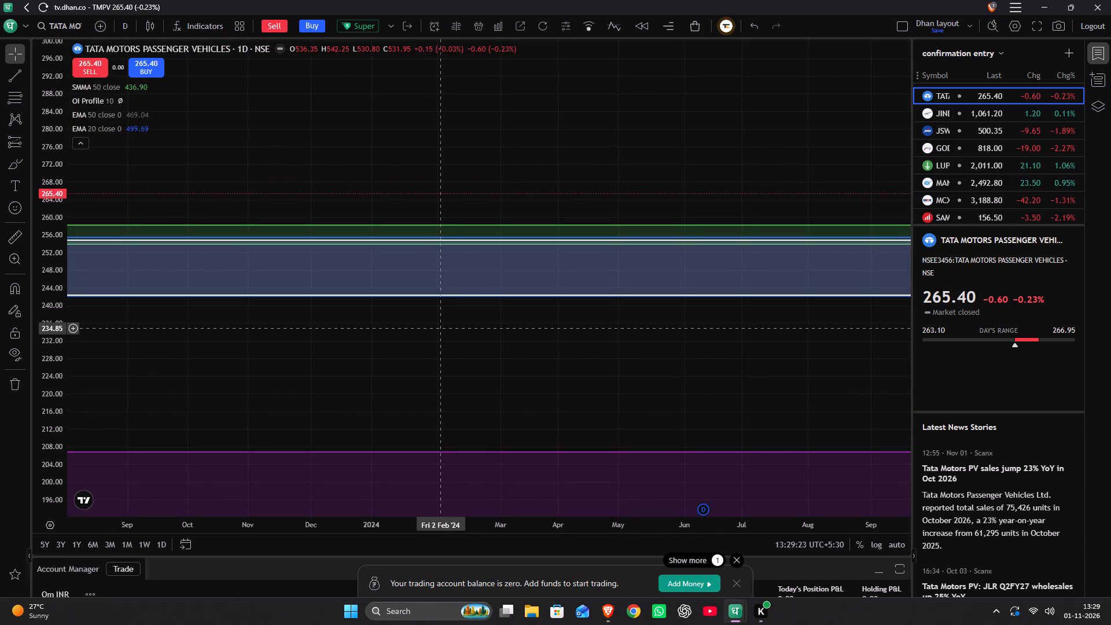
scroll(433, 314, "down", 6)
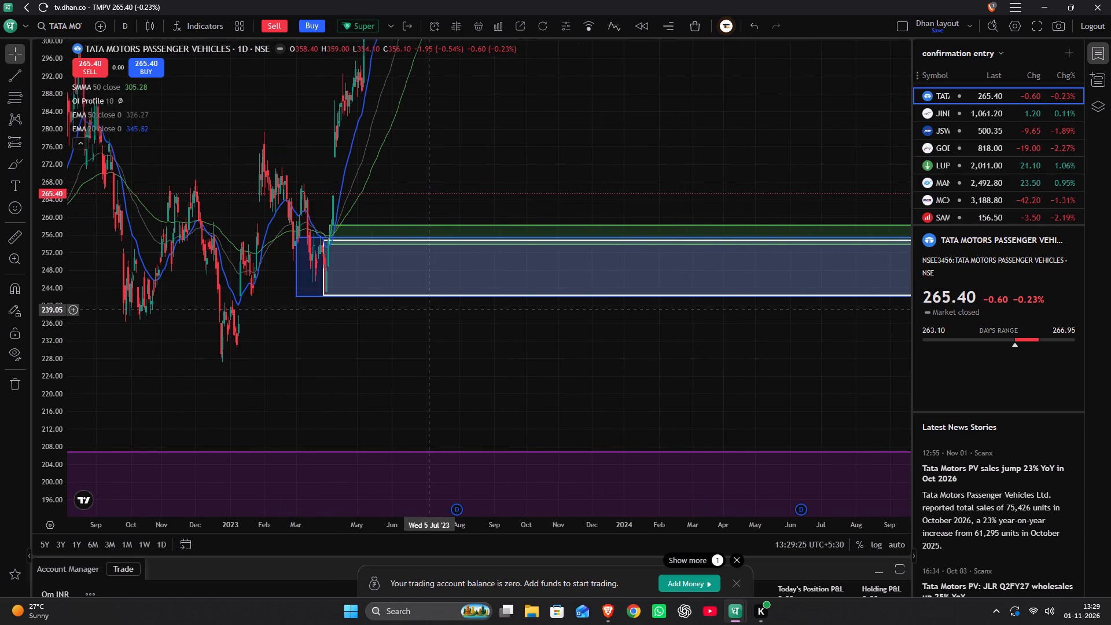
left_click_drag(746, 144, 207, 147)
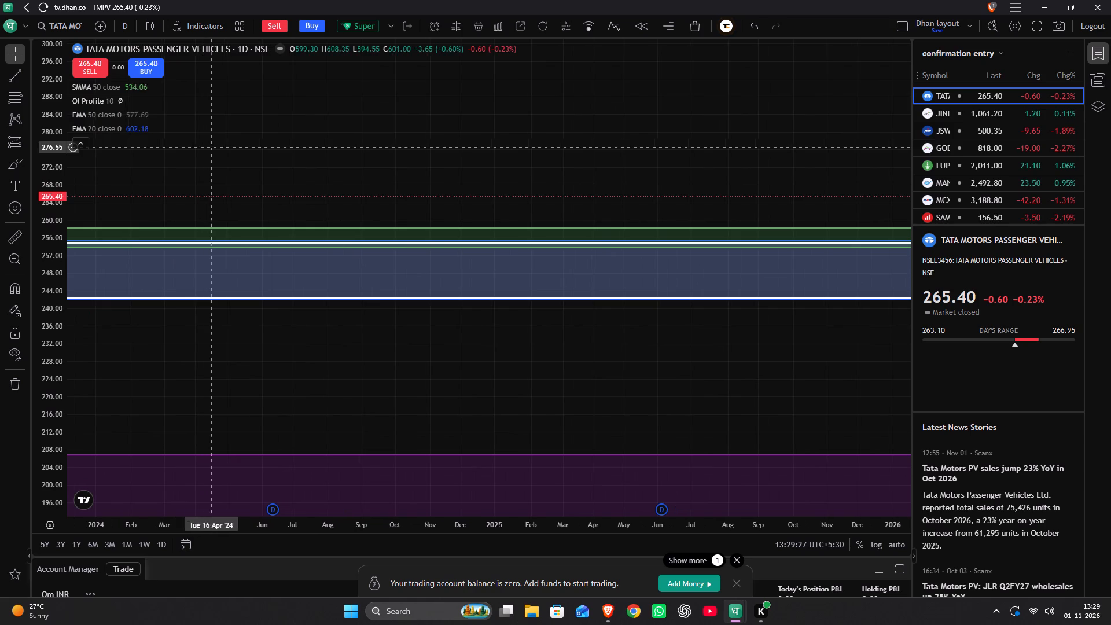
left_click_drag(753, 149, 270, 159)
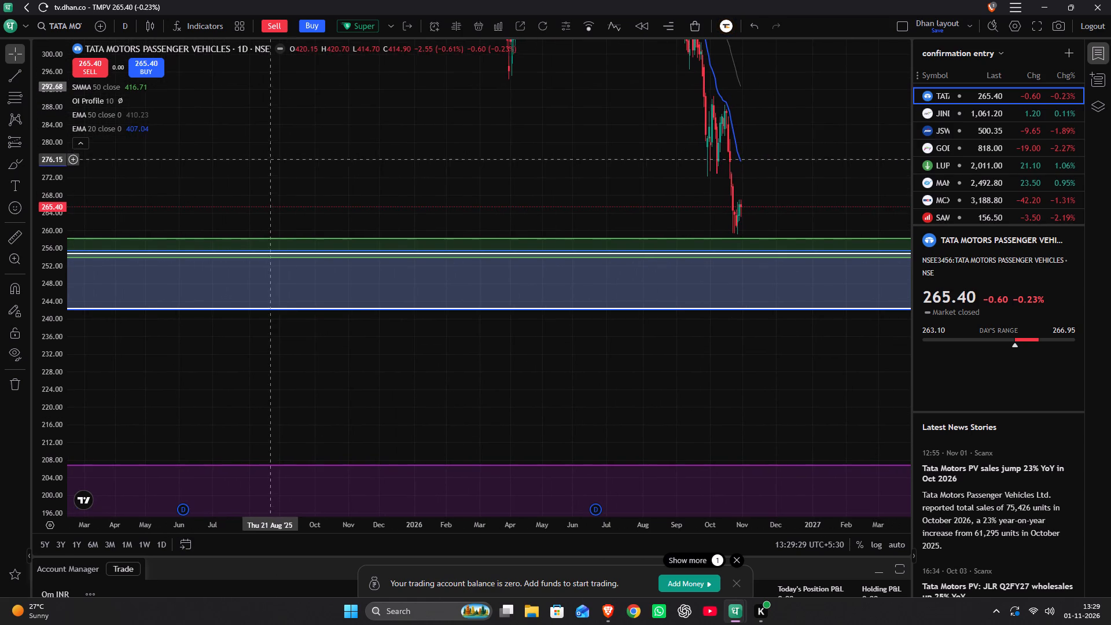
Examine the August to November 2026 daily candles up close against the green, white and blue demand zones.
left_click_drag(672, 139, 546, 126)
scroll(545, 119, "up", 2)
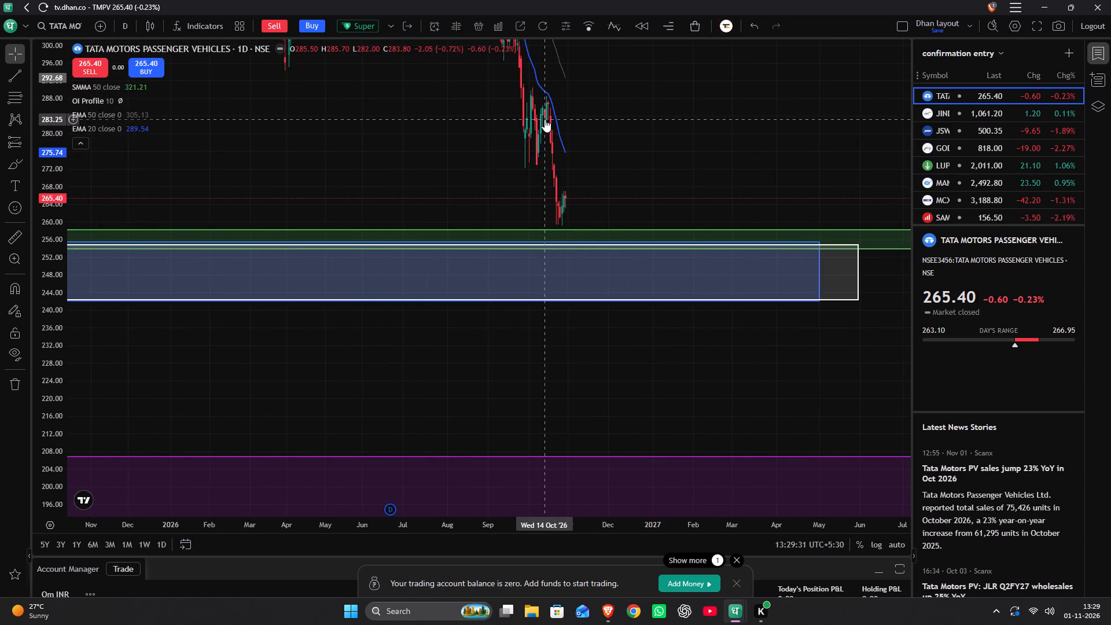
scroll(545, 119, "up", 4)
left_click_drag(447, 171, 729, 178)
scroll(727, 175, "up", 3)
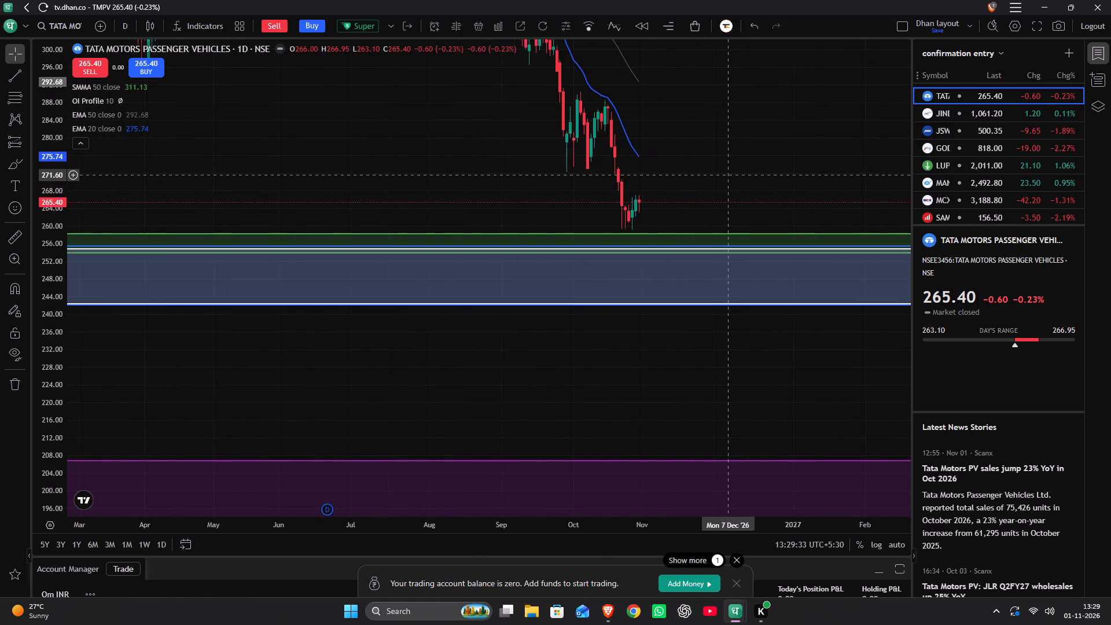
scroll(726, 172, "up", 1)
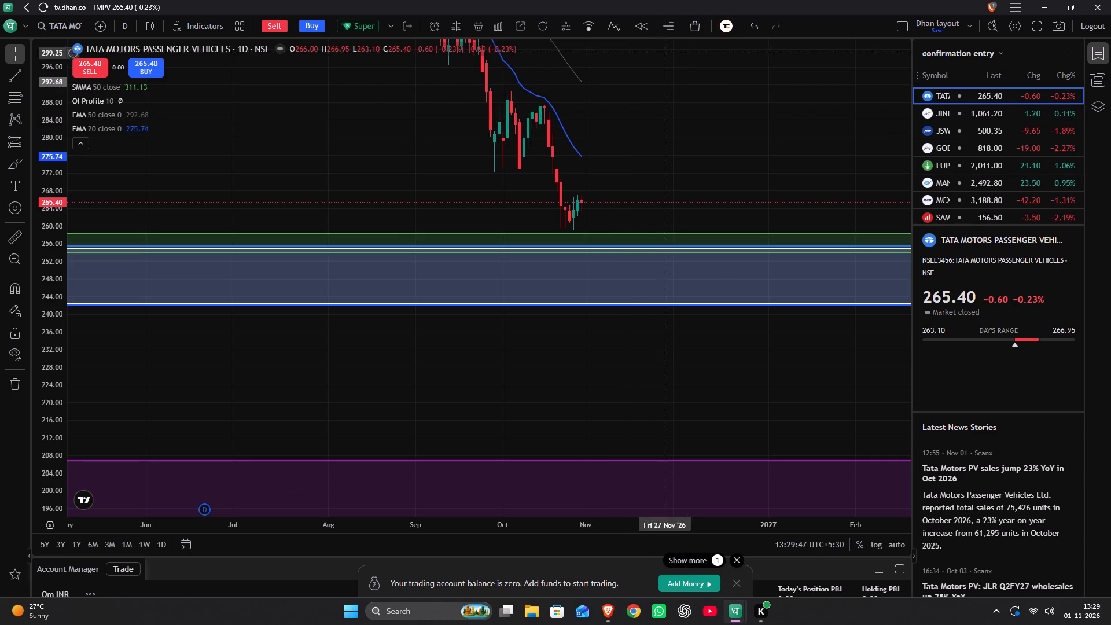
scroll(635, 146, "up", 2)
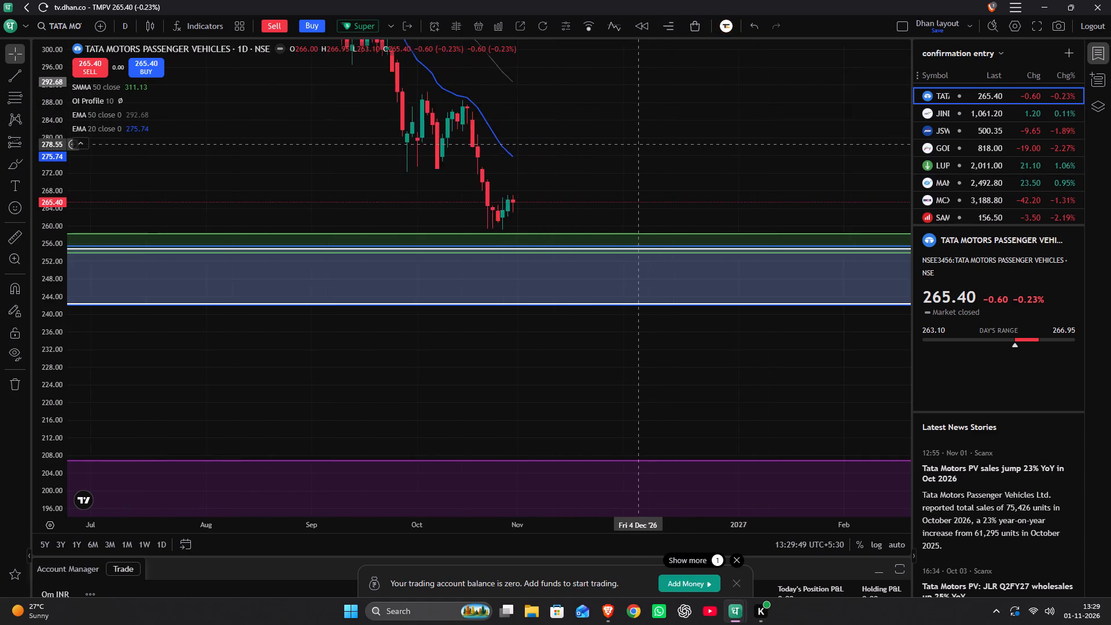
scroll(637, 144, "up", 1)
left_click_drag(462, 153, 588, 148)
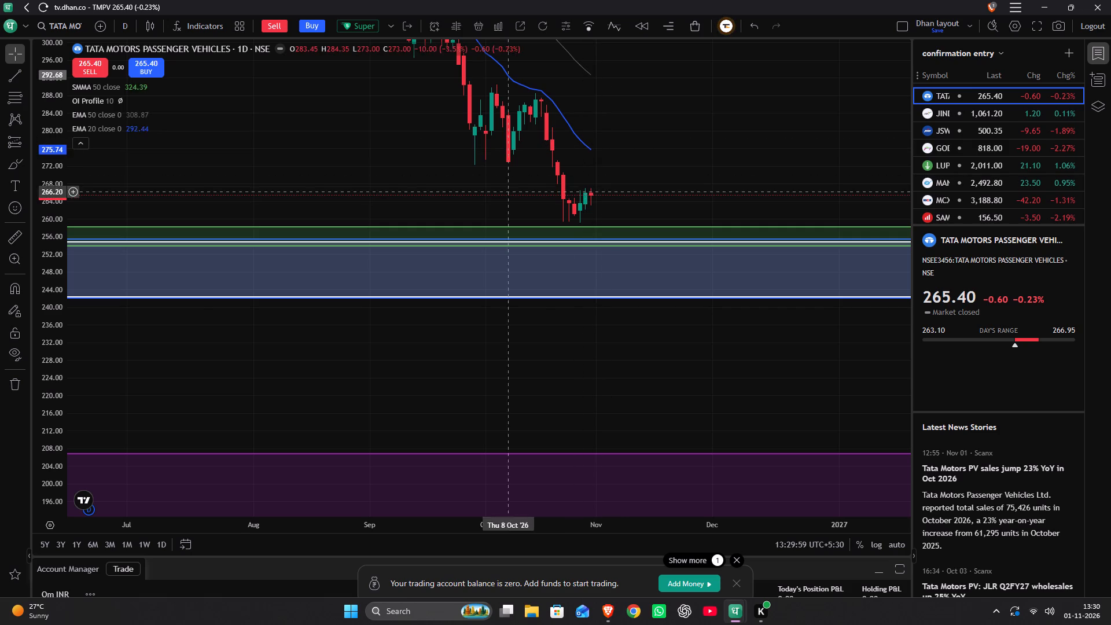
left_click_drag(225, 141, 507, 170)
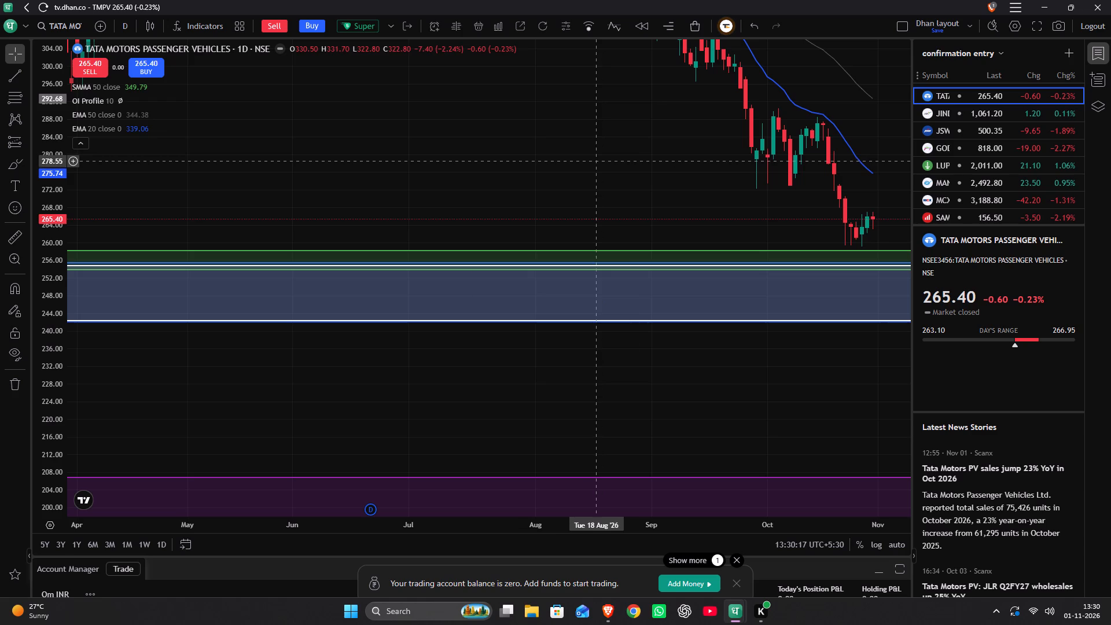
Switch the chart to the one-month timeframe and compress its price scale to fit the candles and marked zones.
key("1")
key("m")
key("Return")
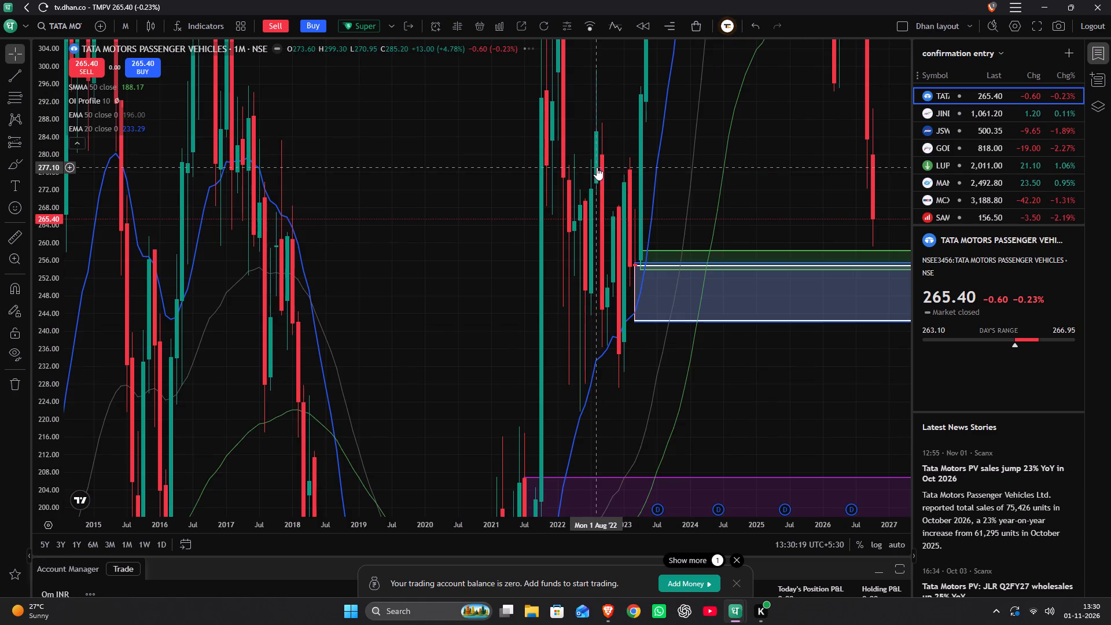
scroll(41, 254, "down", 10)
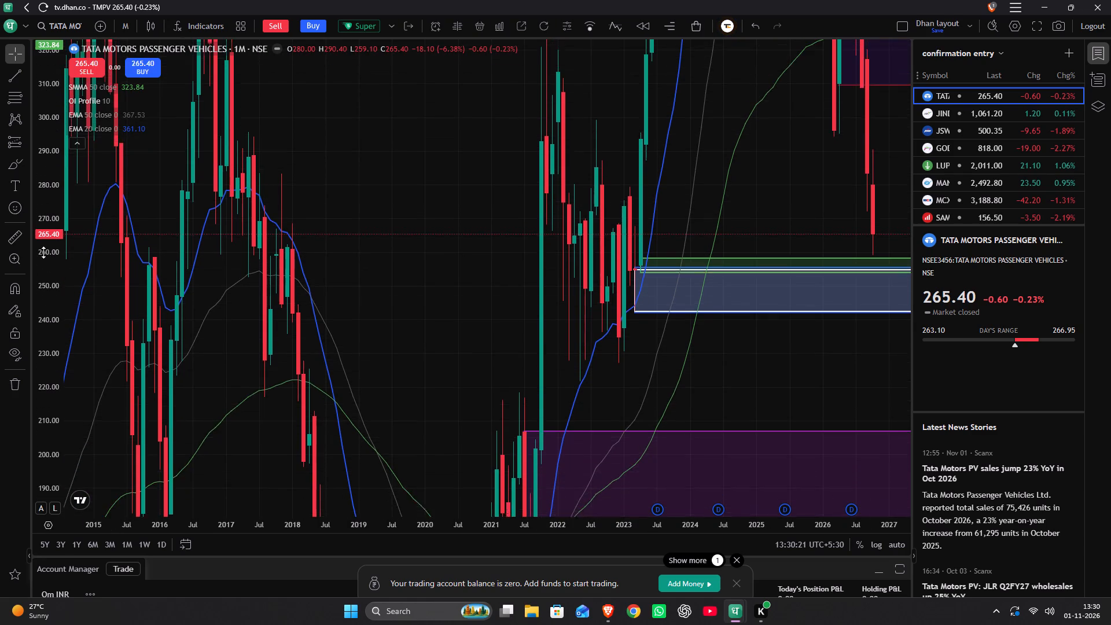
scroll(43, 252, "down", 16)
scroll(48, 249, "down", 16)
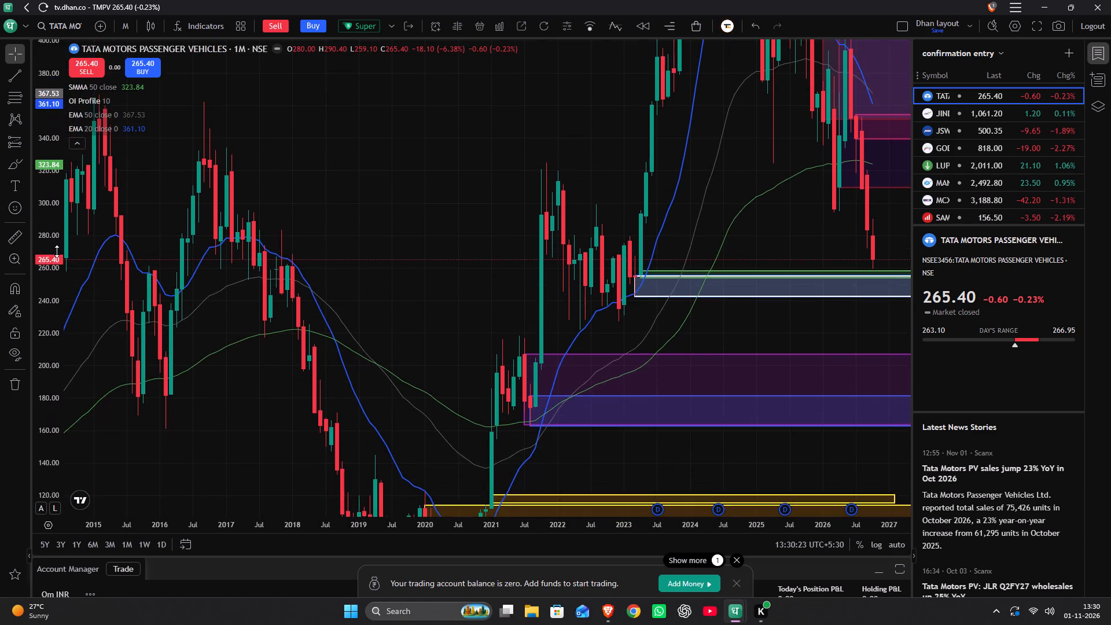
scroll(57, 251, "down", 9)
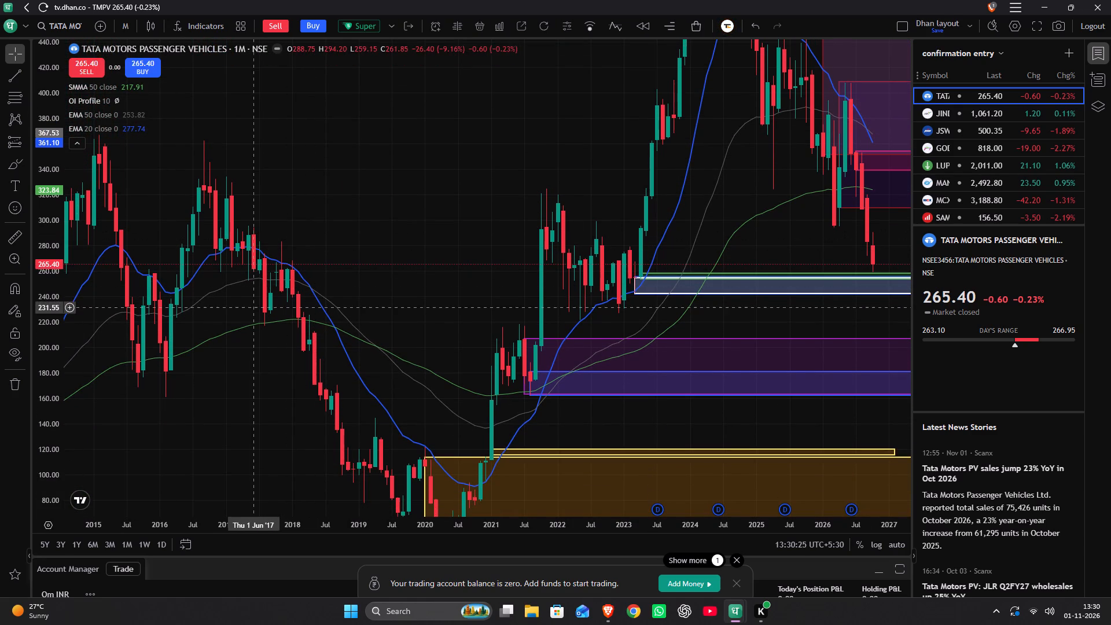
Examine the monthly price history from 2010 to the latest candles against the marked supply and demand zones.
left_click_drag(256, 306, 409, 204)
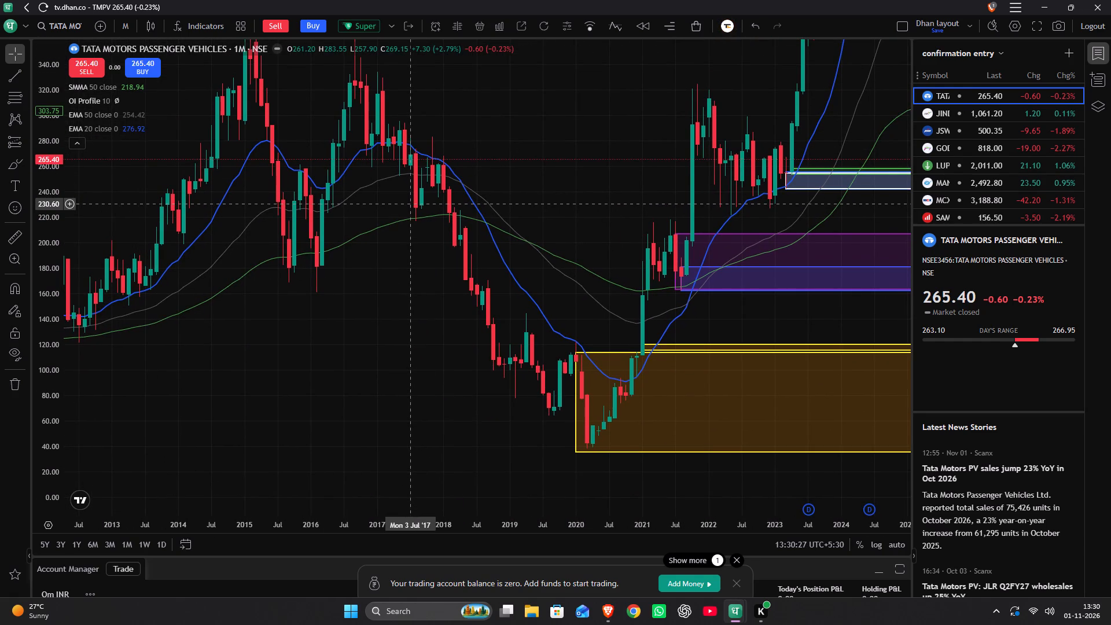
left_click_drag(409, 204, 0, 409)
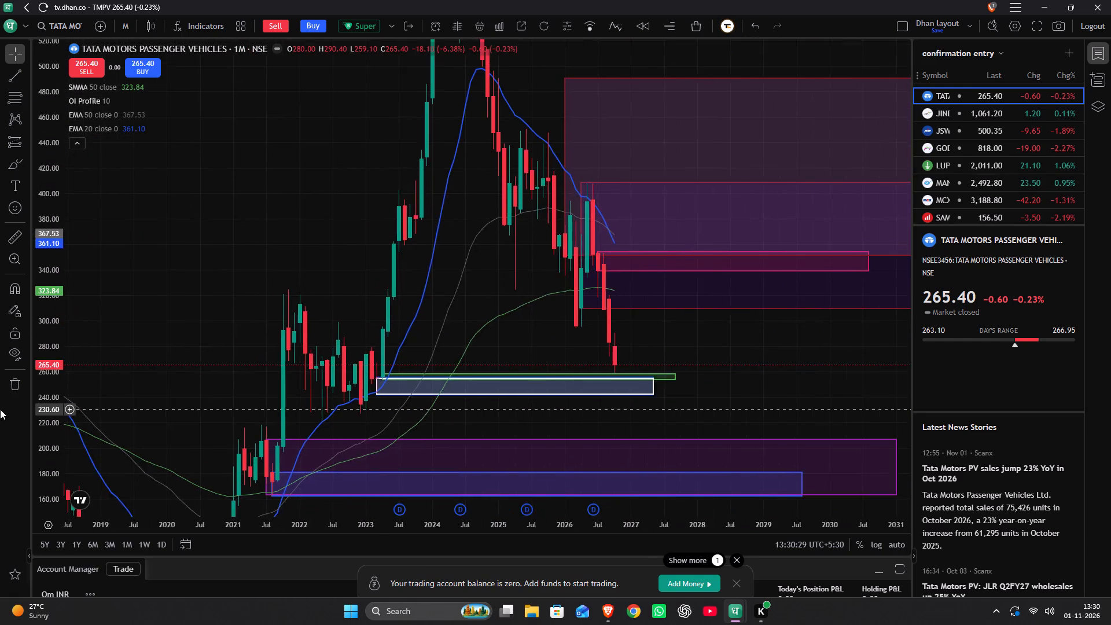
left_click_drag(0, 409, 483, 221)
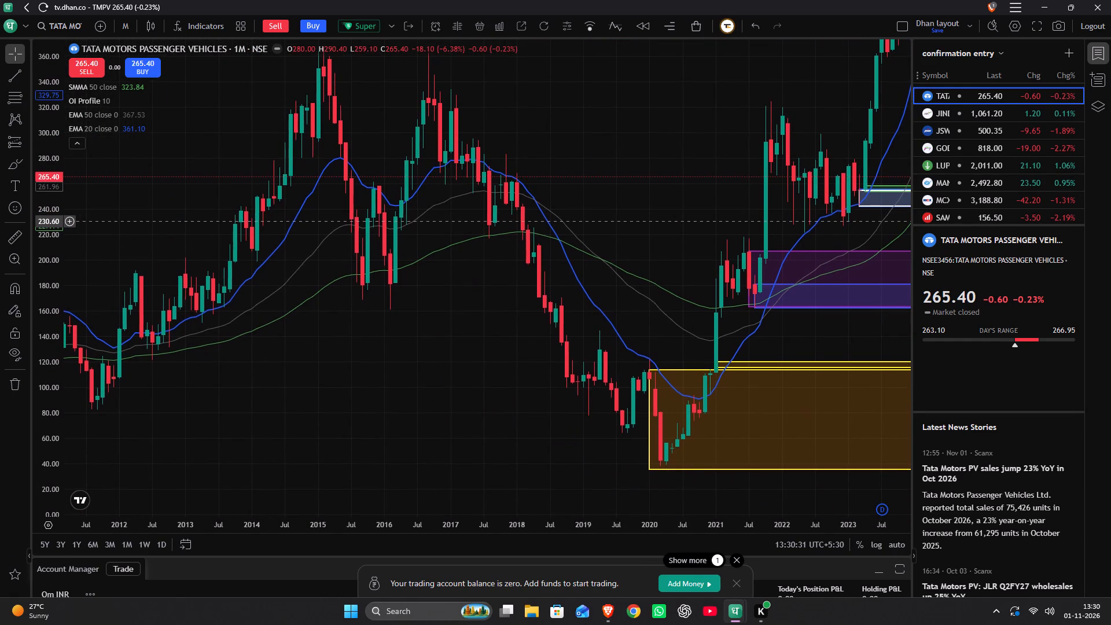
left_click_drag(483, 221, 546, 251)
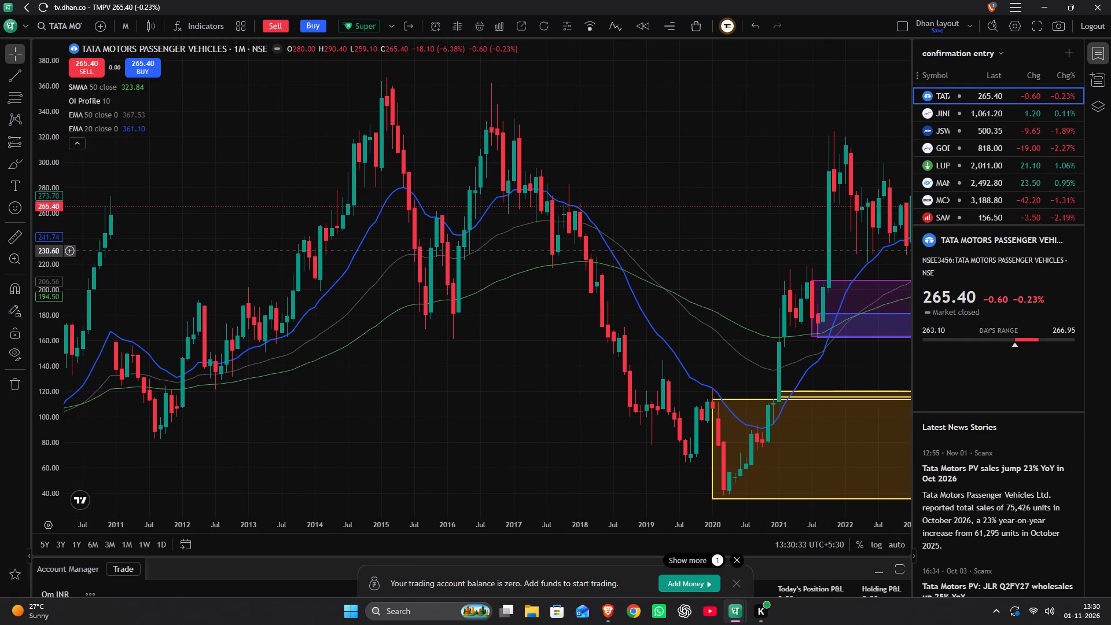
left_click_drag(546, 251, 635, 253)
left_click_drag(395, 342, 484, 330)
scroll(483, 330, "up", 7)
left_click_drag(126, 331, 596, 347)
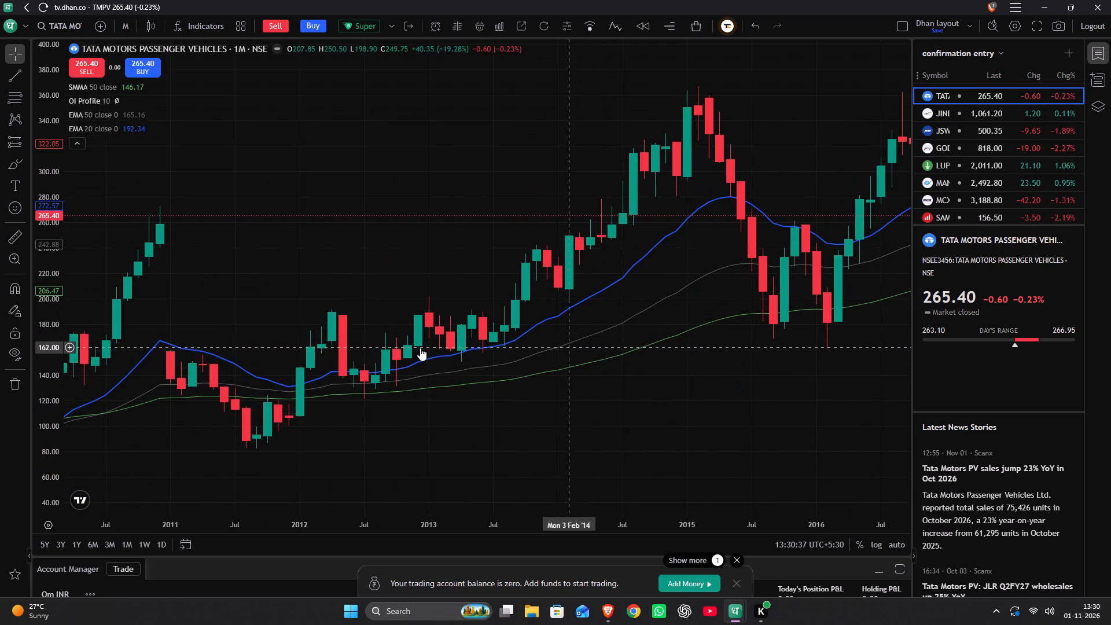
Place horizontal lines at 179.05 and 158.40 on the monthly chart, around the 2012–2016 price swings.
scroll(46, 355, "up", 16)
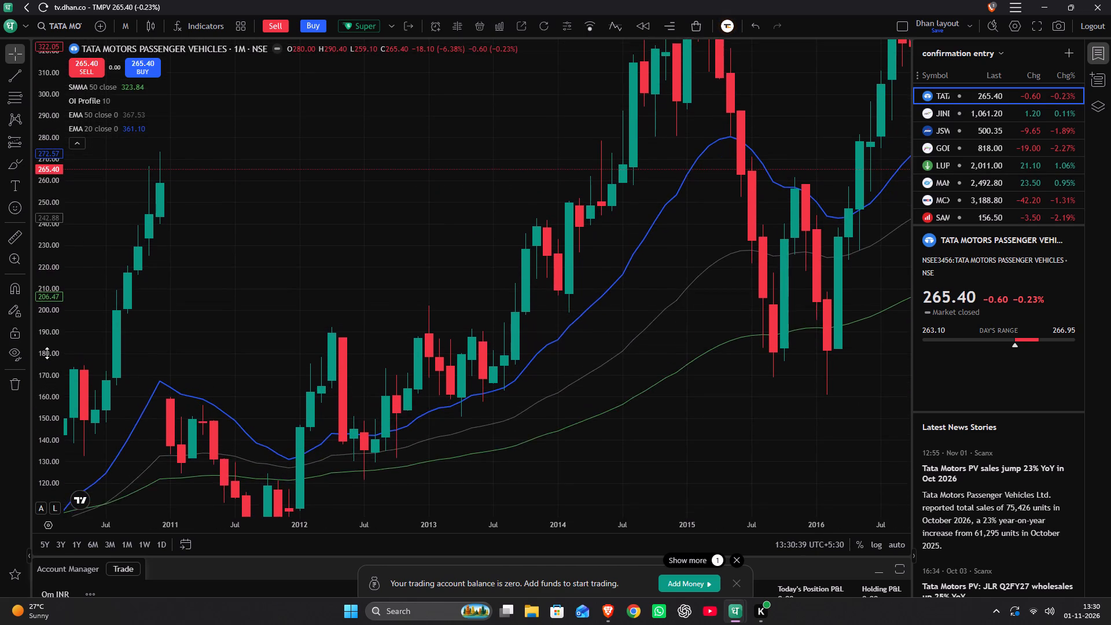
scroll(47, 353, "up", 4)
left_click_drag(601, 391, 571, 361)
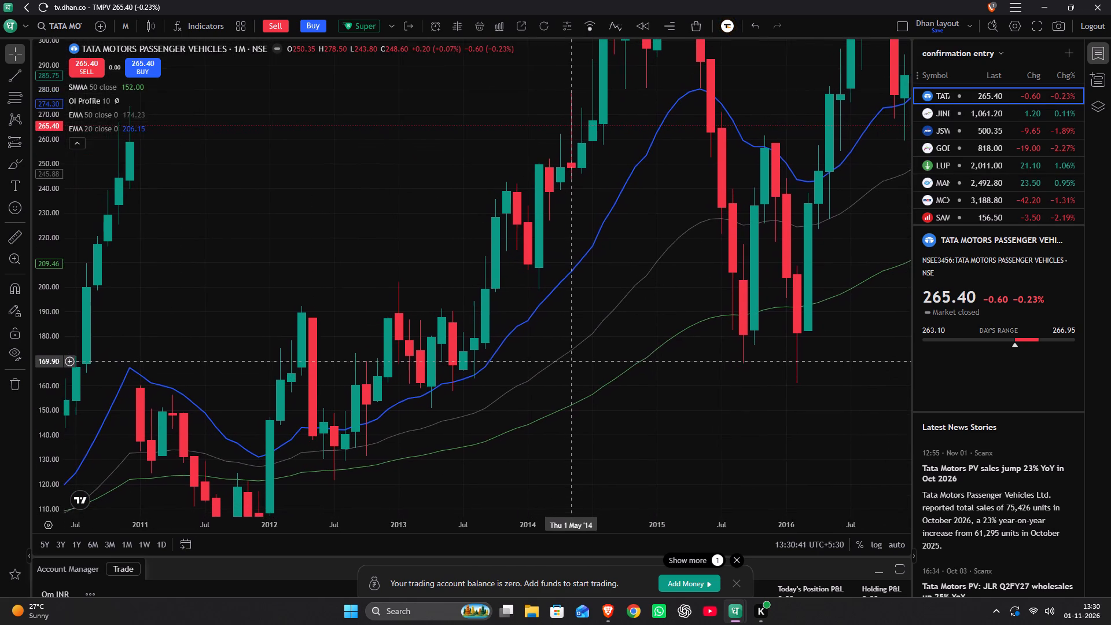
left_click_drag(571, 361, 579, 357)
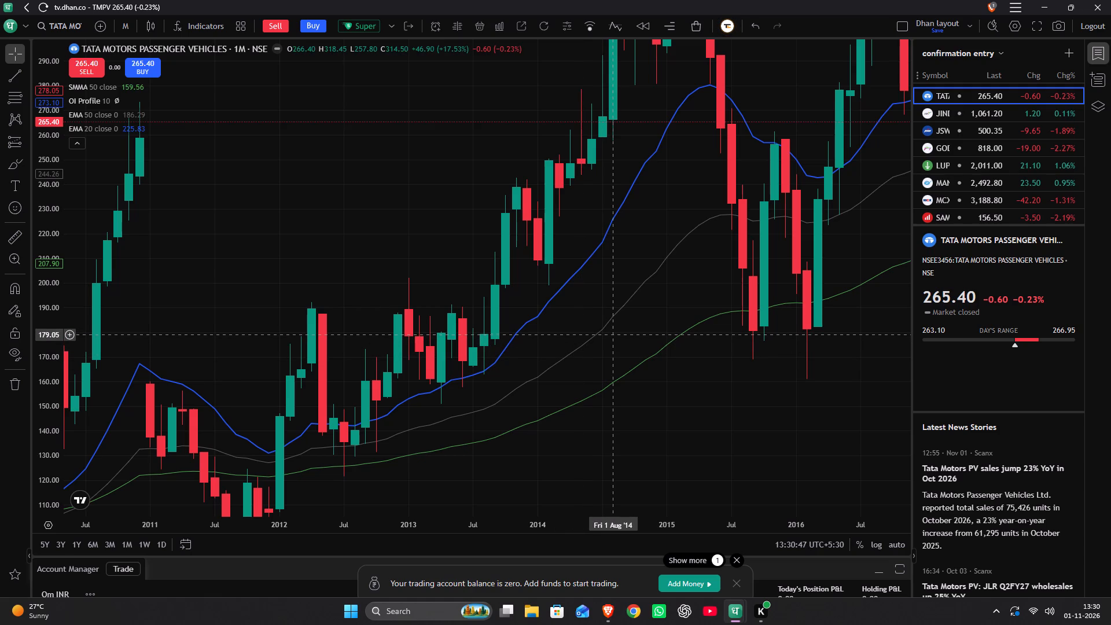
key("alt+h")
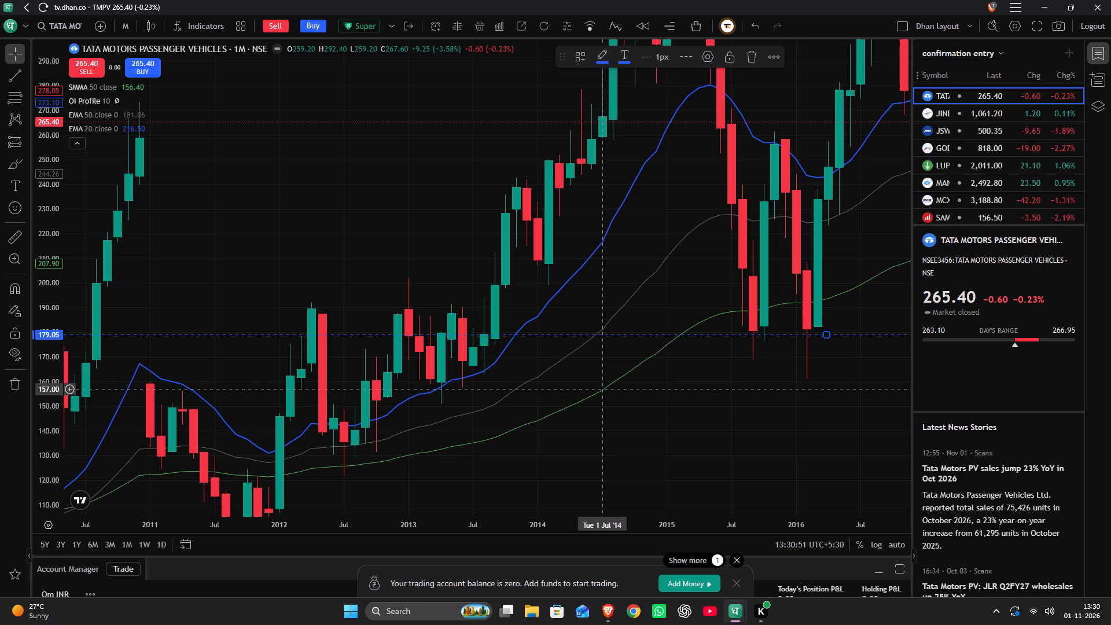
key("alt+h")
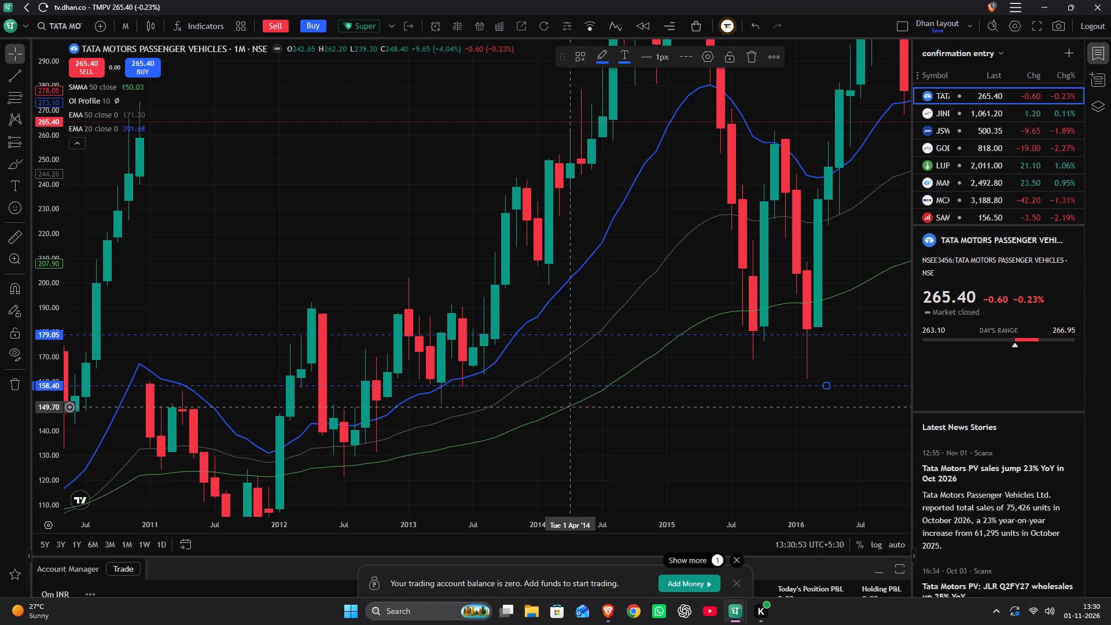
Place a vertical line at August 2015 on the monthly chart.
left_click_drag(539, 429, 316, 428)
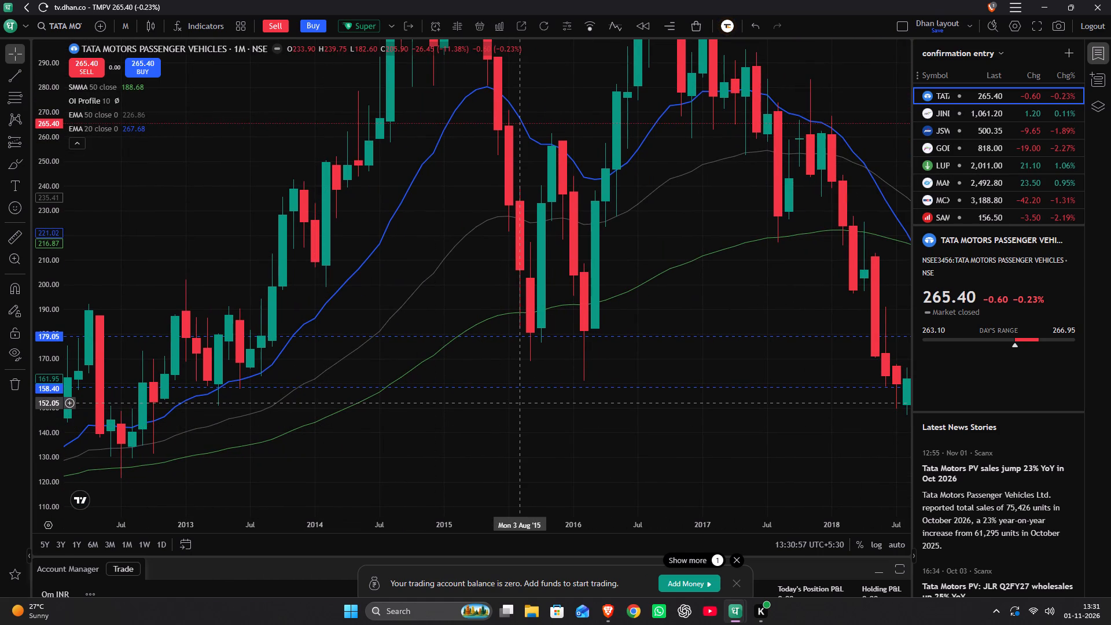
key("alt+v")
Place horizontal lines at 97.10, 74.10 and 82.55 on the monthly chart, around the 2011 low.
left_click_drag(349, 451, 362, 449)
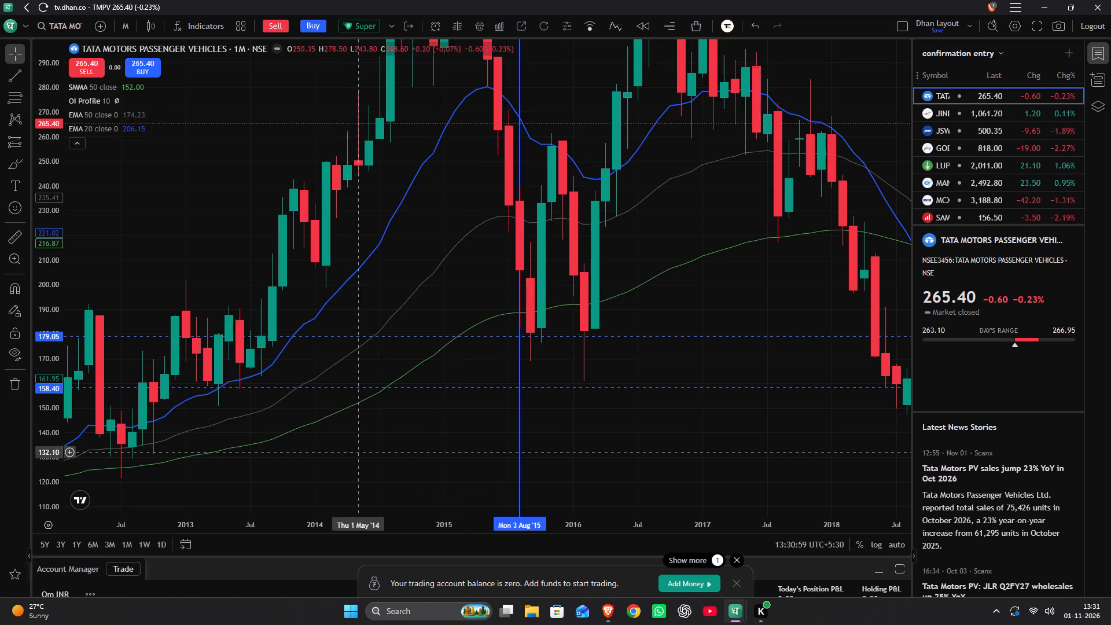
left_click_drag(362, 449, 511, 367)
scroll(510, 368, "down", 8)
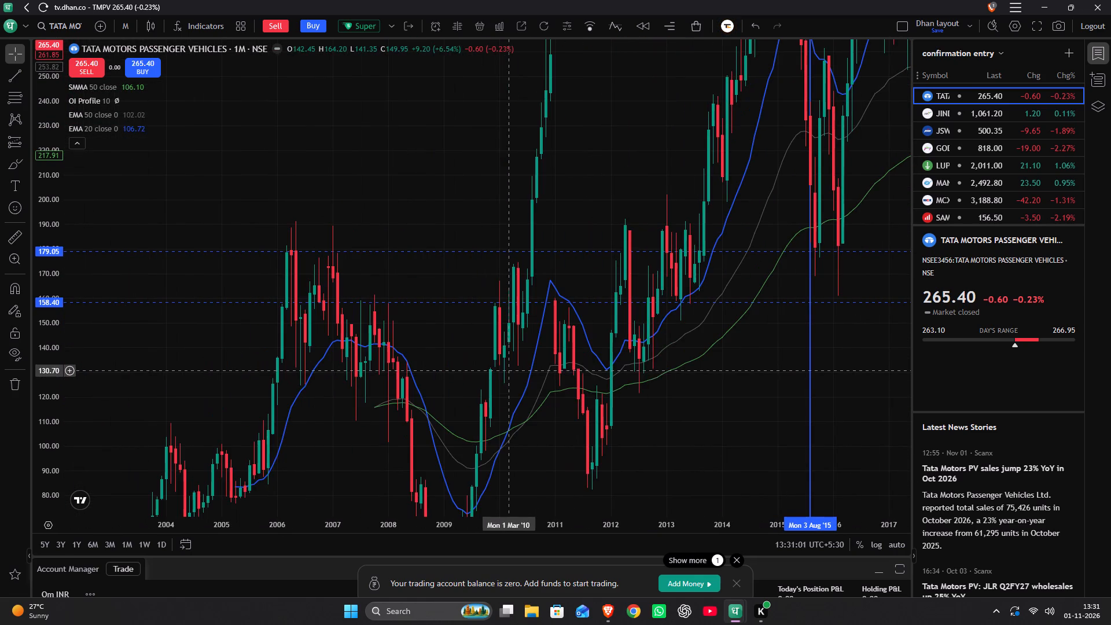
left_click_drag(498, 461, 626, 251)
scroll(624, 251, "up", 4)
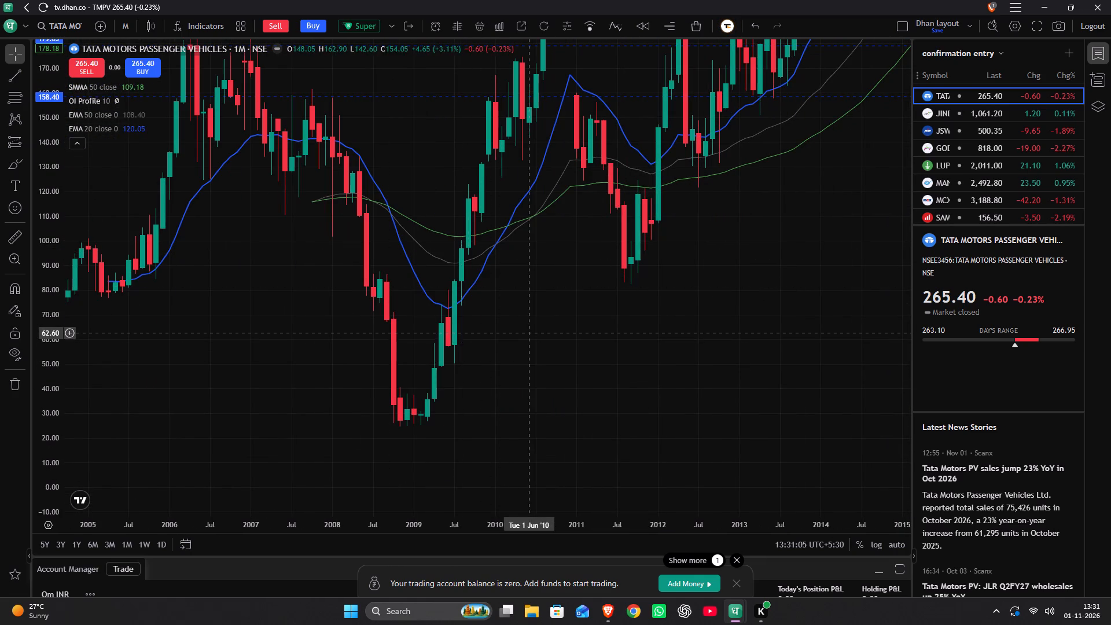
scroll(532, 333, "up", 4)
left_click_drag(365, 338, 542, 372)
scroll(543, 372, "up", 5)
left_click_drag(266, 331, 284, 334)
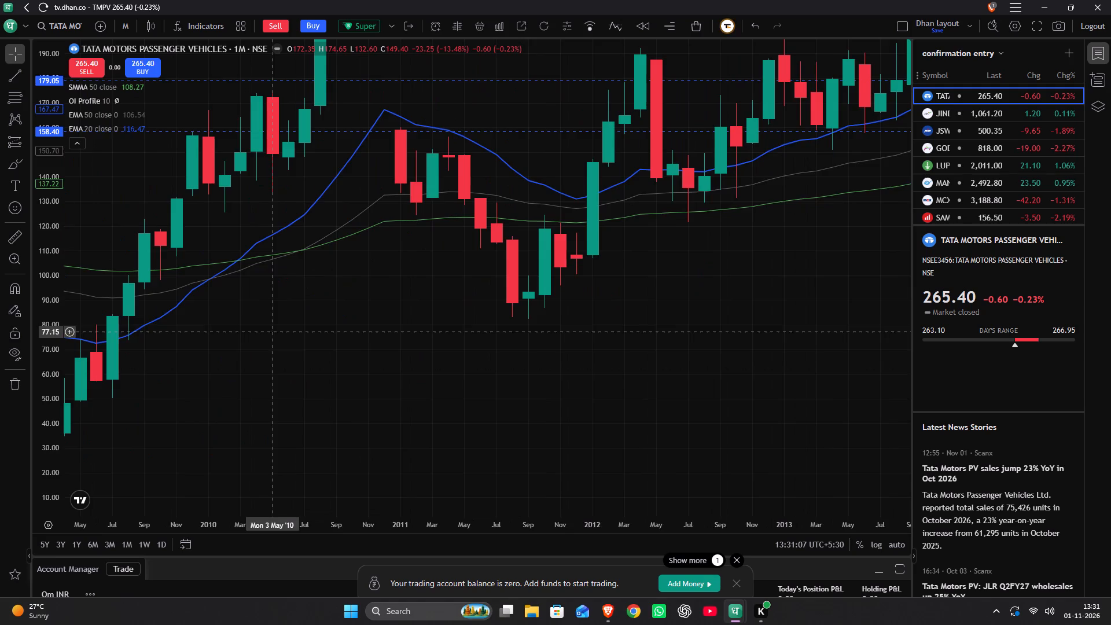
left_click_drag(284, 334, 430, 353)
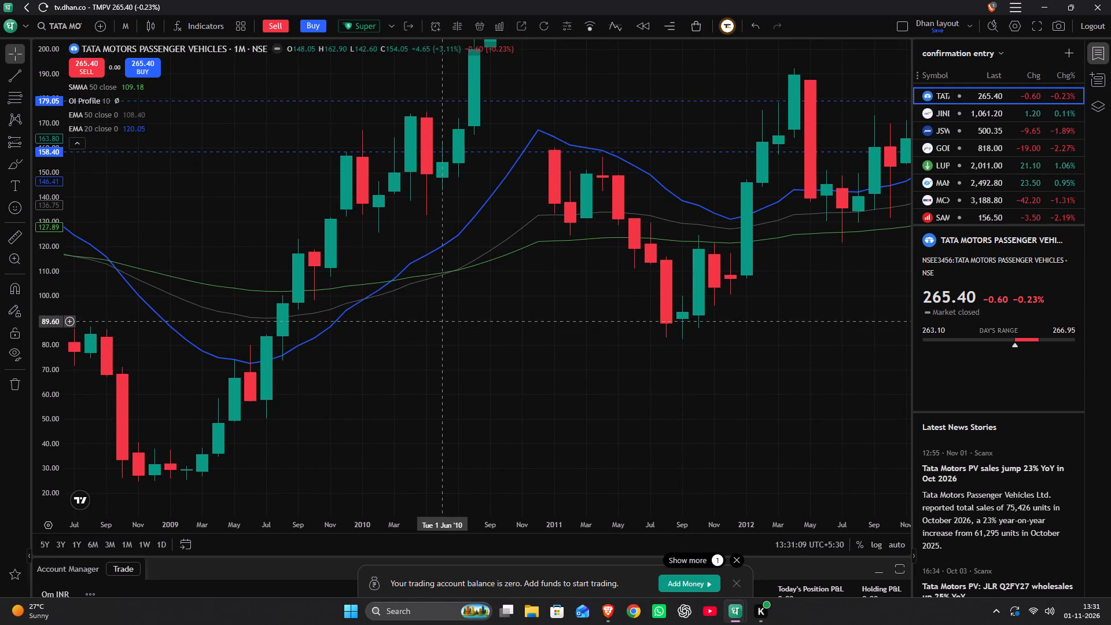
key("alt+h")
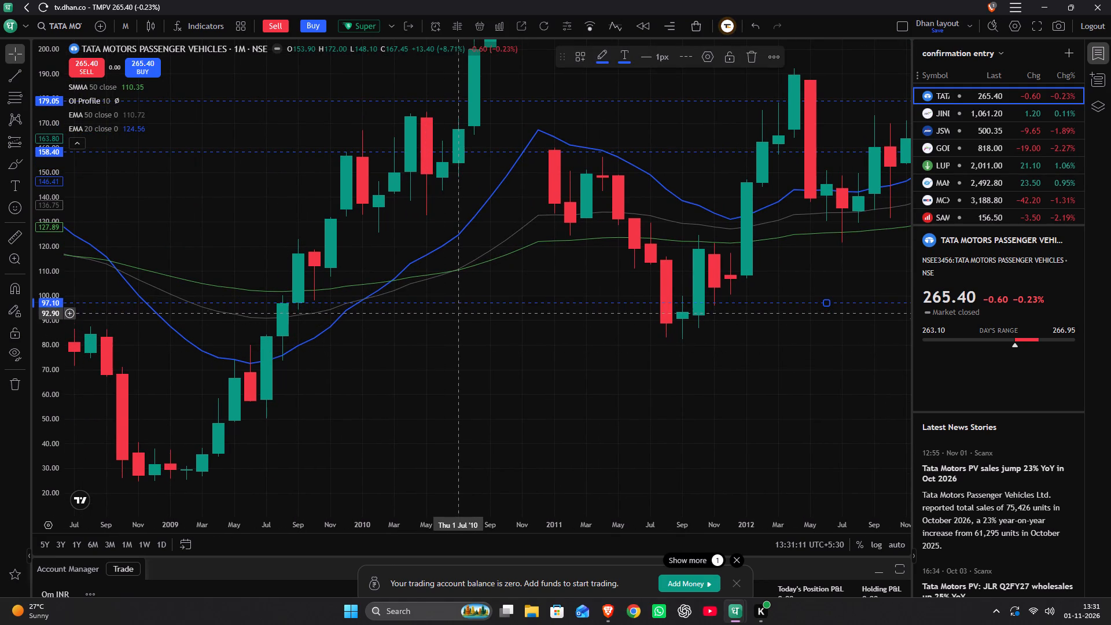
key("alt+h")
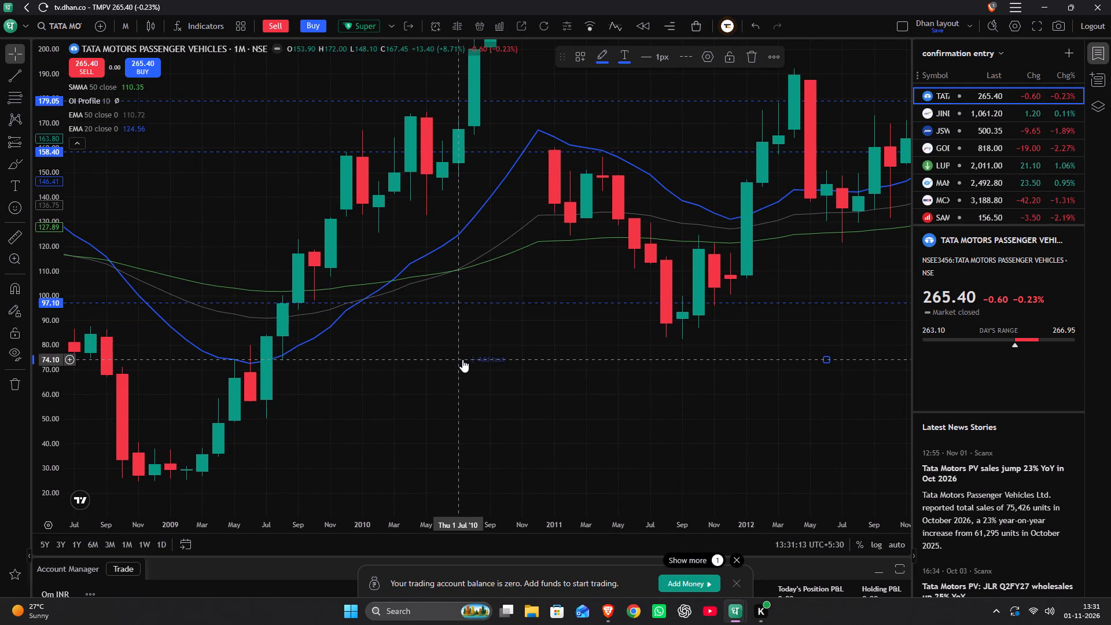
key("alt+h")
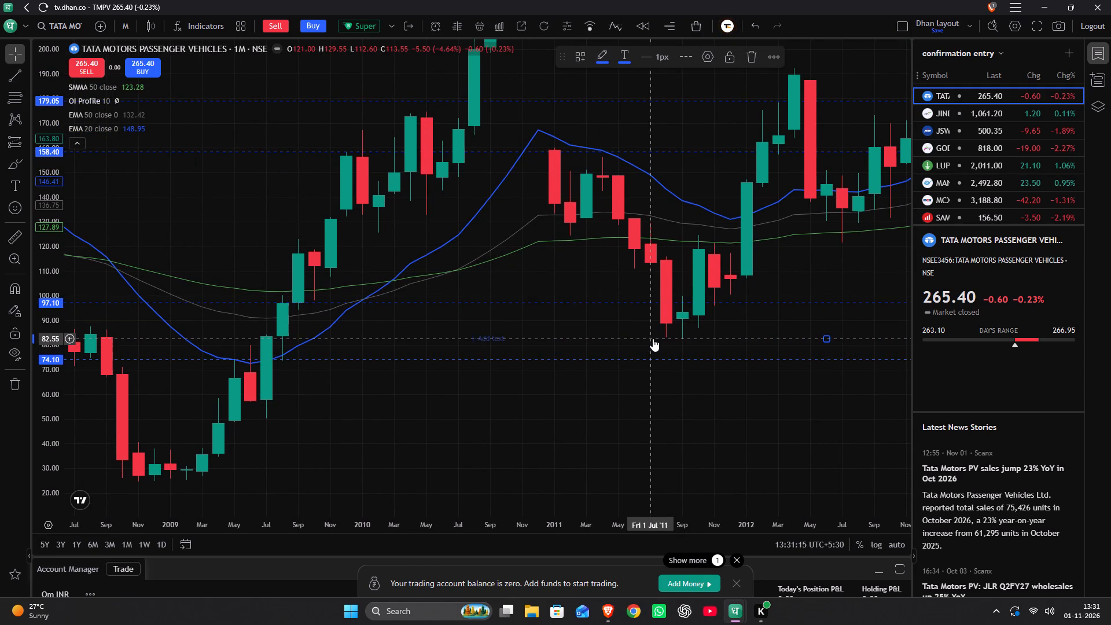
Delete the horizontal line at 82.55 under the 2011 low.
key("Delete")
key("End")
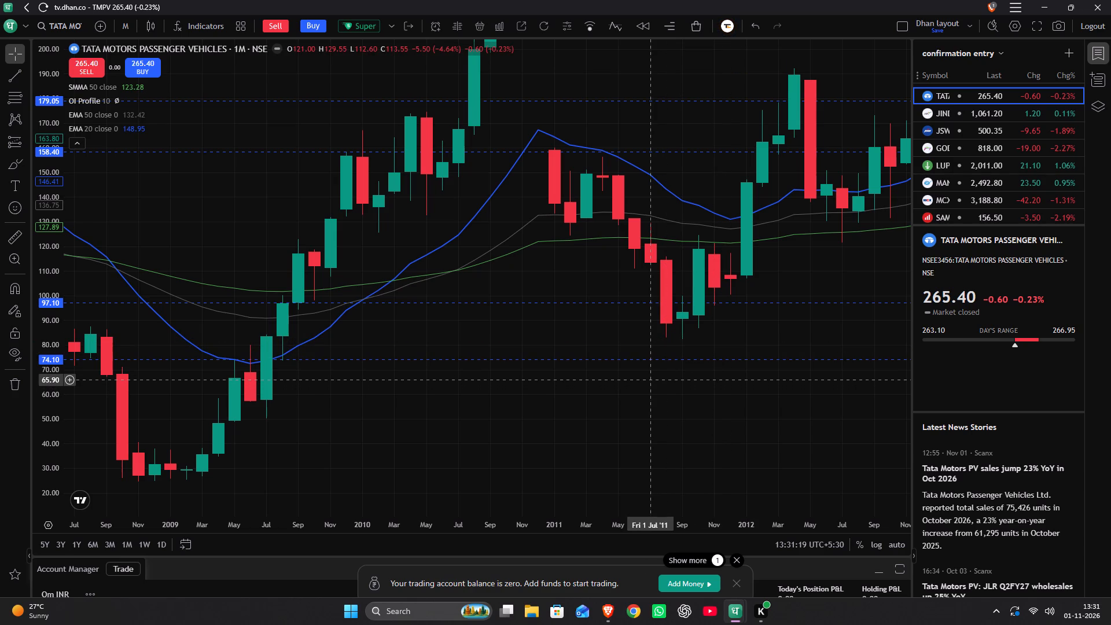
Place a vertical line at June 2011 on the monthly chart.
key("alt+v")
Switch the chart to the one-day interval.
left_click_drag(732, 447, 451, 428)
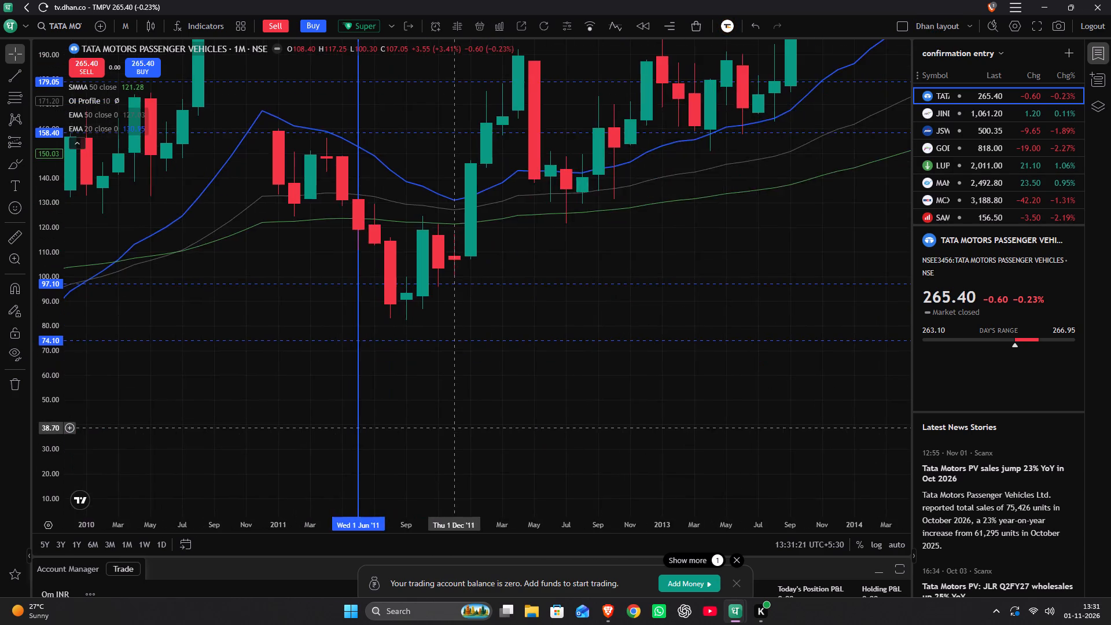
scroll(460, 424, "down", 6)
left_click_drag(465, 418, 353, 483)
key("1")
key("d")
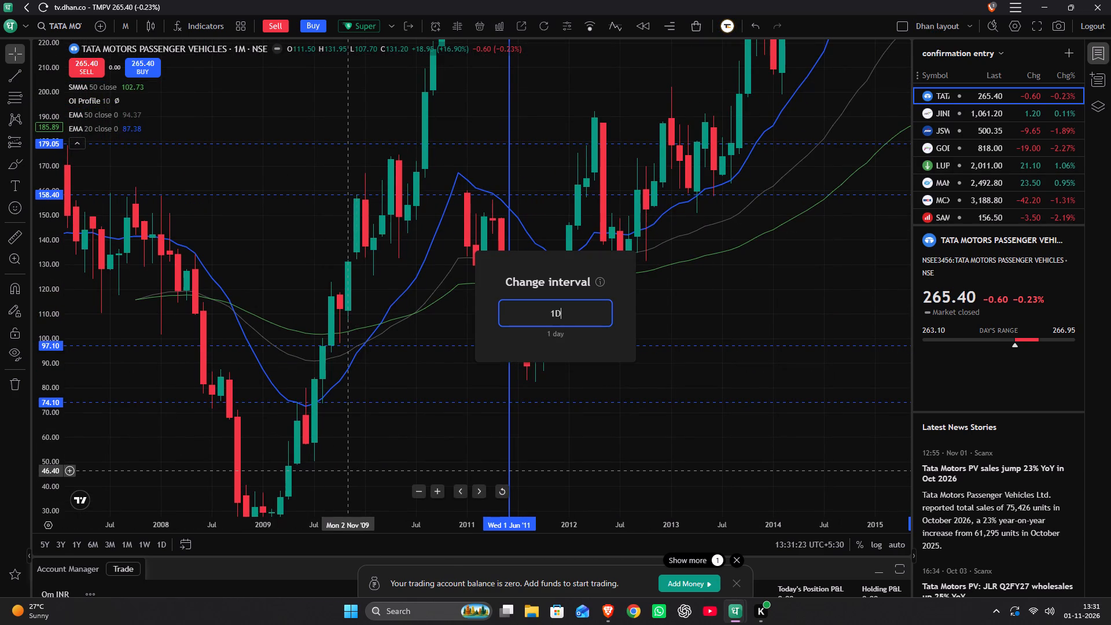
key("Return")
Examine the daily price history around the June 2011 and August 2015 vertical lines against the 179.05 and 158.40 levels.
scroll(370, 444, "down", 15)
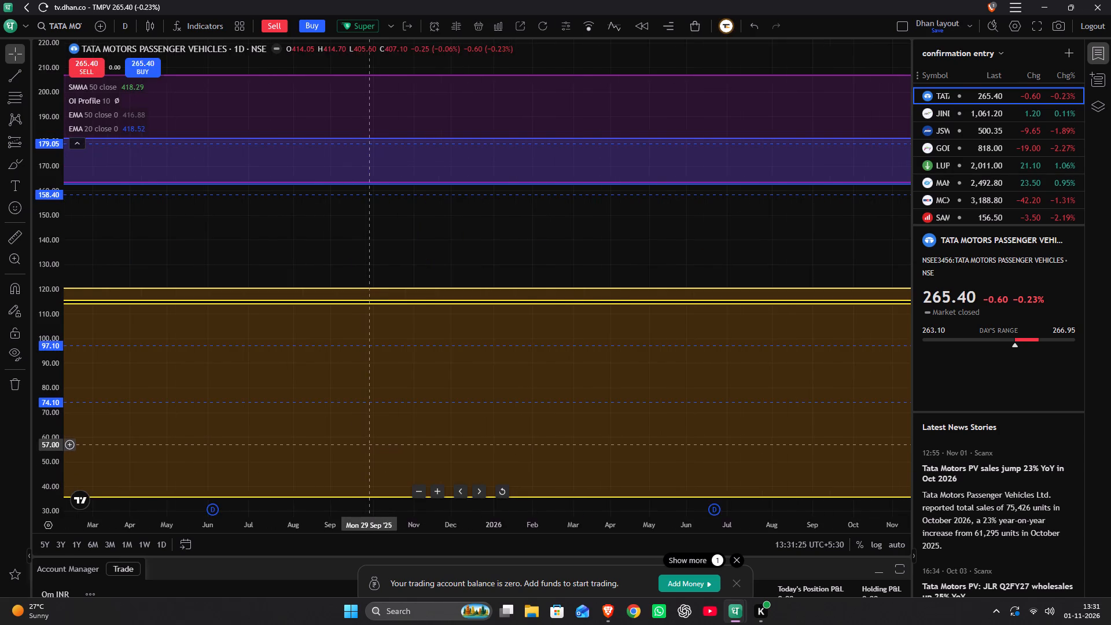
scroll(369, 445, "down", 16)
left_click_drag(356, 241, 357, 241)
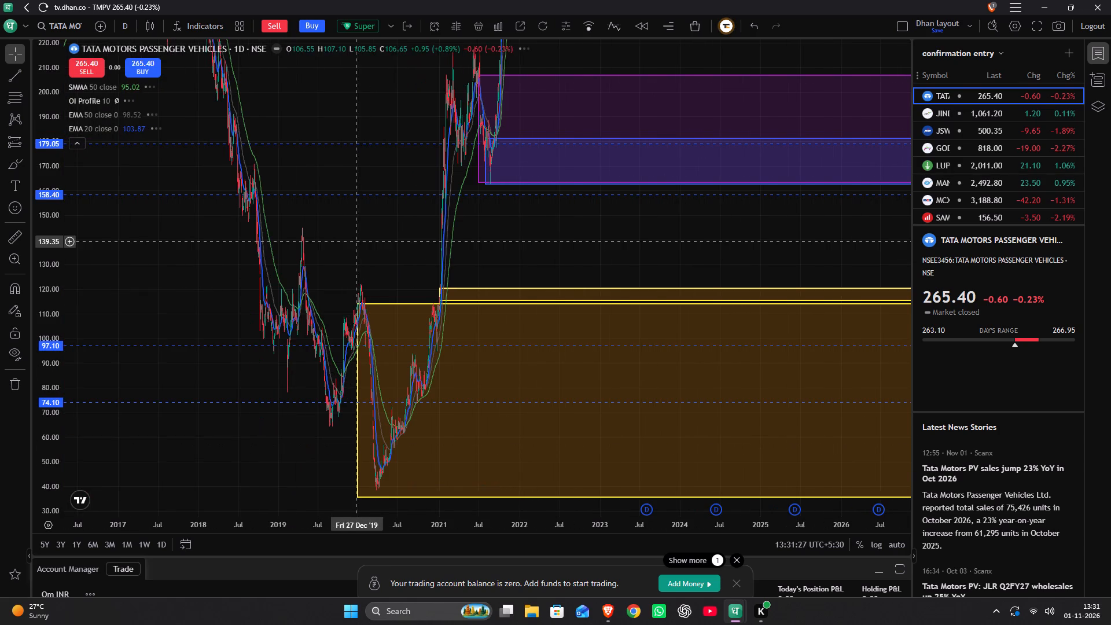
left_click_drag(357, 241, 718, 371)
left_click_drag(344, 404, 616, 365)
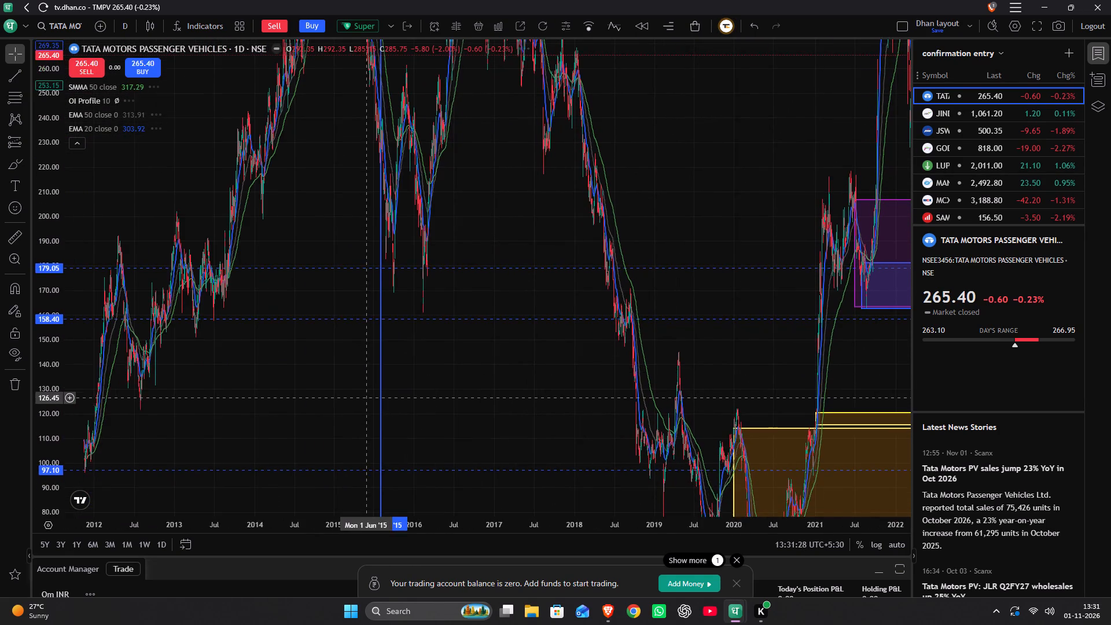
left_click_drag(616, 365, 616, 364)
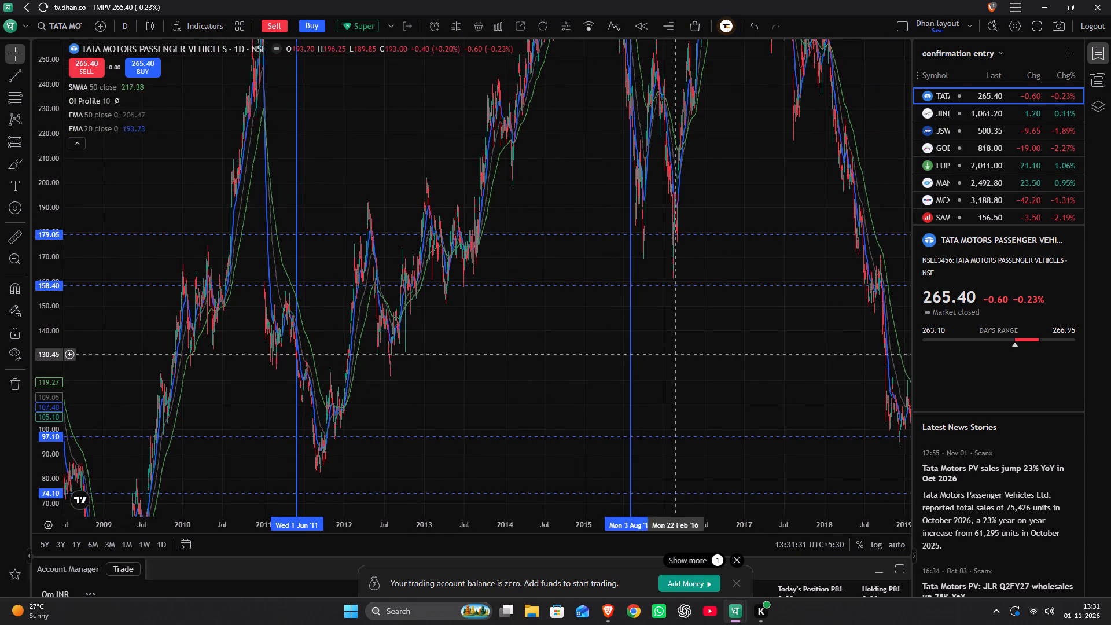
scroll(682, 351, "up", 5)
scroll(619, 355, "up", 5)
left_click_drag(369, 399, 429, 398)
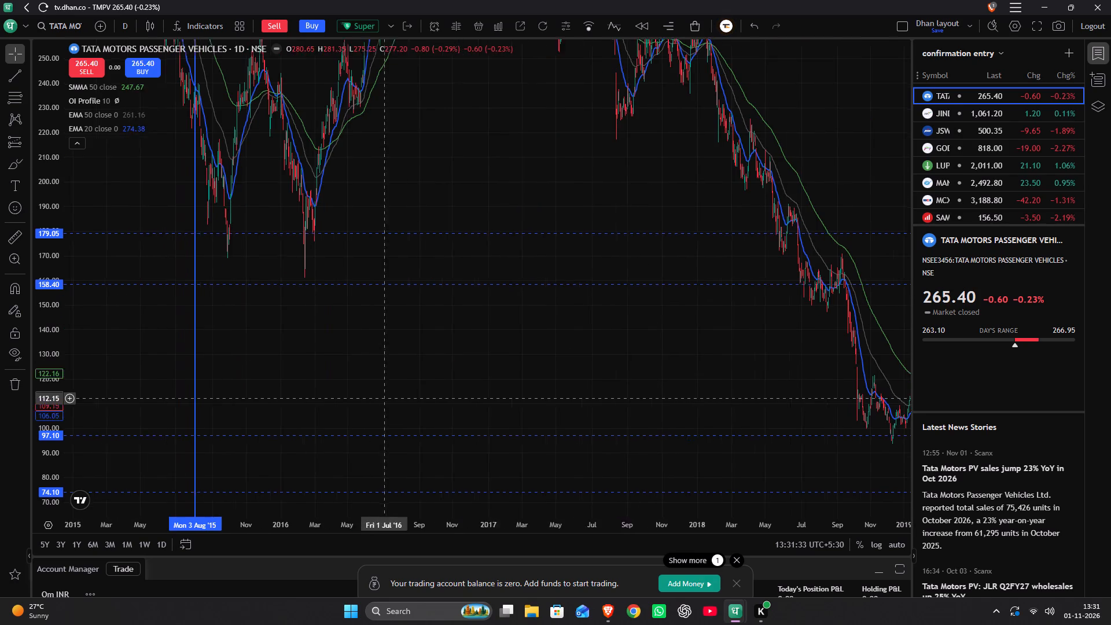
left_click_drag(429, 398, 700, 396)
scroll(689, 392, "up", 5)
scroll(545, 403, "up", 3)
left_click_drag(297, 382, 726, 392)
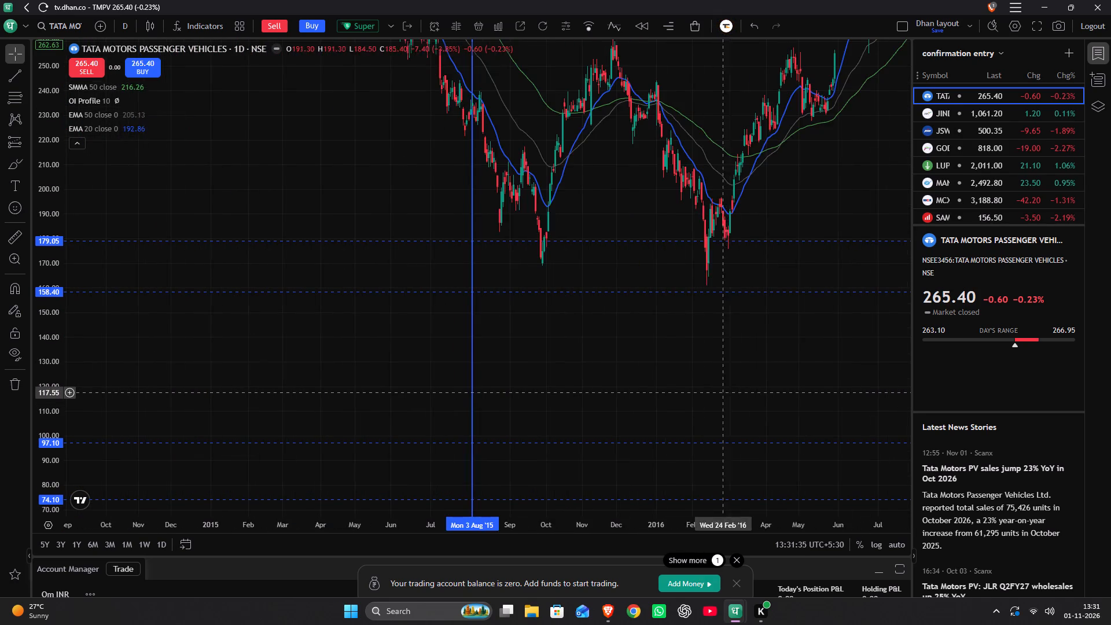
scroll(658, 391, "up", 6)
left_click_drag(196, 355, 576, 454)
scroll(573, 453, "up", 7)
left_click_drag(226, 253, 410, 316)
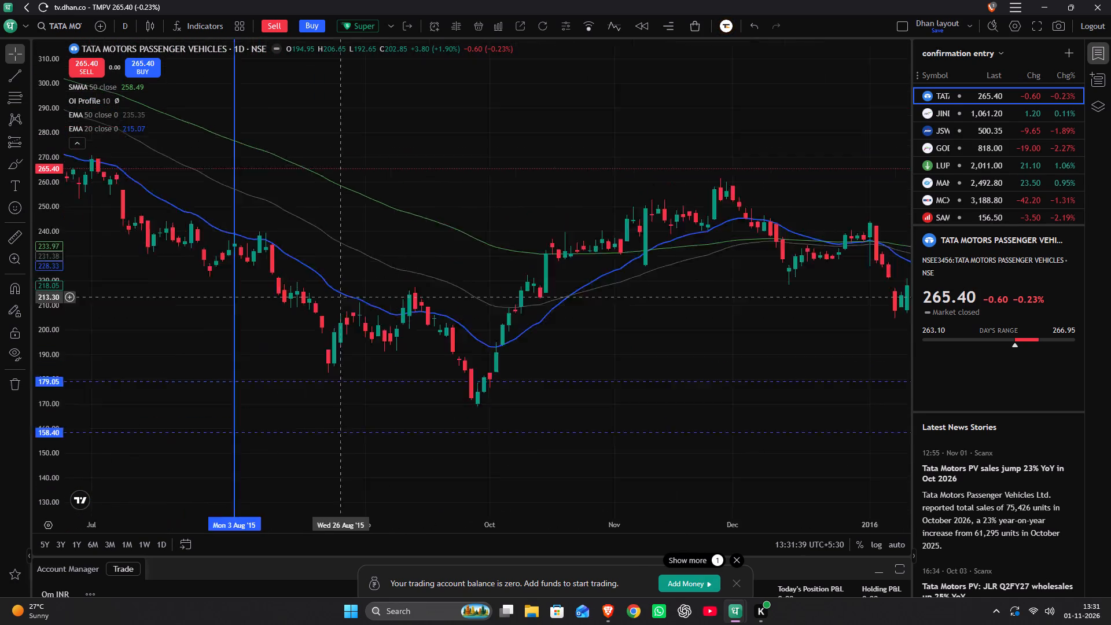
left_click_drag(410, 316, 823, 249)
left_click_drag(823, 248, 803, 238)
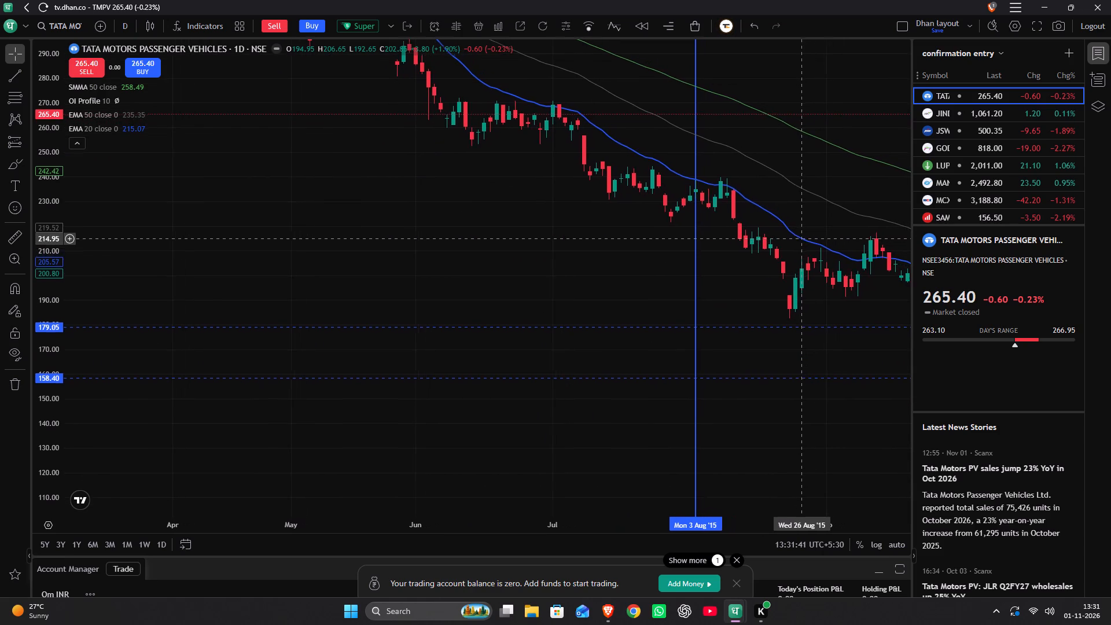
left_click_drag(803, 238, 803, 238)
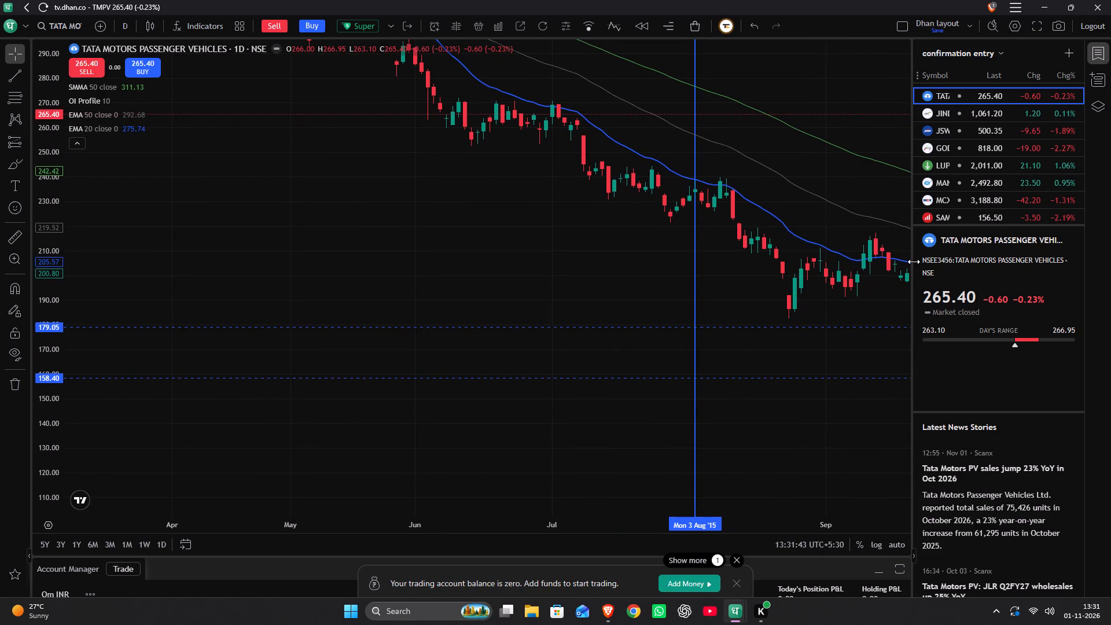
Collapse the watchlist side panel to widen the chart.
left_click_drag(914, 262, 1059, 262)
Place a long position at 7 October 2015 with entry at about 182.60 and stop at about 174.85.
left_click_drag(981, 251, 941, 250)
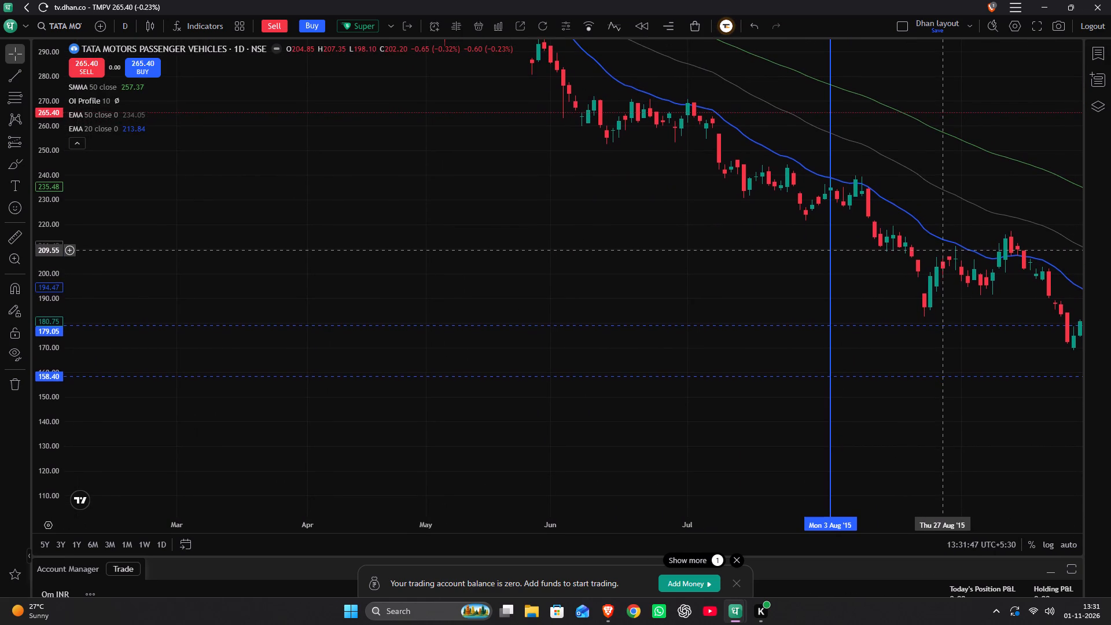
left_click_drag(941, 250, 941, 249)
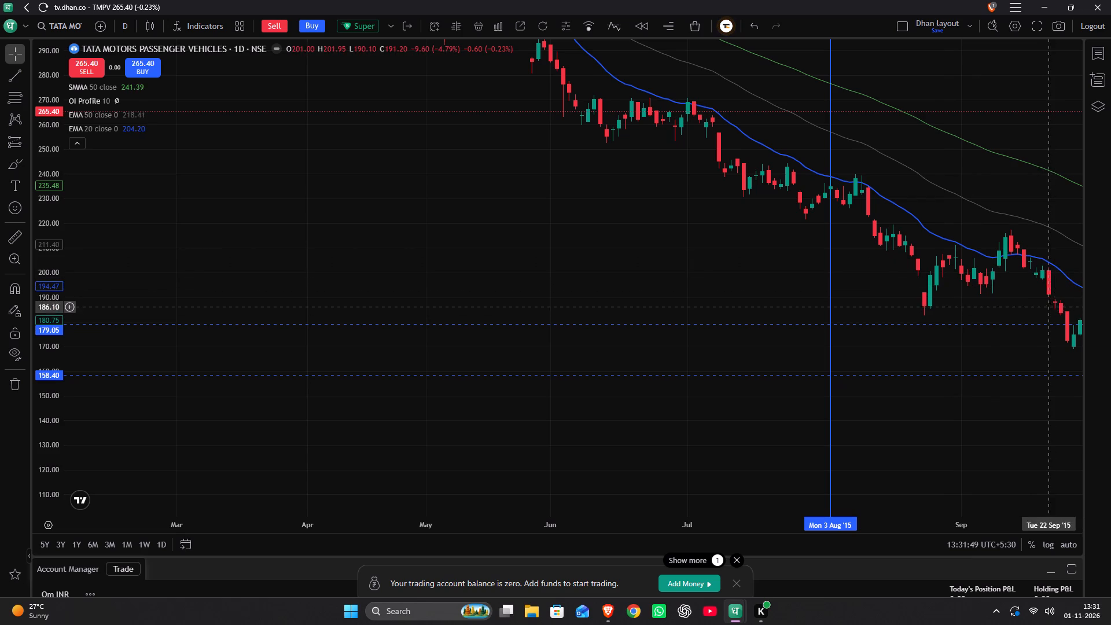
left_click_drag(1024, 282, 998, 288)
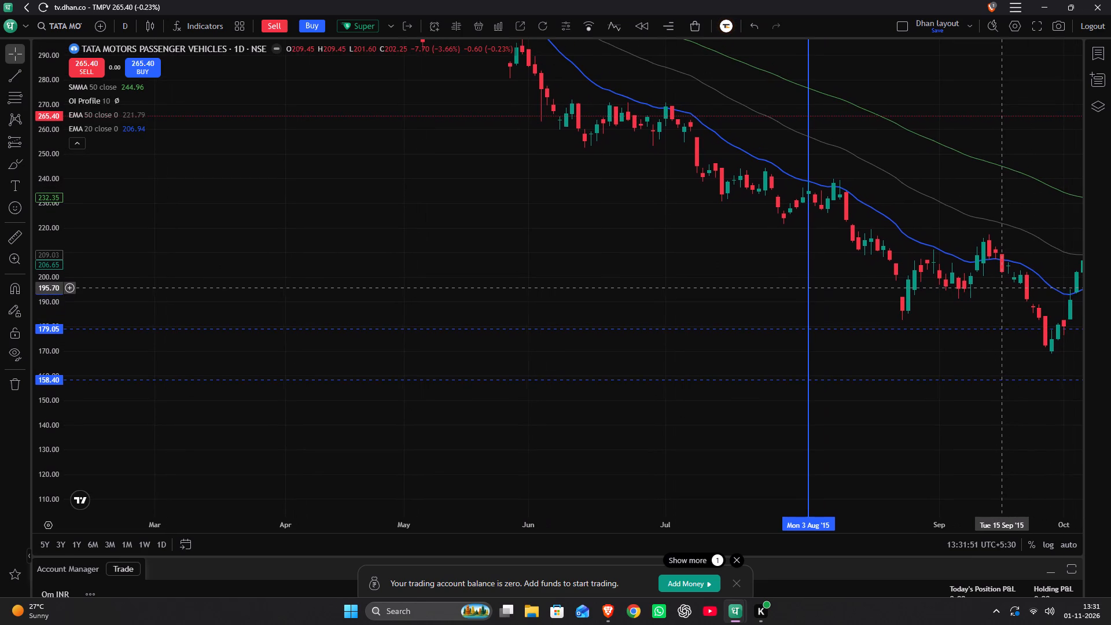
left_click_drag(998, 288, 818, 261)
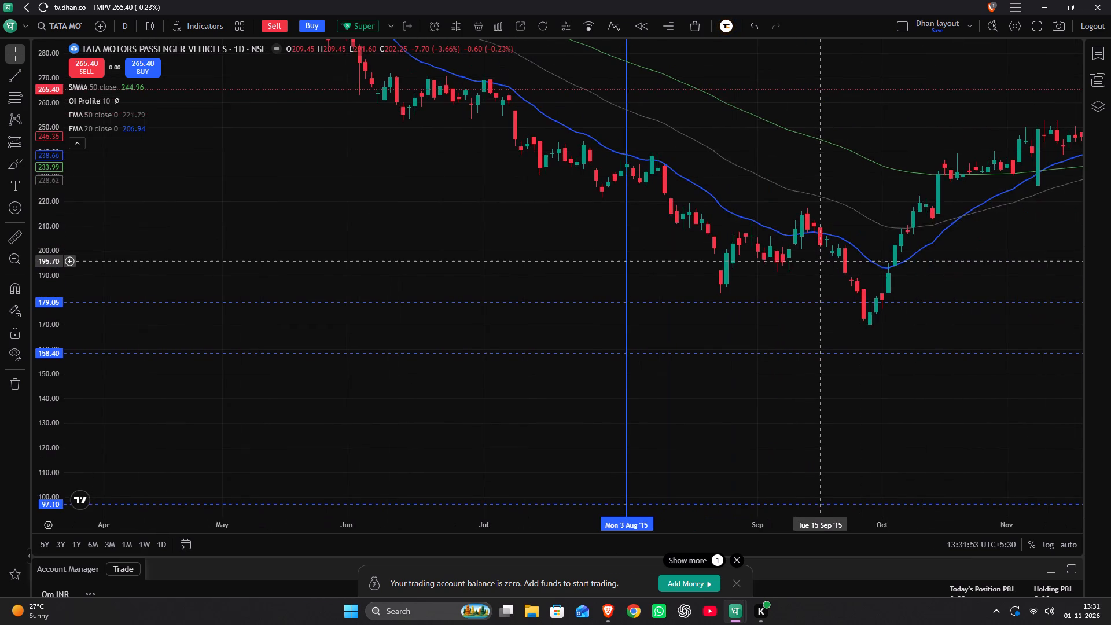
left_click_drag(818, 261, 819, 260)
scroll(821, 260, "up", 8)
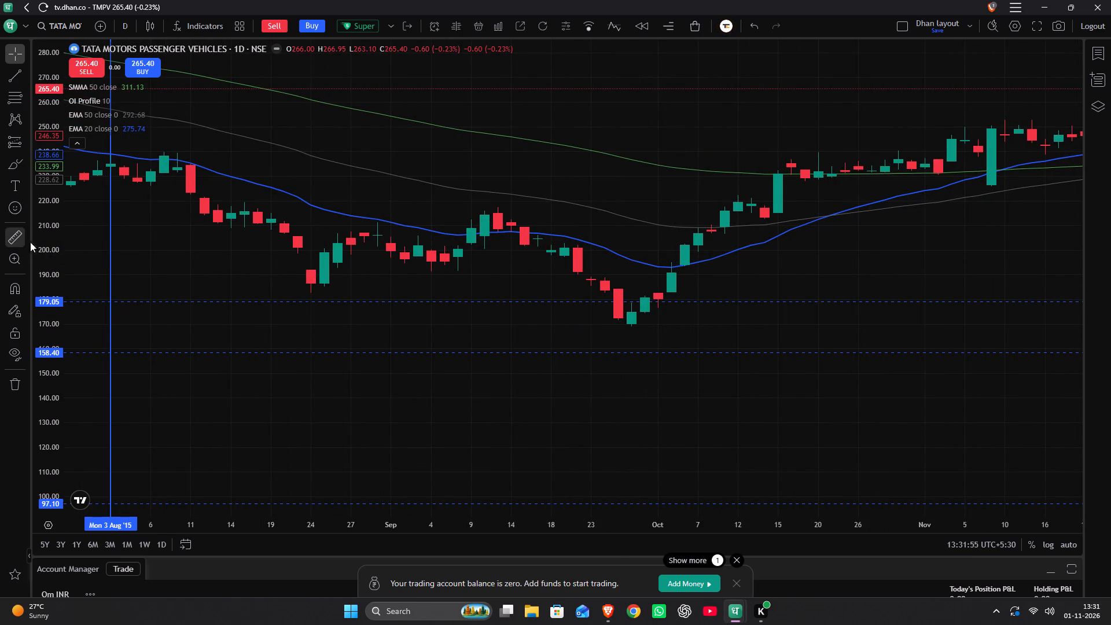
scroll(50, 235, "up", 18)
scroll(49, 231, "up", 12)
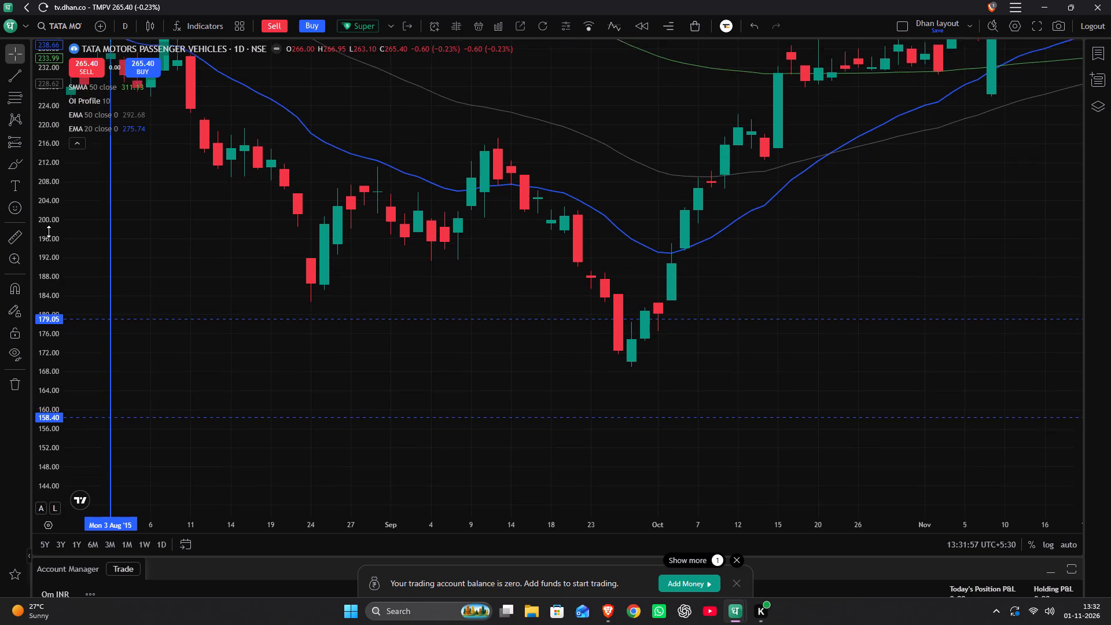
scroll(48, 231, "up", 5)
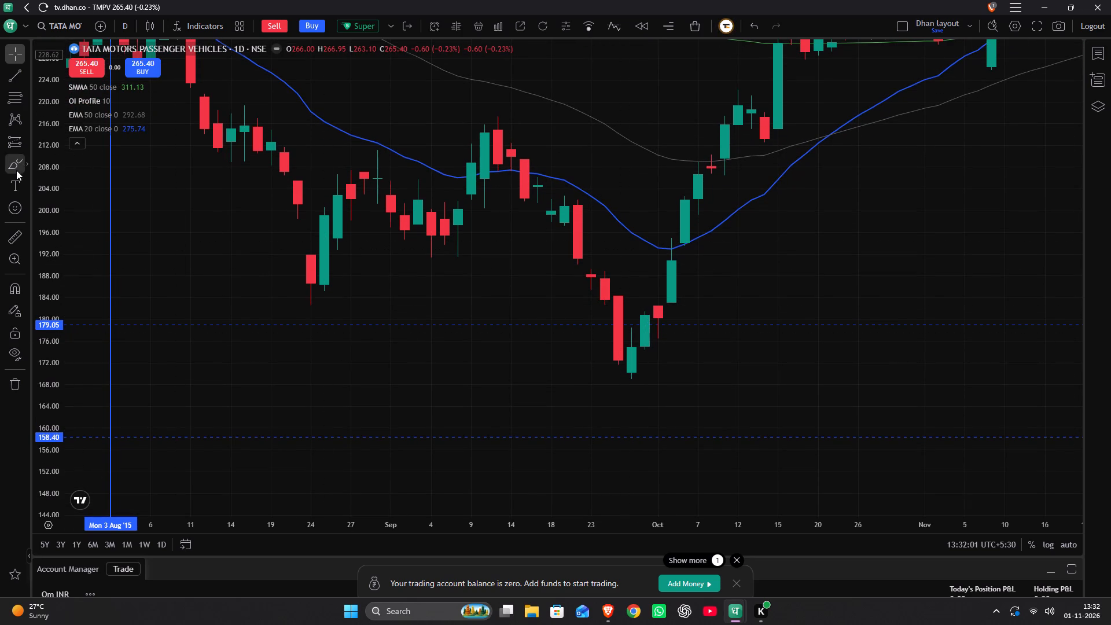
left_click(18, 138)
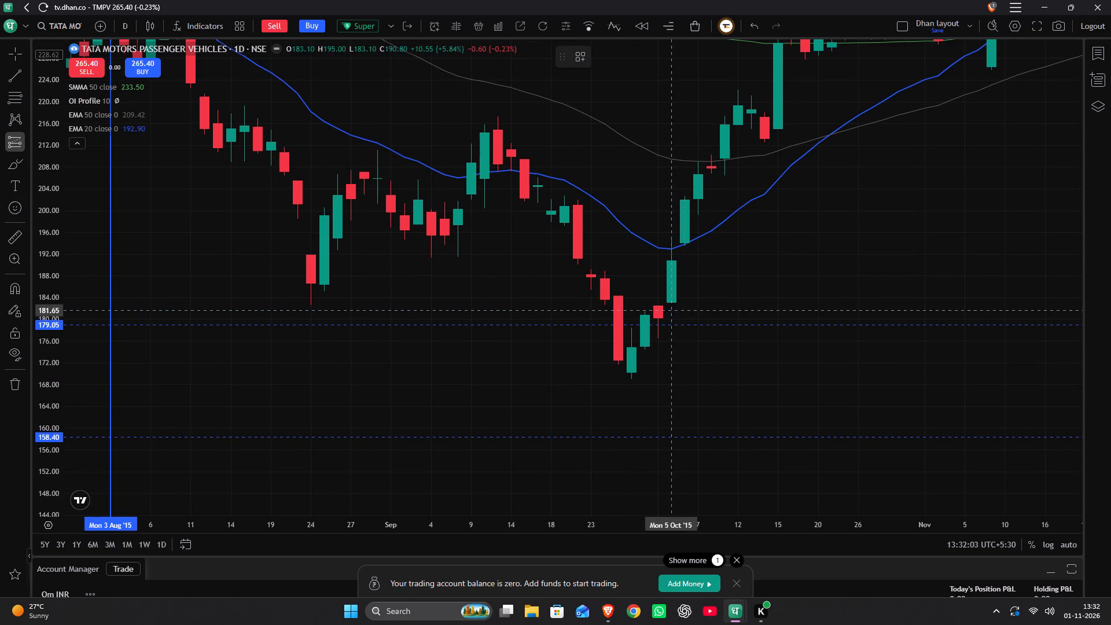
left_click(691, 305)
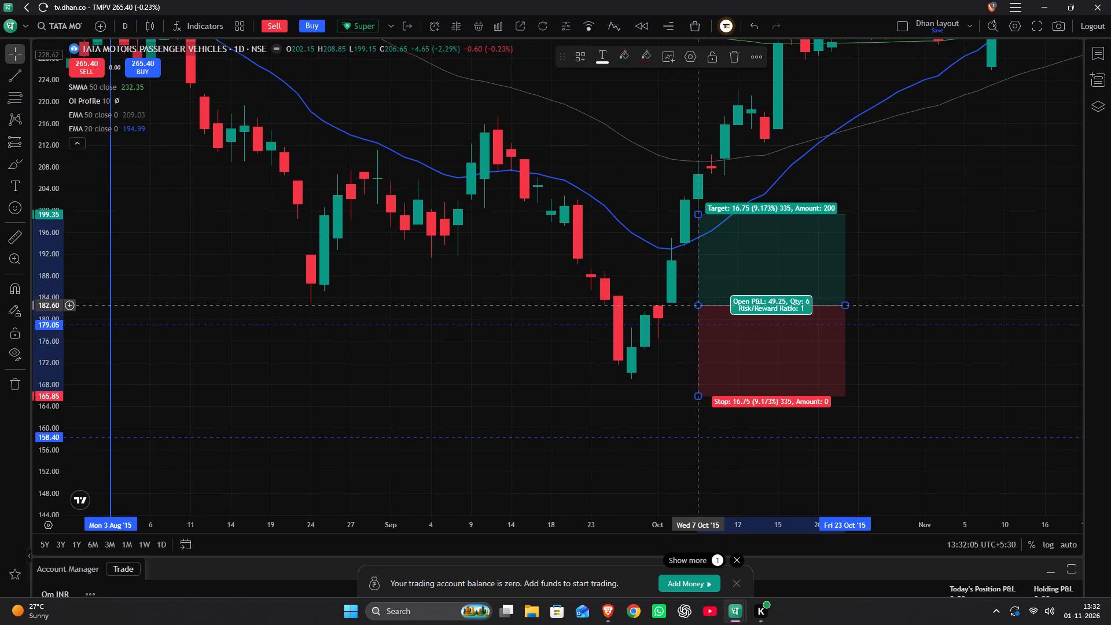
left_click_drag(698, 398, 699, 342)
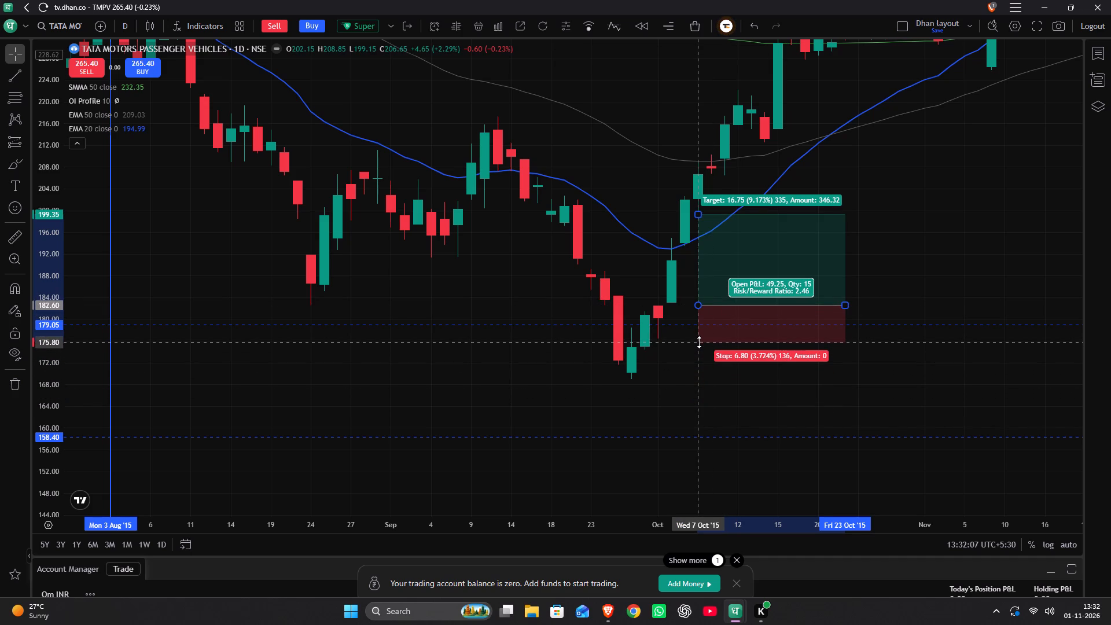
left_click_drag(699, 342, 699, 347)
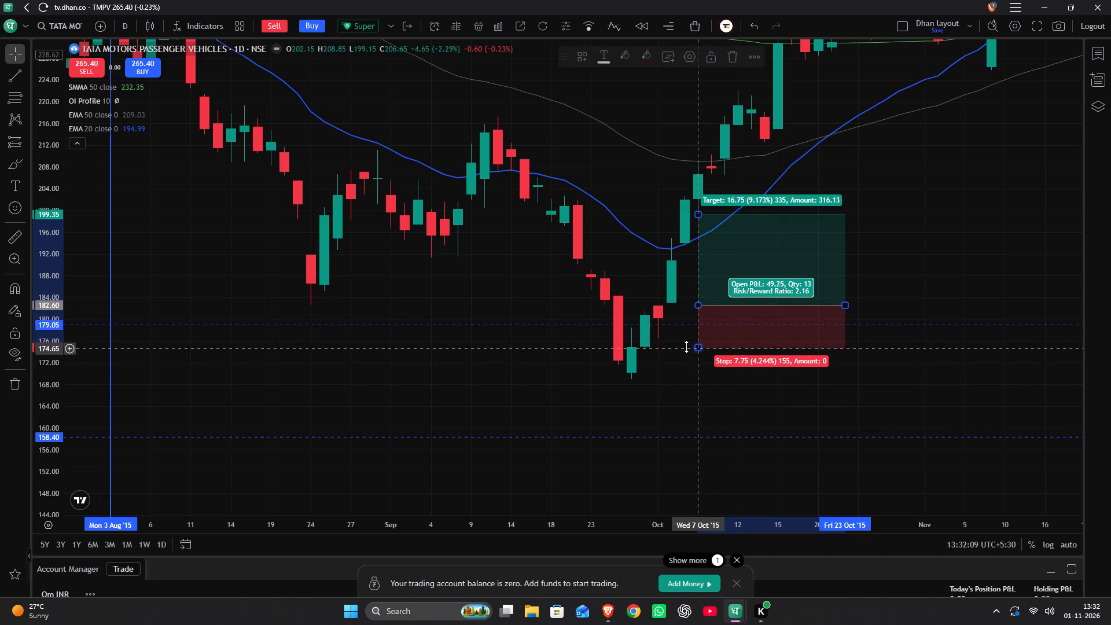
Raise the October 2015 long position's target to about 209.85, near the 50 EMA.
scroll(546, 176, "down", 6)
left_click_drag(708, 173, 661, 211)
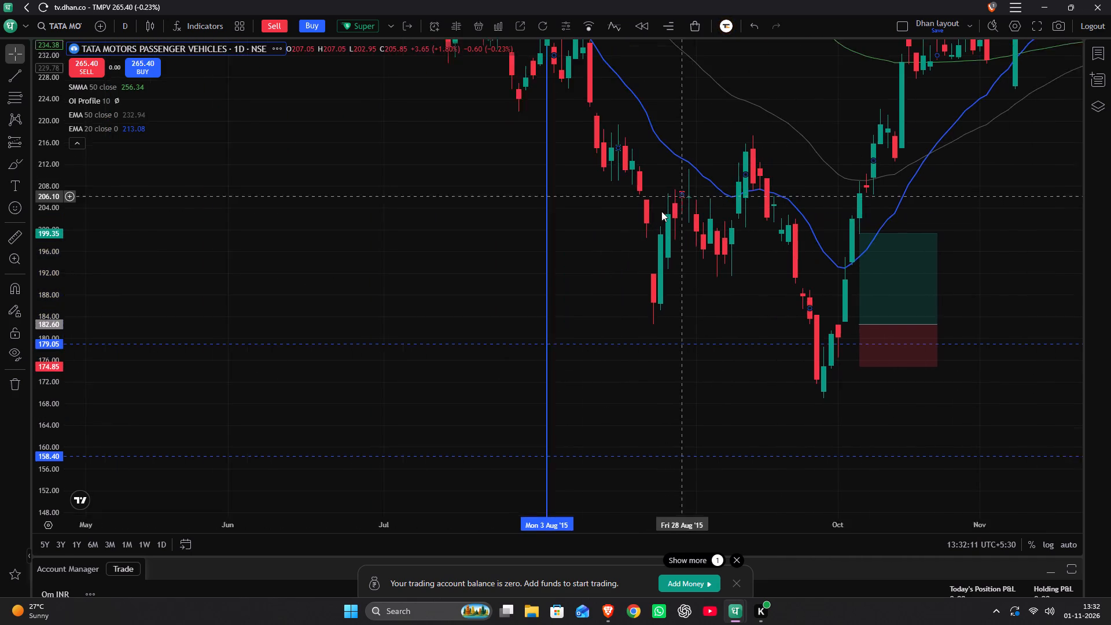
left_click_drag(661, 211, 628, 344)
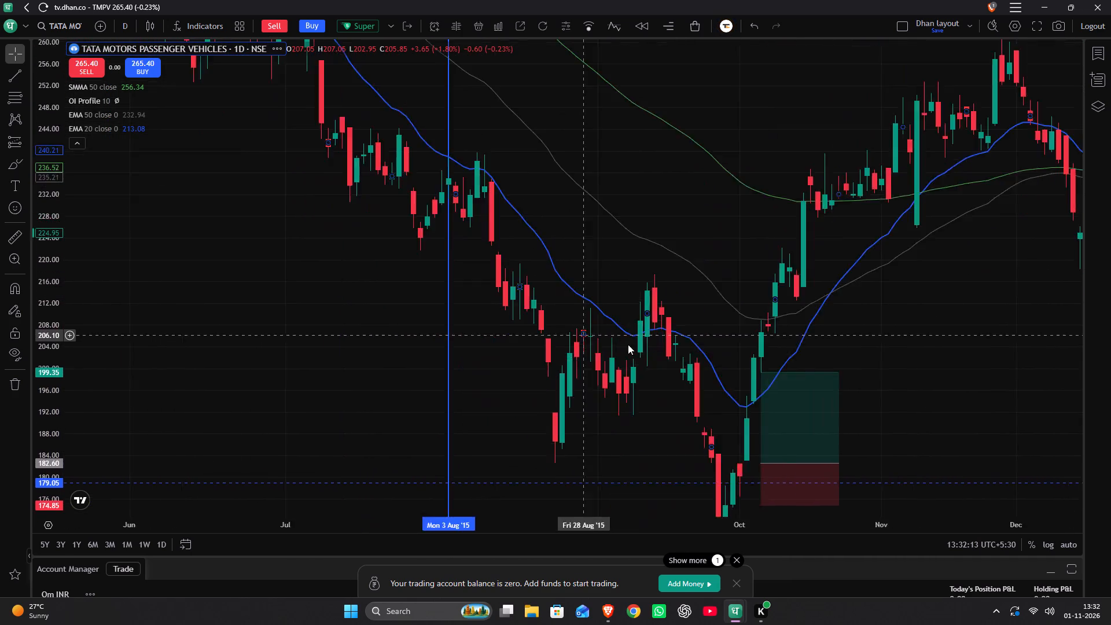
left_click_drag(628, 344, 676, 292)
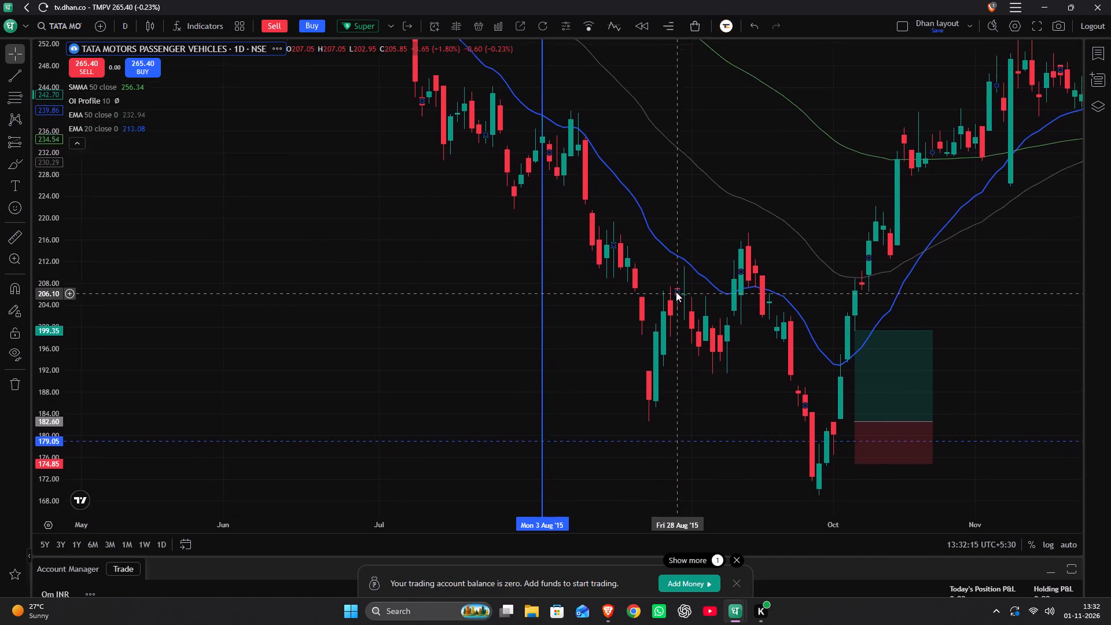
left_click_drag(676, 292, 483, 270)
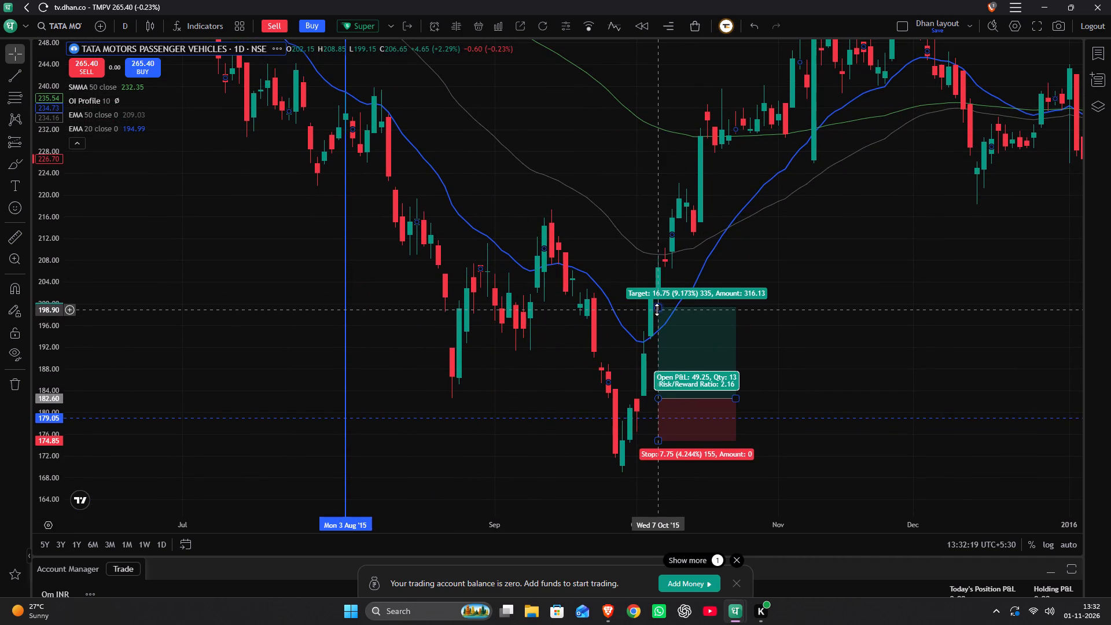
left_click_drag(657, 308, 670, 251)
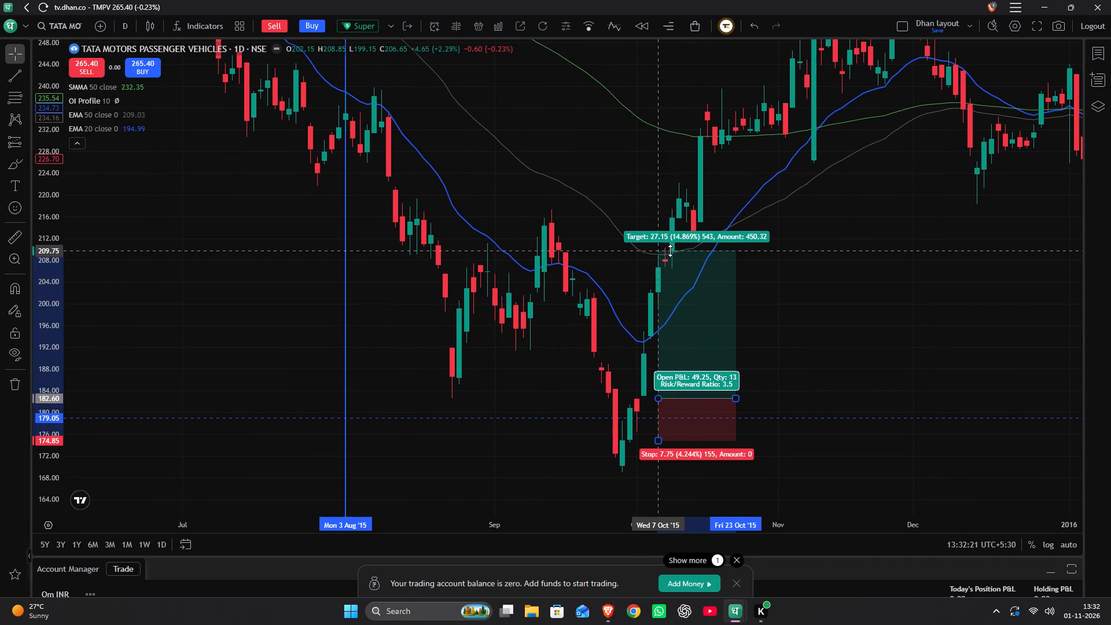
left_click_drag(670, 251, 670, 250)
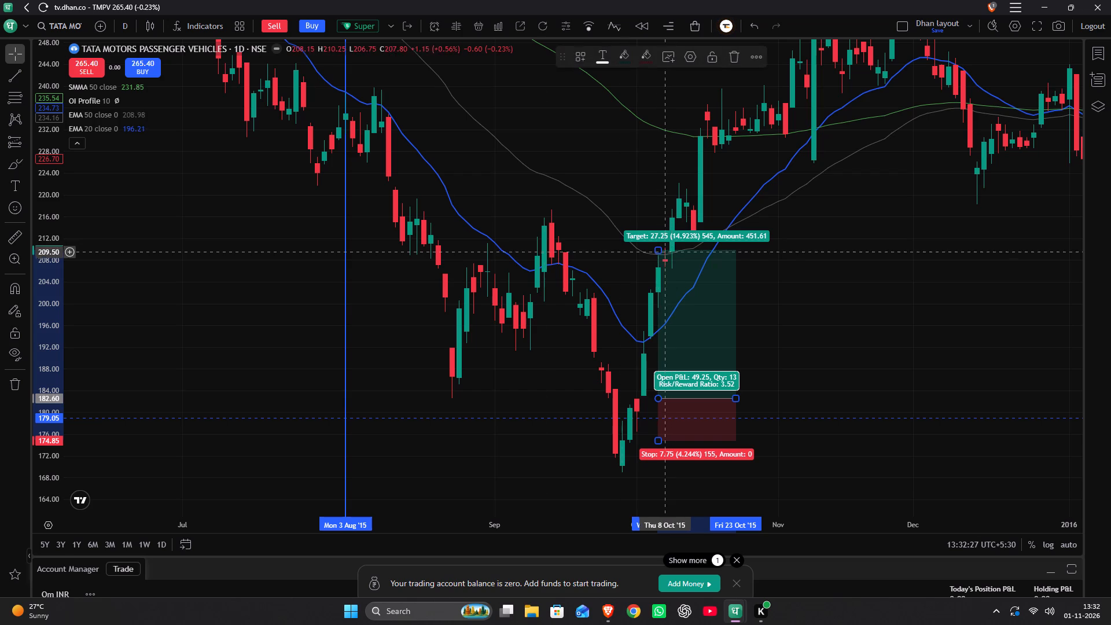
Switch the chart back to the one-month interval.
left_click_drag(505, 165, 518, 281)
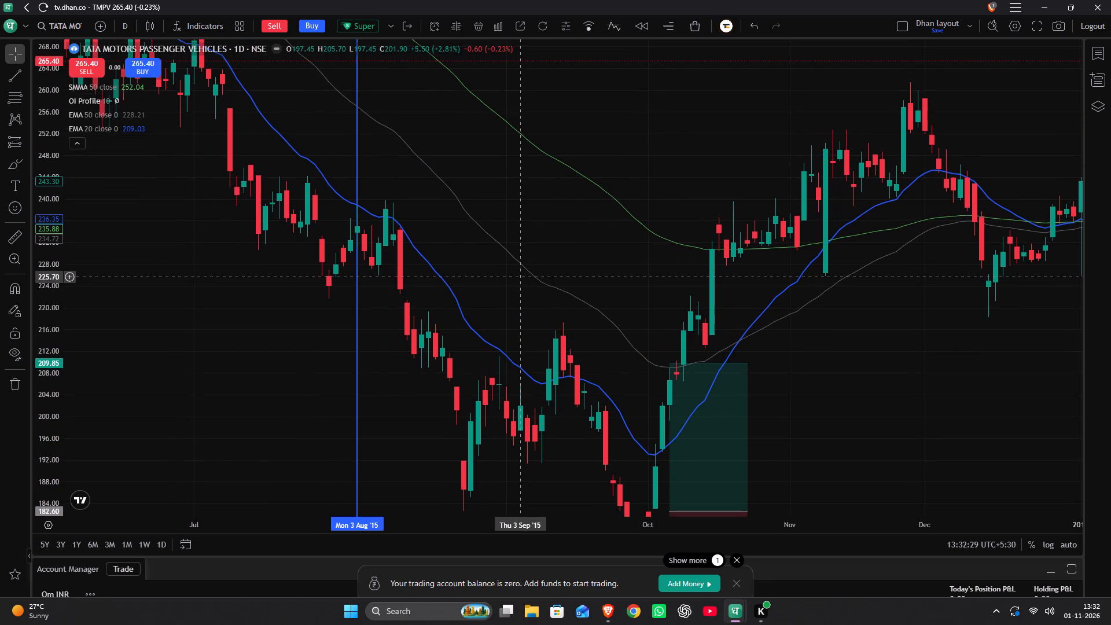
scroll(522, 273, "down", 5)
left_click_drag(553, 287, 545, 419)
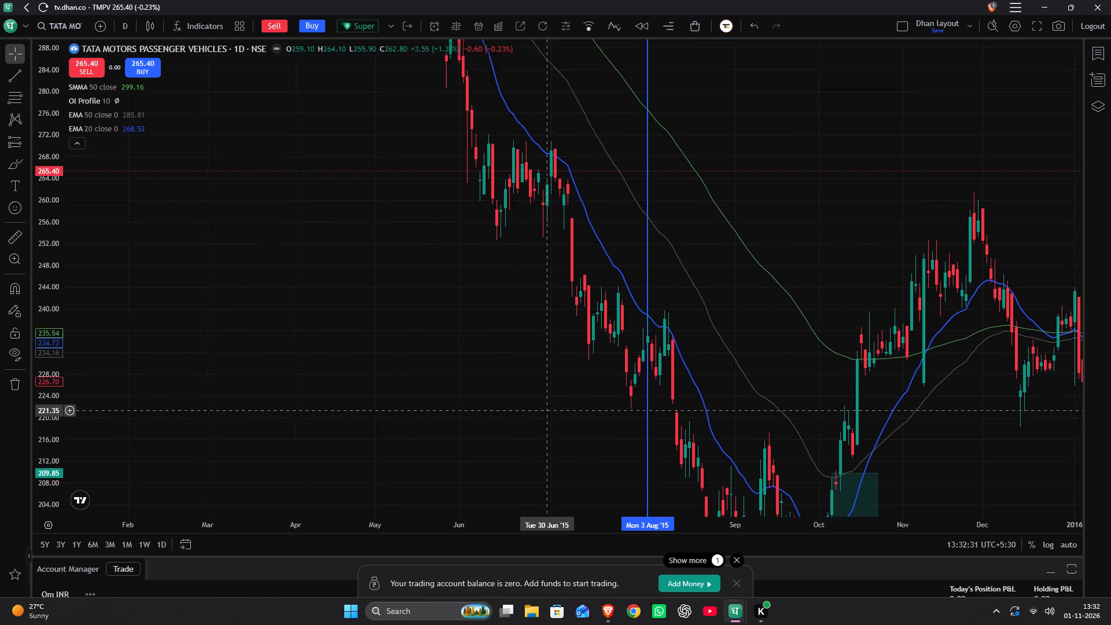
left_click_drag(545, 419, 449, 263)
key("1")
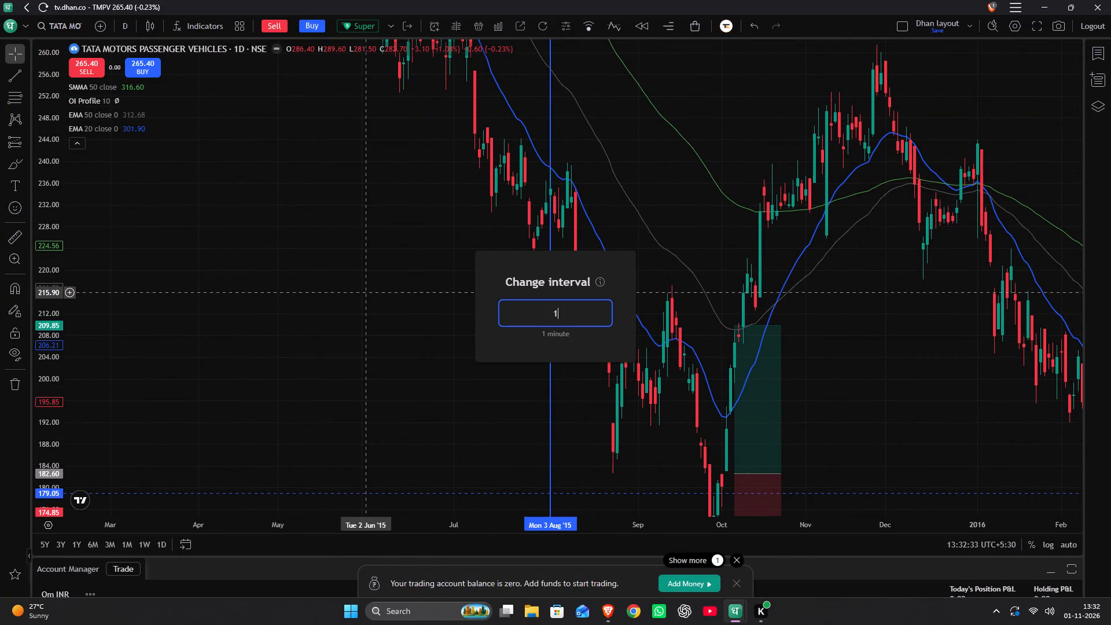
key("m")
key("Return")
Examine the monthly price swings between 2013 and 2018 around the August 2015 vertical line and the moving averages.
scroll(440, 278, "down", 4)
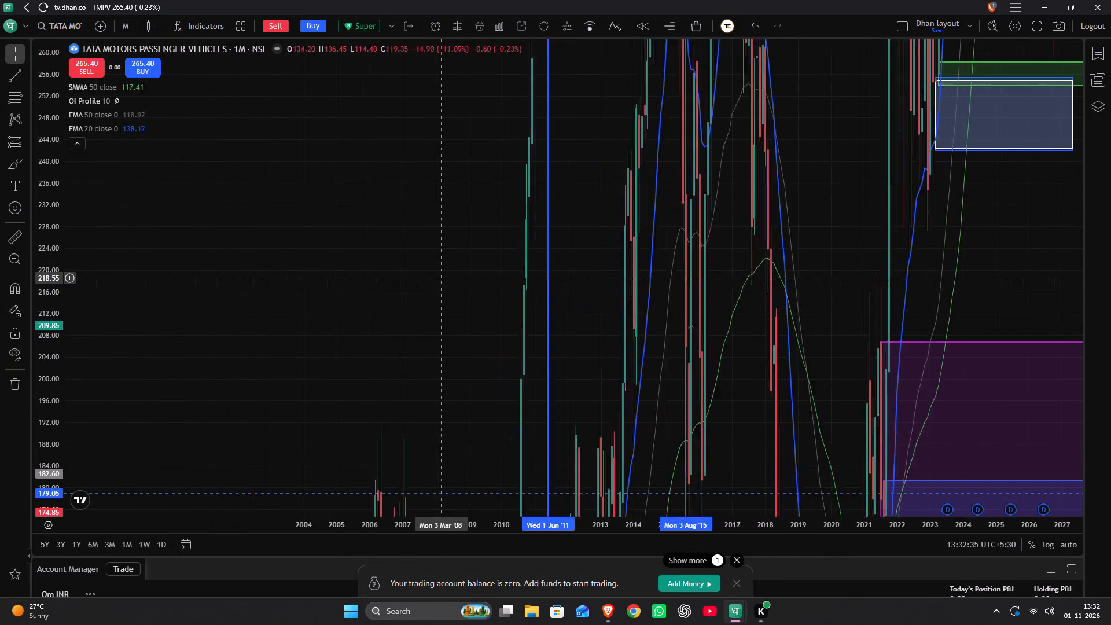
scroll(440, 278, "down", 2)
scroll(47, 304, "down", 11)
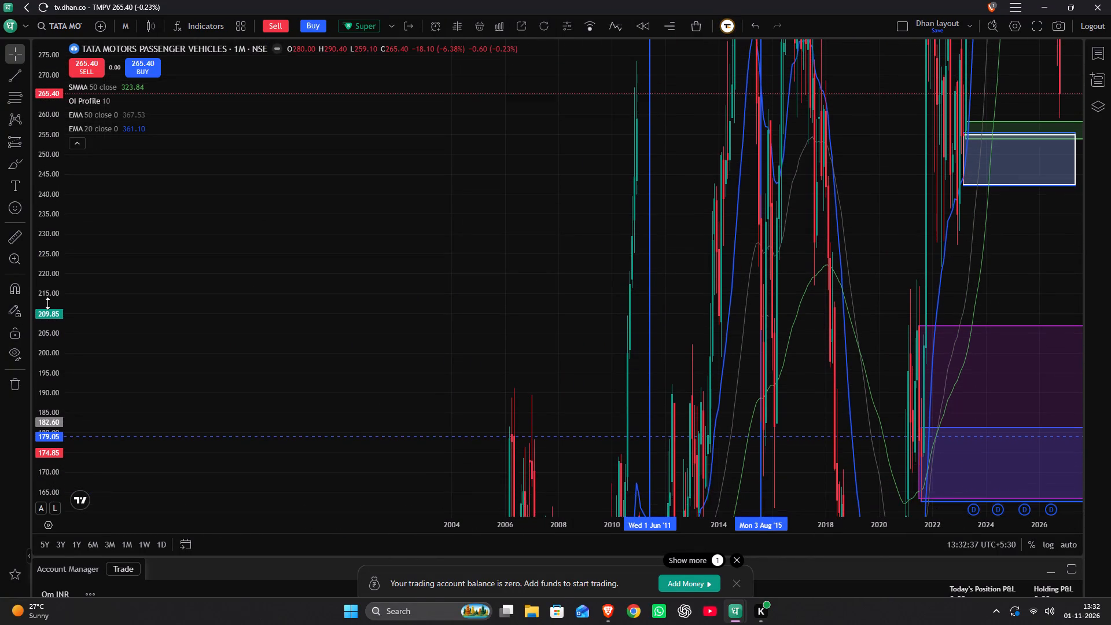
scroll(47, 303, "down", 20)
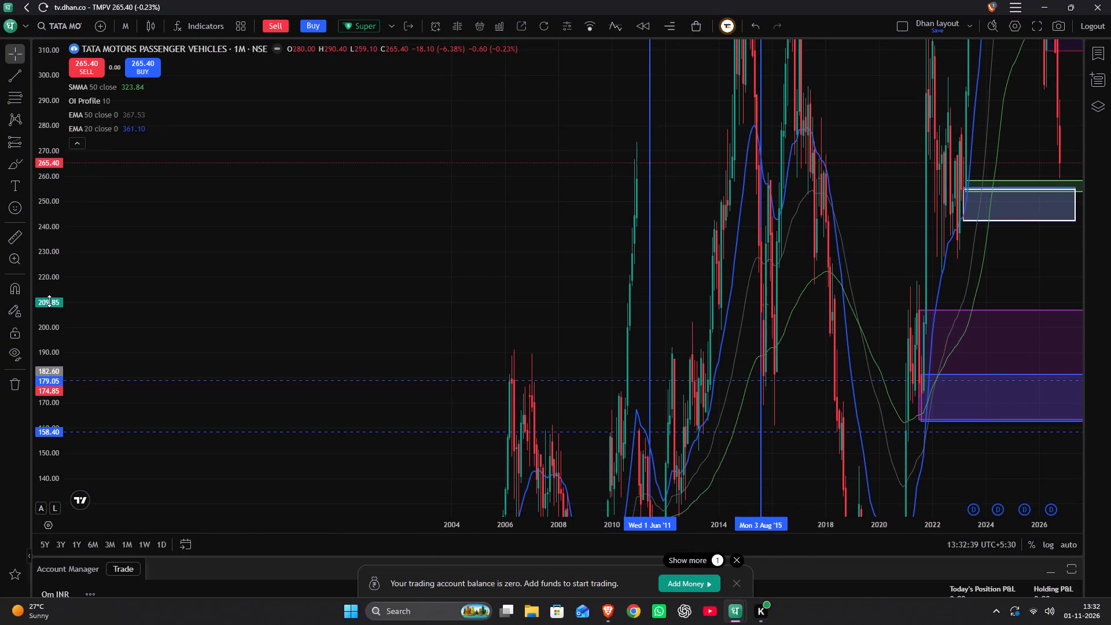
scroll(49, 301, "down", 16)
scroll(49, 301, "down", 11)
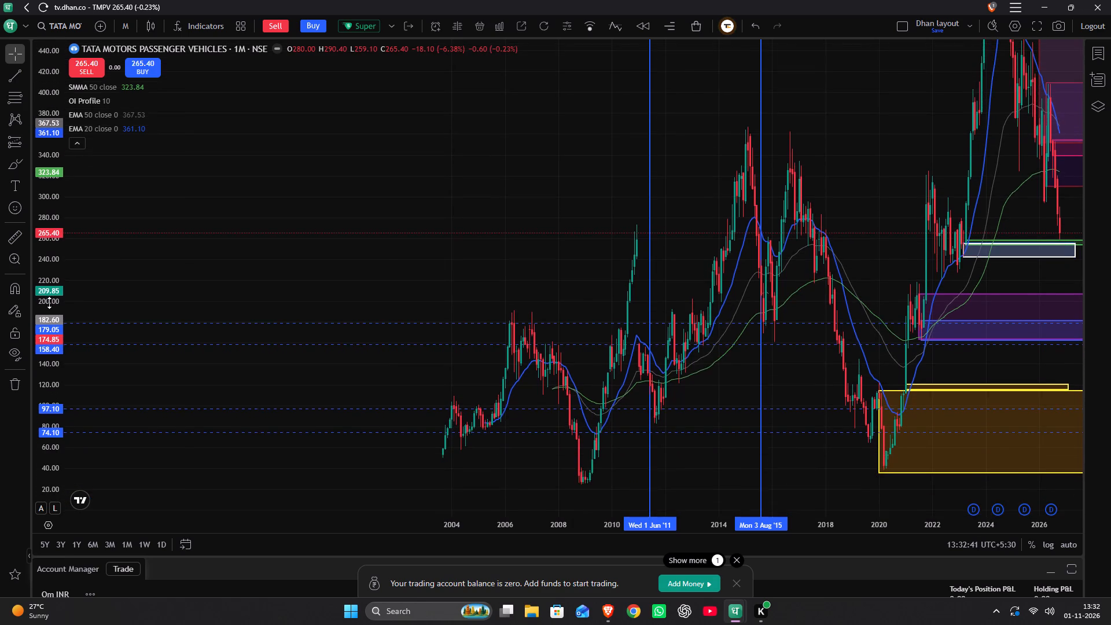
scroll(183, 302, "up", 10)
left_click_drag(330, 278, 606, 332)
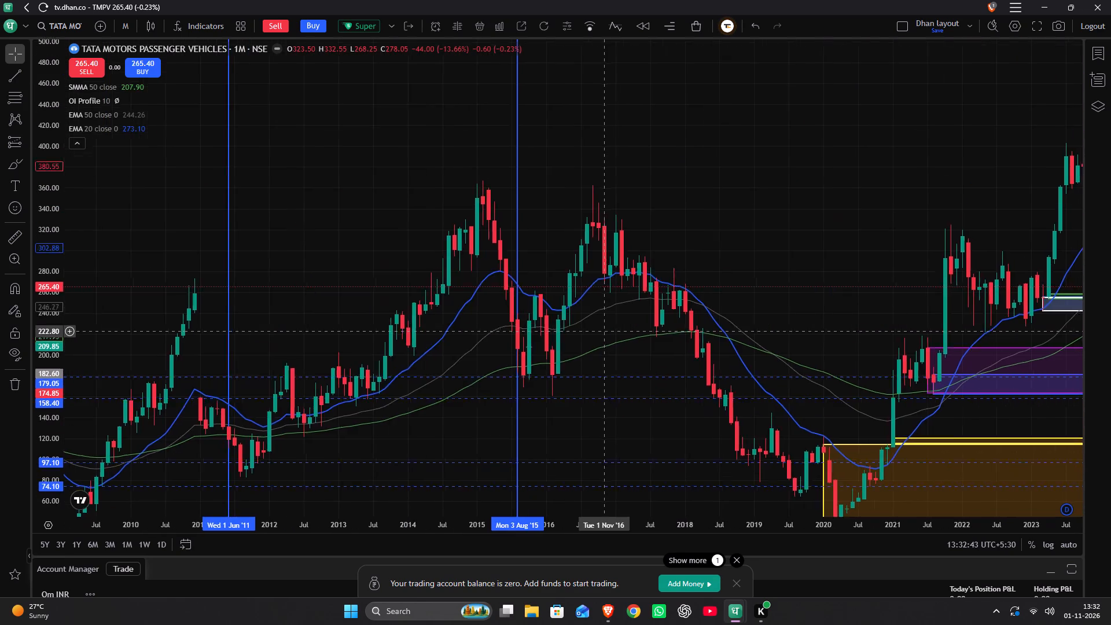
left_click_drag(606, 332, 607, 332)
scroll(604, 330, "up", 5)
left_click_drag(341, 329, 463, 376)
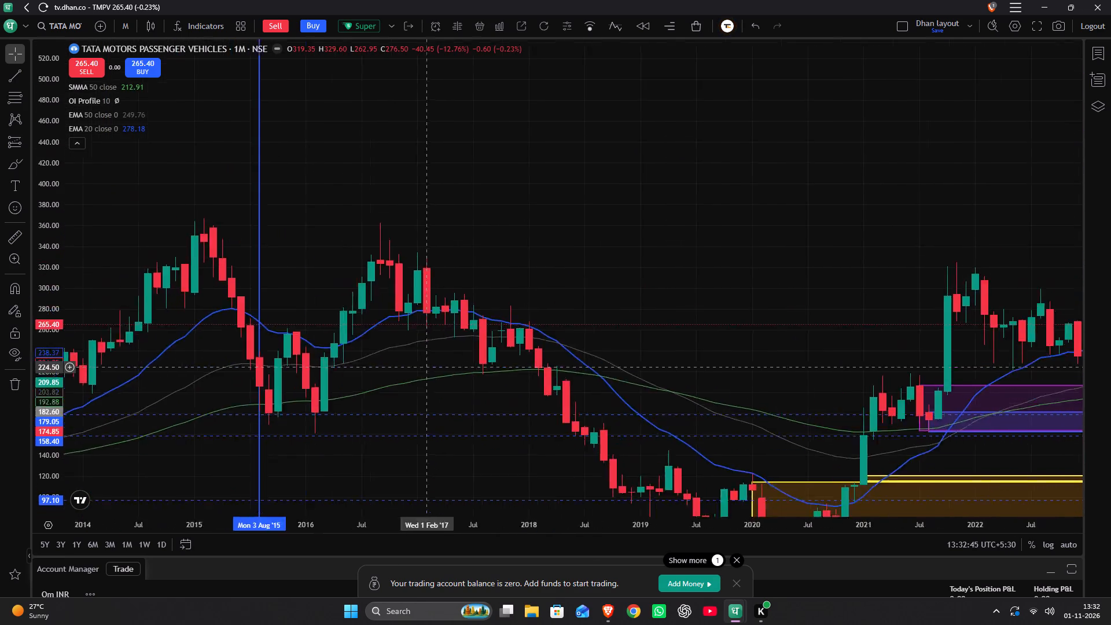
left_click_drag(463, 376, 561, 401)
scroll(55, 374, "up", 11)
left_click_drag(509, 325, 680, 280)
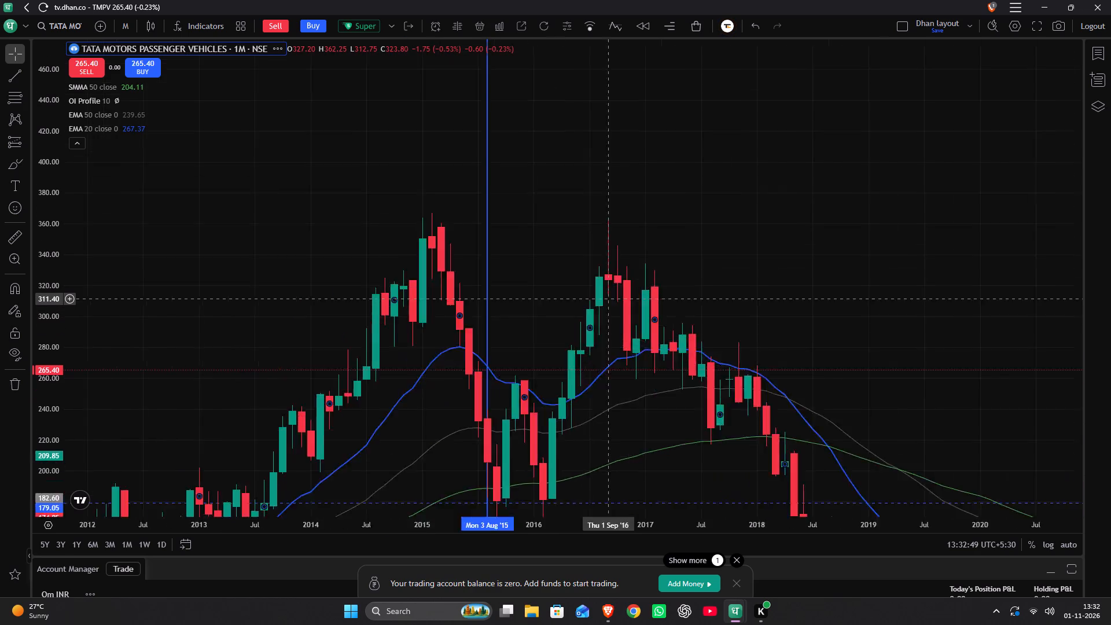
left_click_drag(680, 280, 768, 239)
scroll(765, 238, "up", 3)
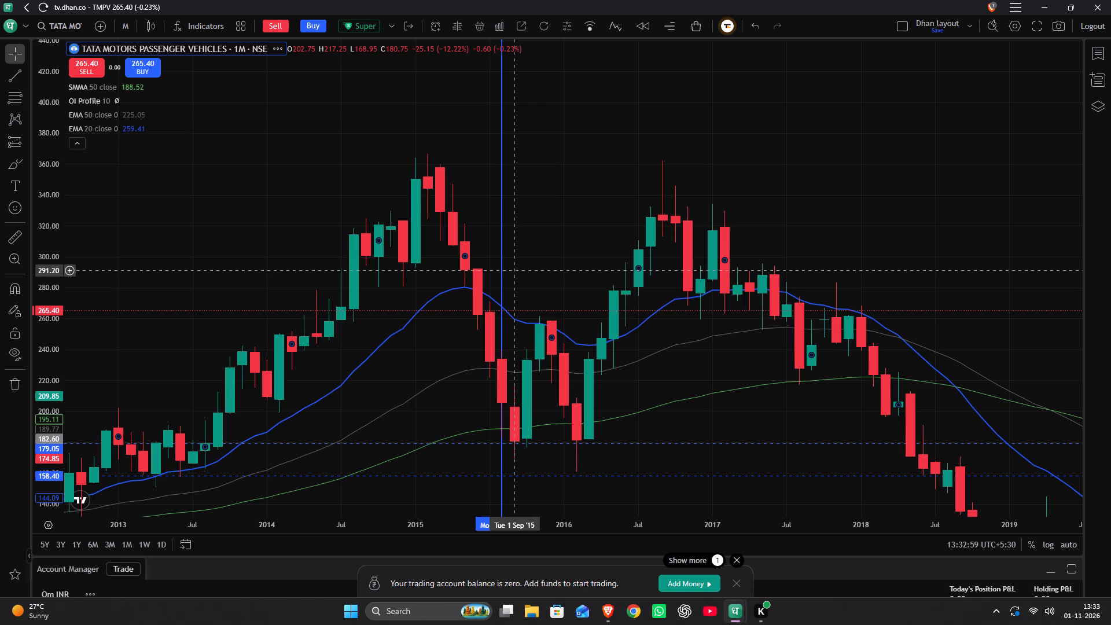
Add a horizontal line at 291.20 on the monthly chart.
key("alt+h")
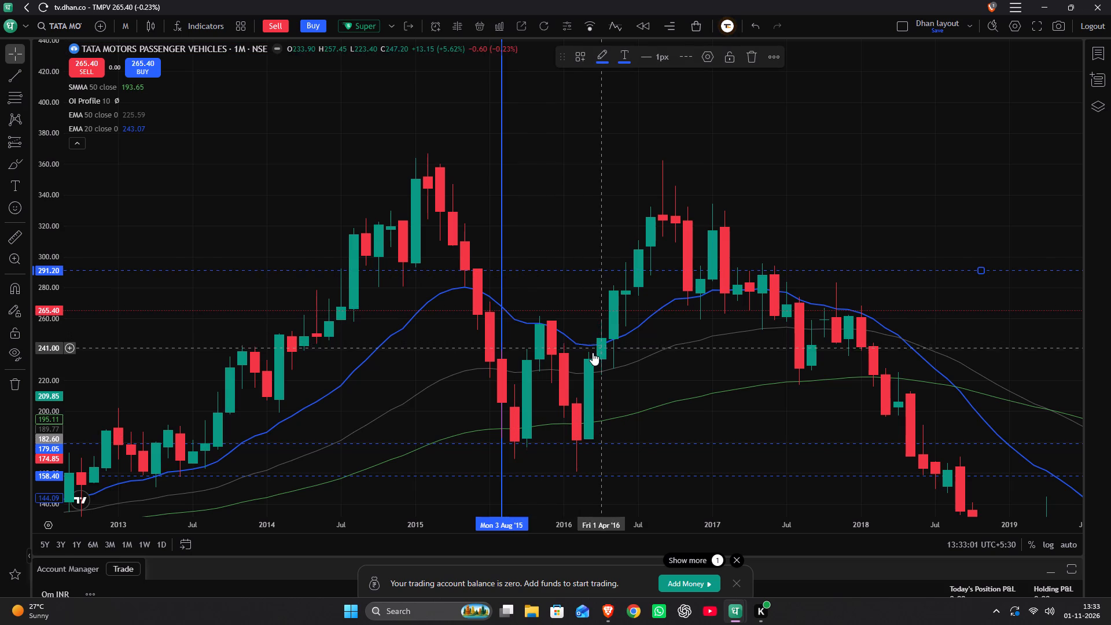
Switch the chart to the one-day interval.
key("1")
key("m")
key("Return")
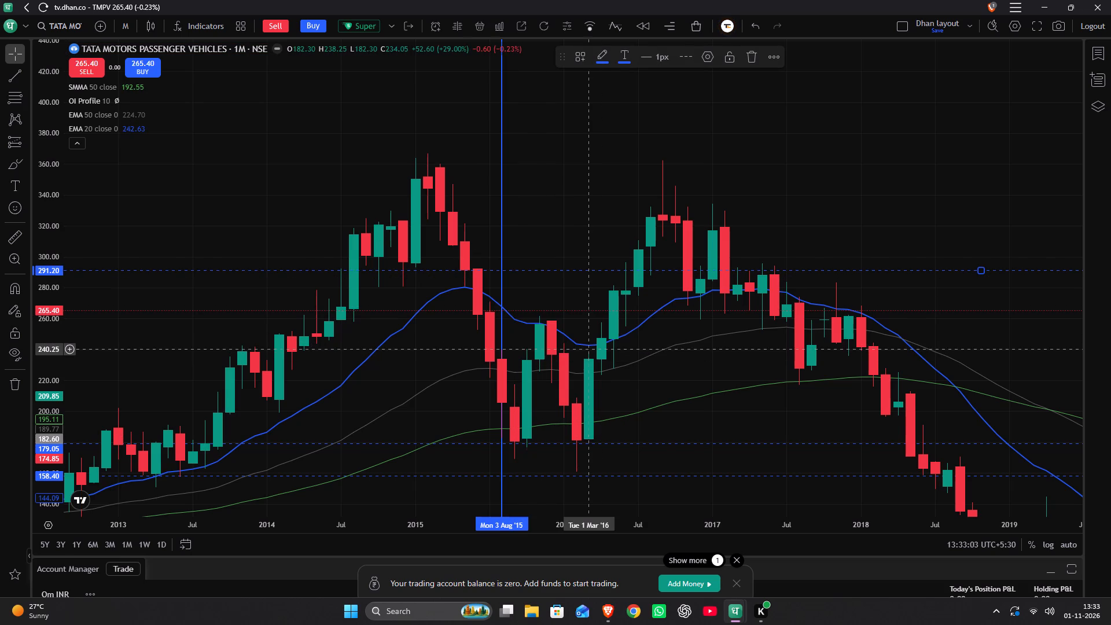
type("1d")
key("Return")
Examine the daily decline through August and September 2015 leading into the October 2015 long position.
scroll(580, 344, "down", 8)
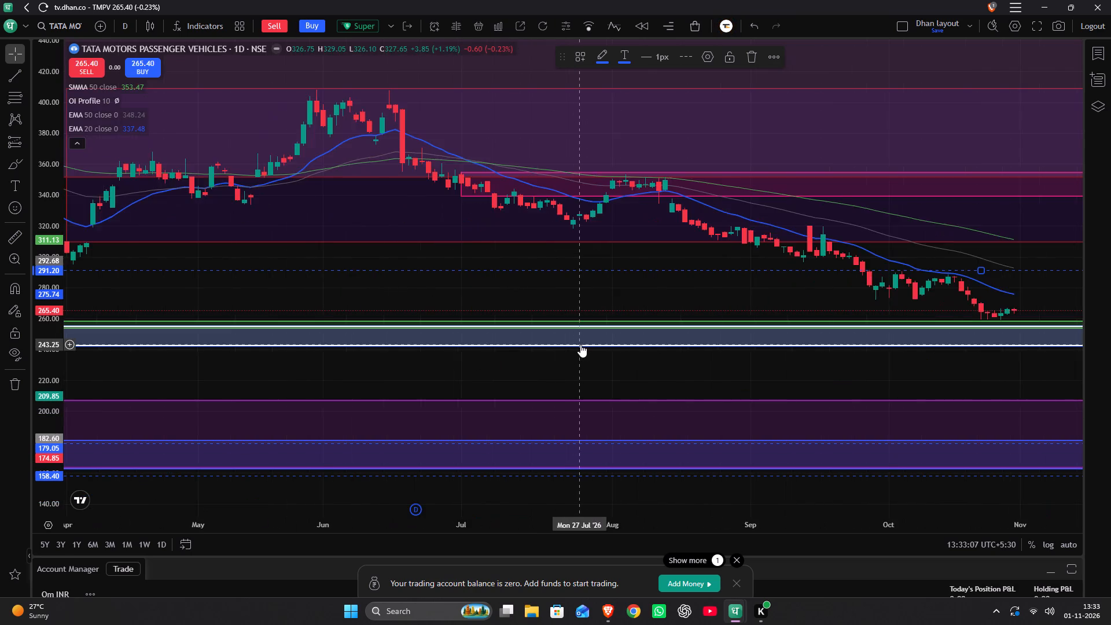
scroll(580, 344, "down", 13)
scroll(580, 343, "down", 11)
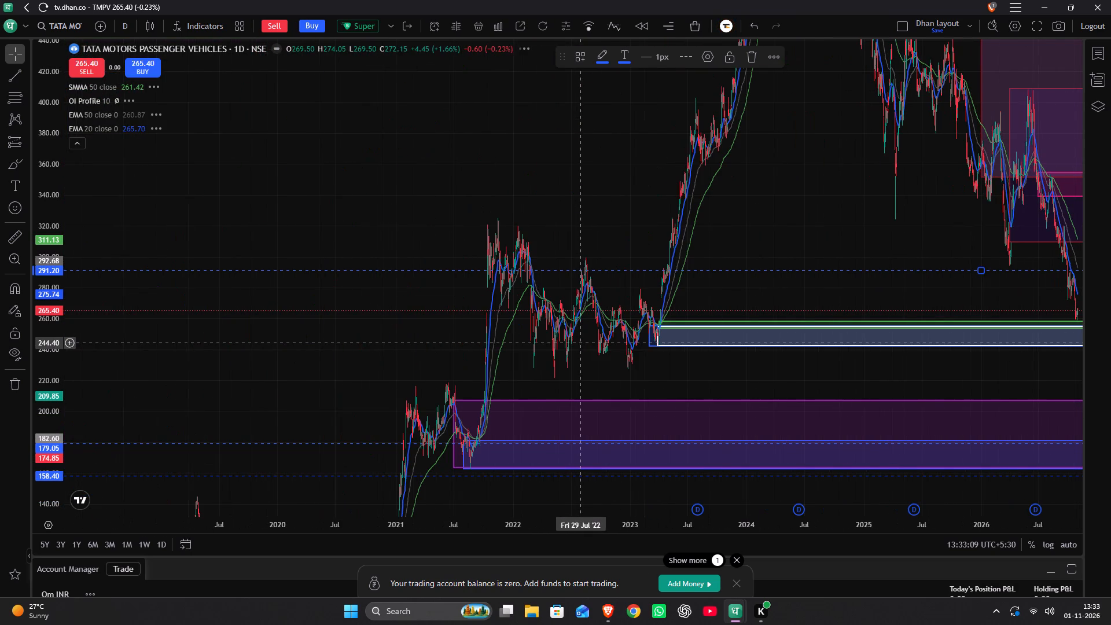
left_click_drag(483, 186, 859, 155)
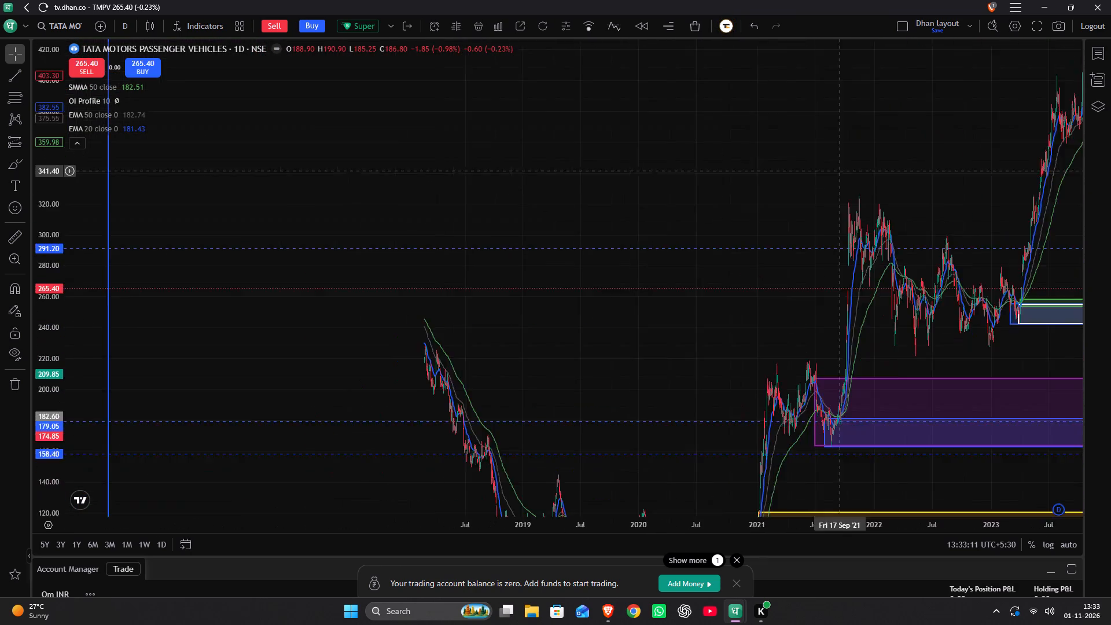
left_click_drag(859, 155, 950, 189)
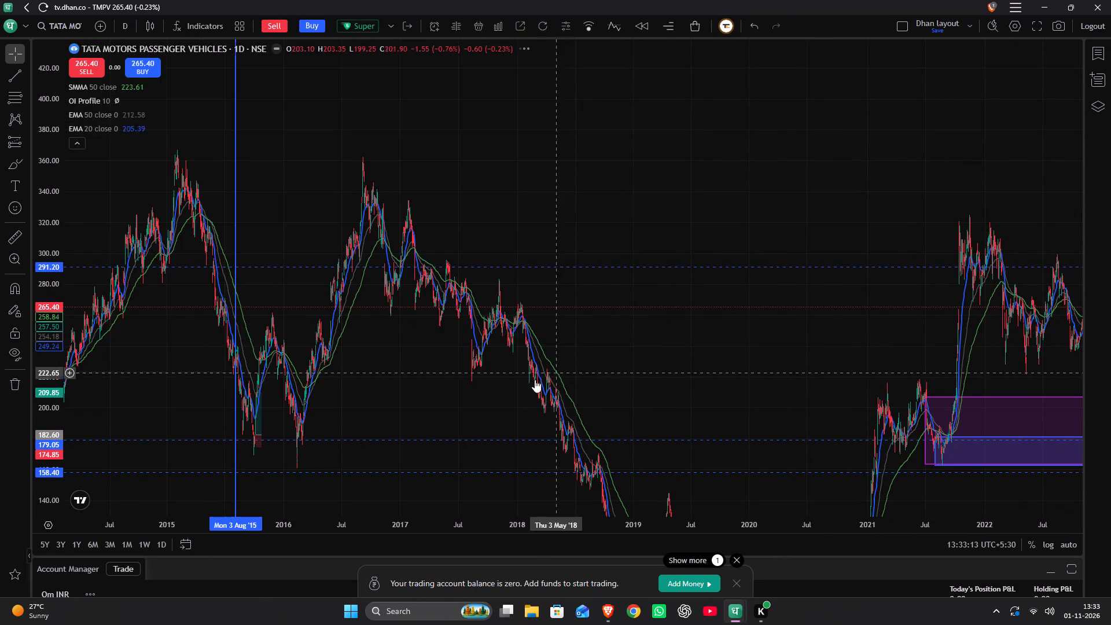
left_click_drag(411, 367, 779, 274)
scroll(778, 272, "up", 7)
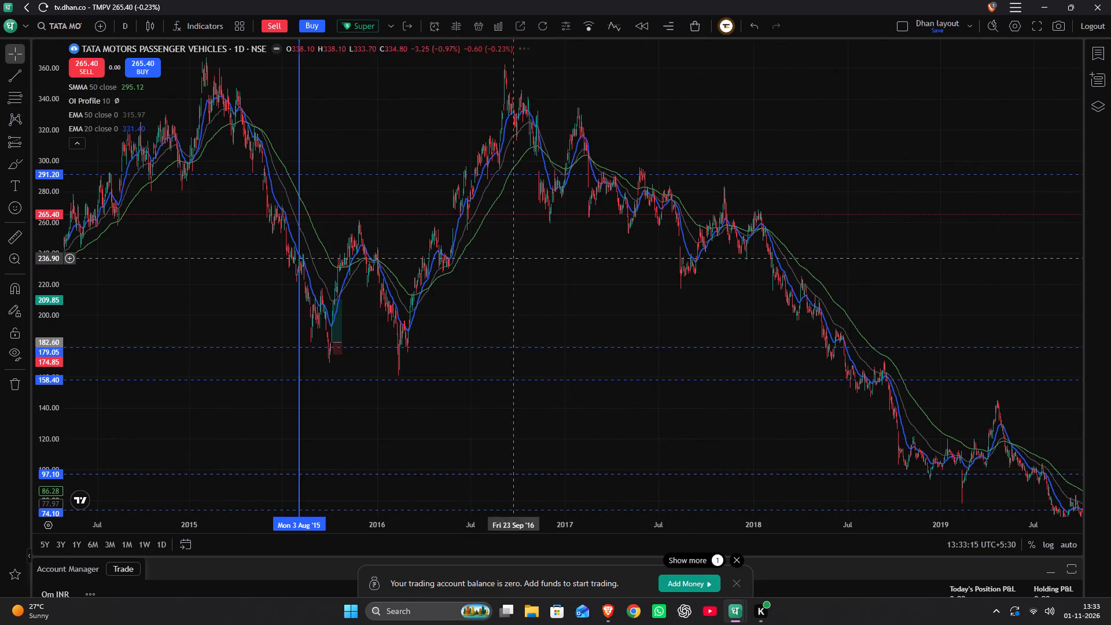
left_click_drag(428, 281, 794, 289)
scroll(794, 287, "up", 9)
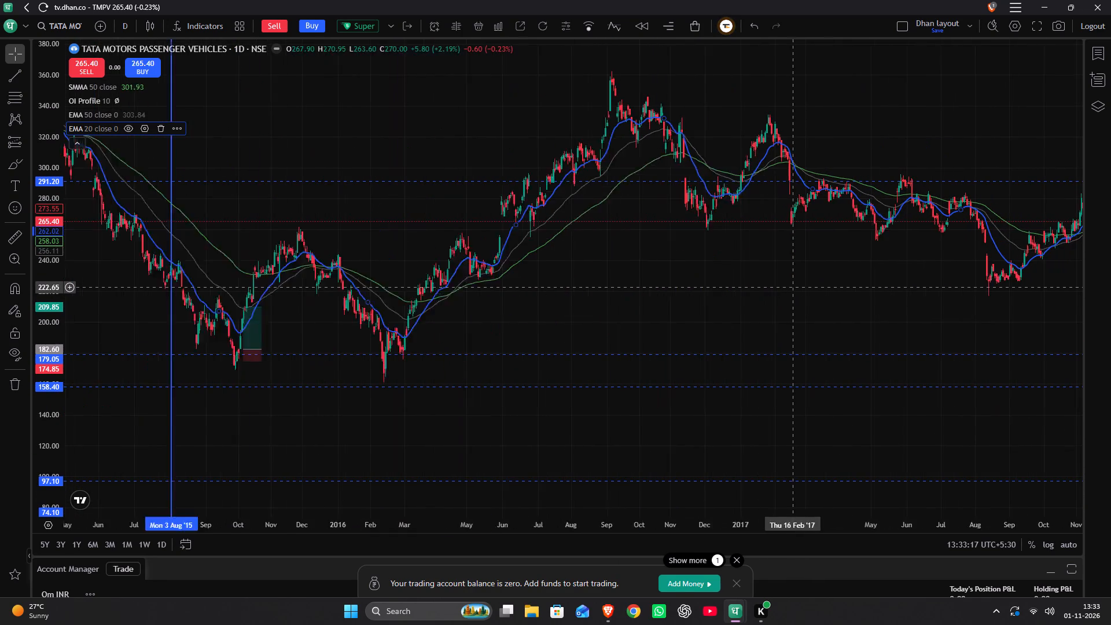
left_click_drag(216, 299, 756, 374)
scroll(753, 370, "up", 7)
left_click_drag(389, 370, 853, 341)
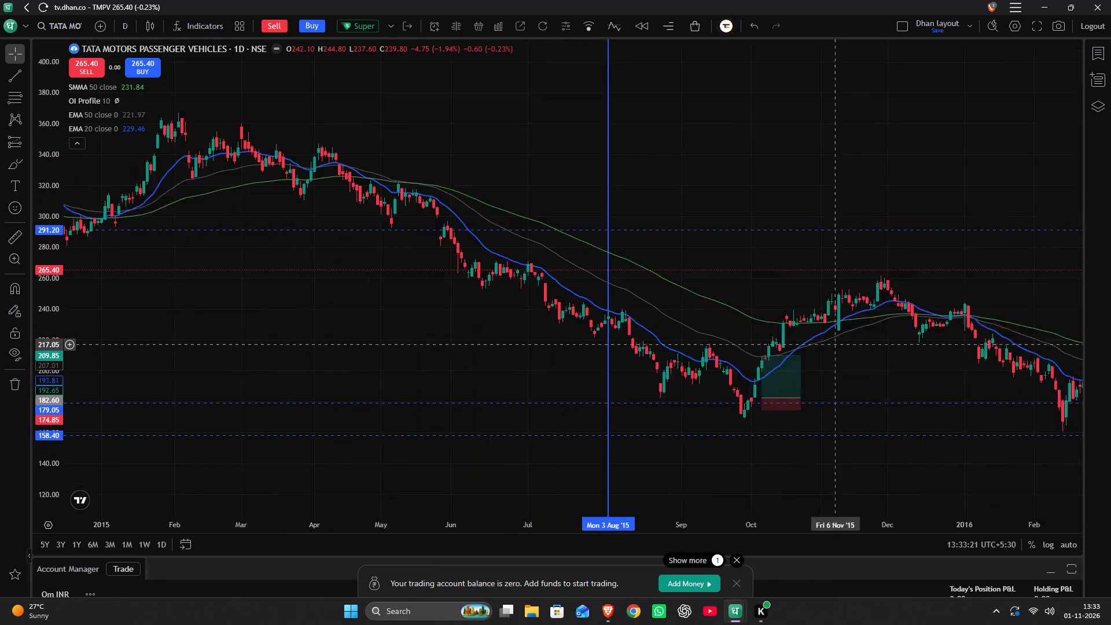
left_click_drag(853, 341, 936, 337)
scroll(50, 348, "up", 10)
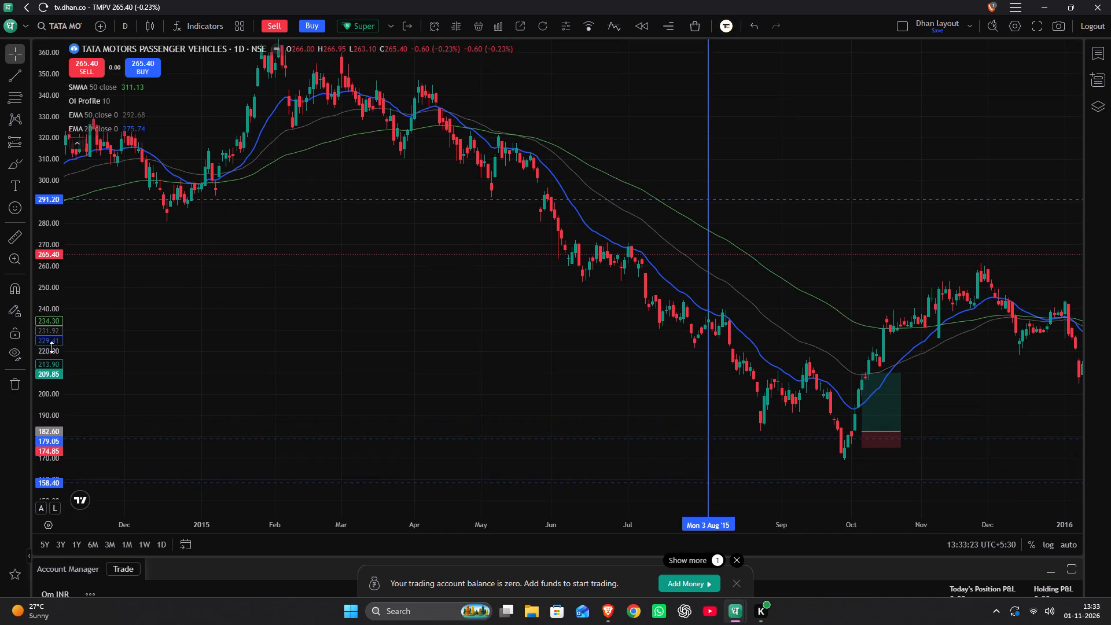
scroll(51, 347, "up", 7)
scroll(362, 365, "up", 5)
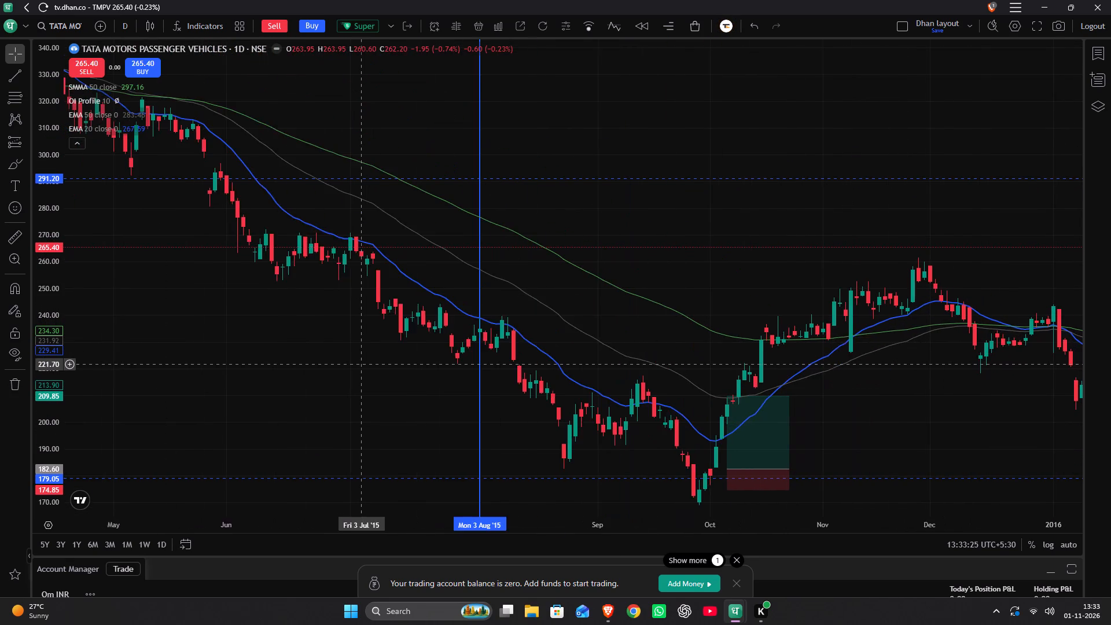
scroll(362, 364, "up", 1)
left_click_drag(537, 332, 403, 348)
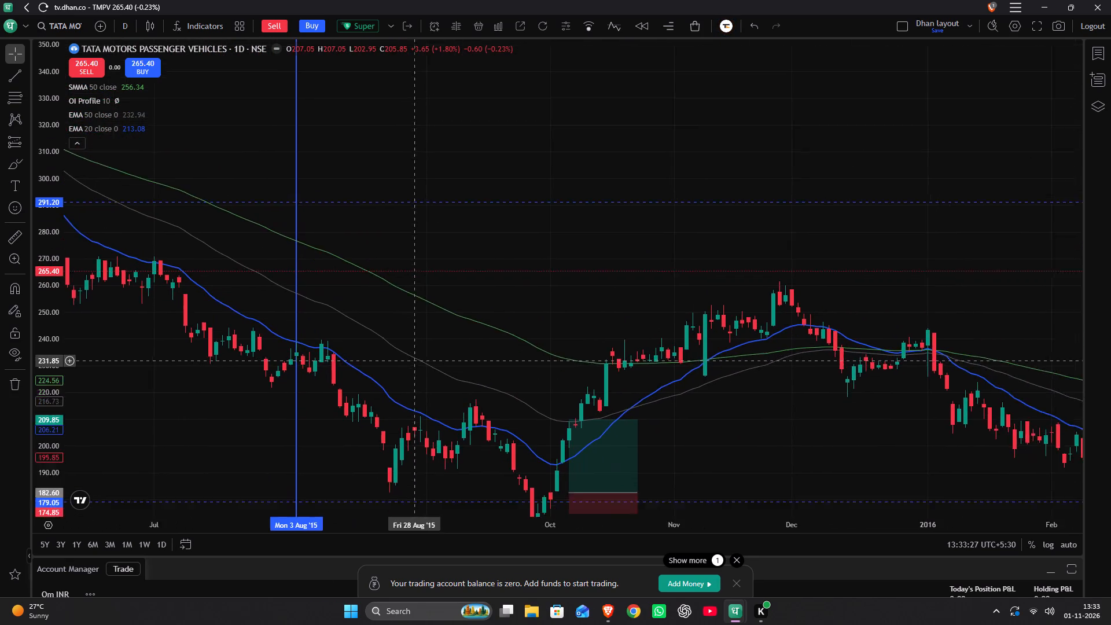
left_click_drag(403, 348, 389, 280)
scroll(53, 350, "up", 7)
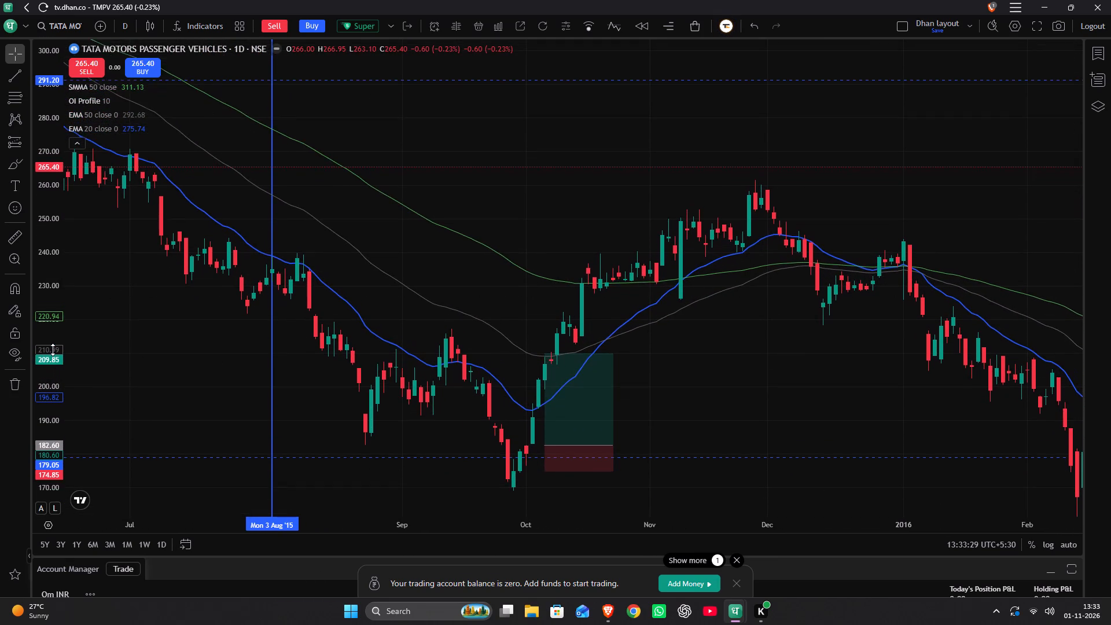
scroll(53, 350, "up", 4)
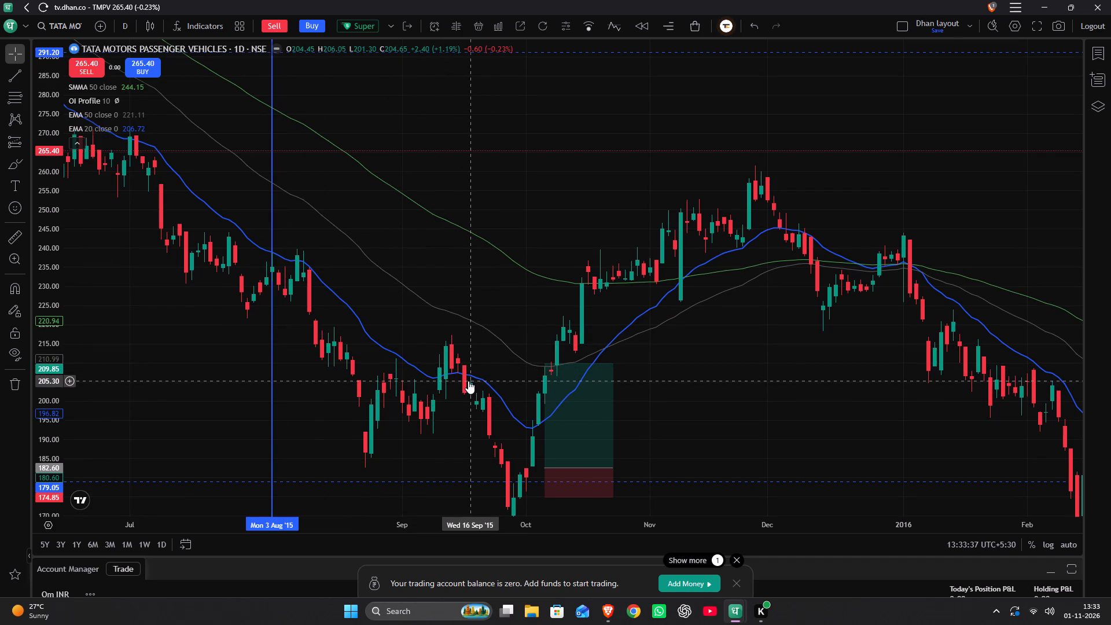
Examine the daily price action from the October 2015 long position through early 2016 against the 20 and 50 EMAs.
left_click_drag(476, 379, 414, 328)
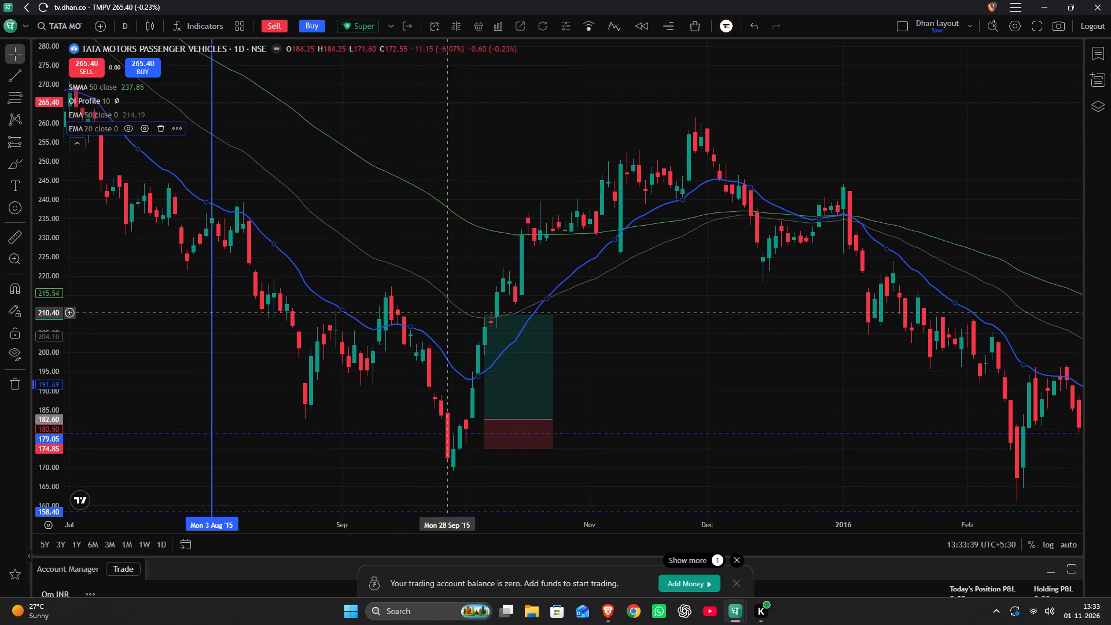
left_click_drag(820, 347, 514, 284)
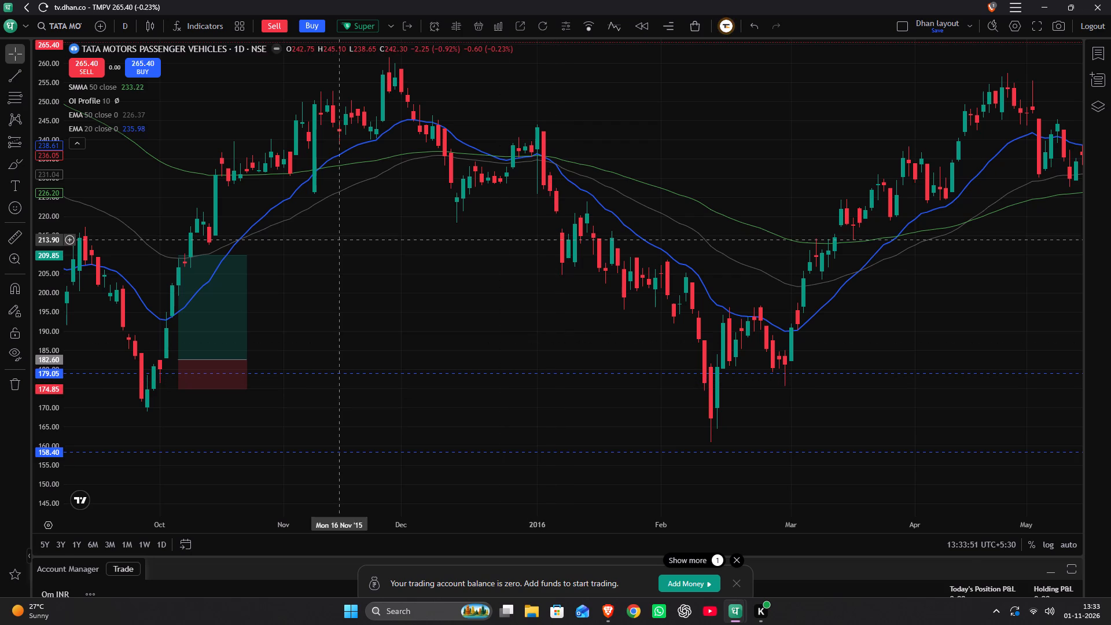
left_click_drag(266, 189, 779, 302)
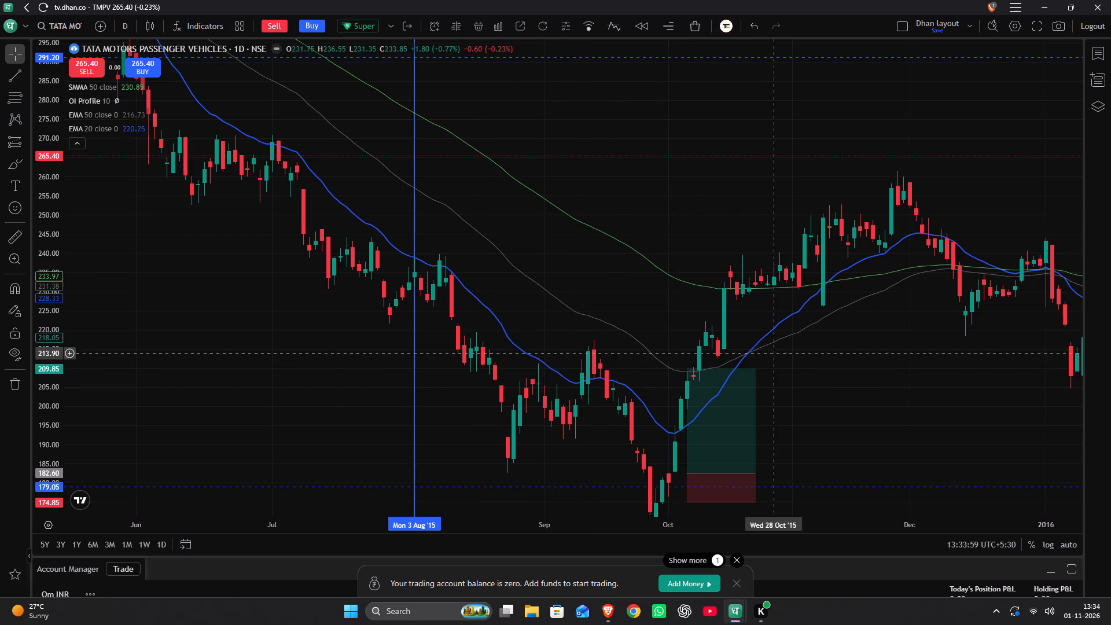
left_click_drag(796, 356, 568, 248)
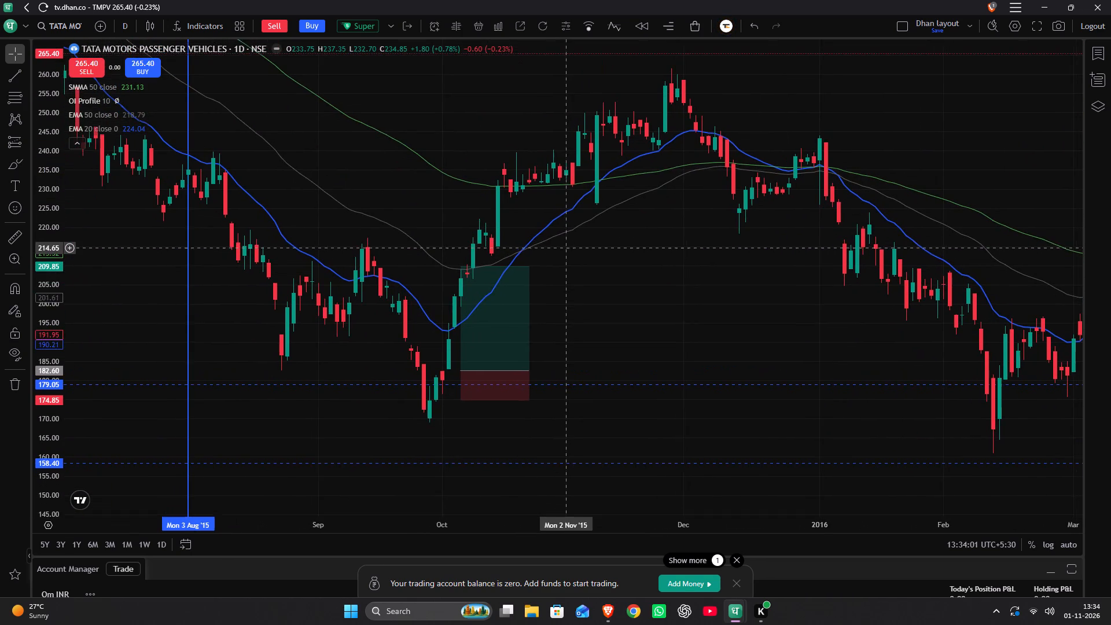
left_click_drag(568, 248, 566, 245)
left_click_drag(594, 146, 591, 139)
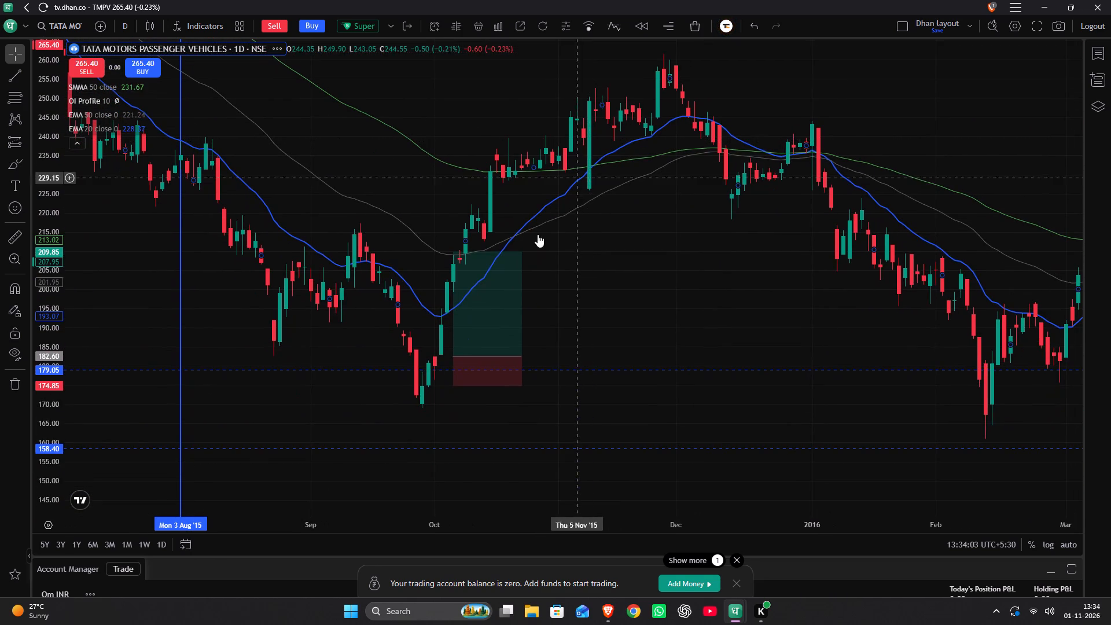
Delete the October 2015 long position, the horizontal lines at 179.05 and 158.40, and the 3 August 2015 vertical line.
left_click(503, 296)
key("Delete")
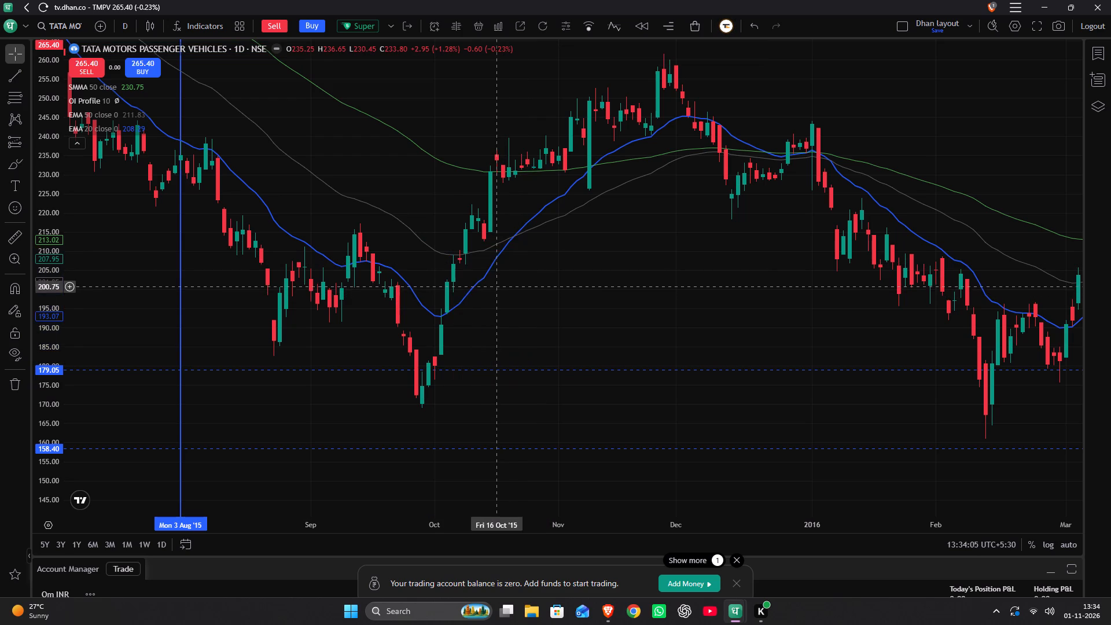
left_click(454, 370)
key("Delete")
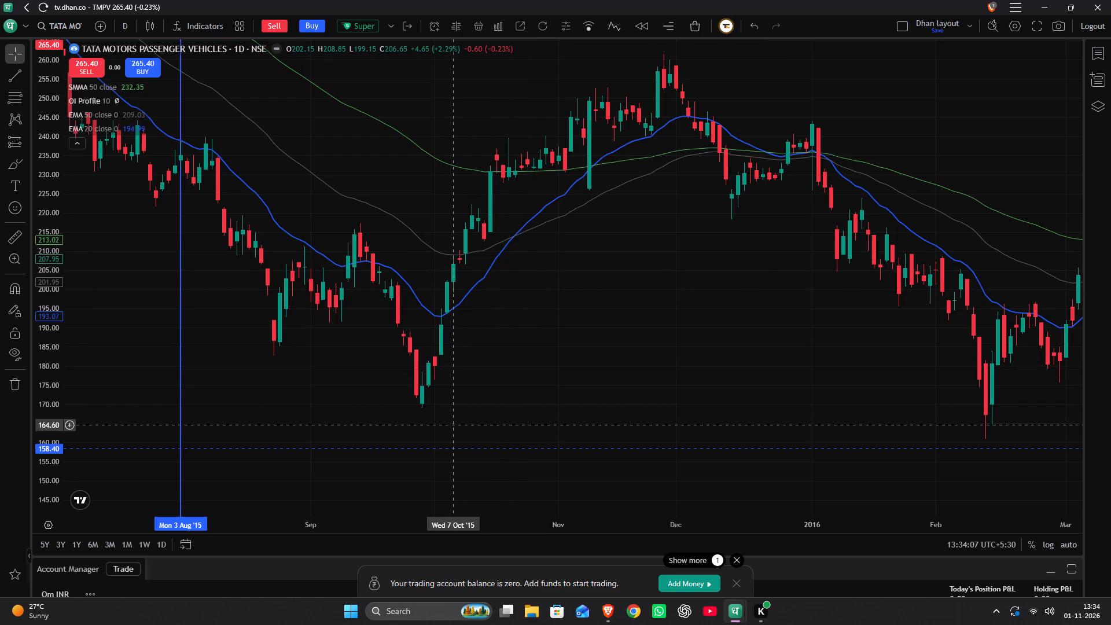
left_click(458, 447)
key("Delete")
left_click(183, 376)
key("Delete")
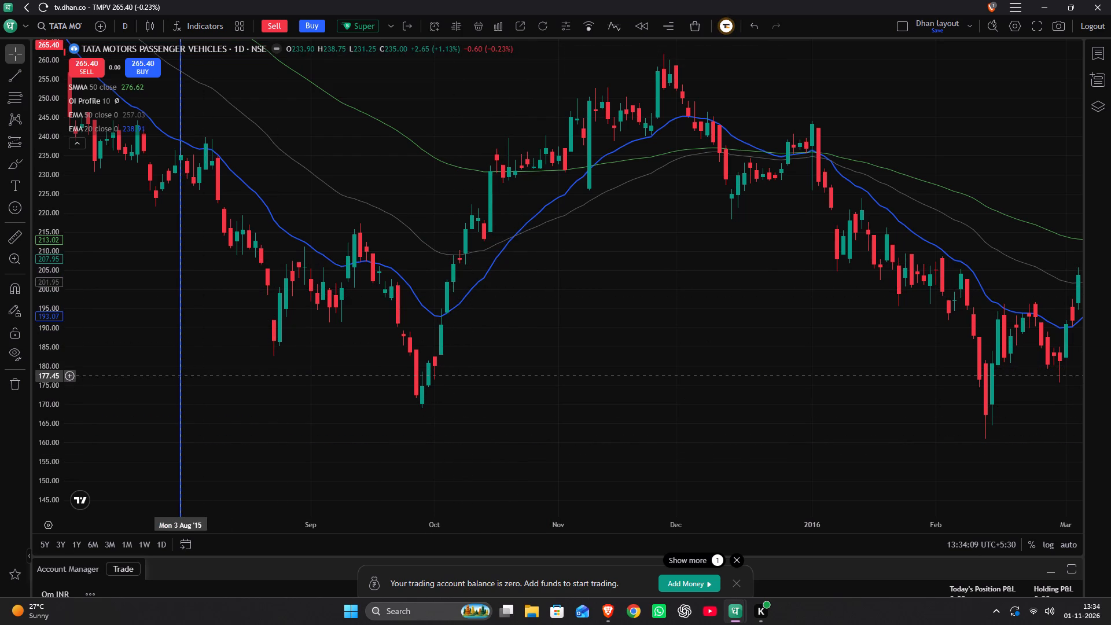
left_click(181, 341)
key("Delete")
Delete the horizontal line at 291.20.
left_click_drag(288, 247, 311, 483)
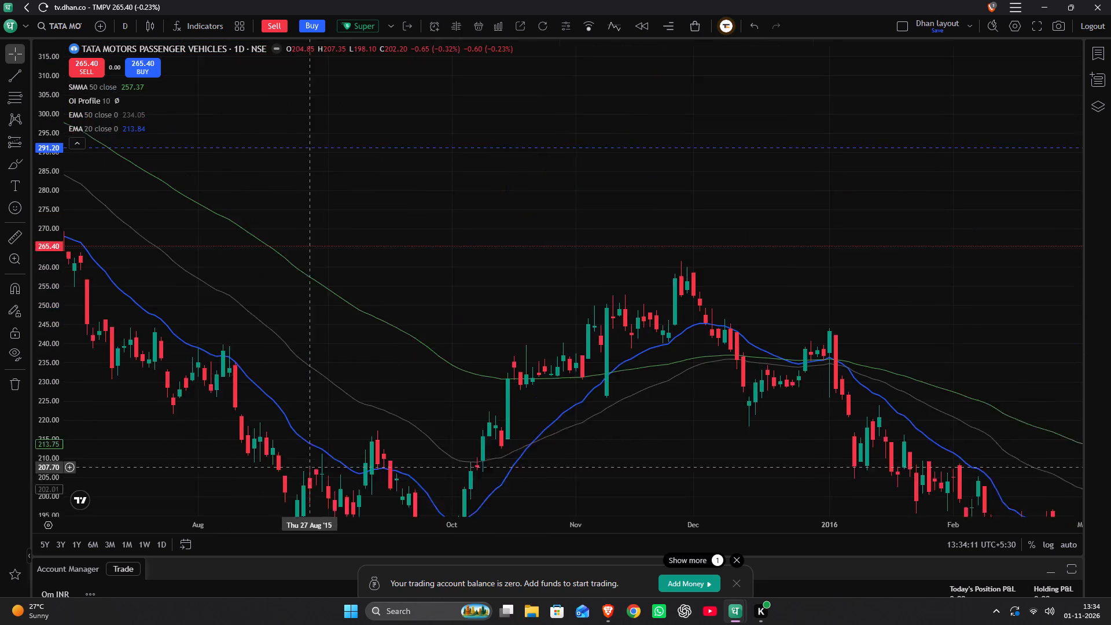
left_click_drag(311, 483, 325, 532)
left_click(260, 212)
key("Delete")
Examine the earlier daily price action back to 2011 around the 1 June 2011 vertical line and the 97.10 and 74.10 lines.
left_click_drag(206, 319, 399, 161)
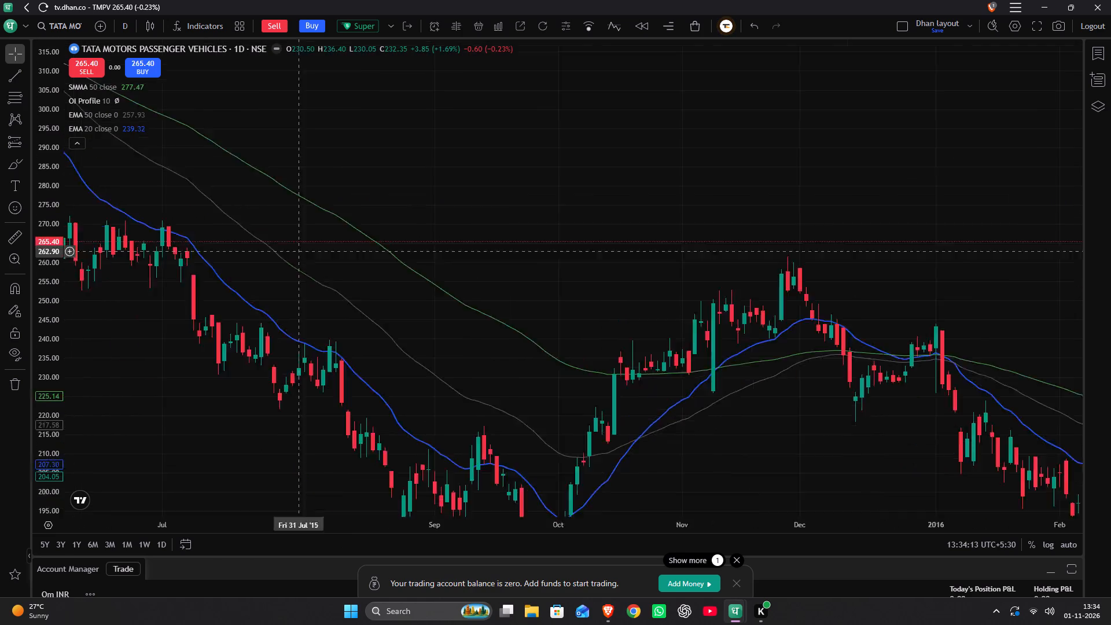
left_click_drag(399, 161, 508, 79)
scroll(540, 58, "down", 6)
scroll(546, 149, "down", 11)
left_click_drag(463, 306, 630, 111)
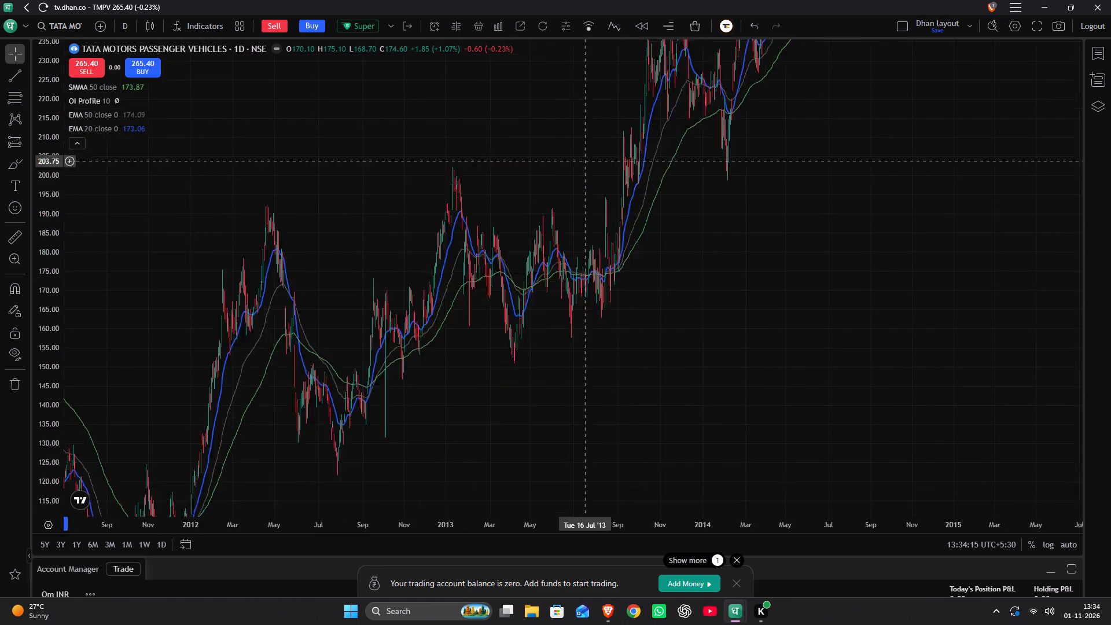
left_click_drag(630, 111, 711, 6)
left_click_drag(382, 233, 866, 90)
scroll(855, 94, "up", 9)
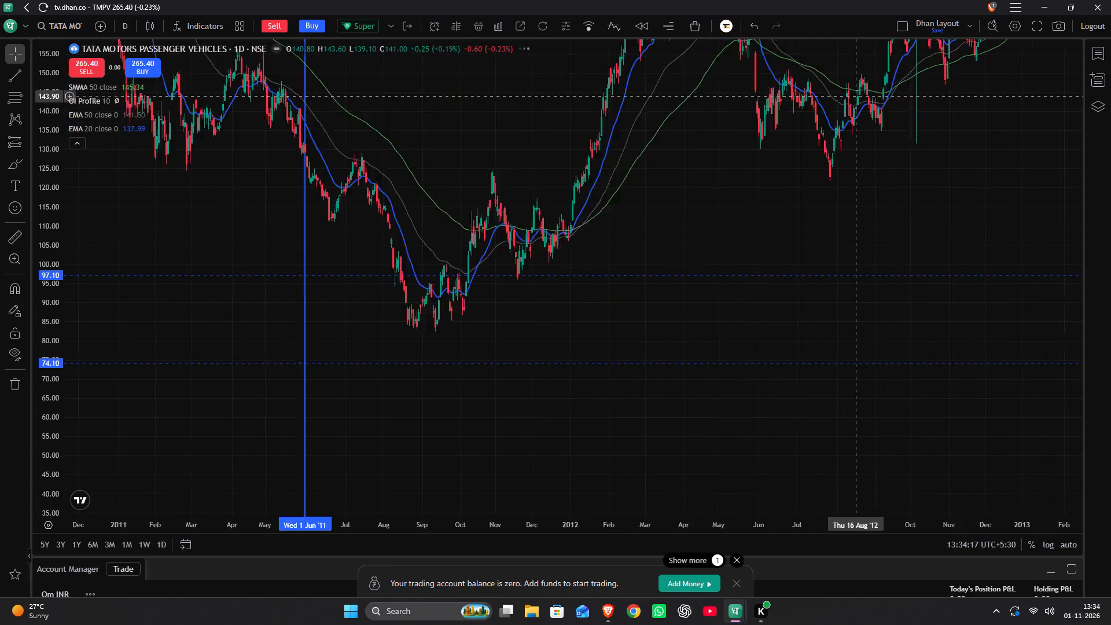
left_click_drag(340, 194, 761, 299)
scroll(759, 295, "up", 8)
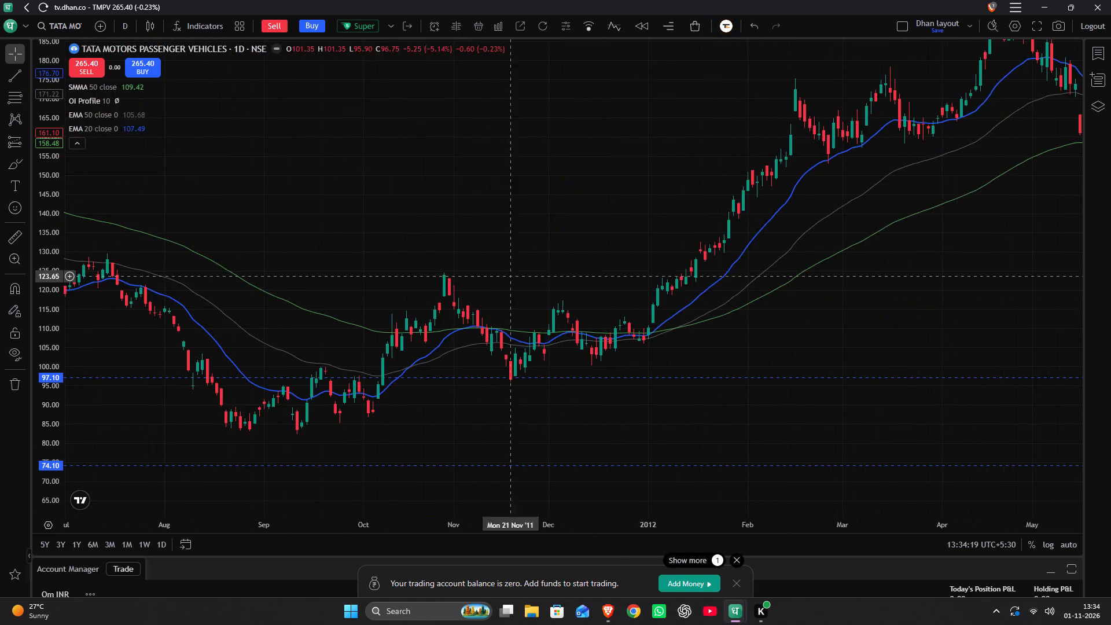
left_click_drag(431, 273, 961, 287)
scroll(44, 311, "up", 1)
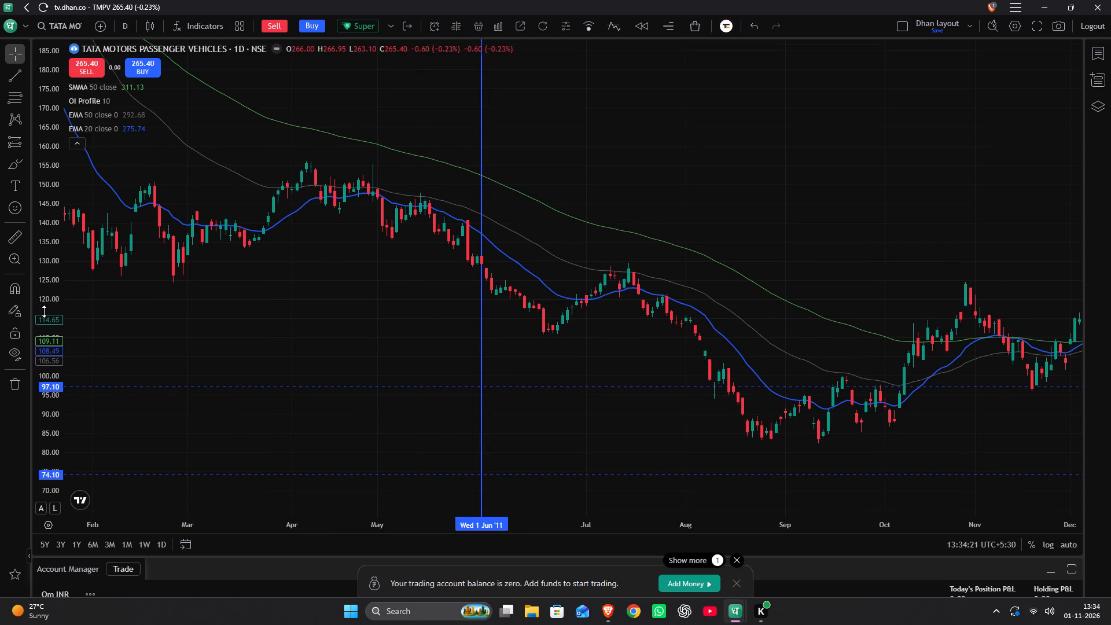
scroll(44, 311, "up", 14)
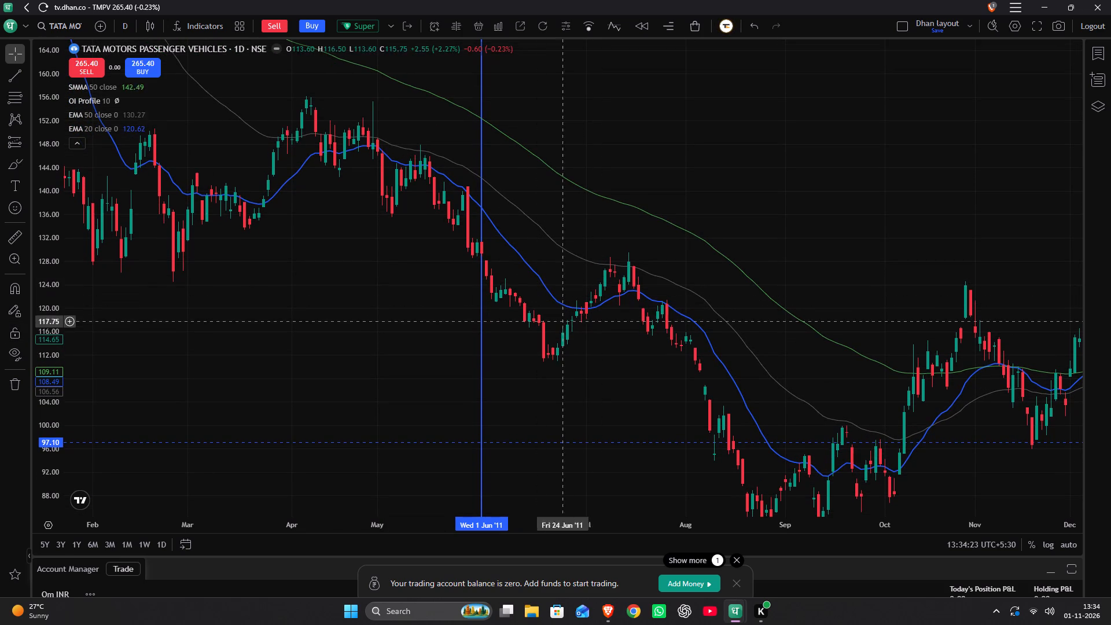
Switch the chart to the 1-month interval and find the candles around the 1 June 2011 vertical line.
key("1")
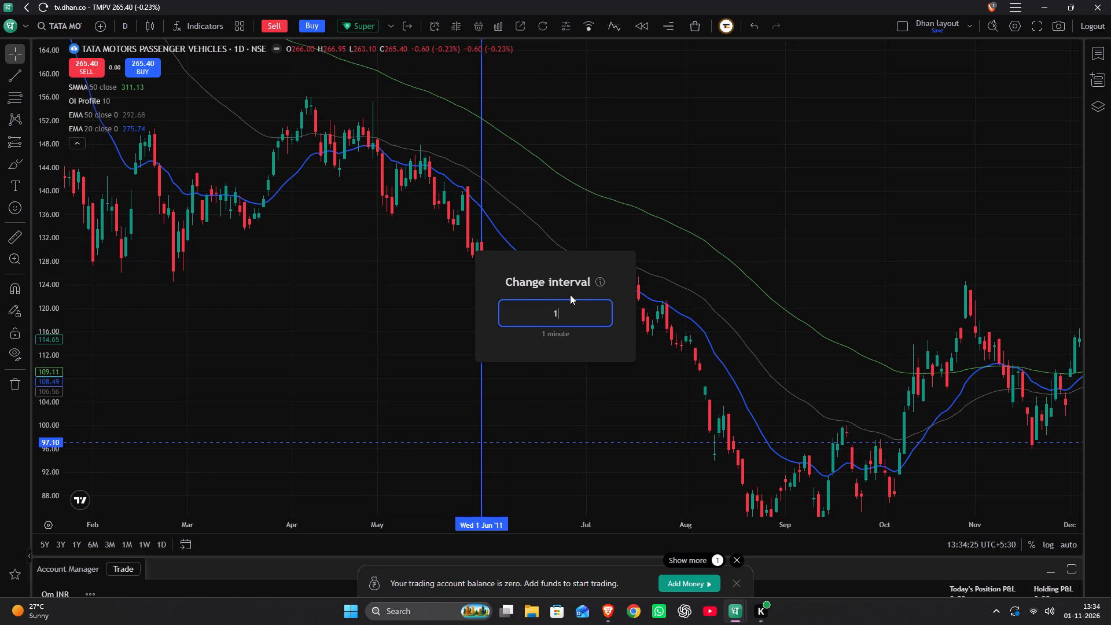
key("m")
key("Return")
left_click_drag(426, 274, 947, 168)
scroll(938, 169, "down", 10)
left_click_drag(763, 202, 355, 276)
scroll(363, 267, "up", 10)
left_click_drag(135, 227, 722, 222)
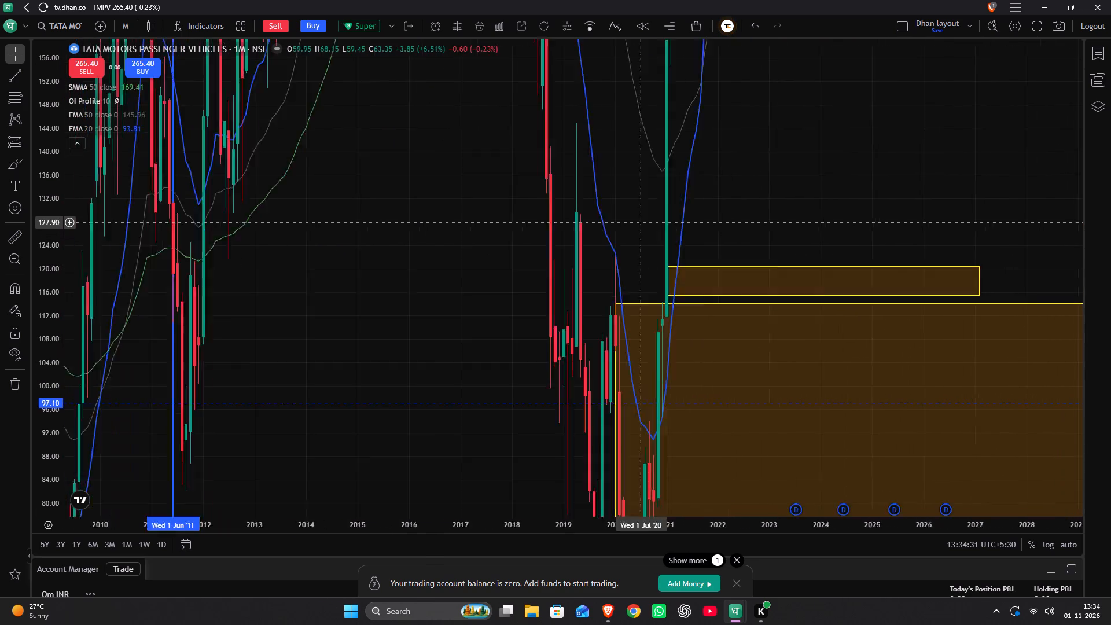
left_click_drag(722, 222, 995, 222)
left_click_drag(620, 220, 807, 90)
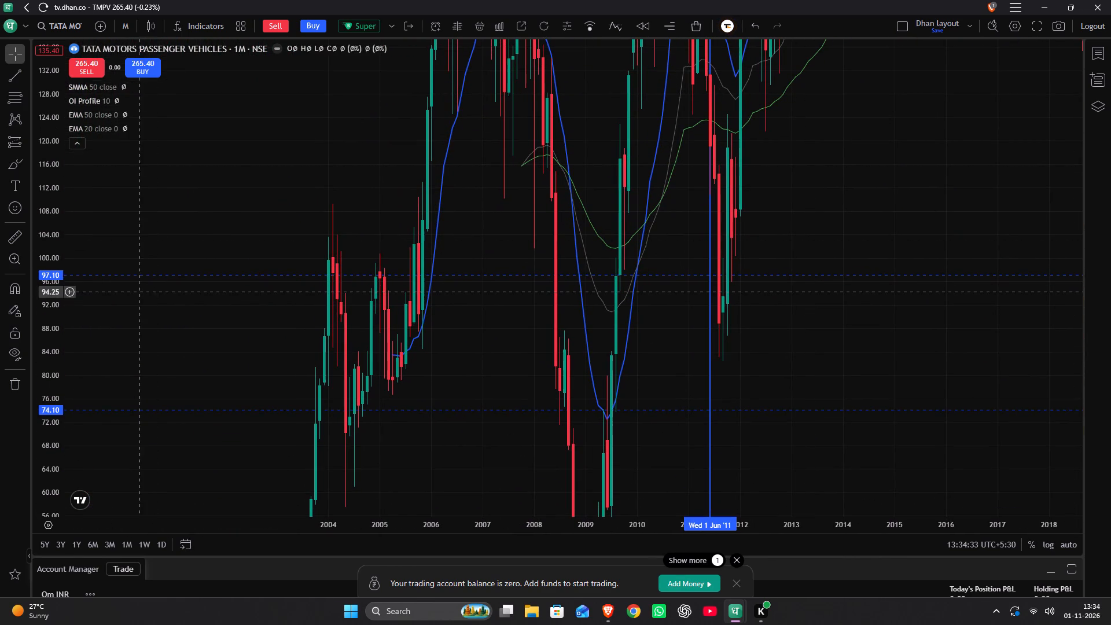
Examine the monthly candles from 2008 to 2016 against the 97.10 and 74.10 lines and the moving averages.
scroll(49, 306, "down", 15)
scroll(38, 302, "down", 12)
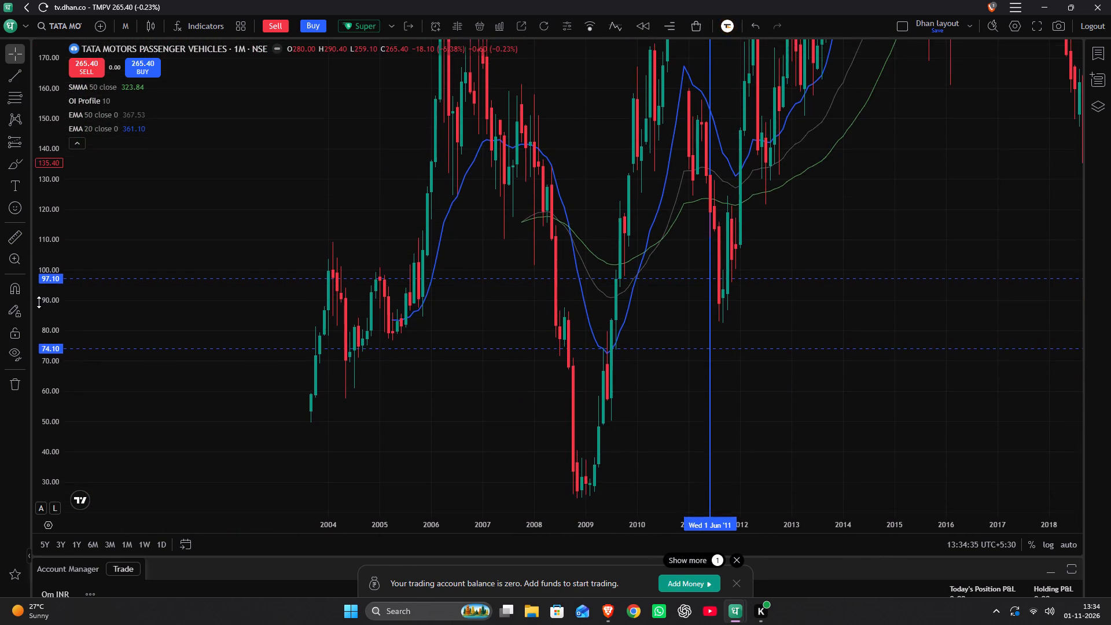
scroll(39, 302, "down", 6)
scroll(127, 261, "up", 7)
left_click_drag(433, 215, 436, 216)
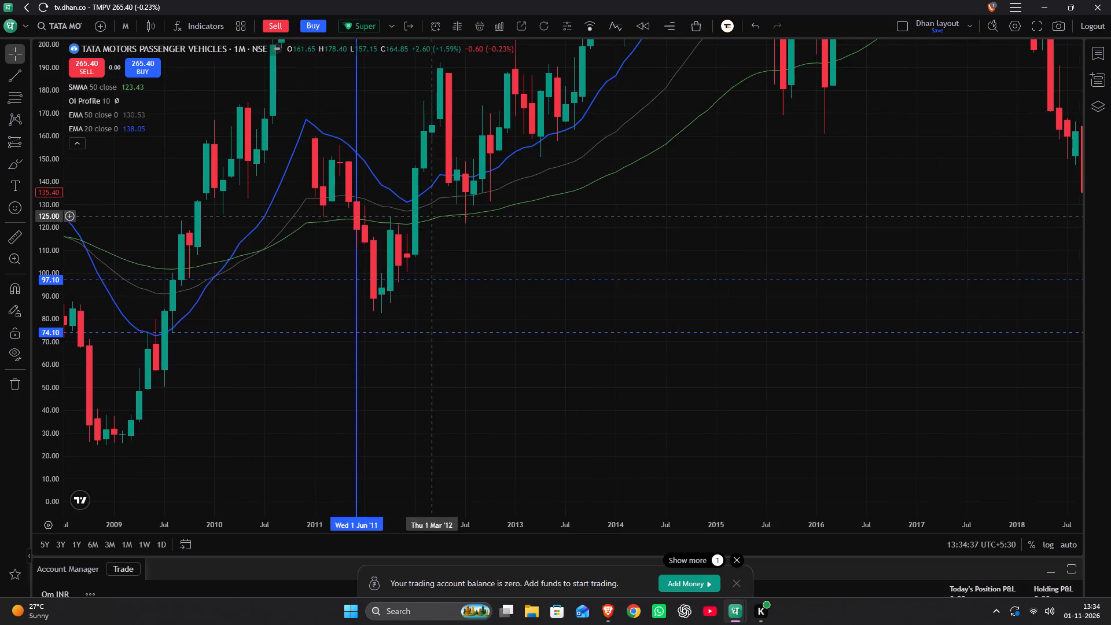
left_click_drag(436, 216, 540, 317)
scroll(540, 311, "up", 3)
left_click_drag(328, 271, 473, 406)
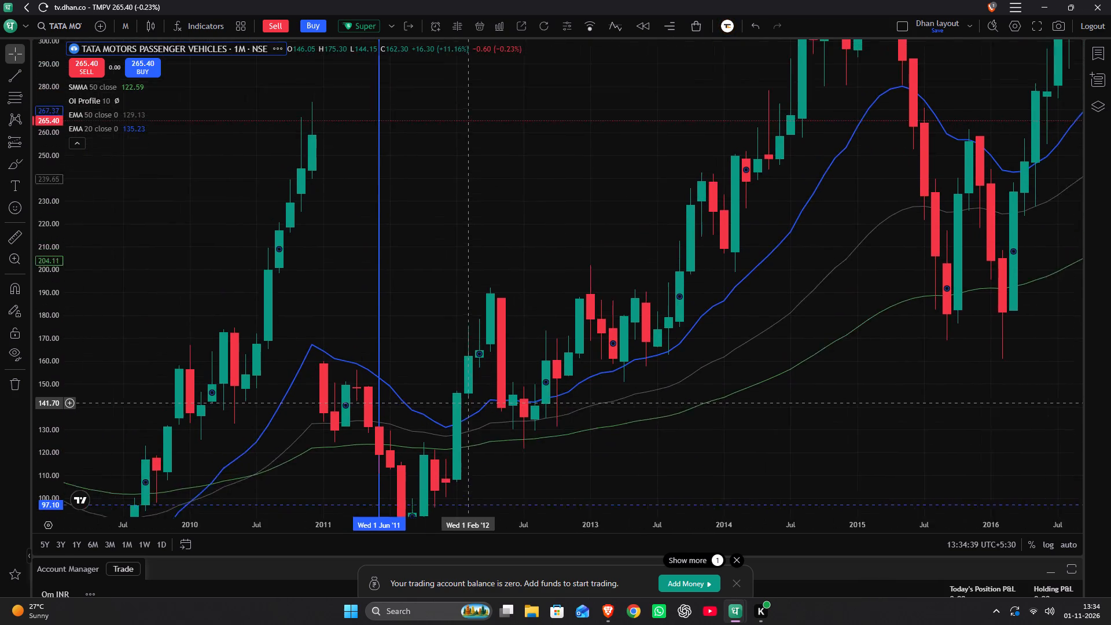
left_click_drag(473, 406, 490, 437)
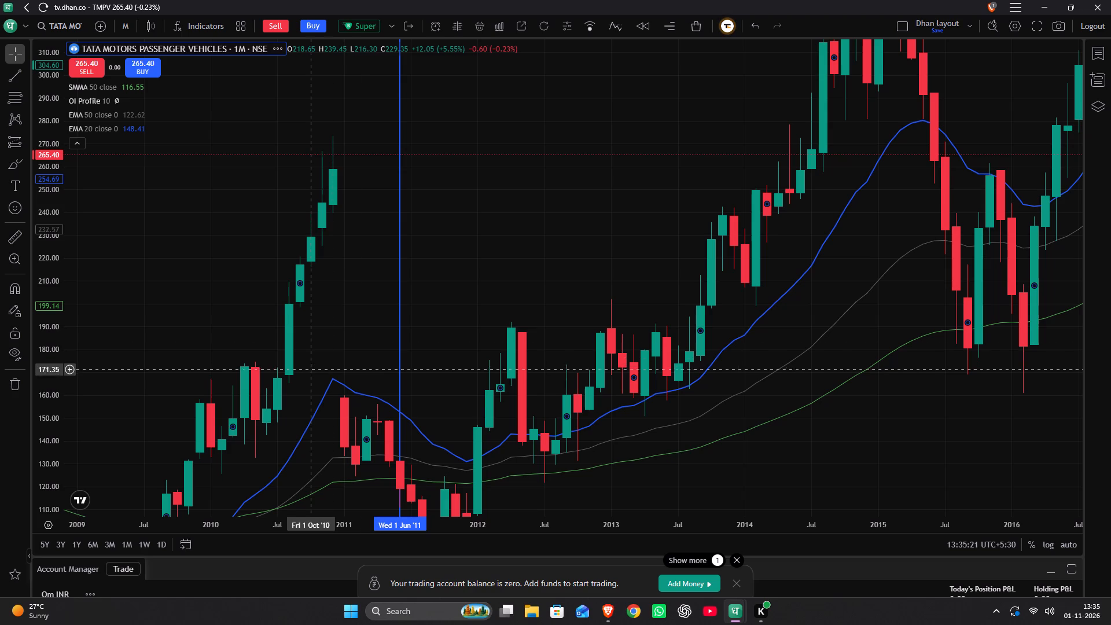
left_click_drag(584, 300, 643, 131)
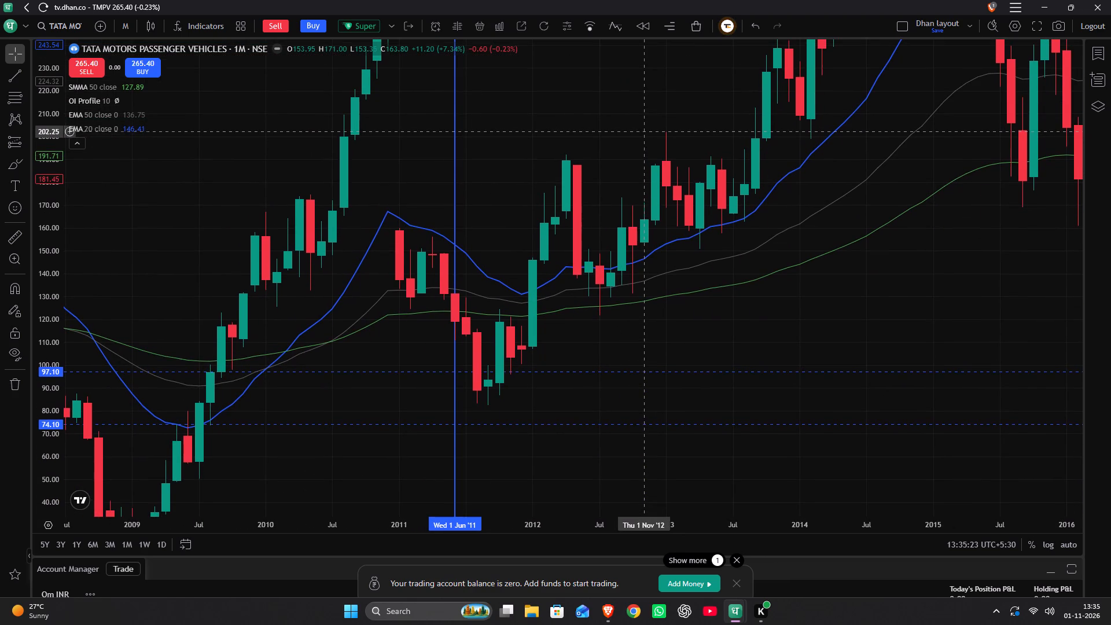
left_click_drag(643, 131, 652, 163)
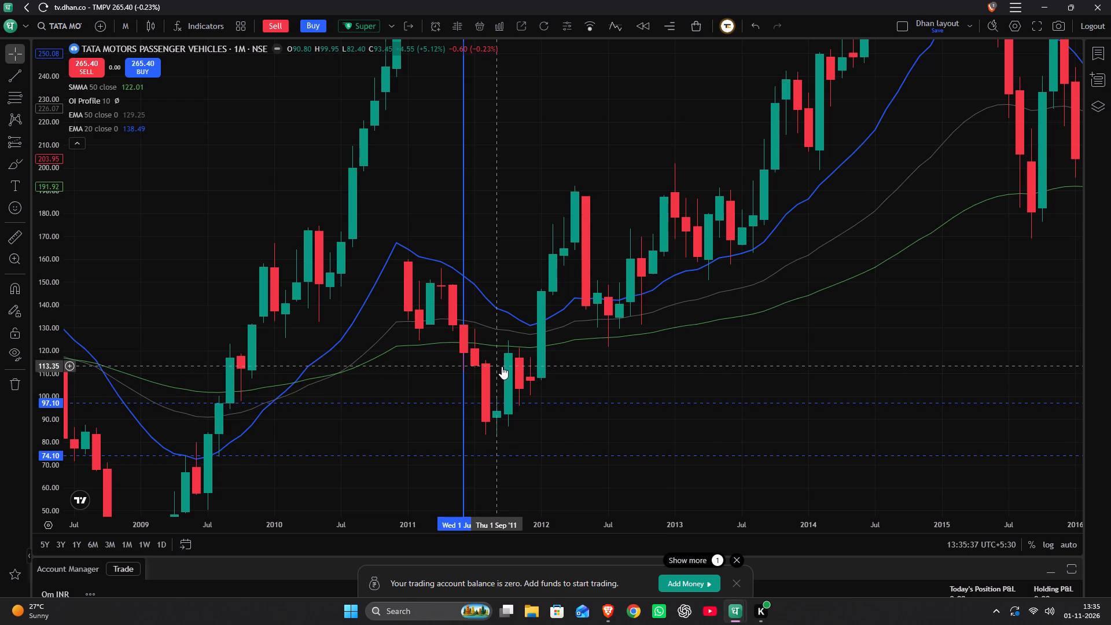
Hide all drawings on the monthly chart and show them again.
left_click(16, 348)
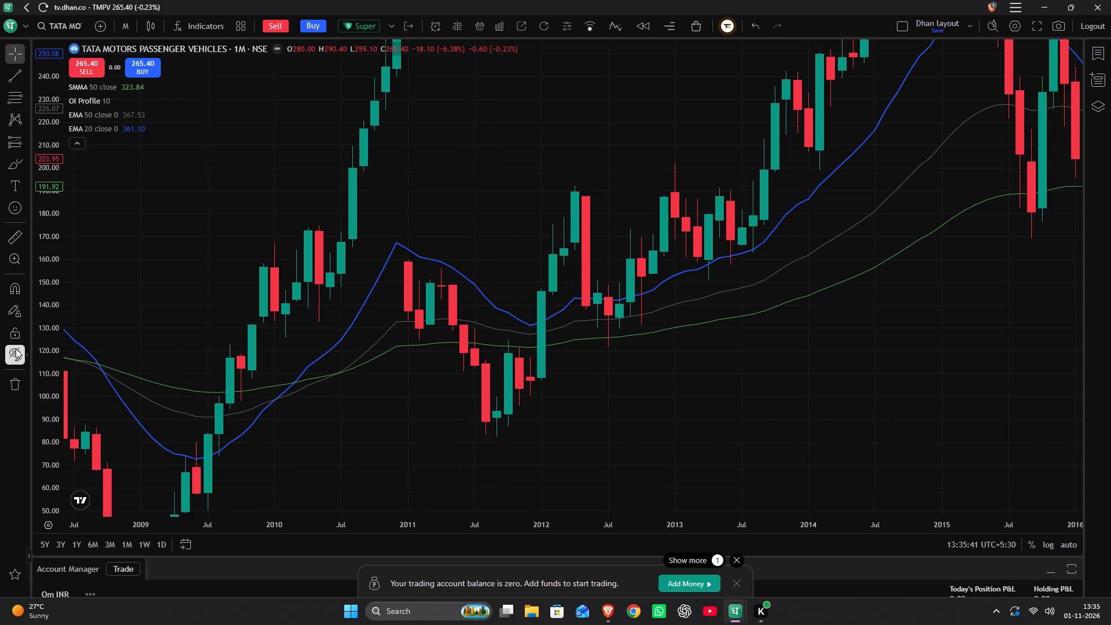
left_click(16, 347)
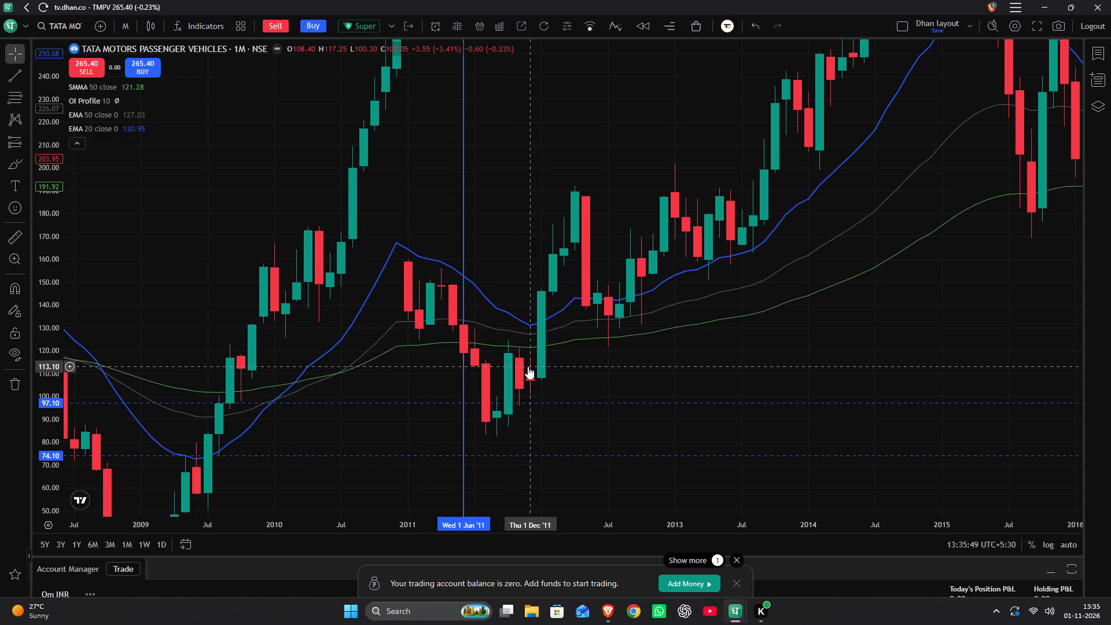
Add a horizontal line at 113.35 near the December 2011 monthly candle.
key("alt+h")
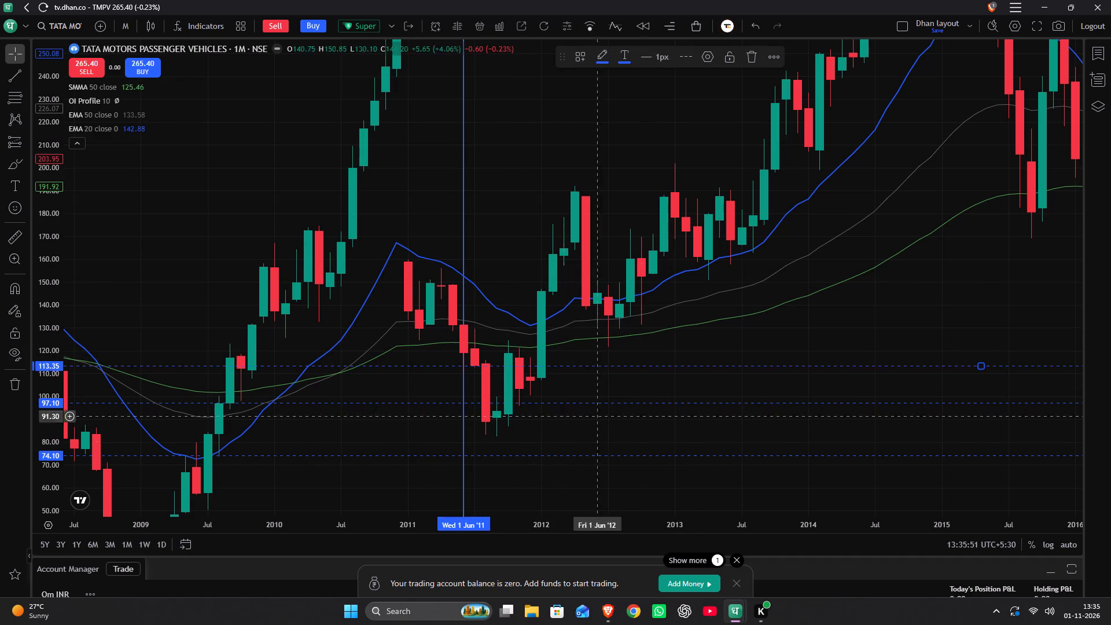
Switch the chart to the 1-day interval and return to the price action around the 1 June 2011 vertical line.
key("1")
key("d")
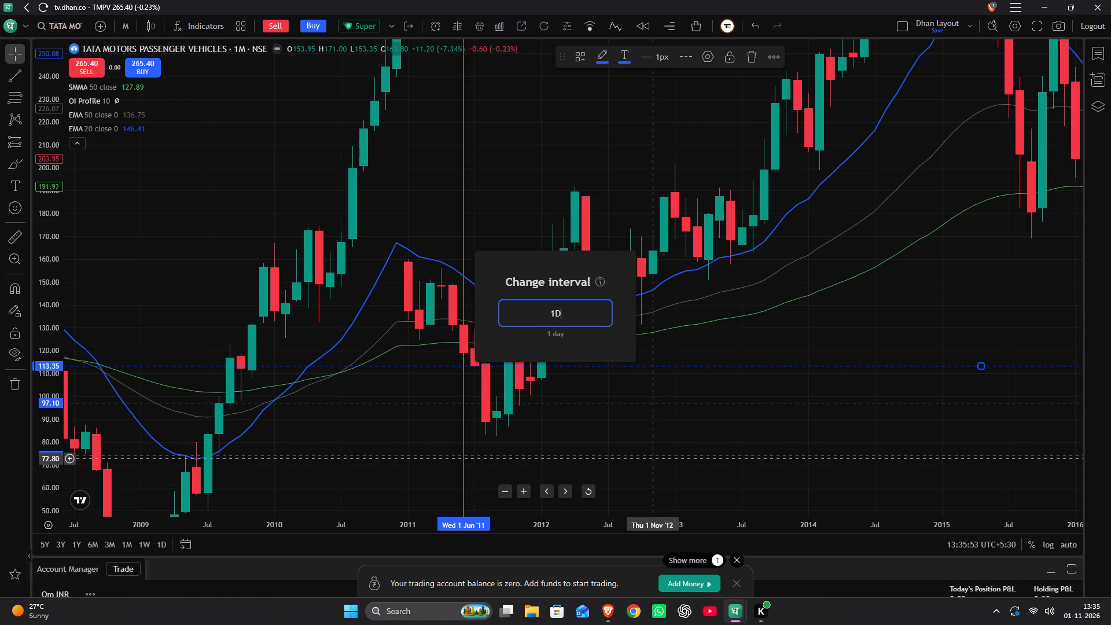
key("Return")
scroll(641, 456, "down", 15)
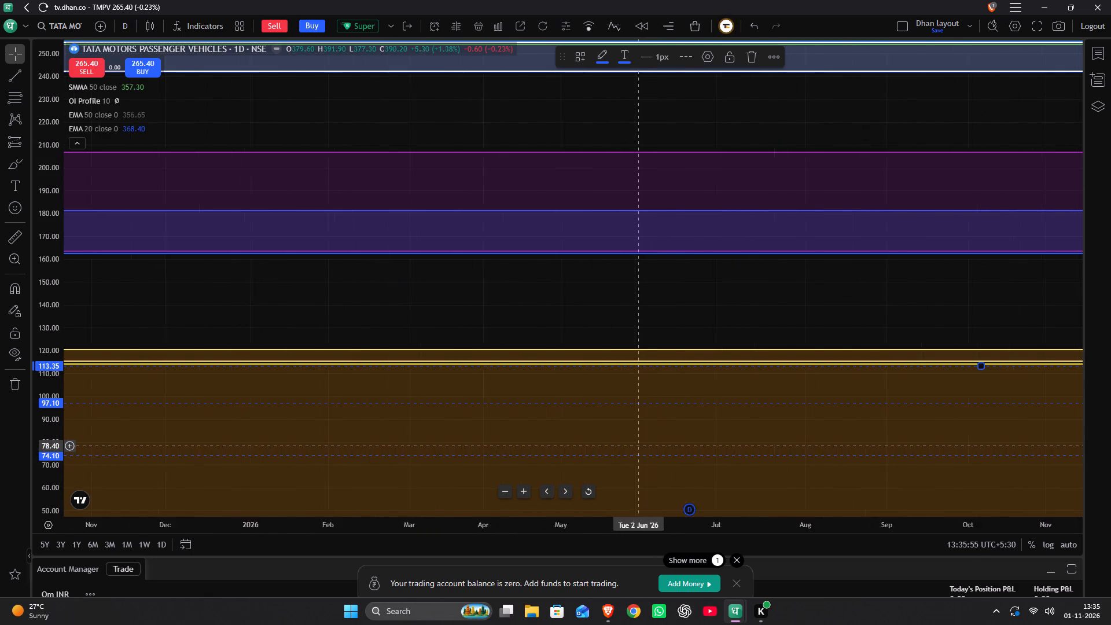
scroll(640, 446, "down", 20)
scroll(640, 446, "down", 2)
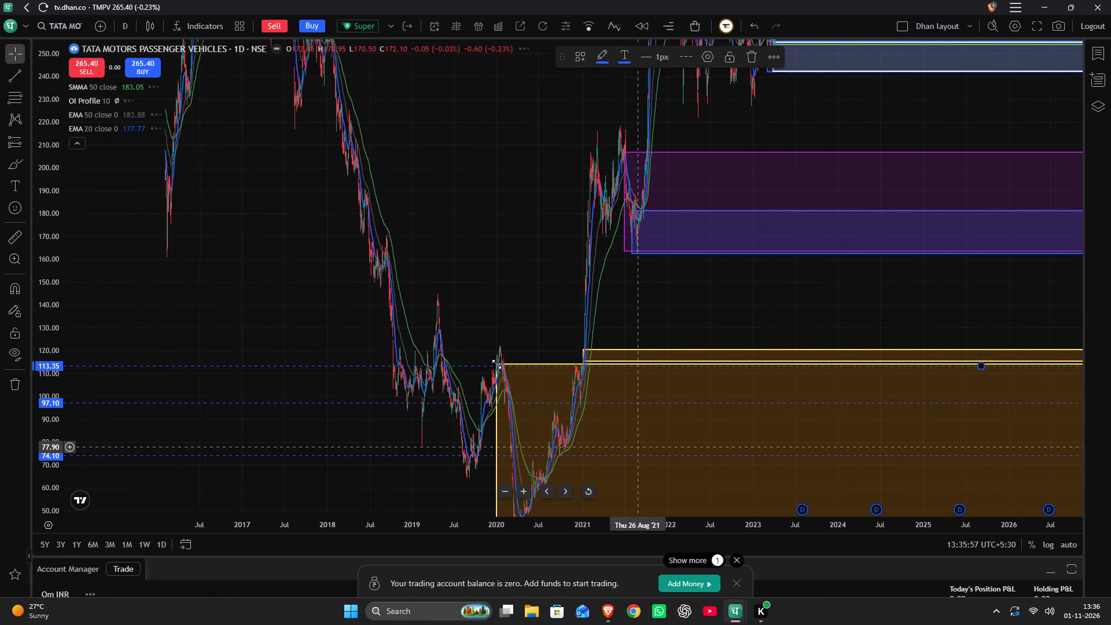
left_click_drag(391, 243, 854, 289)
left_click_drag(375, 310, 830, 239)
scroll(779, 238, "up", 3)
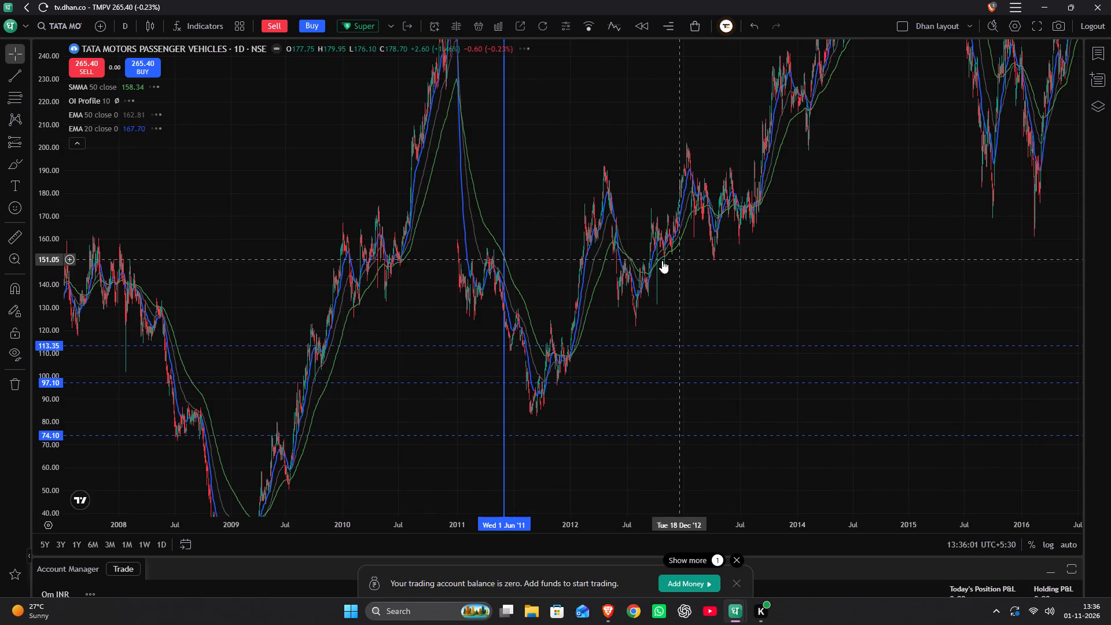
scroll(654, 263, "up", 5)
left_click_drag(451, 258, 878, 263)
scroll(858, 263, "up", 5)
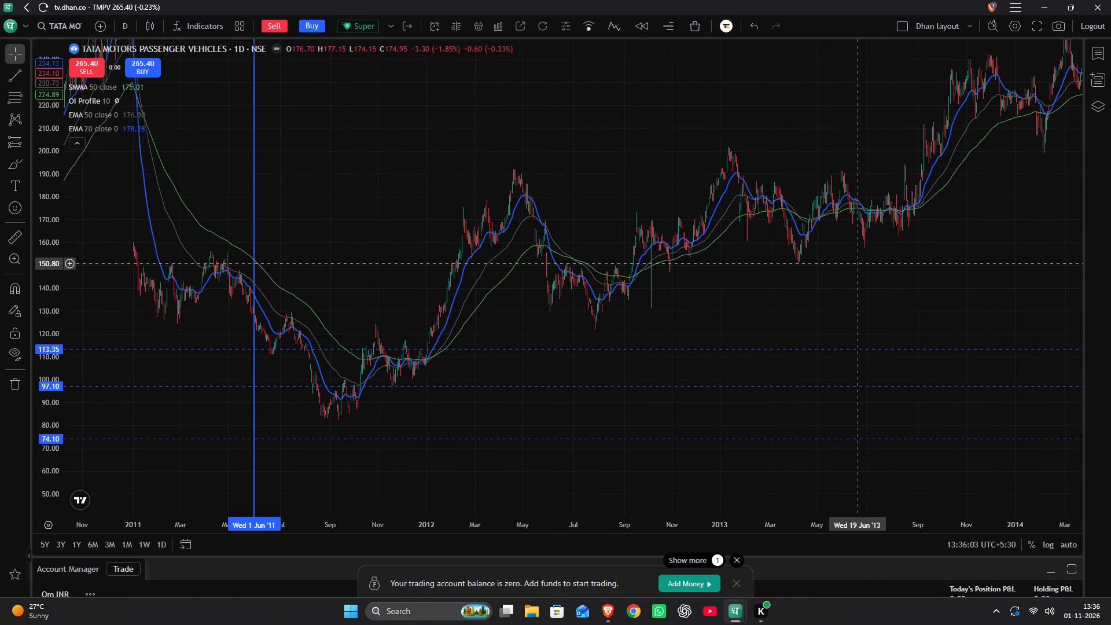
Examine the daily decline from June through September 2011 against the 113.35 and 97.10 lines and the EMAs.
left_click_drag(369, 248, 745, 203)
scroll(733, 201, "up", 10)
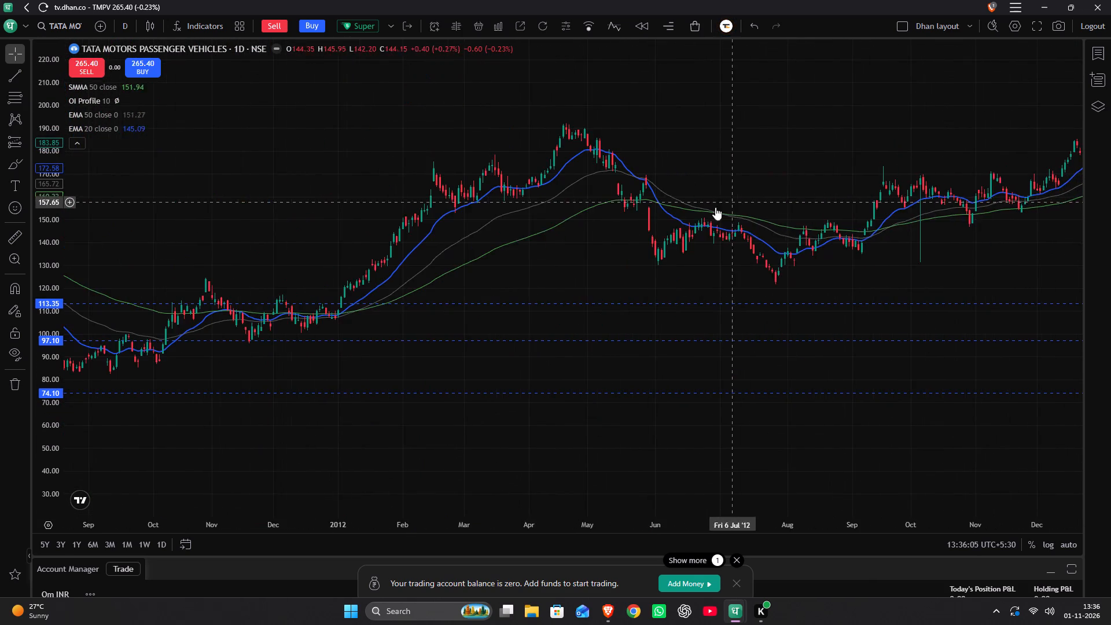
left_click_drag(366, 237, 953, 203)
scroll(56, 388, "up", 6)
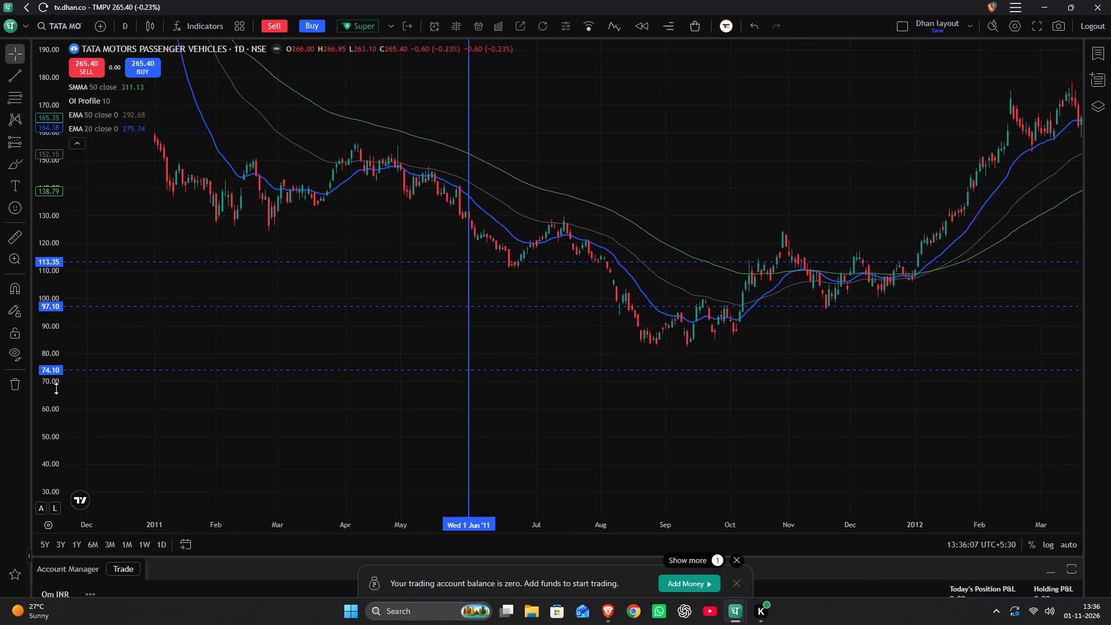
scroll(56, 388, "up", 20)
scroll(56, 388, "up", 3)
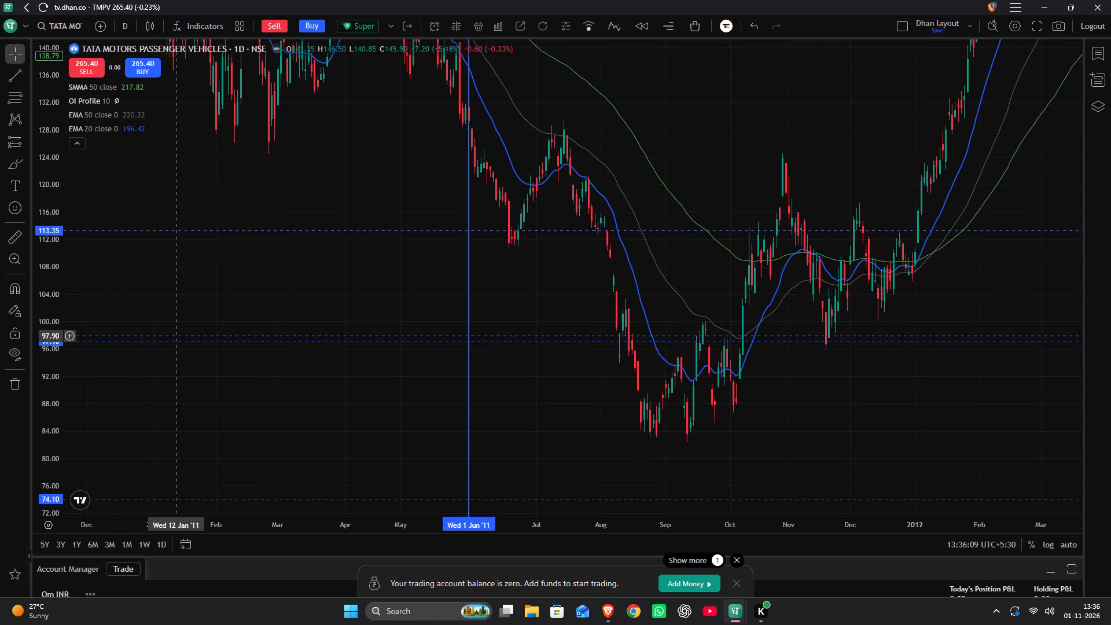
left_click_drag(300, 433, 529, 428)
scroll(526, 420, "up", 4)
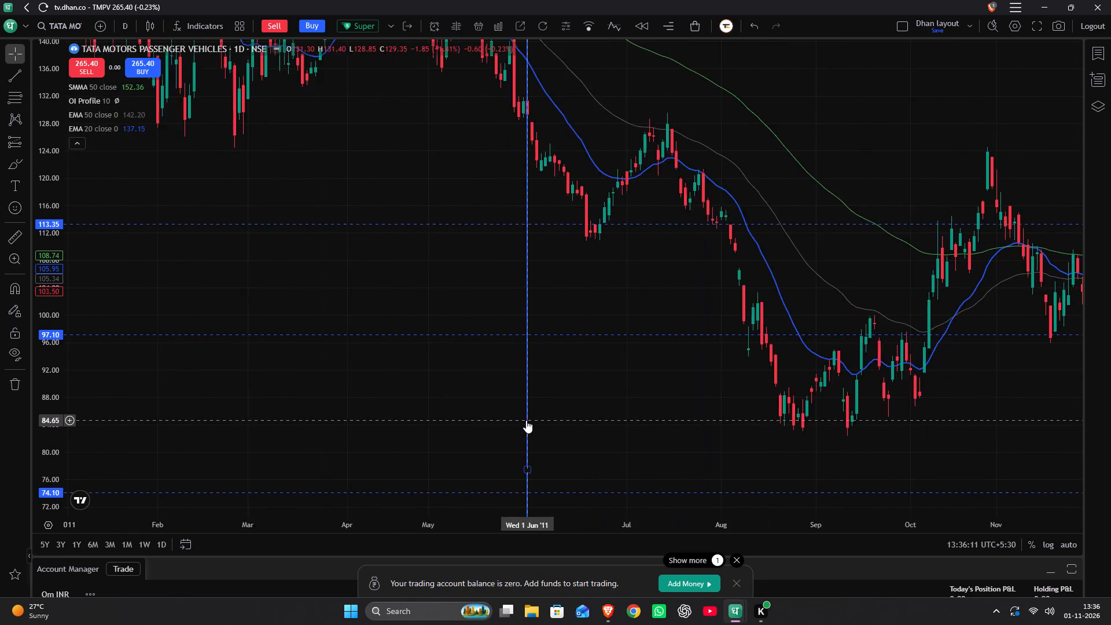
scroll(526, 420, "up", 4)
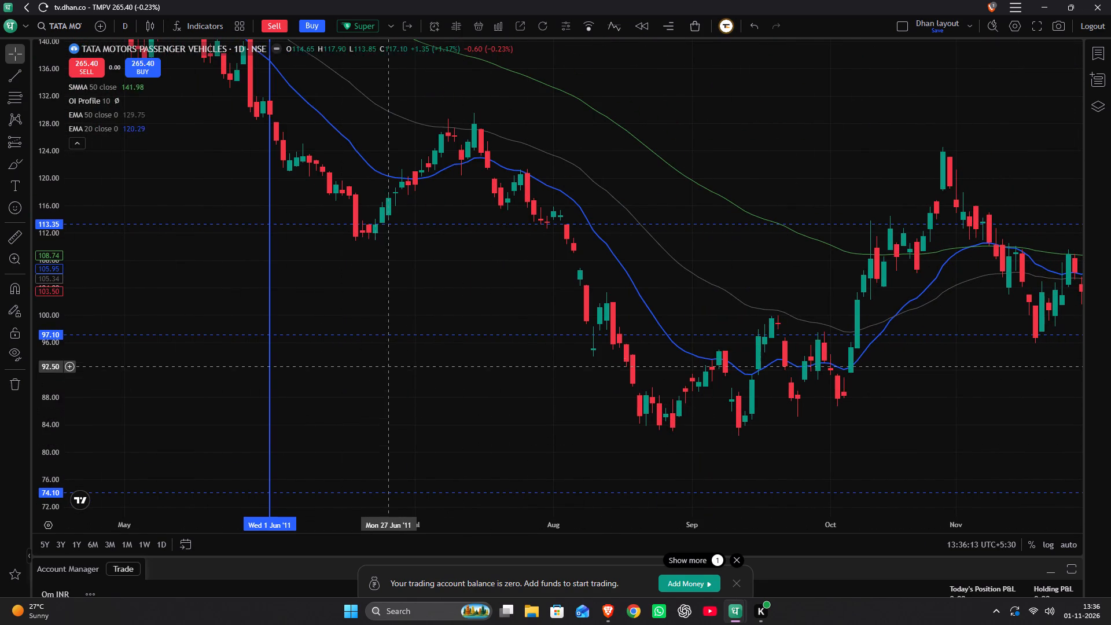
left_click_drag(562, 301, 525, 352)
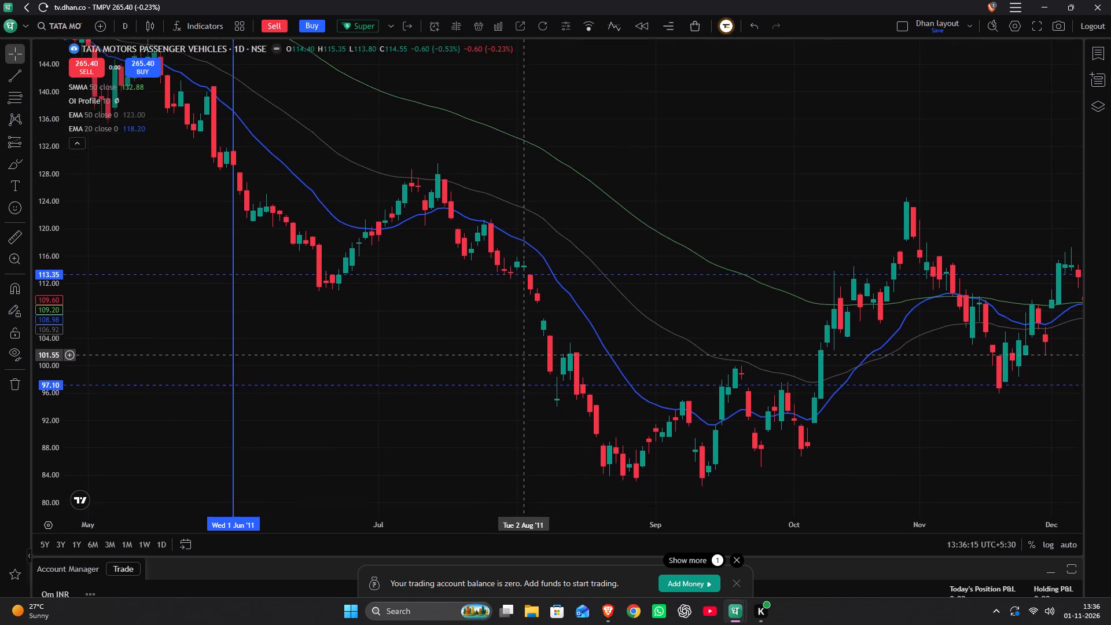
left_click_drag(525, 352, 521, 342)
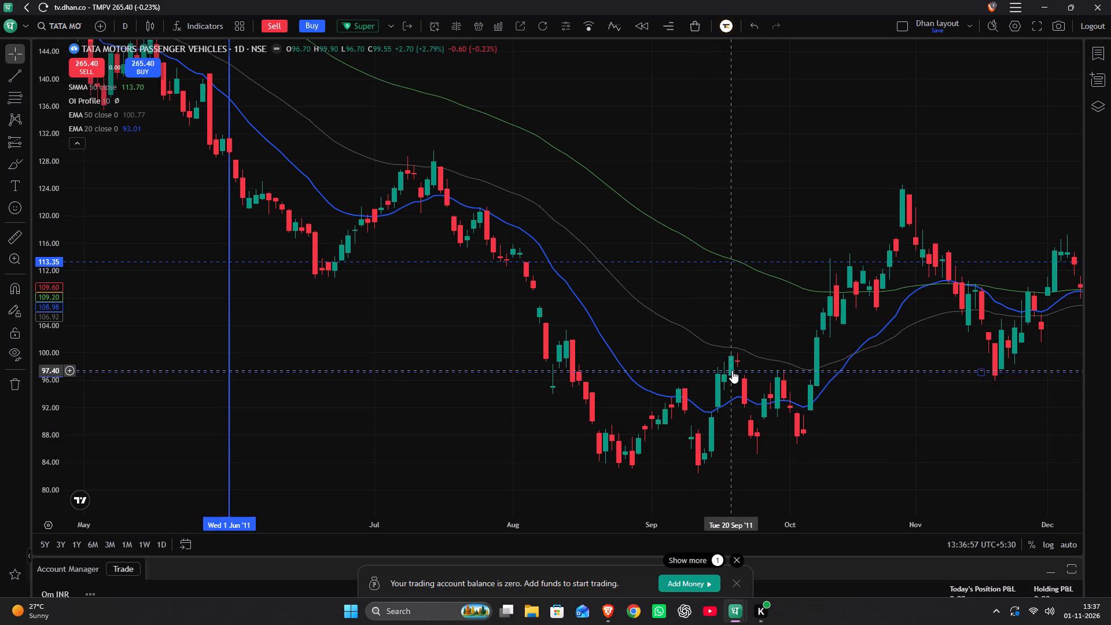
Examine the daily candles from August to December 2011 around the 97.10 and 113.35 lines, focusing on the September lows.
left_click_drag(726, 459, 560, 462)
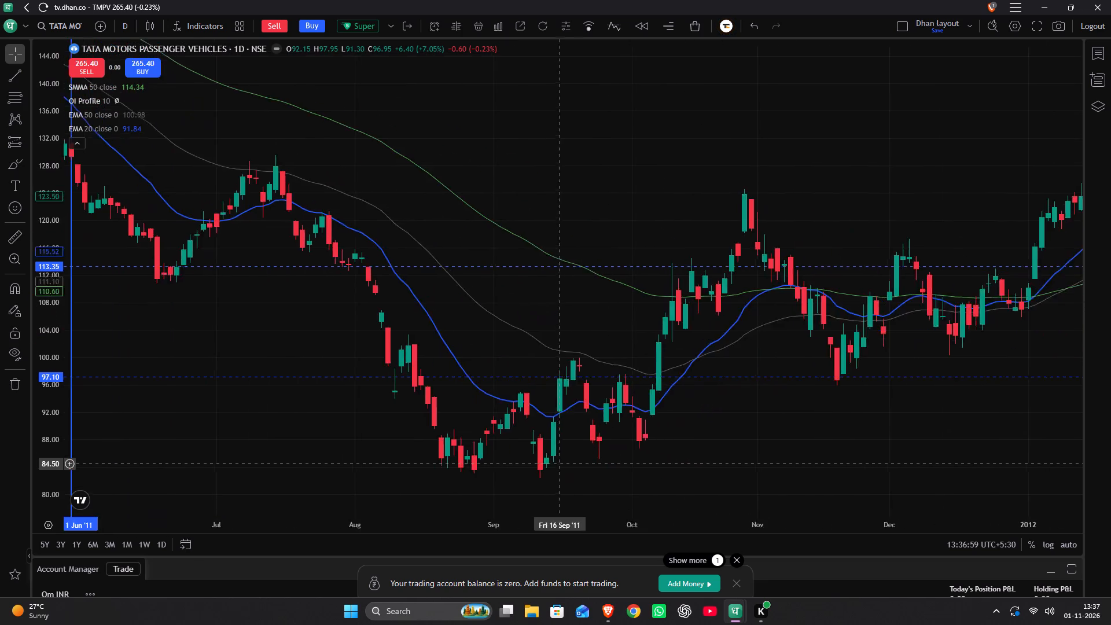
left_click_drag(560, 462, 417, 445)
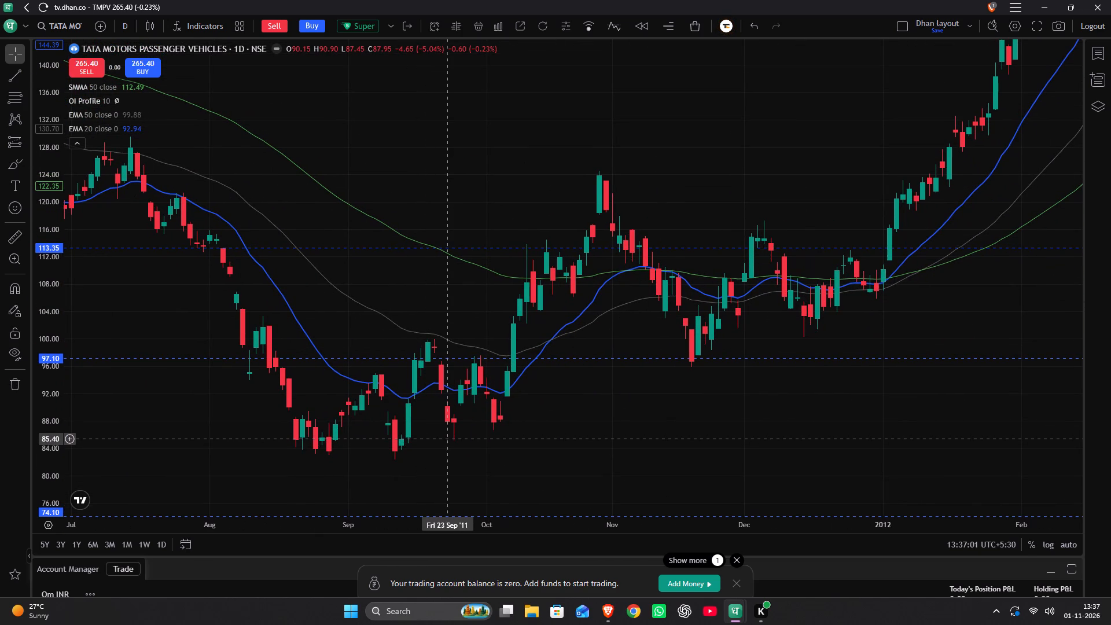
scroll(51, 430, "up", 10)
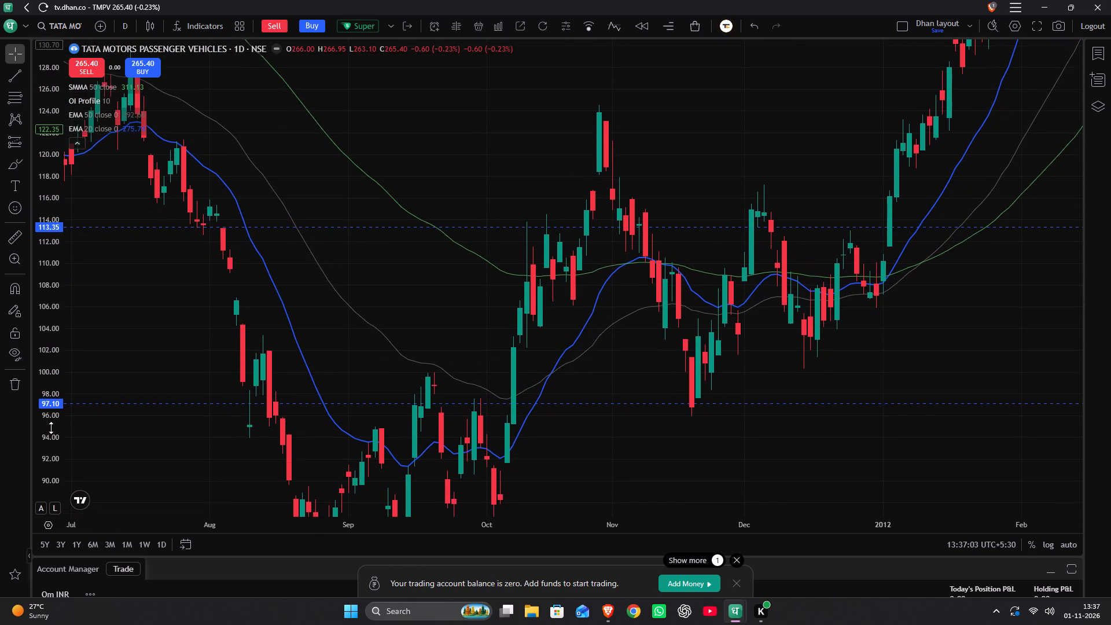
left_click_drag(229, 502, 272, 353)
scroll(279, 356, "up", 3)
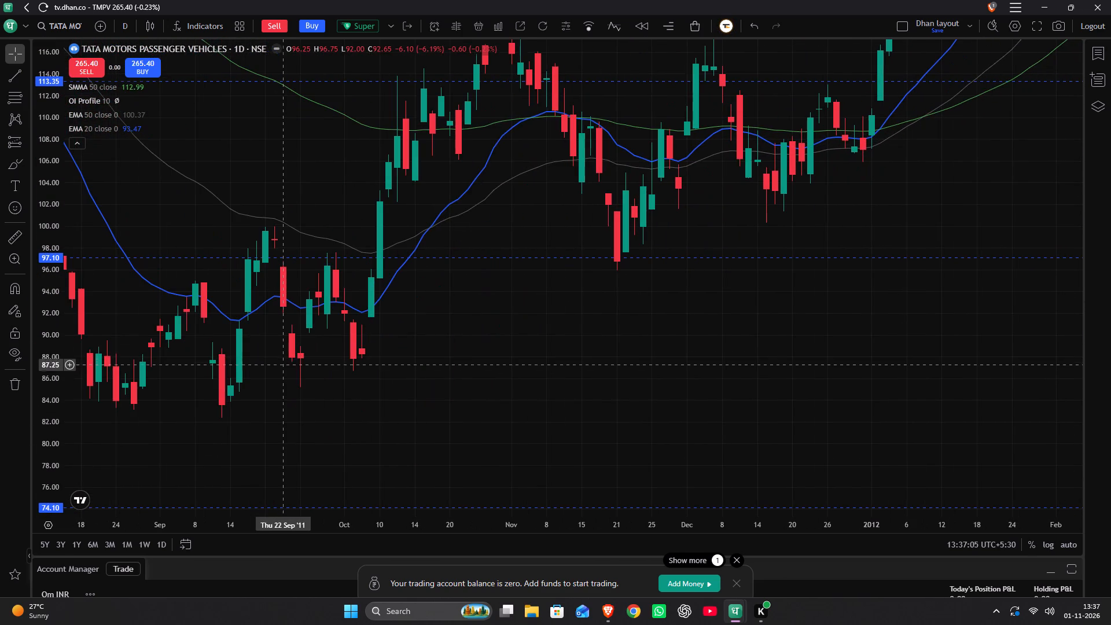
left_click_drag(281, 417, 565, 447)
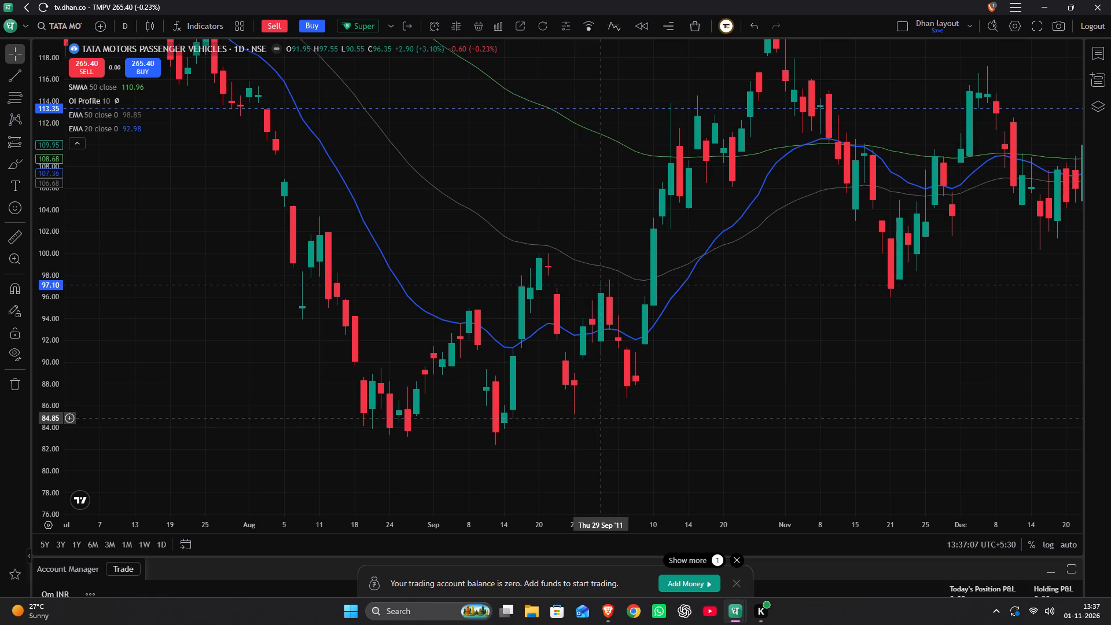
scroll(601, 418, "up", 2)
left_click_drag(399, 417, 415, 417)
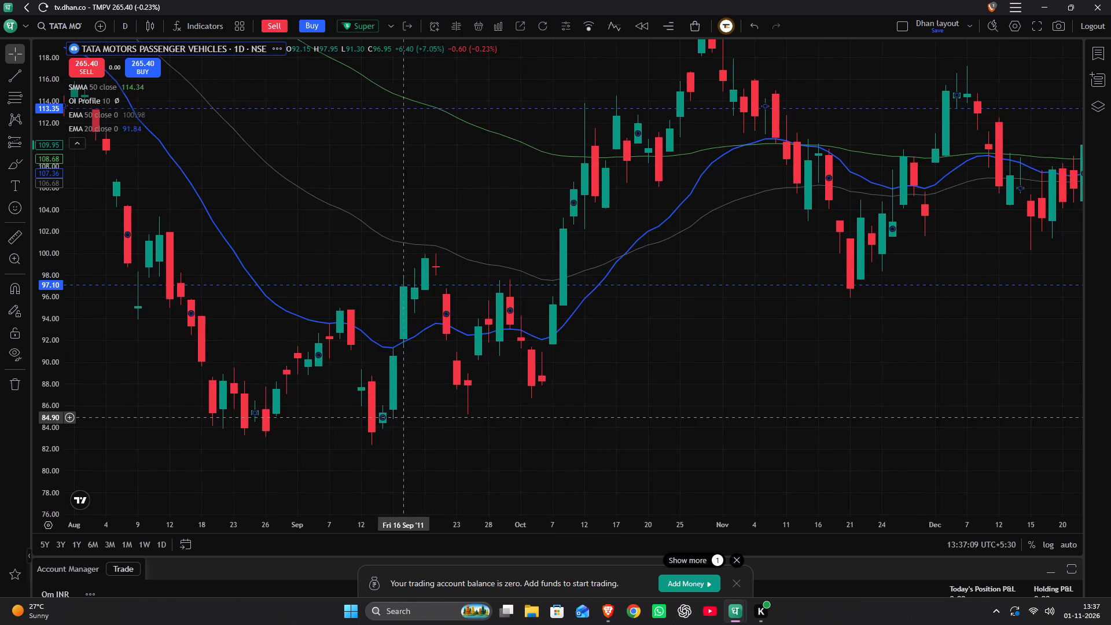
left_click_drag(415, 417, 501, 411)
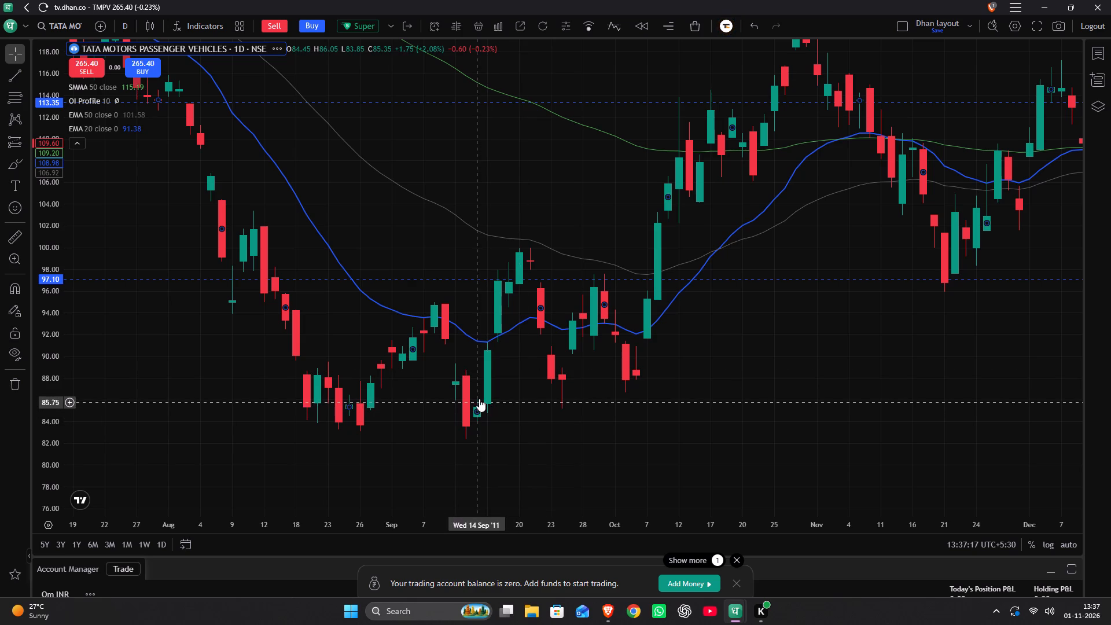
left_click_drag(510, 447, 635, 433)
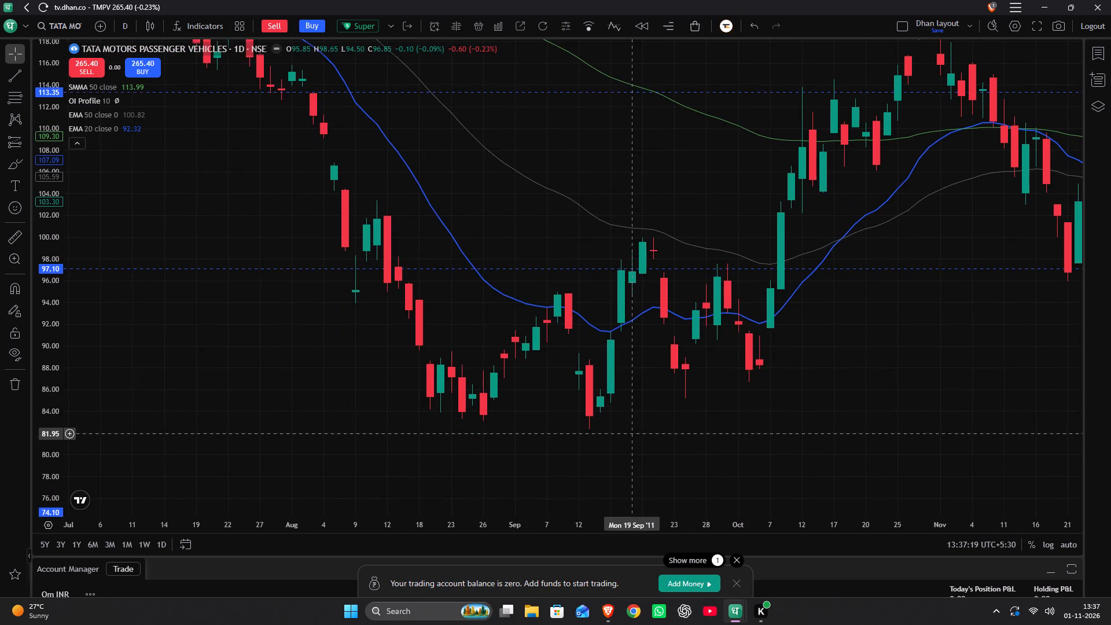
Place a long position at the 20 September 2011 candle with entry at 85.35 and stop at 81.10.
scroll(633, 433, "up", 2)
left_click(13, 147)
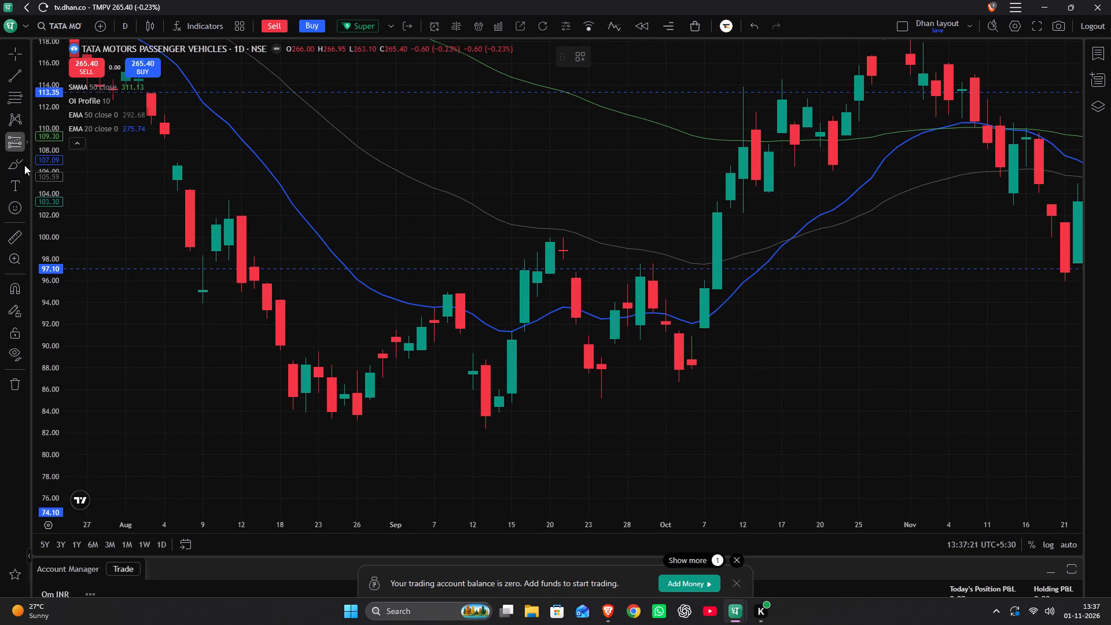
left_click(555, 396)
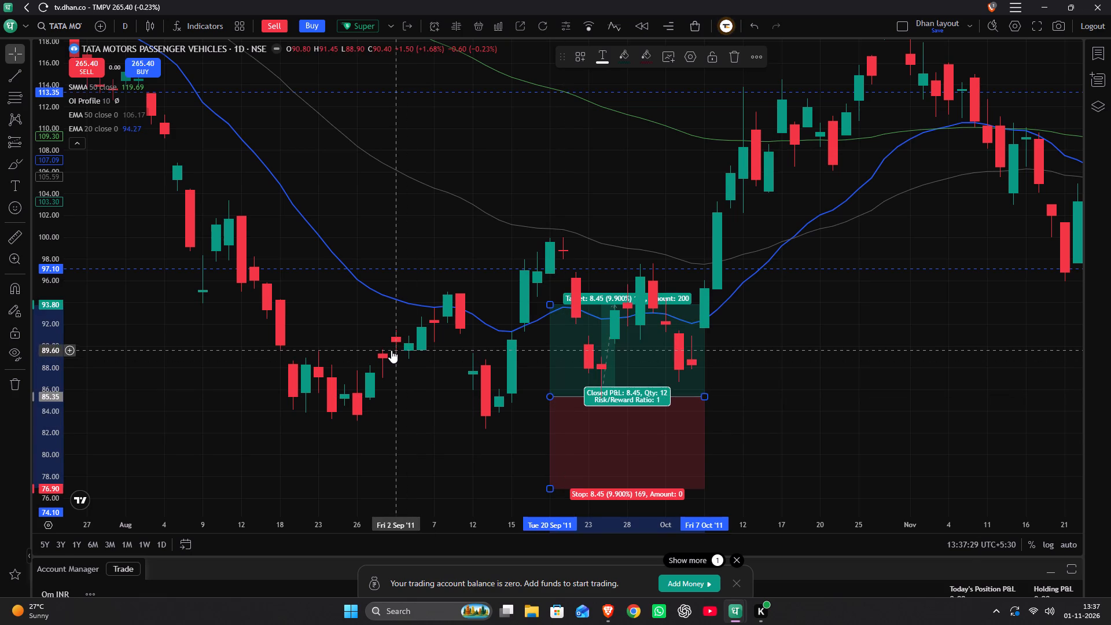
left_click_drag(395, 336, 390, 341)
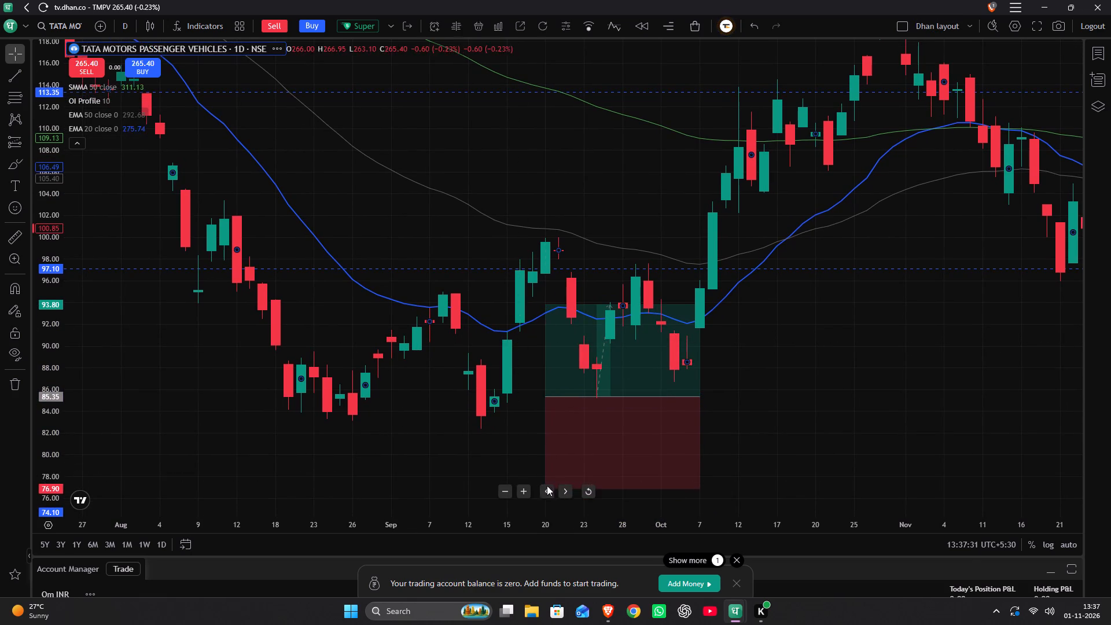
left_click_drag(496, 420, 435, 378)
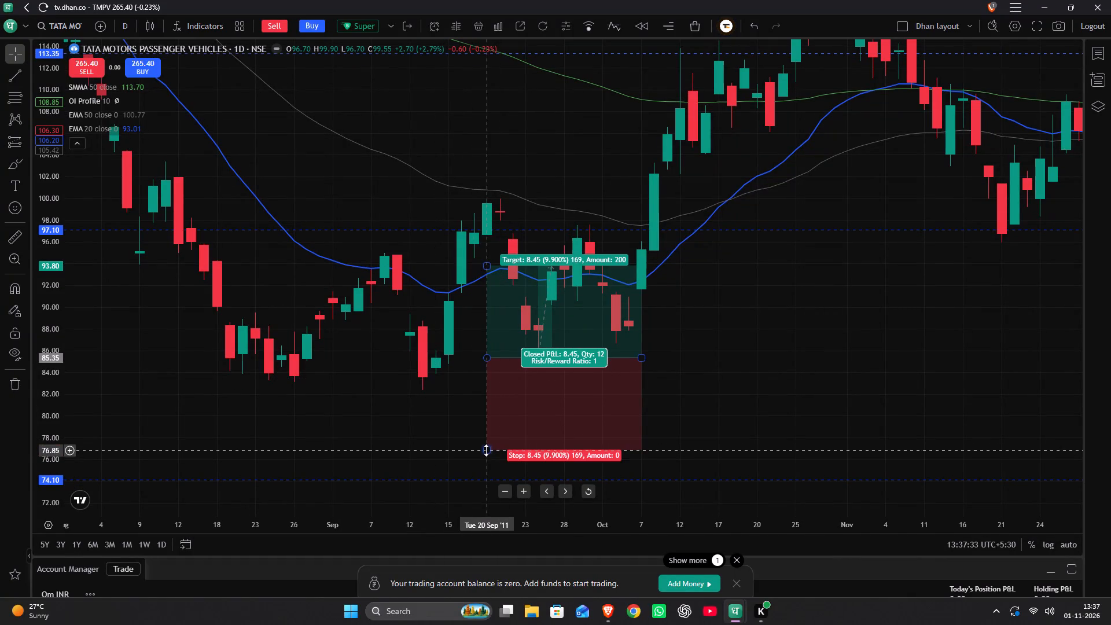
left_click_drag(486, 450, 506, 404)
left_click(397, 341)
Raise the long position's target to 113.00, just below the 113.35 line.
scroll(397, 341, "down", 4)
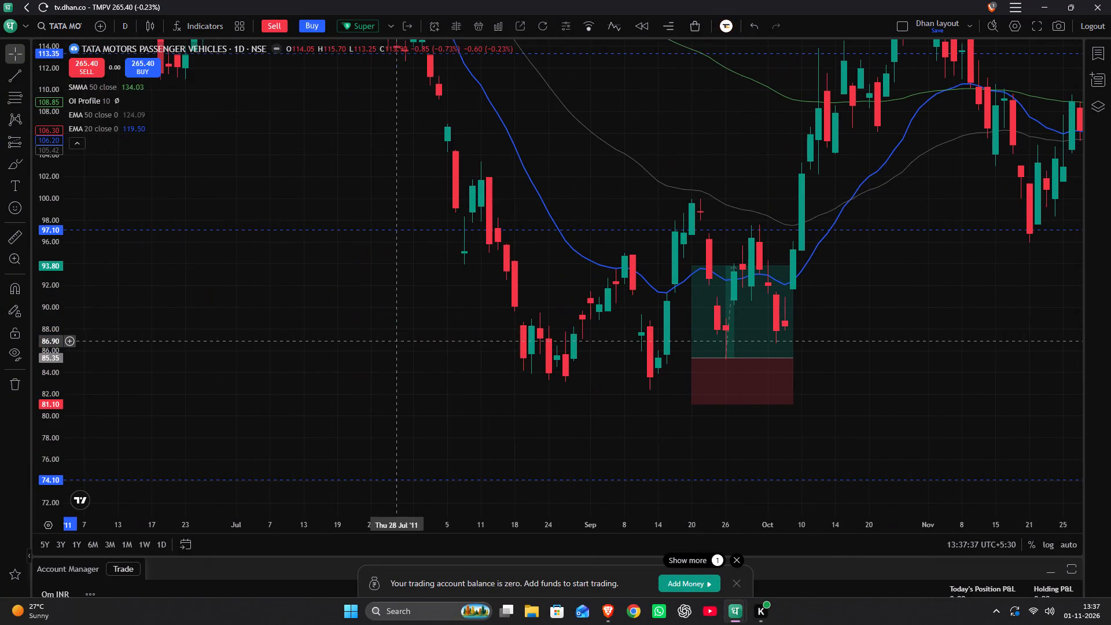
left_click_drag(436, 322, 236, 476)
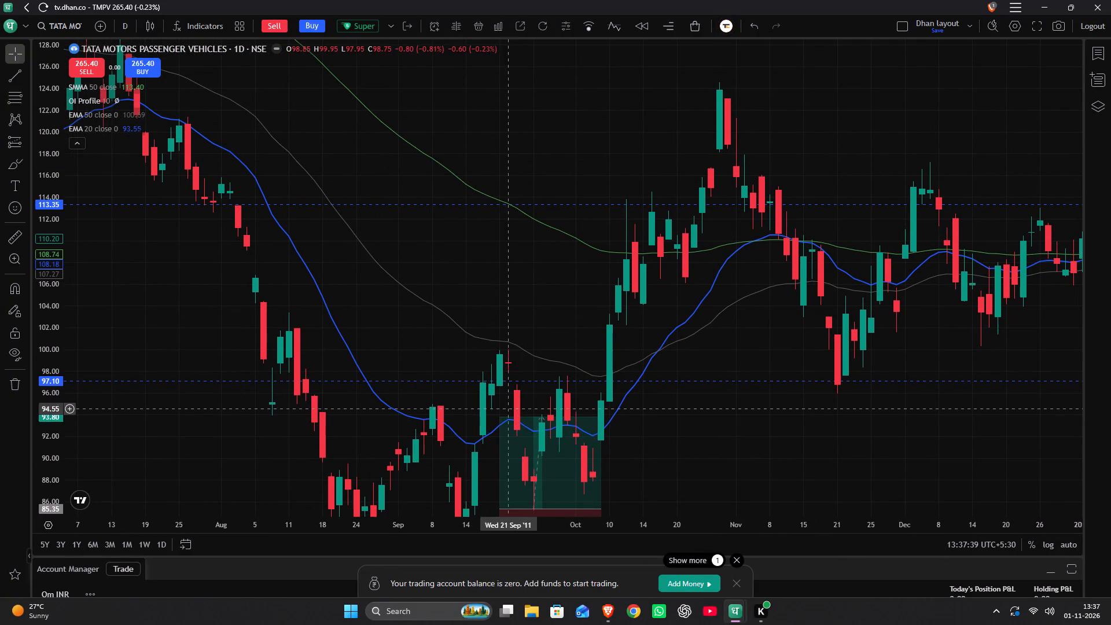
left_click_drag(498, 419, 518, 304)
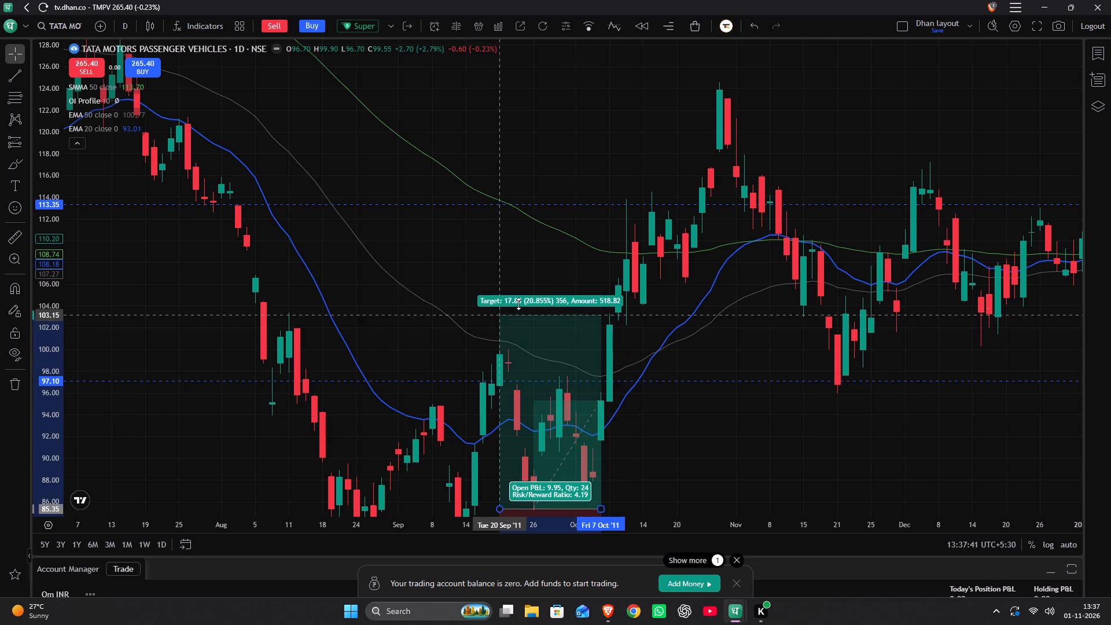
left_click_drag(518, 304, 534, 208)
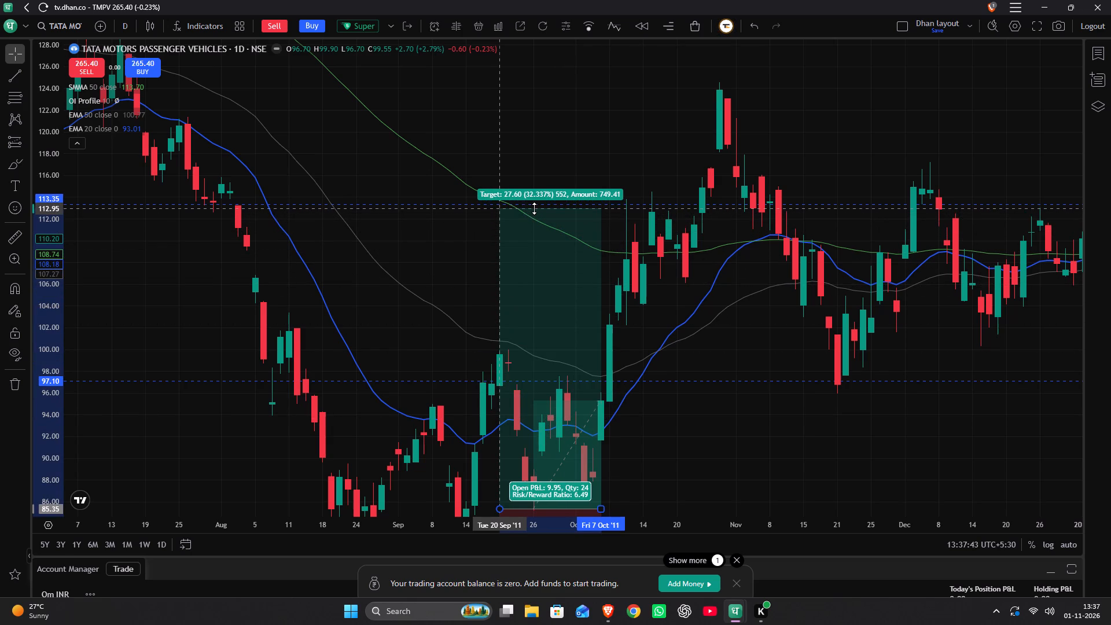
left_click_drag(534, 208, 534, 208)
Examine how price moves from the September 2011 long position through the 113.35 level and into early 2012.
left_click_drag(389, 293, 420, 192)
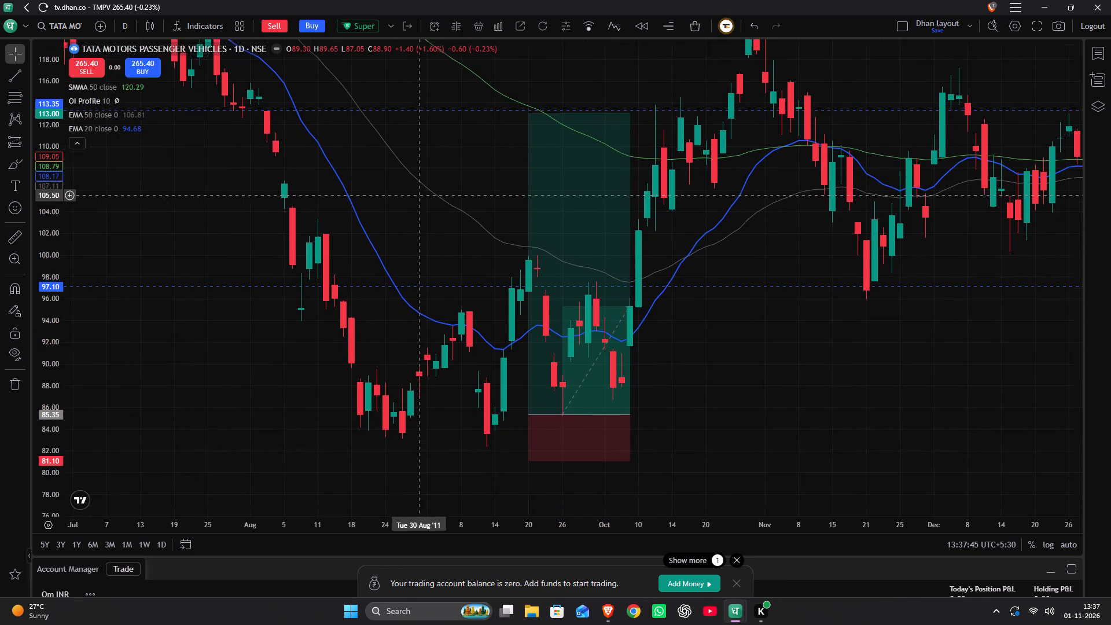
left_click_drag(420, 192, 423, 187)
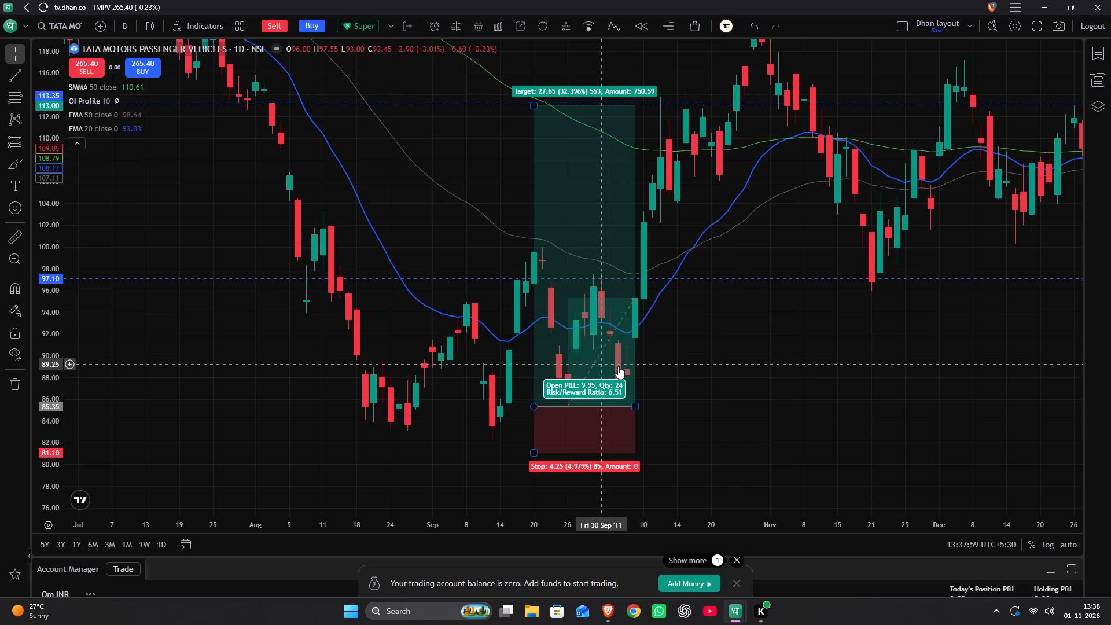
left_click_drag(700, 344, 712, 477)
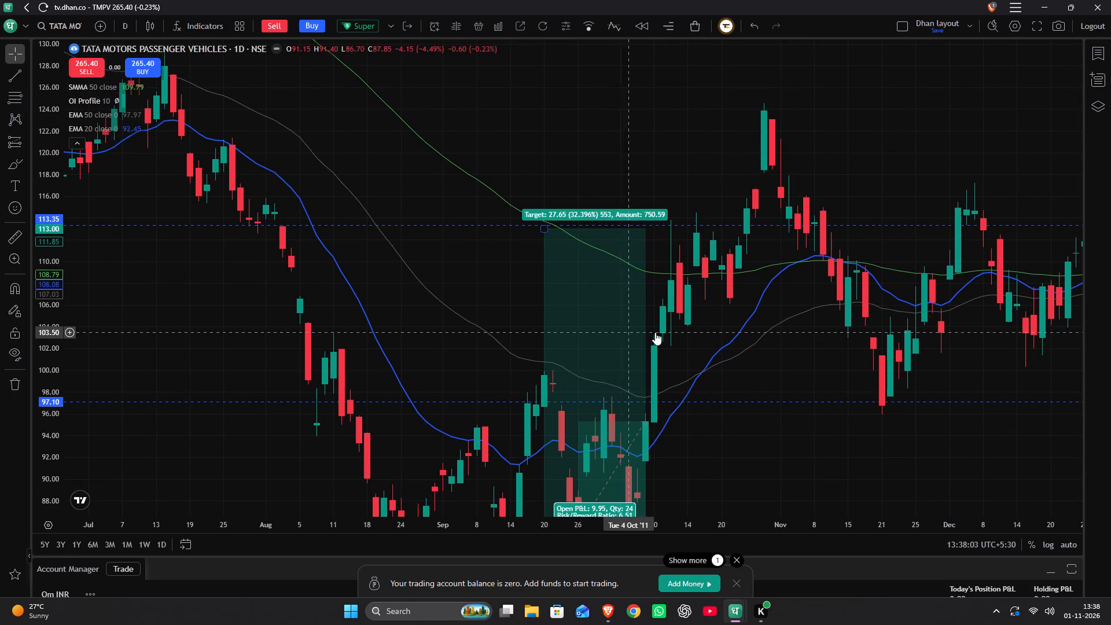
left_click_drag(743, 332, 477, 376)
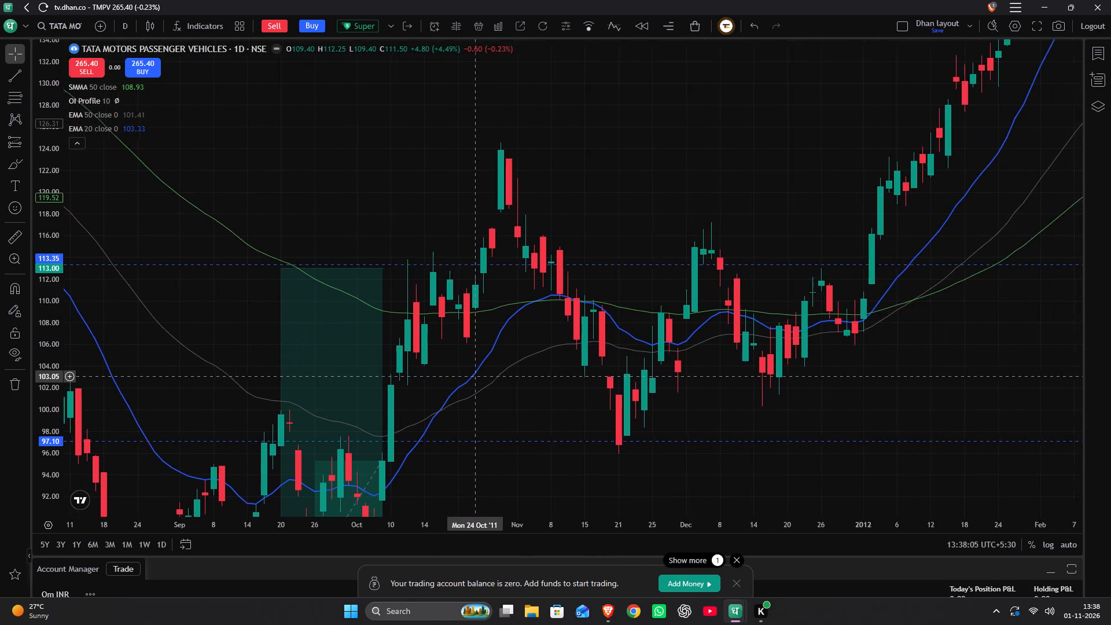
left_click_drag(477, 376, 337, 405)
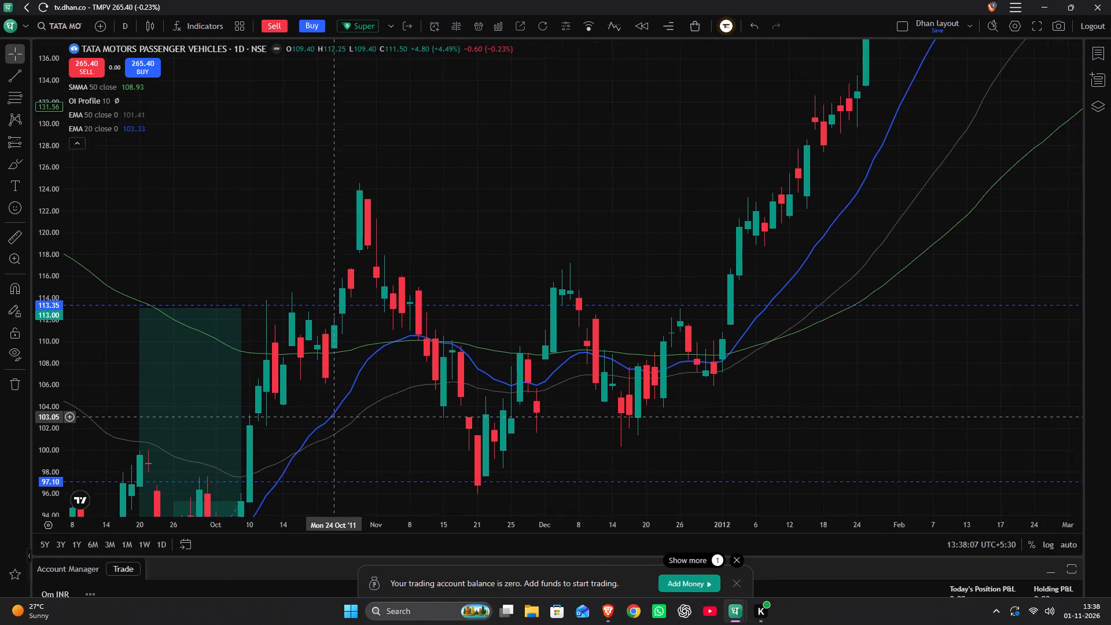
left_click_drag(337, 405, 430, 314)
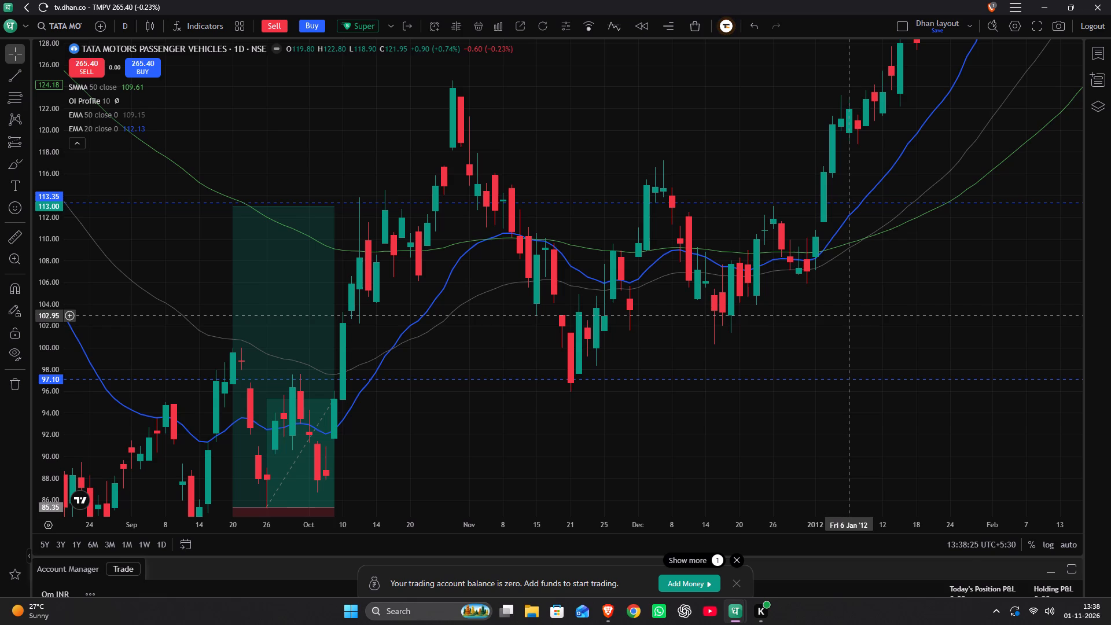
left_click_drag(844, 335, 842, 345)
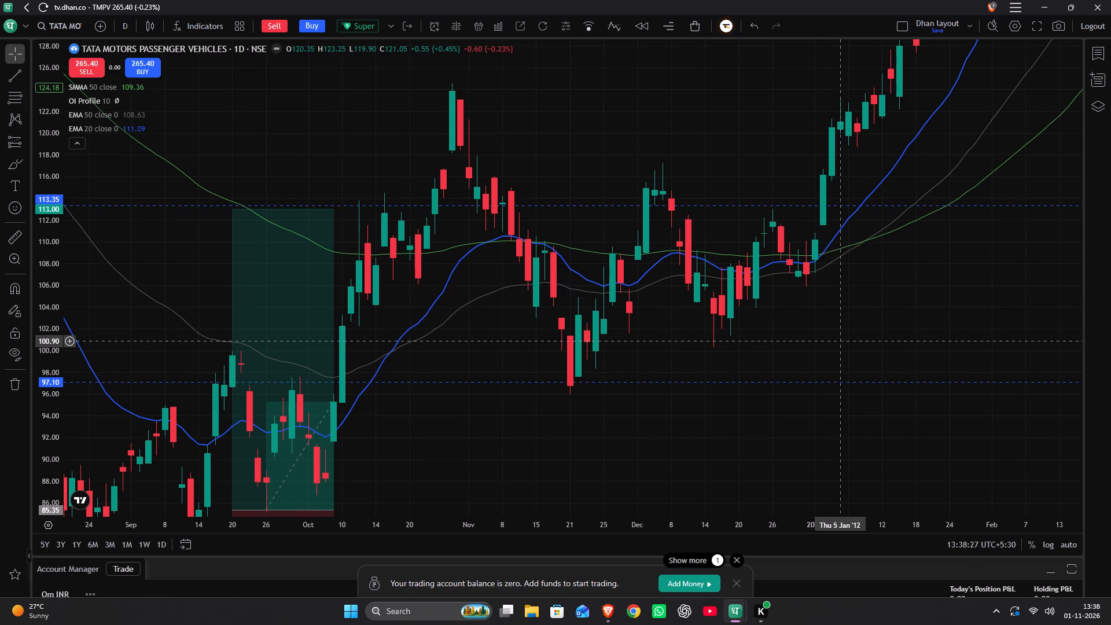
left_click_drag(848, 330, 382, 548)
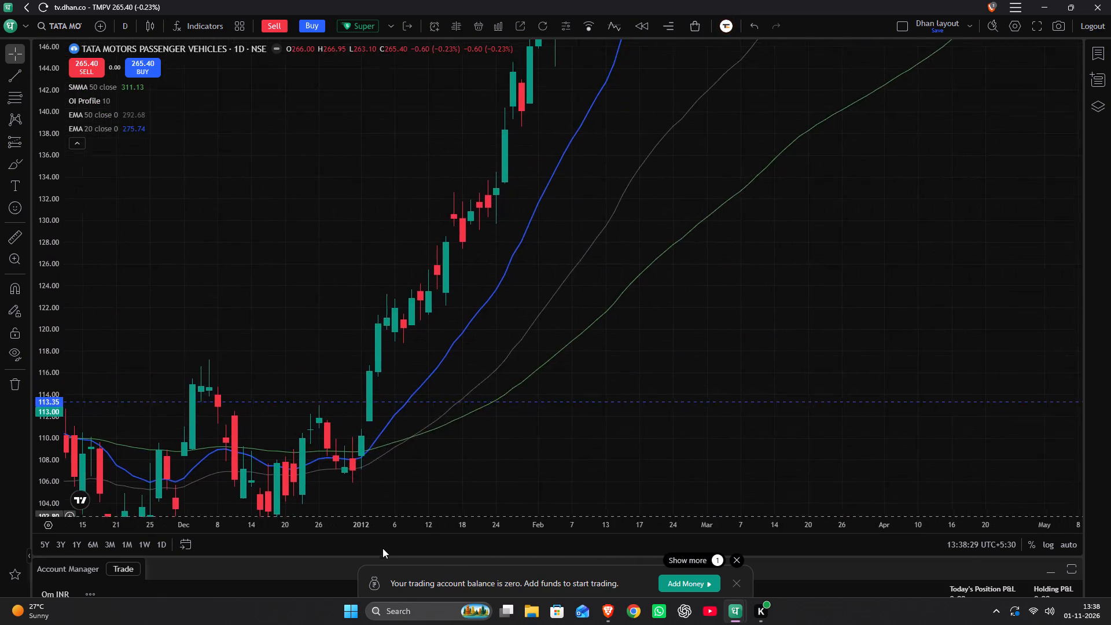
left_click_drag(382, 548, 927, 285)
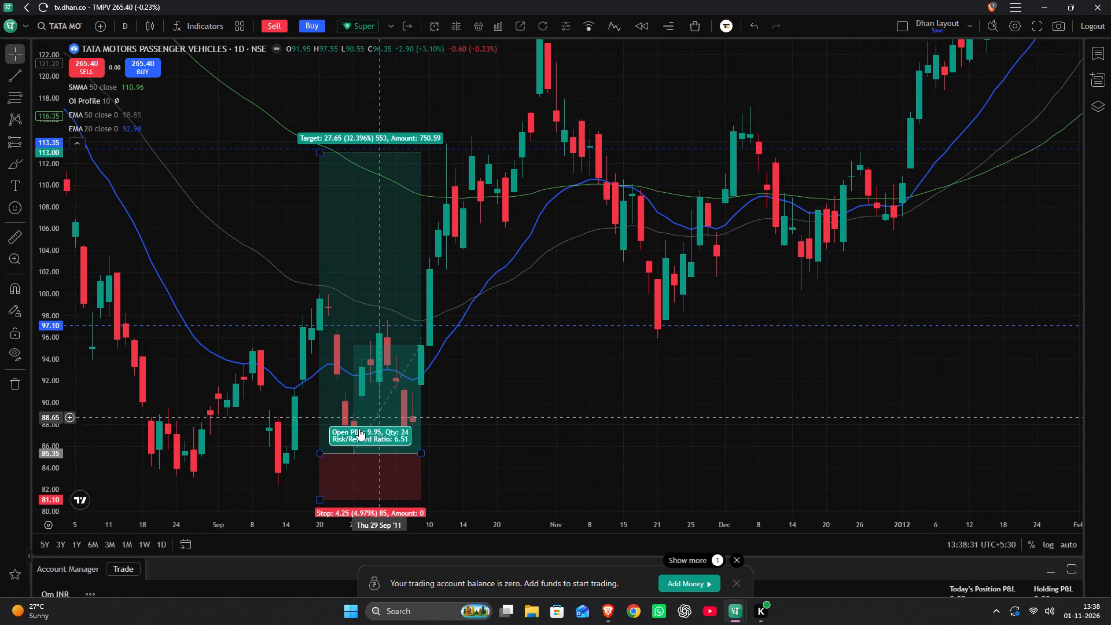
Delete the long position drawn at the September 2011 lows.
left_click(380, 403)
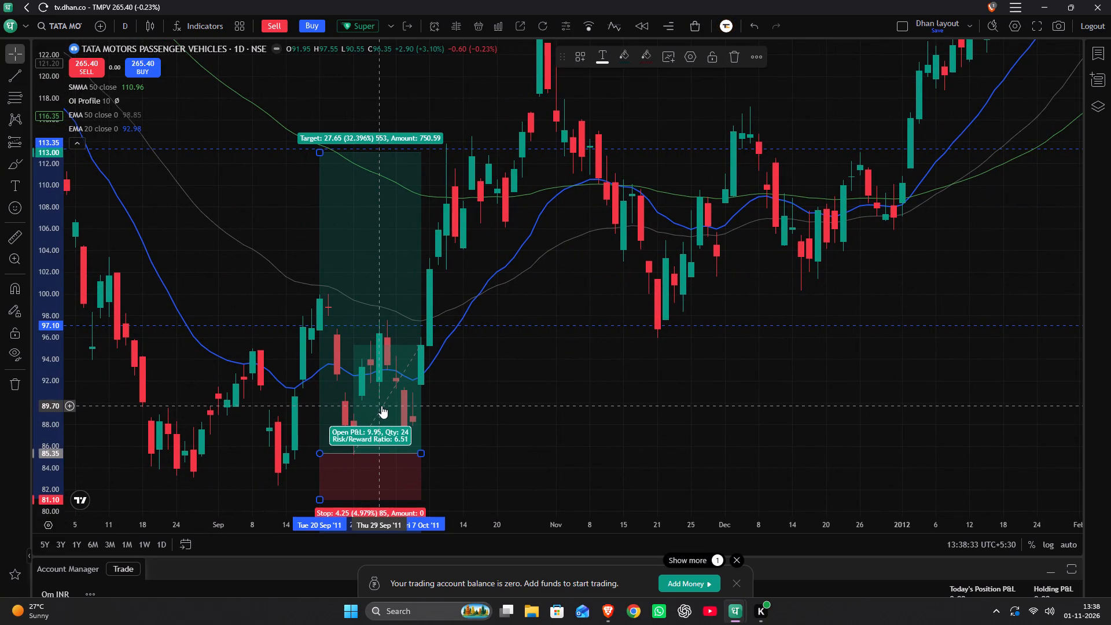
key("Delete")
Delete the horizontal lines at 97.10, 113.35 and 74.10 and the 1 June 2011 vertical line.
left_click(481, 325)
key("Delete")
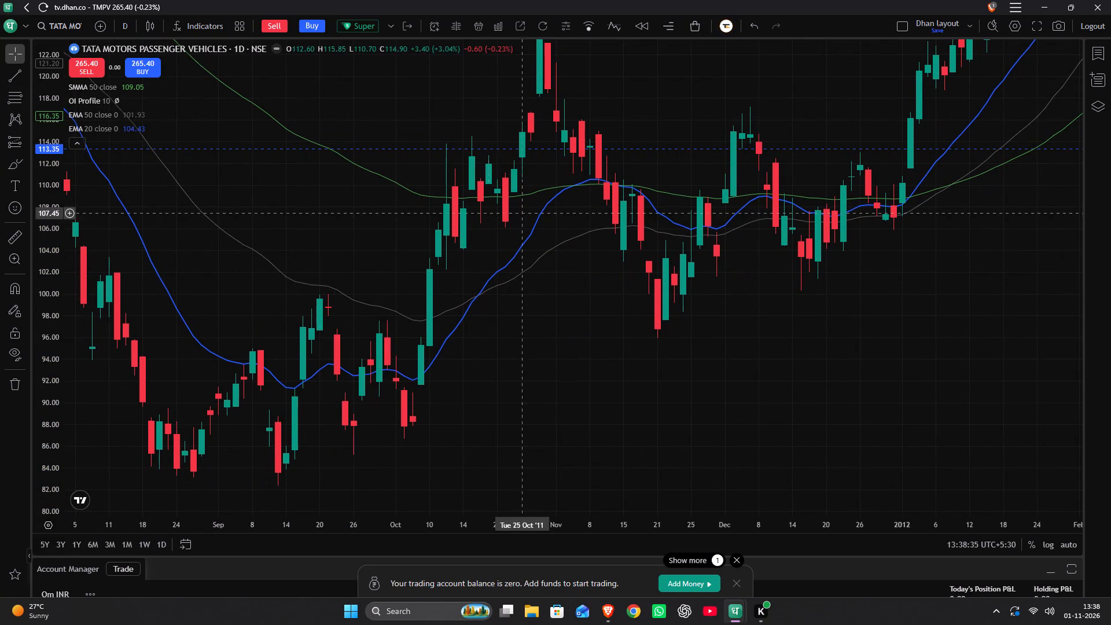
left_click(551, 147)
key("Delete")
scroll(550, 183, "down", 11)
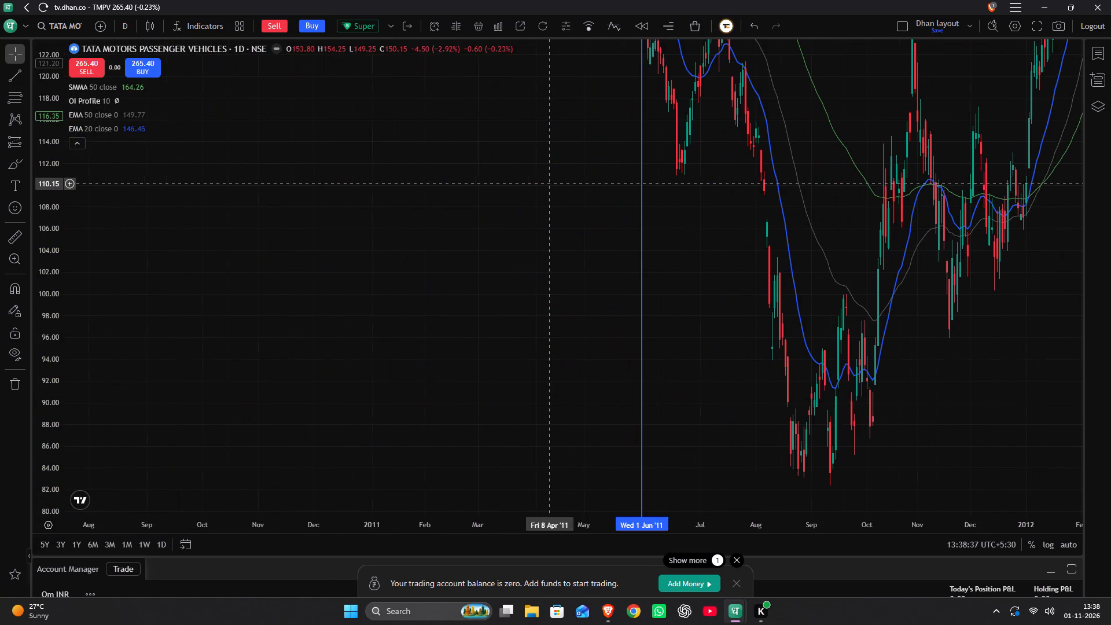
left_click(641, 195)
key("Delete")
left_click_drag(586, 287, 562, 251)
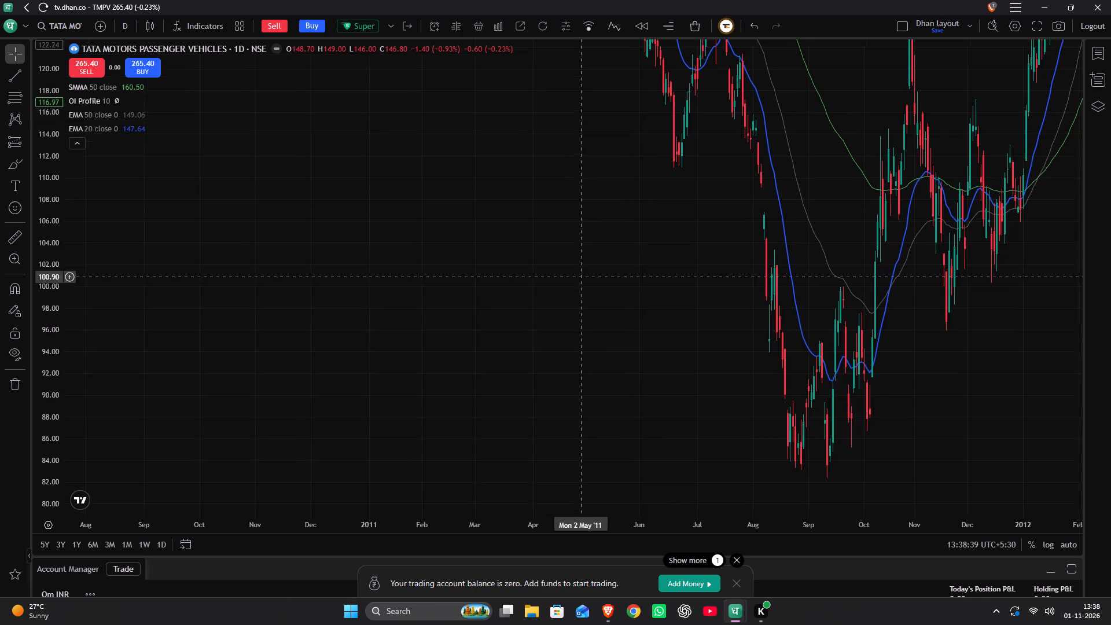
left_click_drag(562, 251, 391, 39)
left_click(548, 329)
key("Delete")
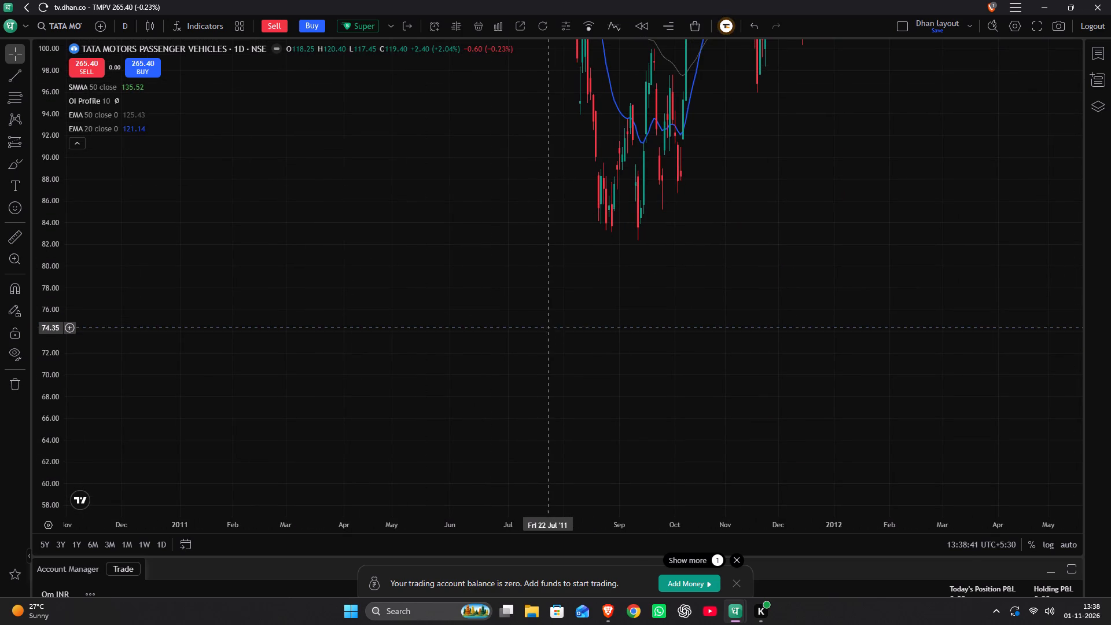
Switch the chart from the daily to the 3-month interval.
scroll(599, 312, "down", 6)
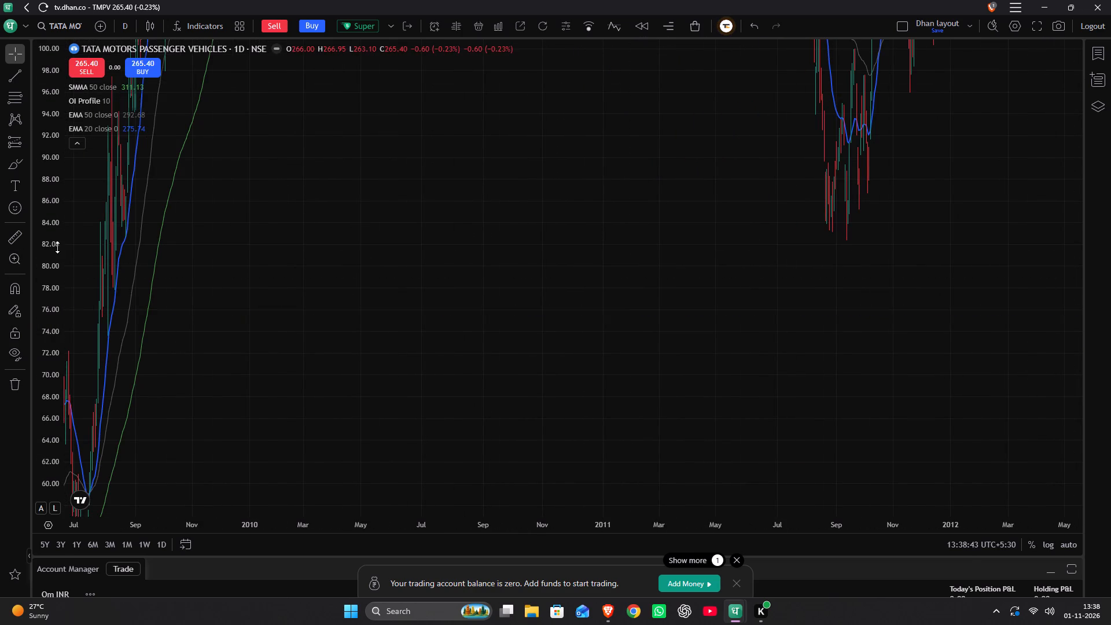
scroll(50, 251, "down", 20)
scroll(50, 251, "down", 17)
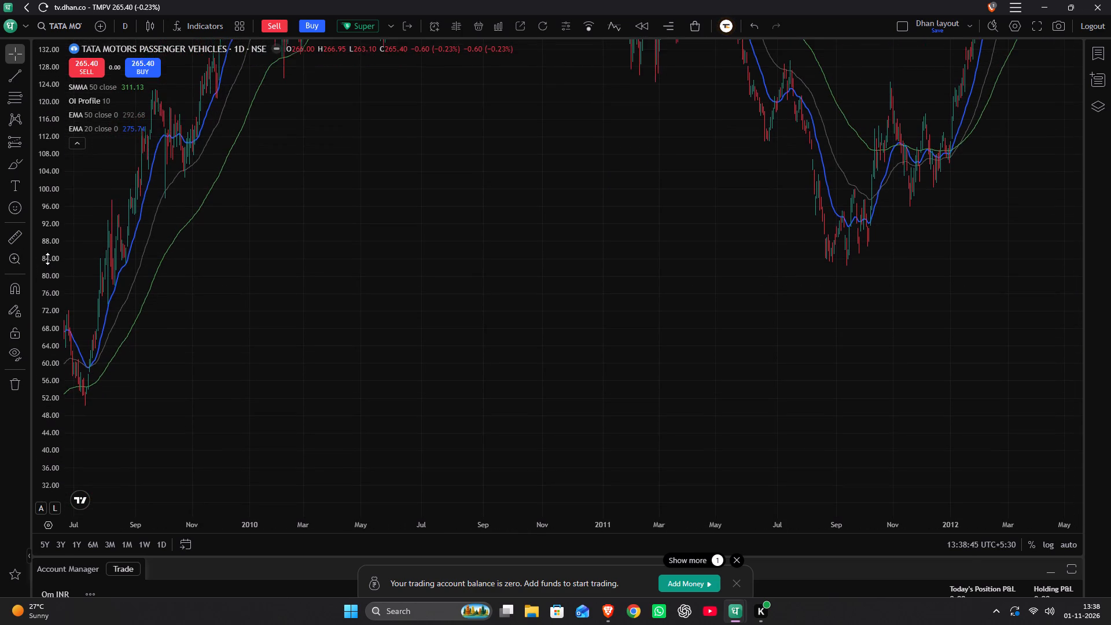
scroll(47, 259, "down", 19)
scroll(49, 259, "down", 6)
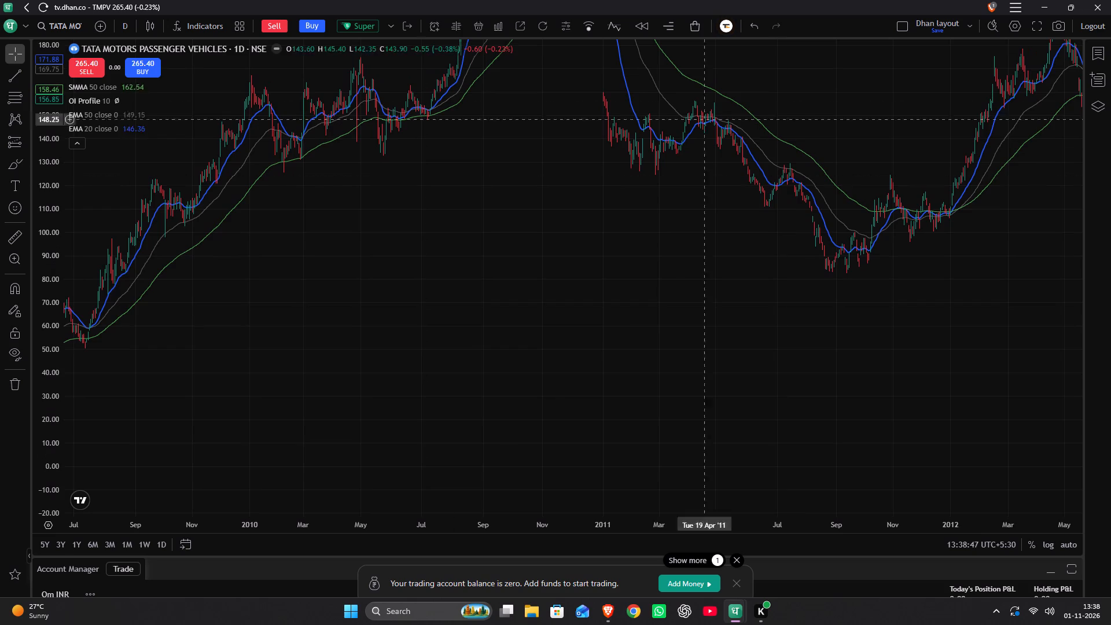
left_click_drag(759, 126, 207, 336)
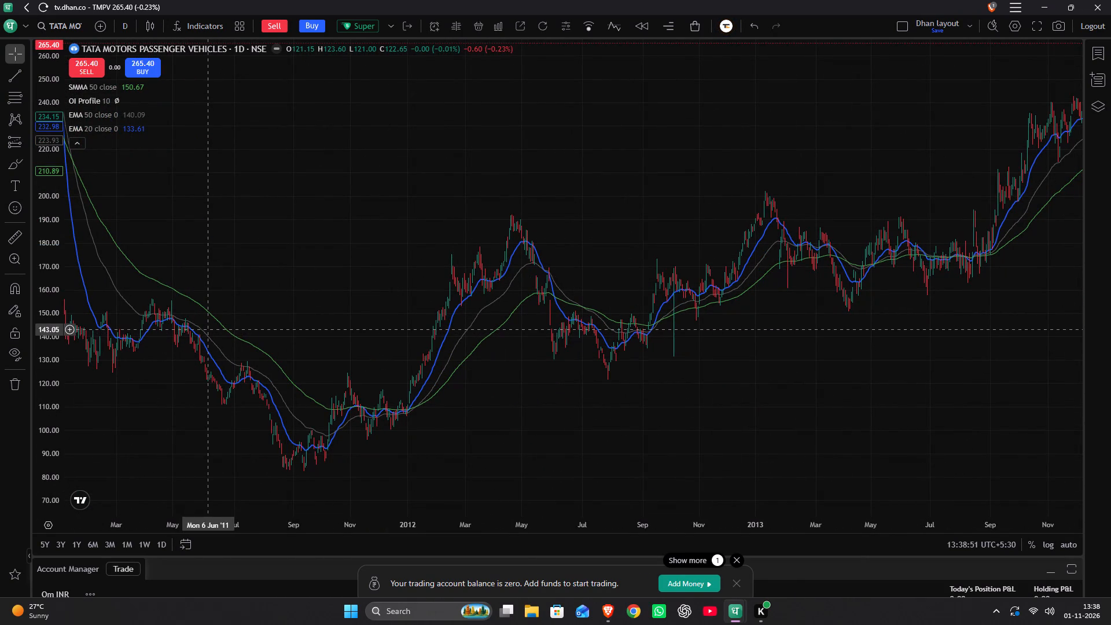
key("3")
key("m")
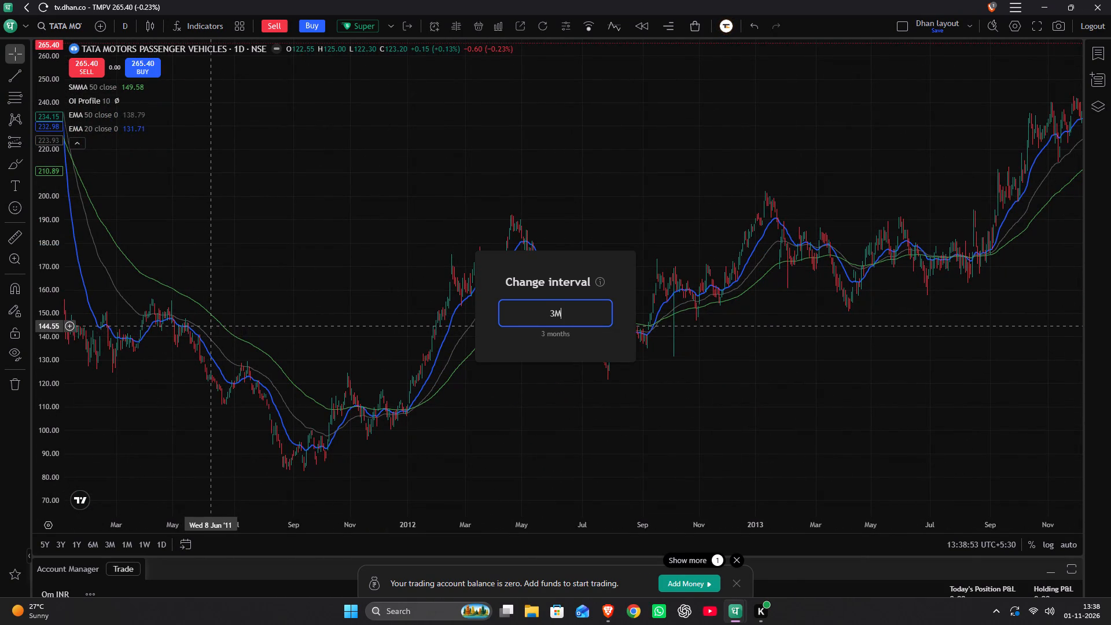
key("Return")
Draw horizontal lines at 107.30, 82.15 and 149.50 around the 2011 candles on the 3-month chart.
left_click_drag(472, 322, 118, 227)
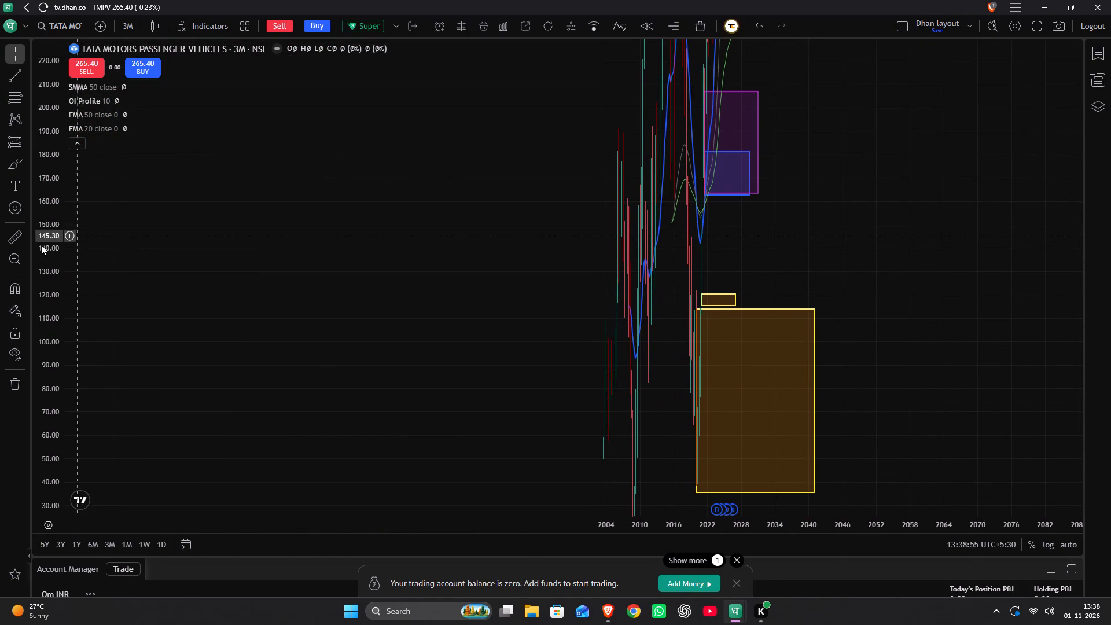
scroll(49, 243, "down", 16)
scroll(49, 245, "down", 6)
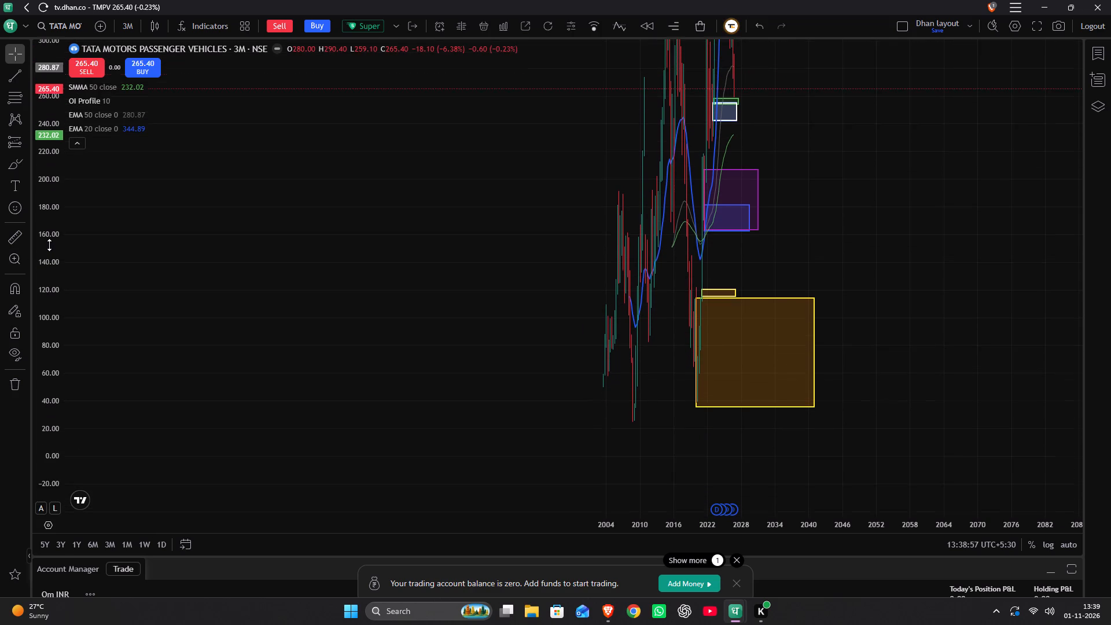
scroll(49, 245, "down", 14)
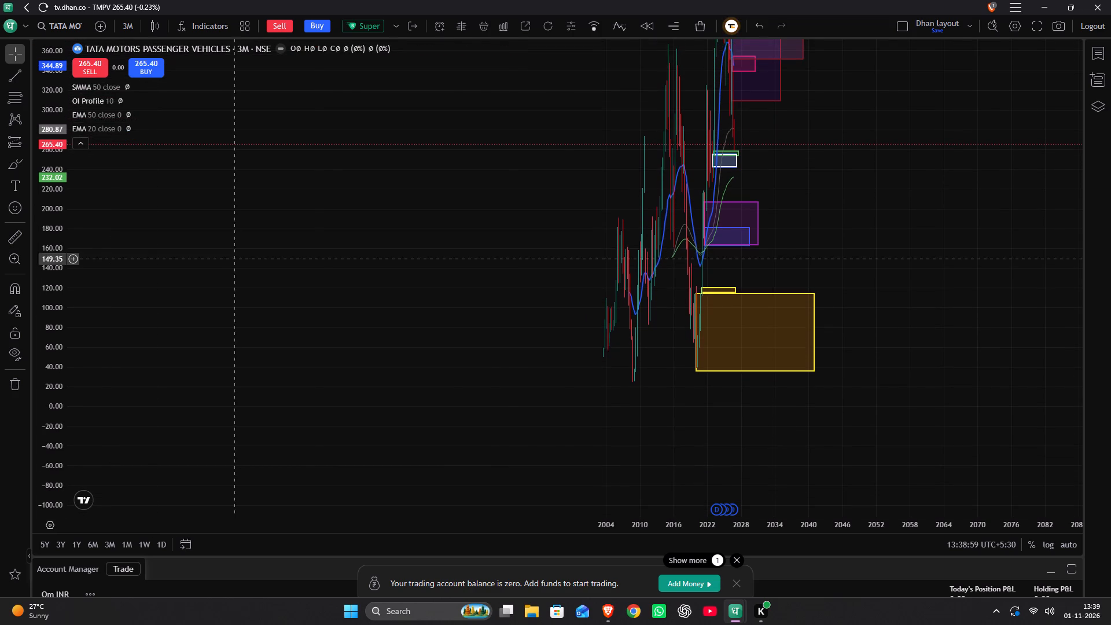
scroll(321, 253, "up", 9)
left_click_drag(357, 240, 973, 259)
scroll(972, 269, "up", 3)
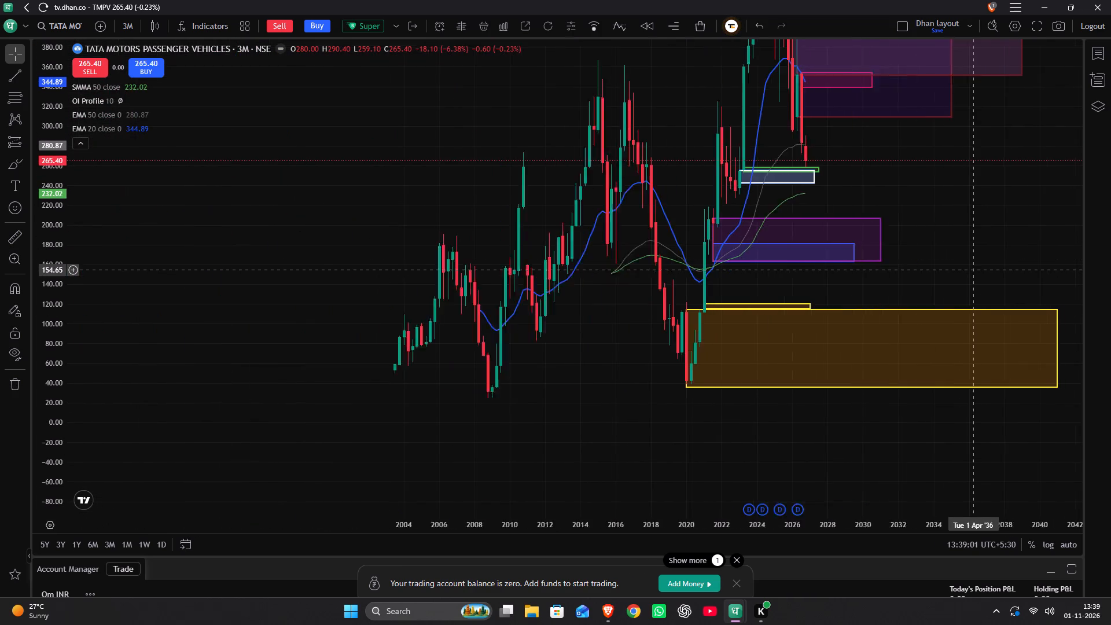
scroll(973, 270, "up", 8)
left_click_drag(265, 431, 658, 429)
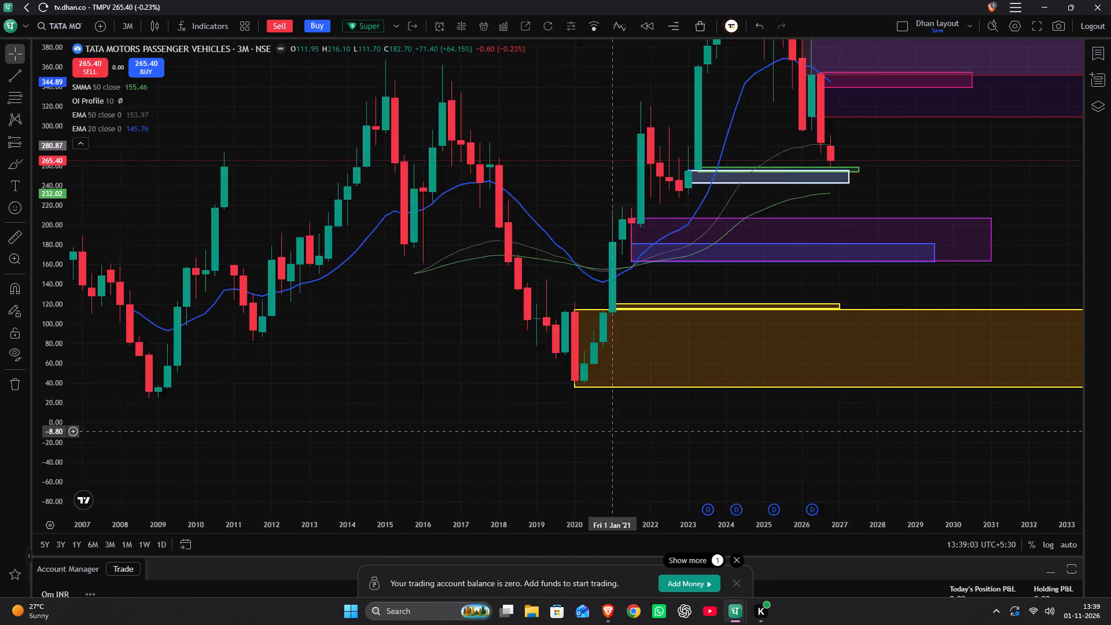
left_click_drag(658, 429, 727, 410)
left_click_drag(467, 396, 503, 392)
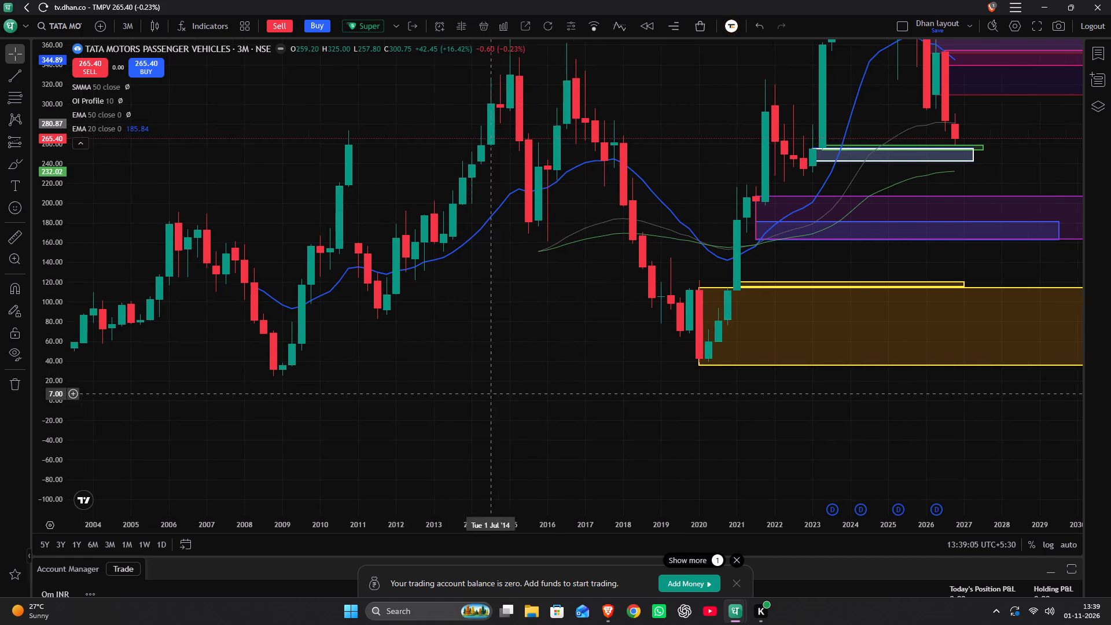
left_click_drag(503, 392, 790, 429)
scroll(786, 427, "up", 3)
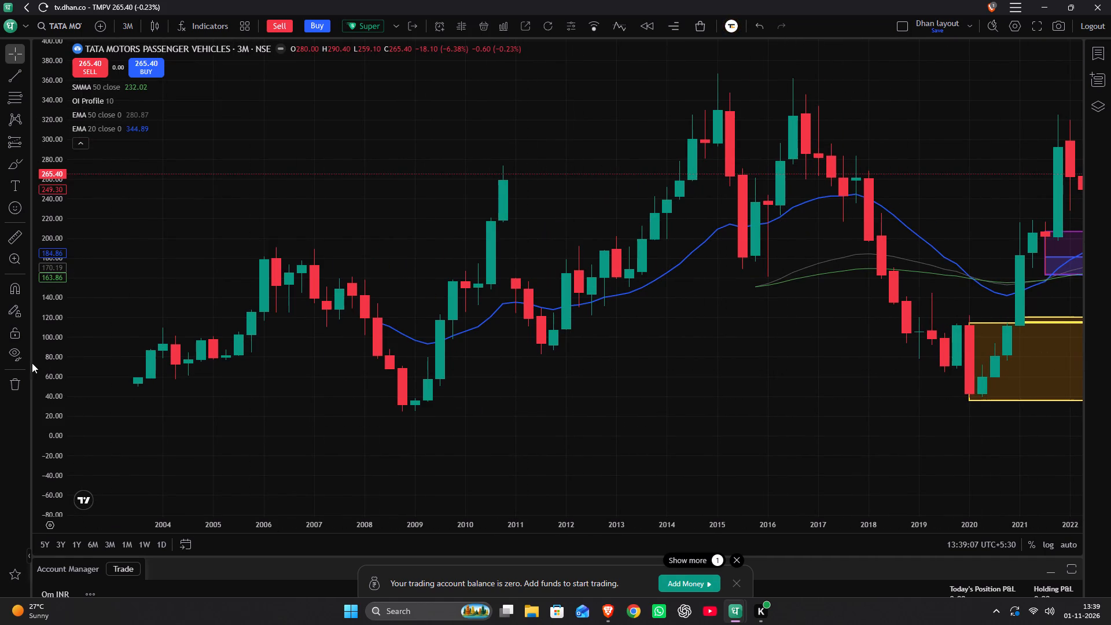
scroll(45, 355, "up", 11)
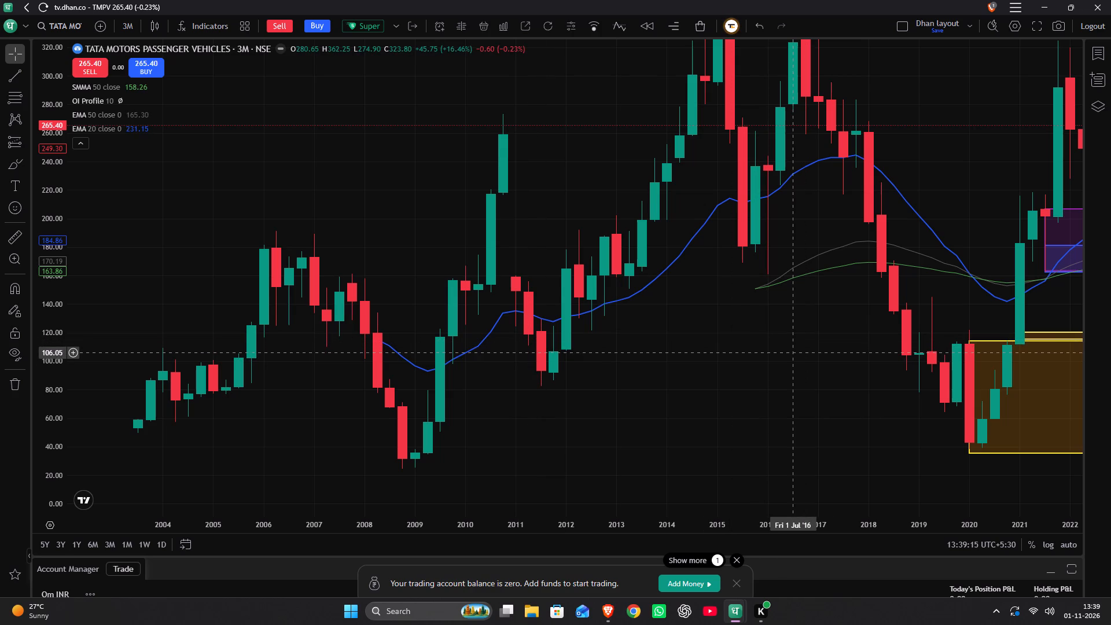
key("alt+h")
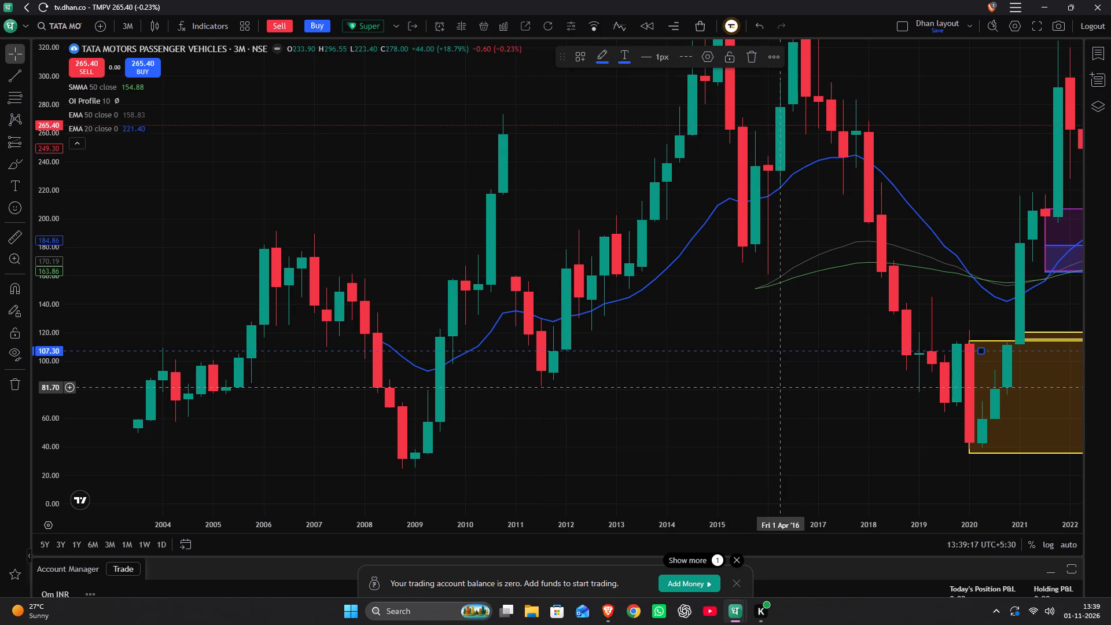
key("alt+h")
left_click_drag(782, 314, 748, 370)
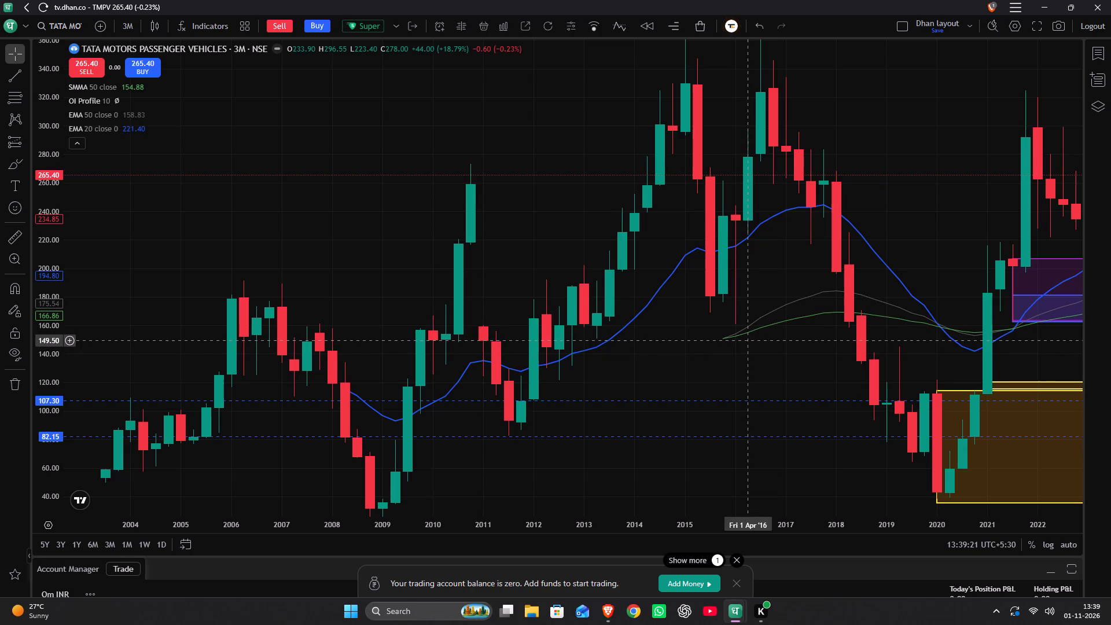
key("alt+h")
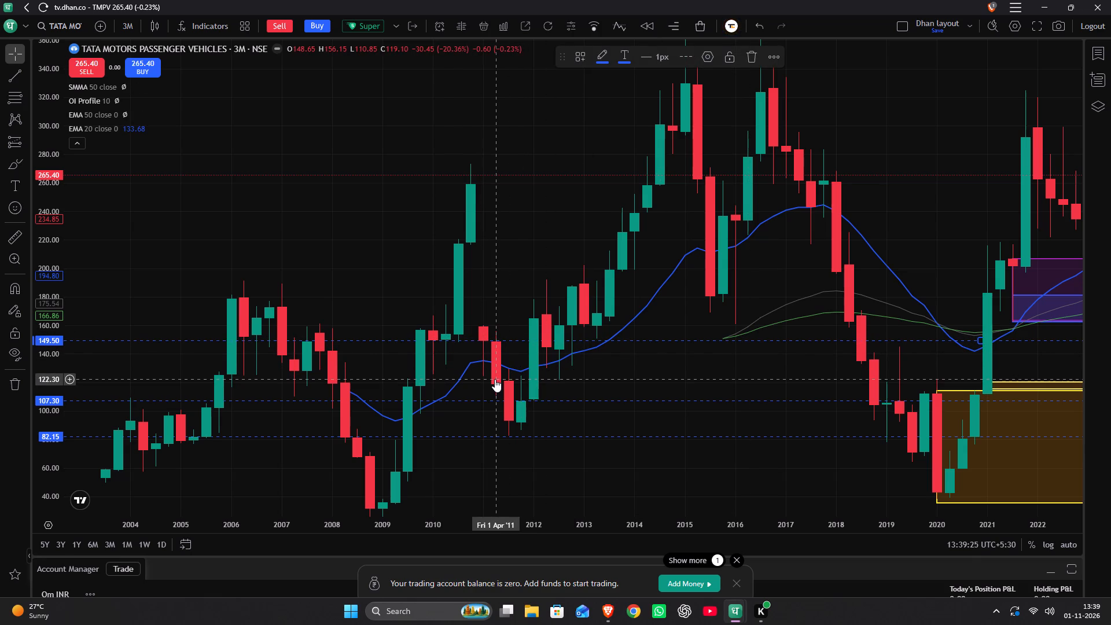
Mark the 1 April 2011 candle with a vertical line.
key("alt+v")
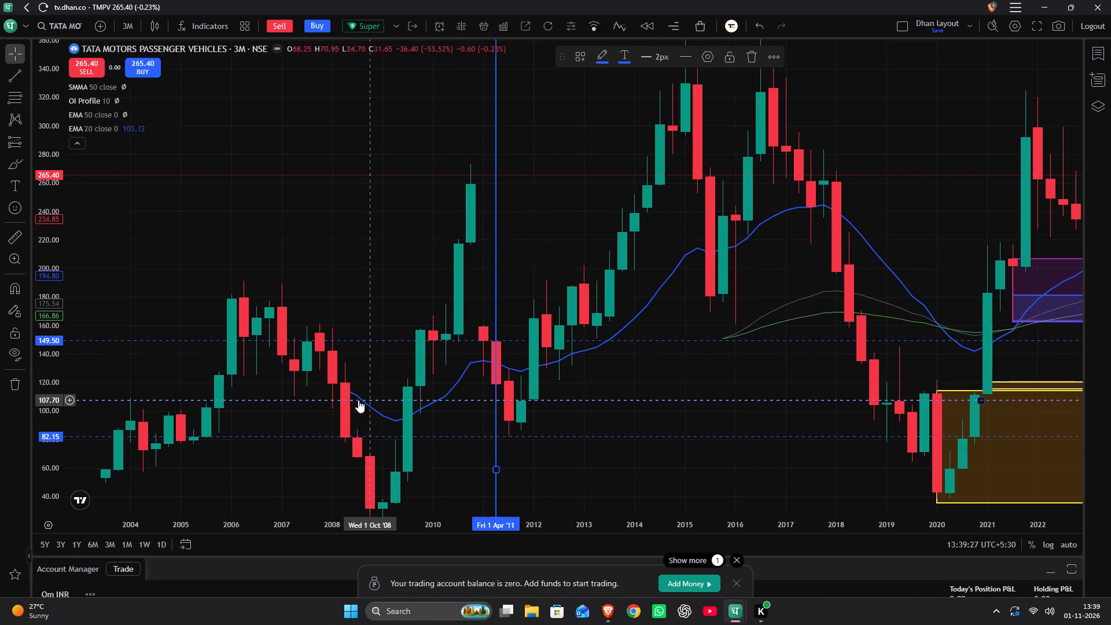
Switch the chart to the 1-day interval.
left_click_drag(369, 372, 487, 310)
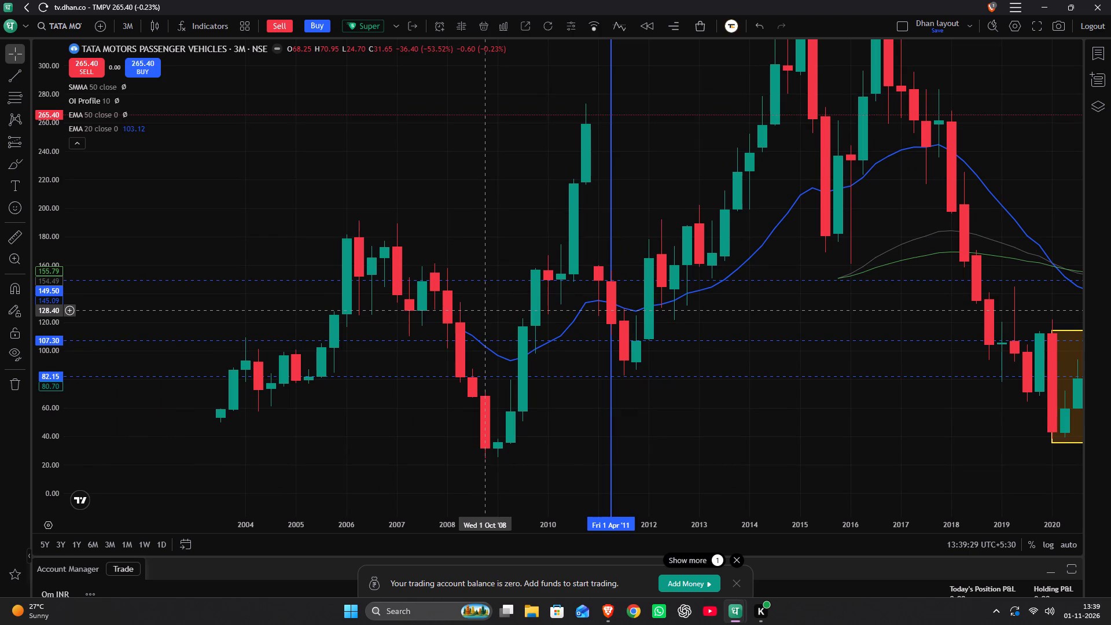
key("1")
key("m")
key("BackSpace")
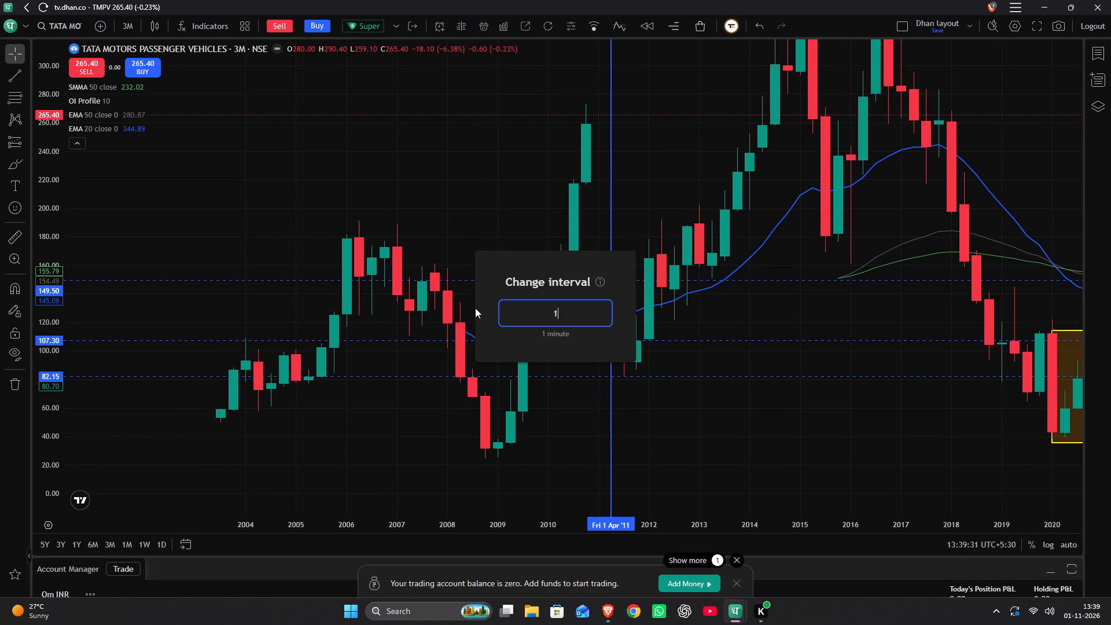
key("d")
key("Return")
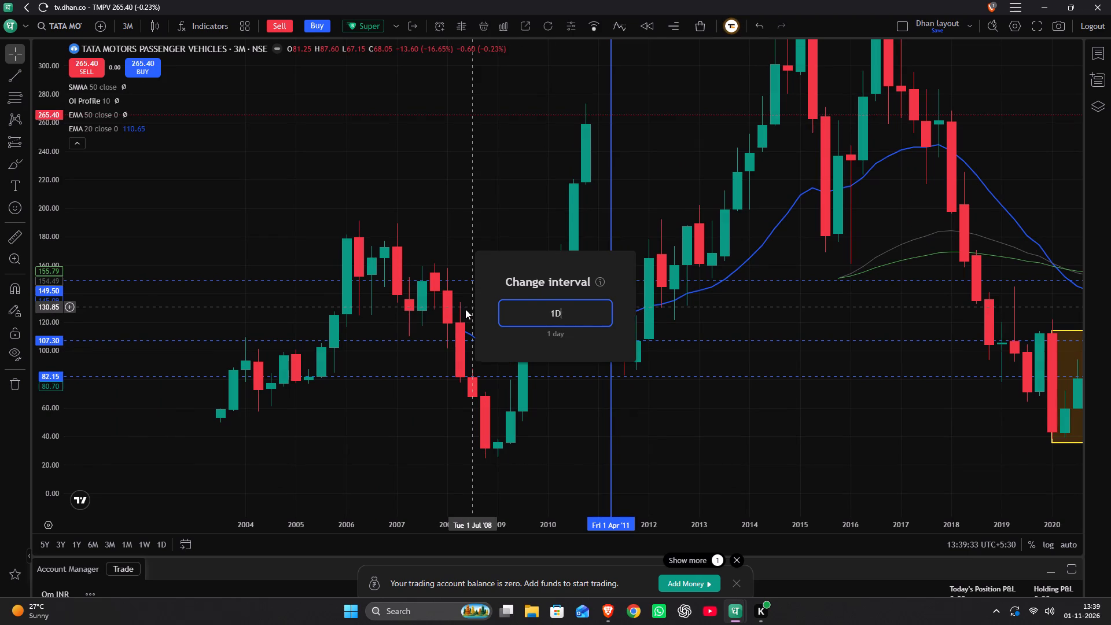
Locate the 1 April 2011 vertical line and the surrounding price action on the daily chart.
scroll(465, 309, "down", 6)
scroll(465, 310, "down", 17)
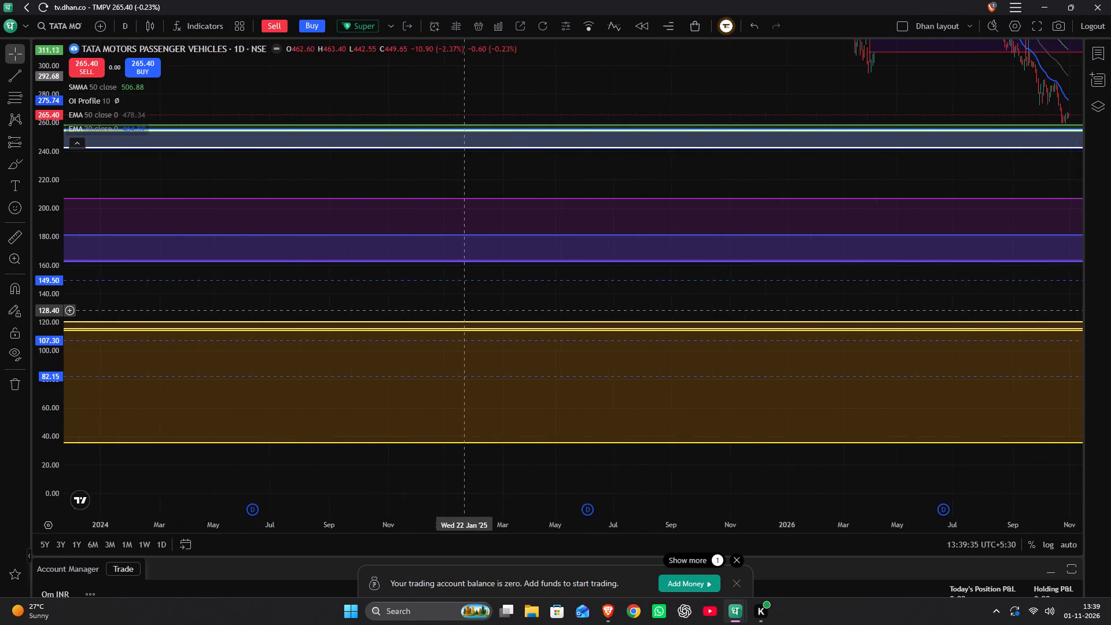
scroll(465, 310, "down", 17)
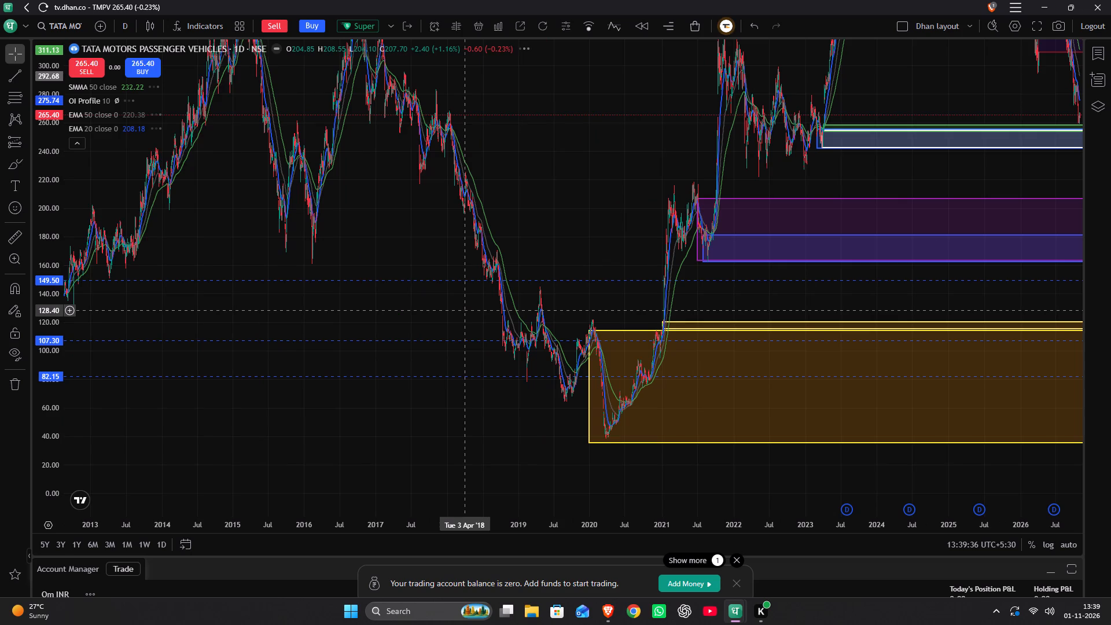
scroll(465, 310, "down", 11)
left_click_drag(272, 209, 662, 230)
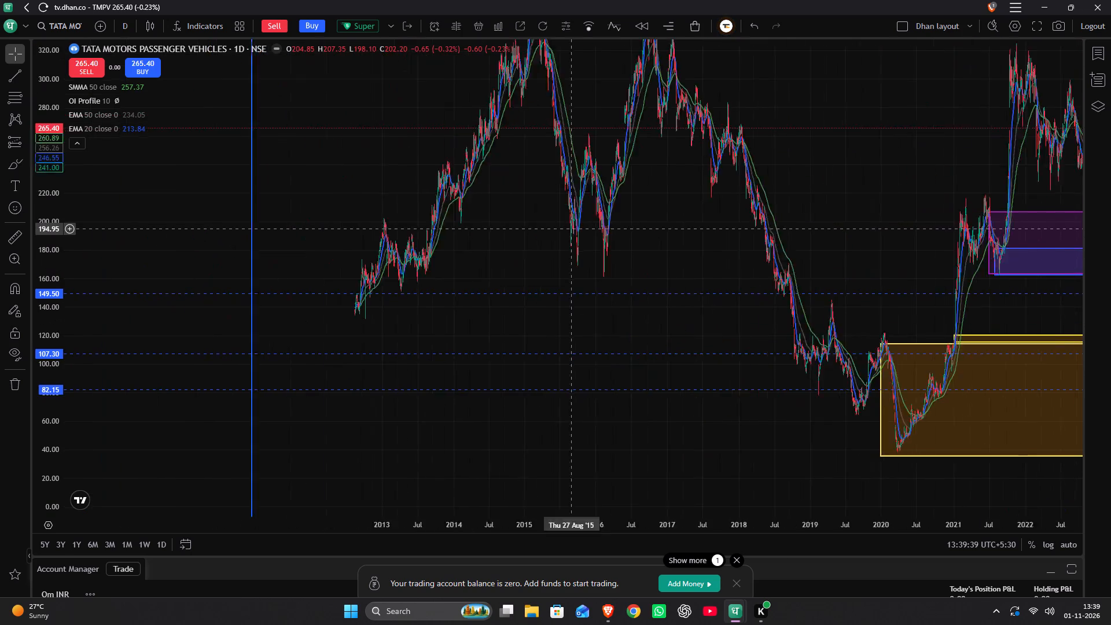
left_click_drag(662, 230, 874, 230)
left_click_drag(588, 184, 802, 185)
left_click_drag(685, 215, 800, 202)
scroll(798, 202, "up", 10)
left_click_drag(399, 203, 808, 212)
scroll(805, 209, "up", 8)
left_click_drag(343, 212, 366, 219)
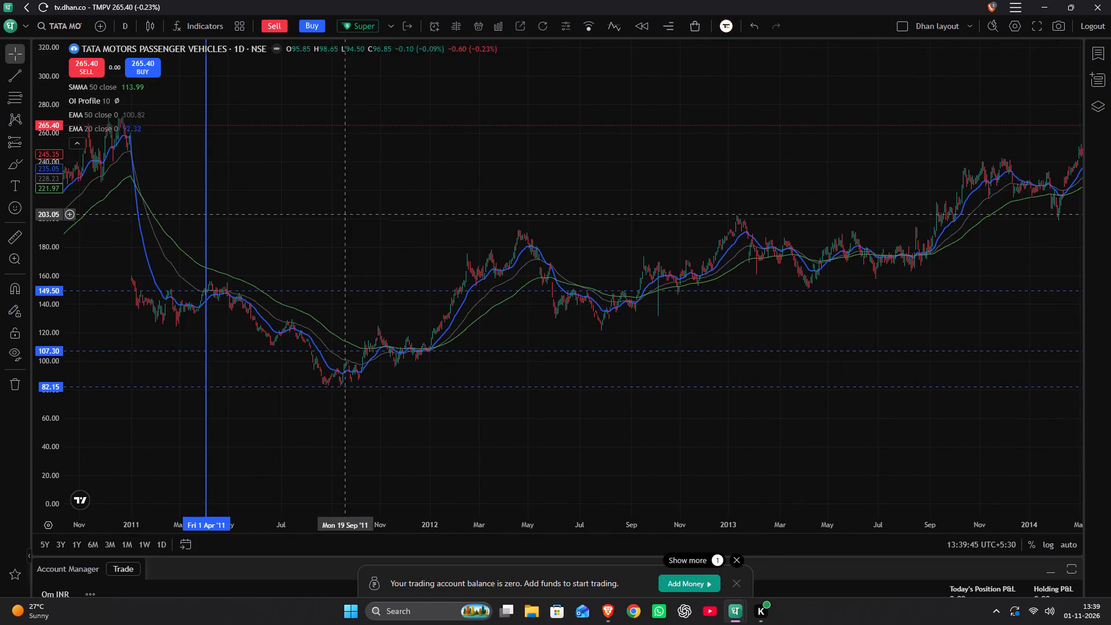
left_click_drag(366, 219, 691, 220)
scroll(53, 267, "up", 20)
scroll(53, 267, "up", 2)
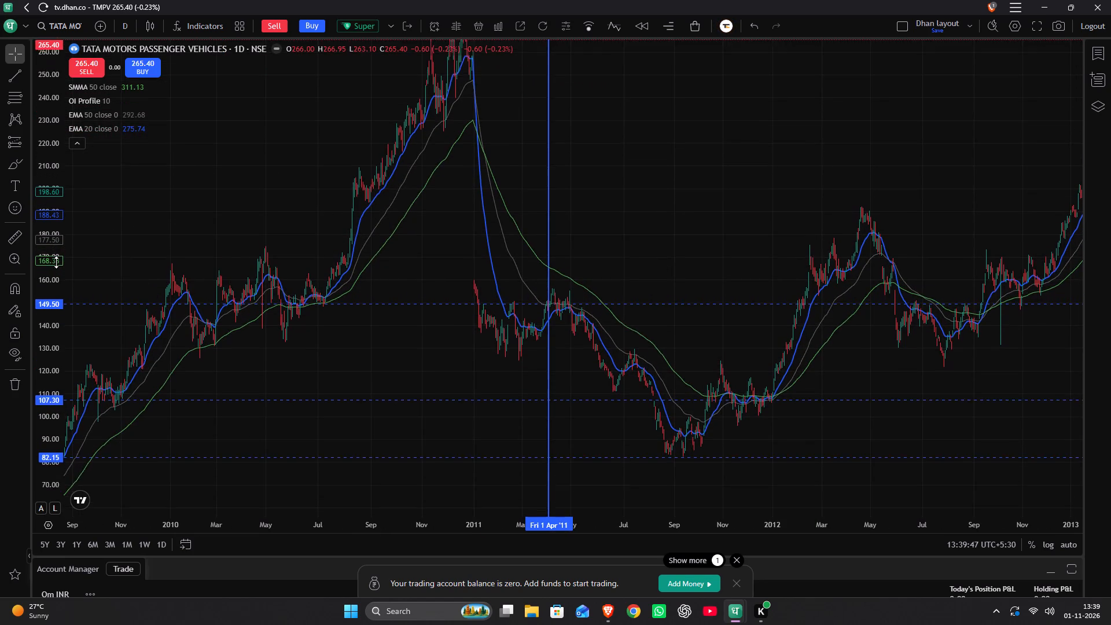
Examine how daily price moves after 1 April 2011 between the 149.50, 107.30 and 82.15 lines.
scroll(56, 262, "up", 3)
scroll(382, 239, "up", 5)
left_click_drag(380, 237, 807, 197)
scroll(805, 197, "up", 5)
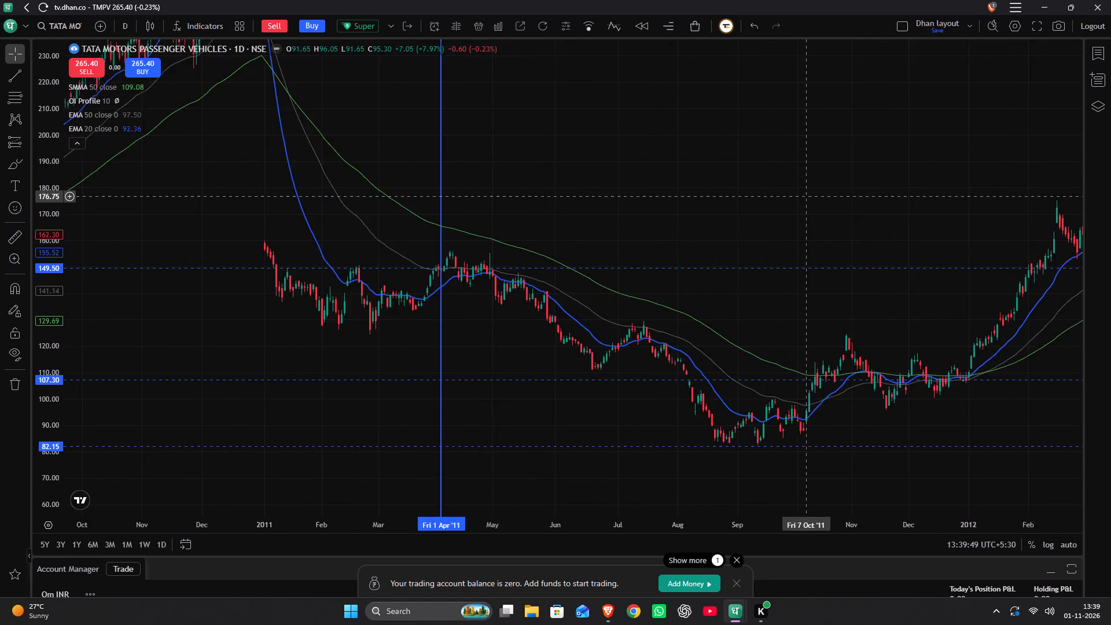
scroll(805, 196, "up", 4)
scroll(47, 349, "up", 15)
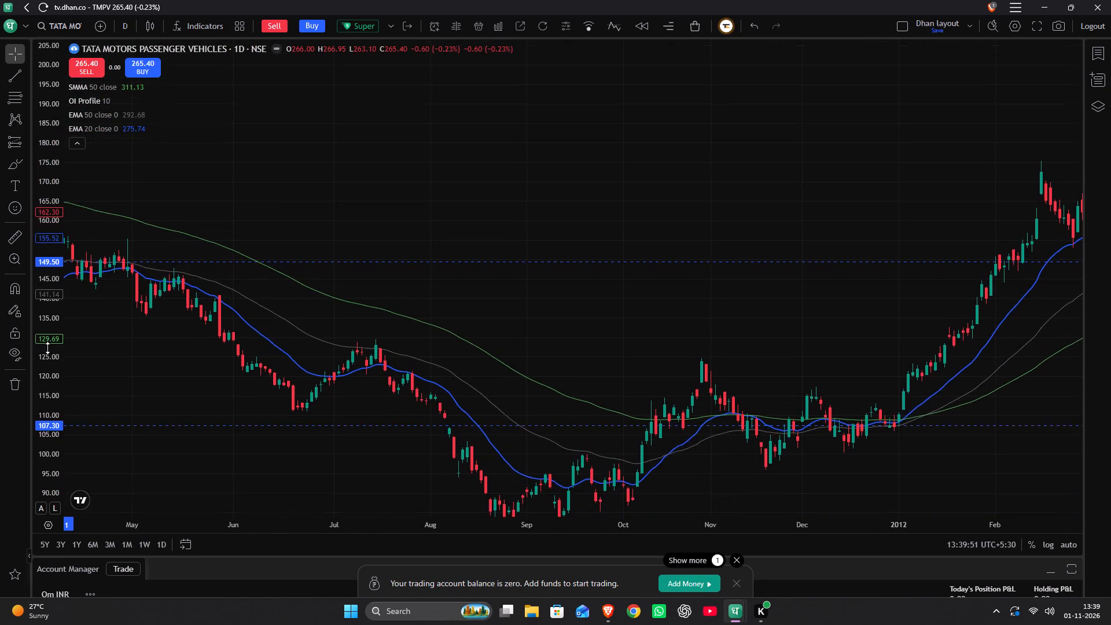
scroll(47, 348, "up", 19)
left_click_drag(251, 391, 250, 388)
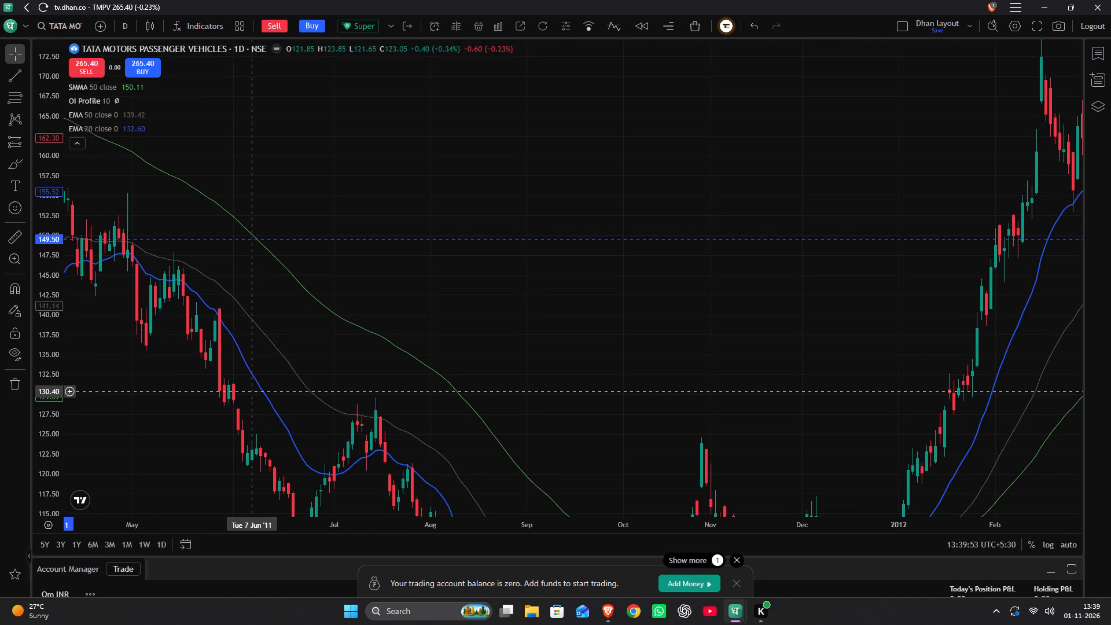
left_click_drag(250, 388, 304, 144)
scroll(316, 244, "up", 4)
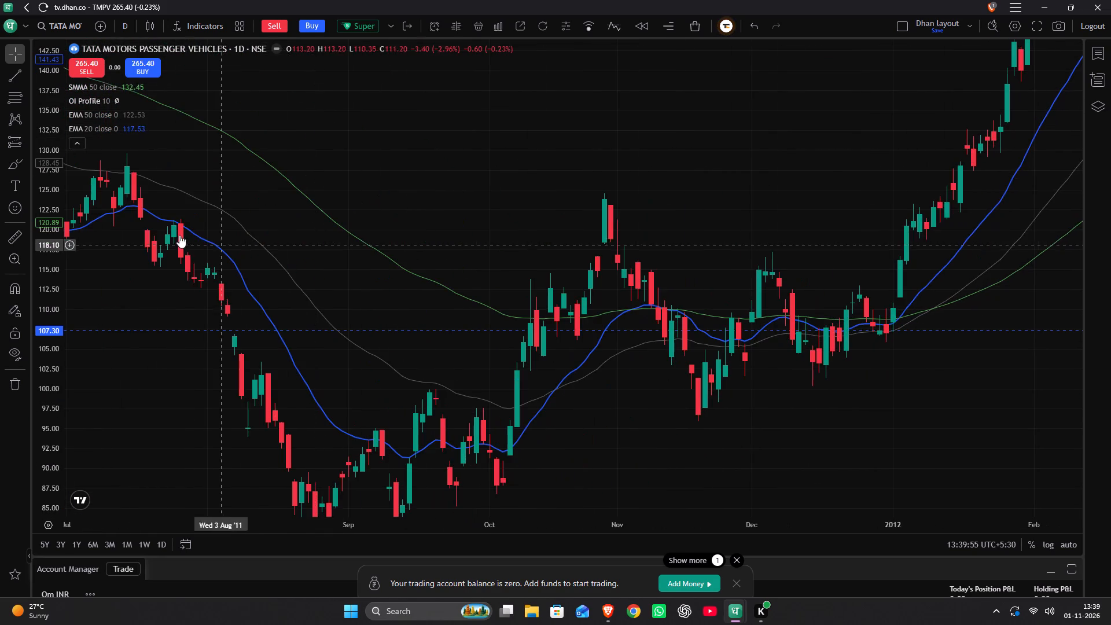
left_click_drag(179, 232, 395, 260)
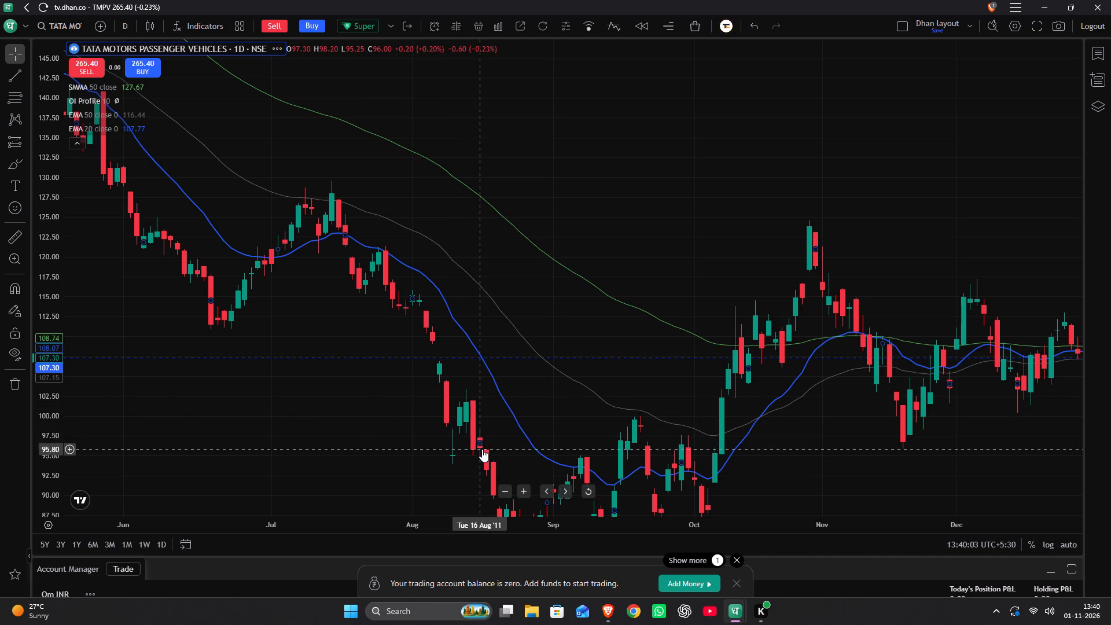
left_click_drag(517, 424, 483, 312)
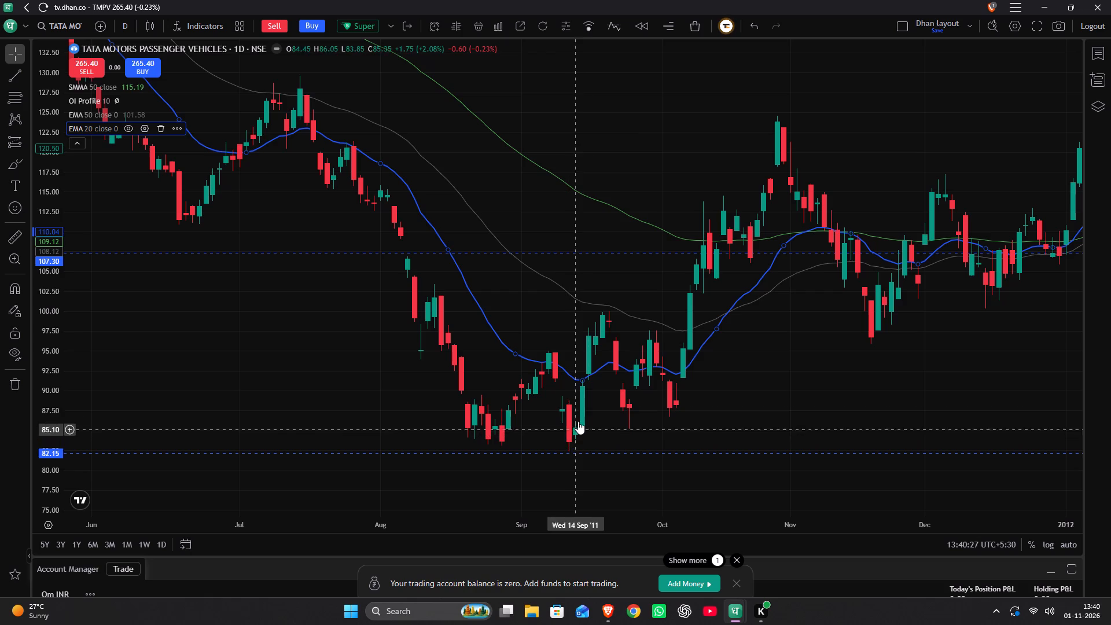
Draw a long position starting 22 September 2011 with entry 85.45, target 93.90 and stop 77.00, near the 82.15 line.
scroll(587, 404, "up", 3)
scroll(50, 345, "up", 9)
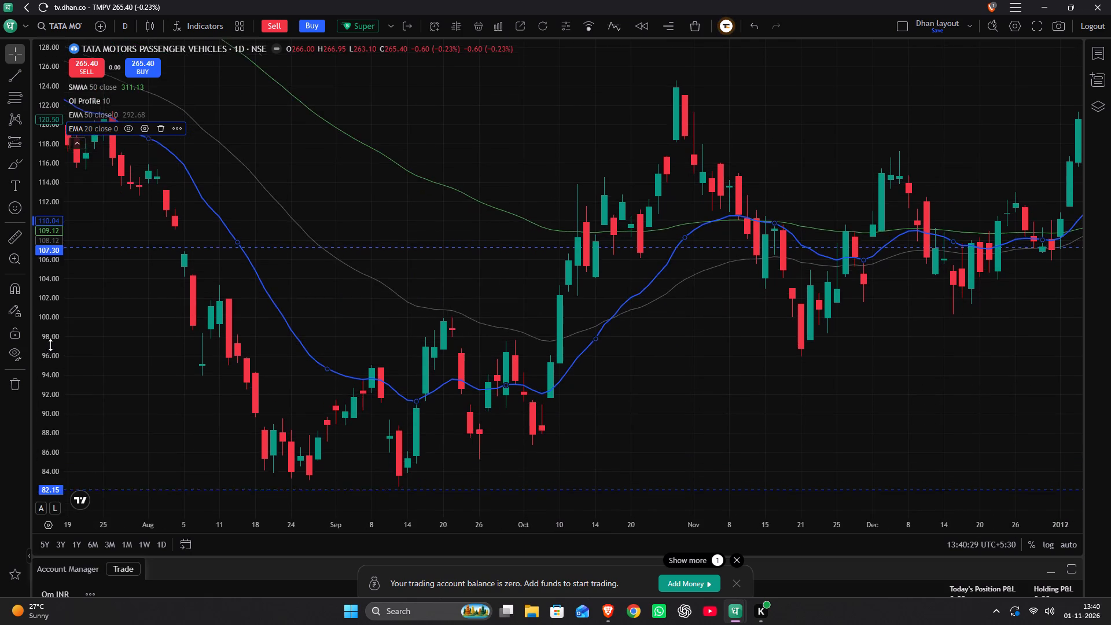
scroll(50, 345, "up", 3)
left_click_drag(256, 384, 349, 255)
scroll(347, 258, "up", 3)
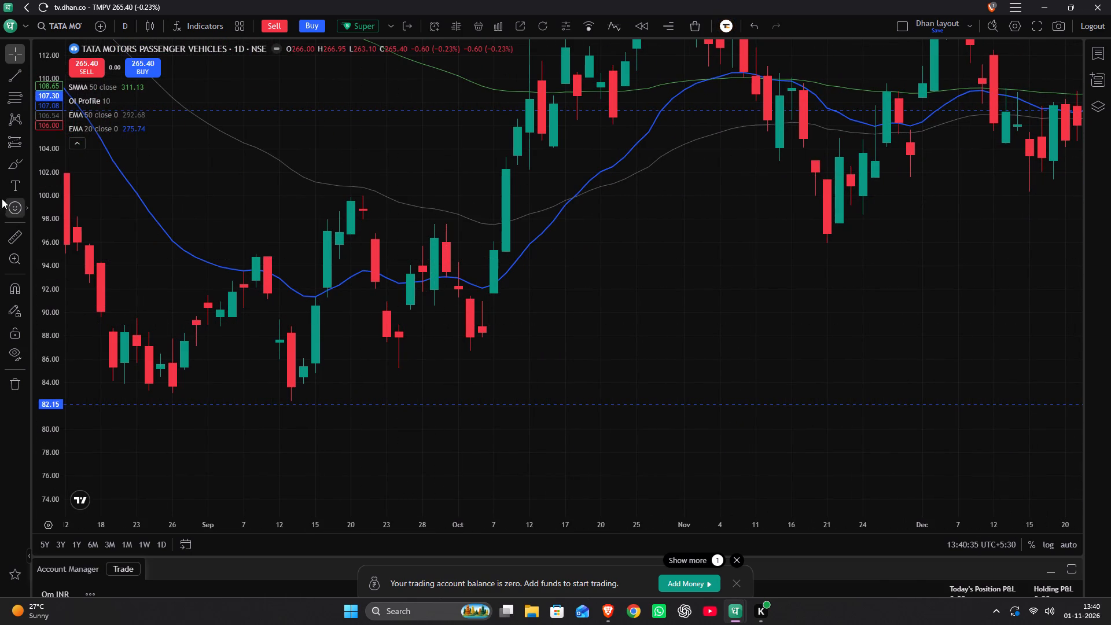
left_click(19, 139)
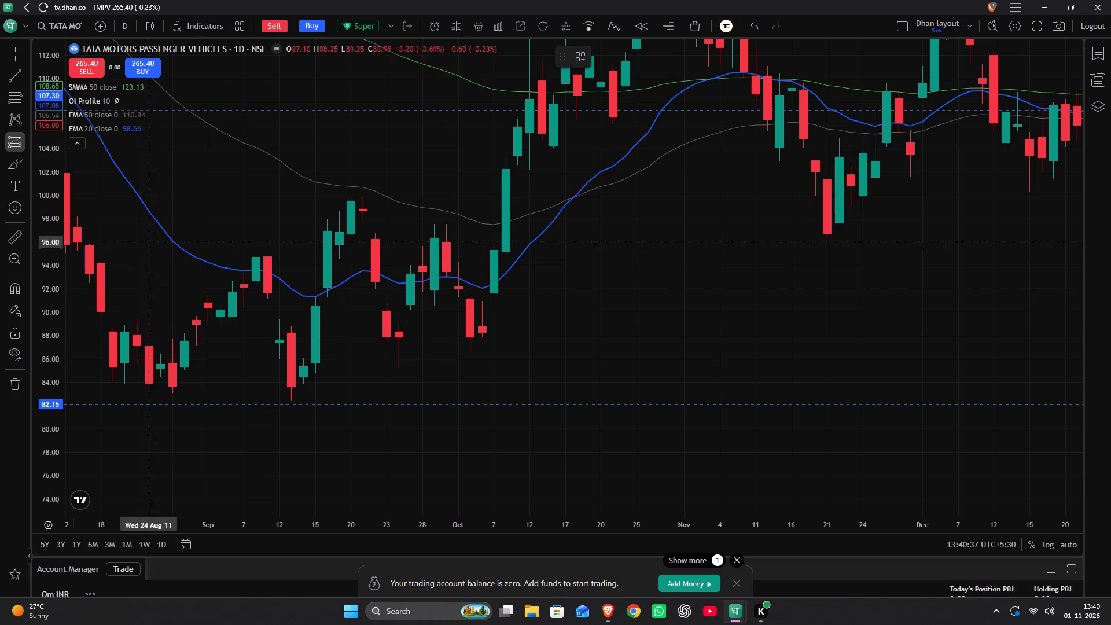
left_click(372, 365)
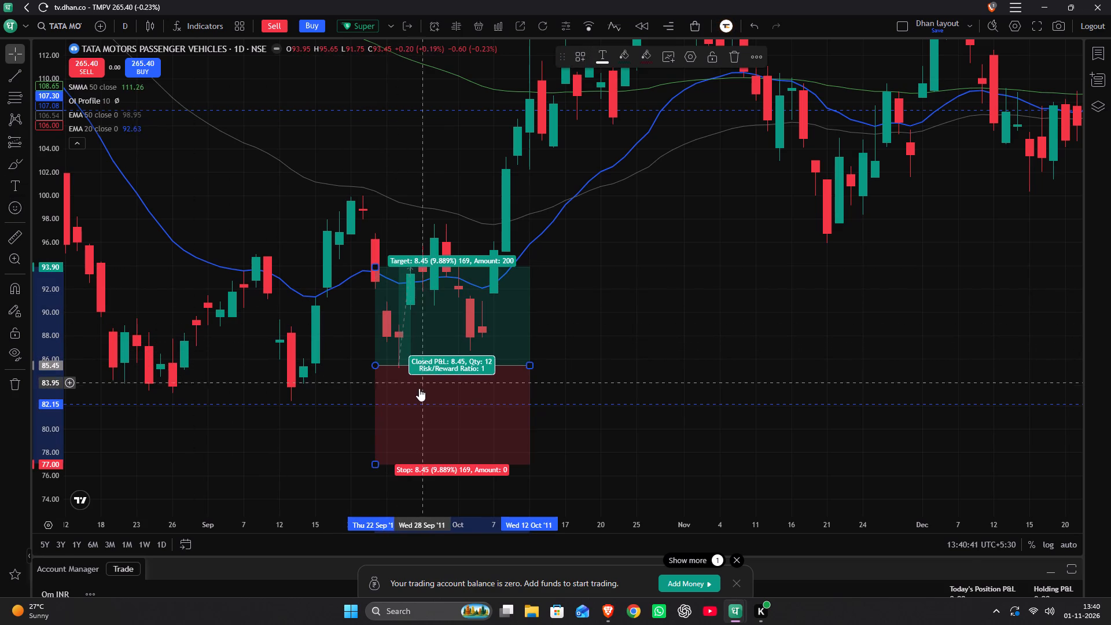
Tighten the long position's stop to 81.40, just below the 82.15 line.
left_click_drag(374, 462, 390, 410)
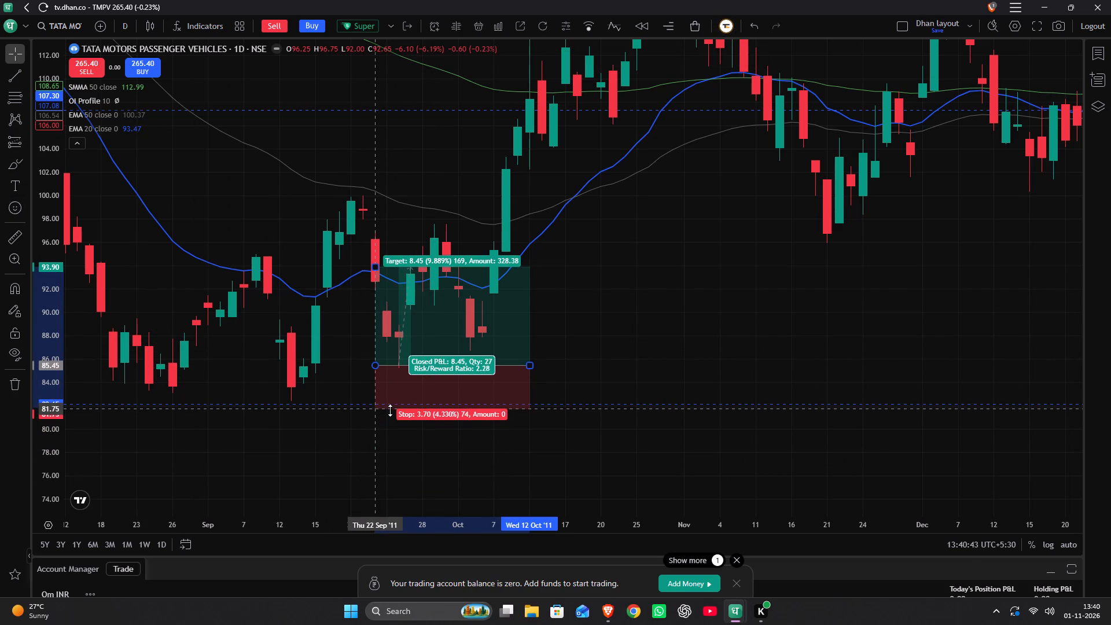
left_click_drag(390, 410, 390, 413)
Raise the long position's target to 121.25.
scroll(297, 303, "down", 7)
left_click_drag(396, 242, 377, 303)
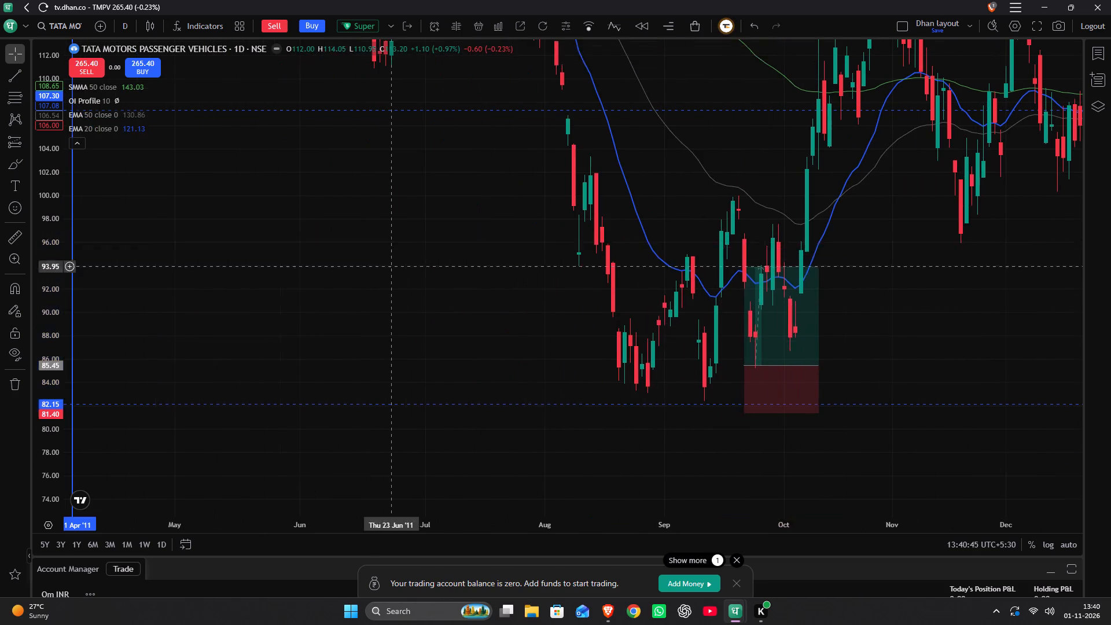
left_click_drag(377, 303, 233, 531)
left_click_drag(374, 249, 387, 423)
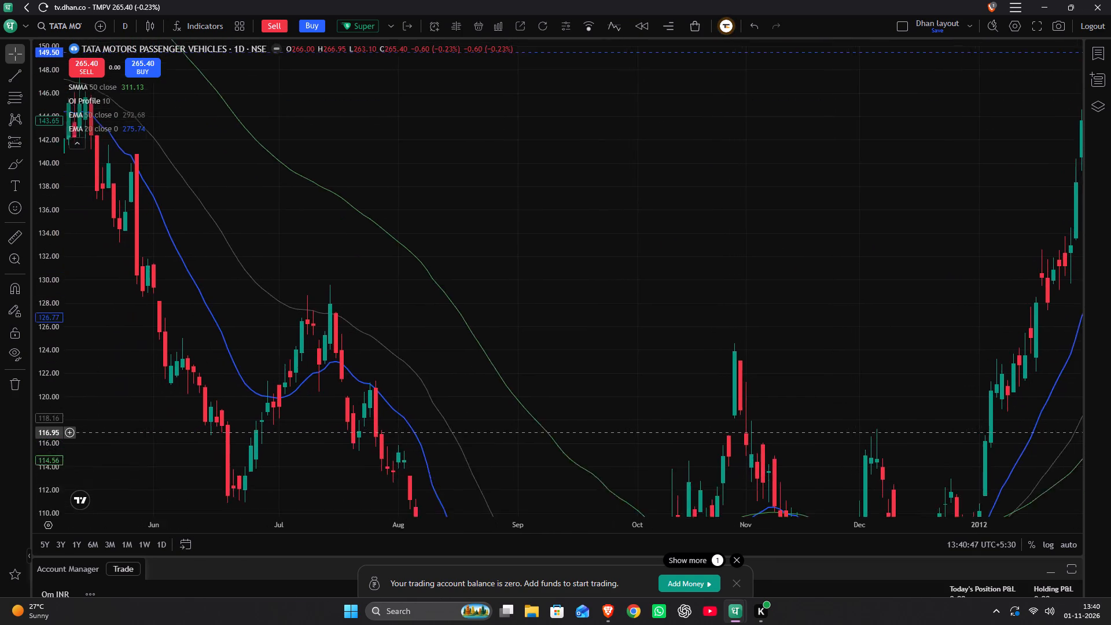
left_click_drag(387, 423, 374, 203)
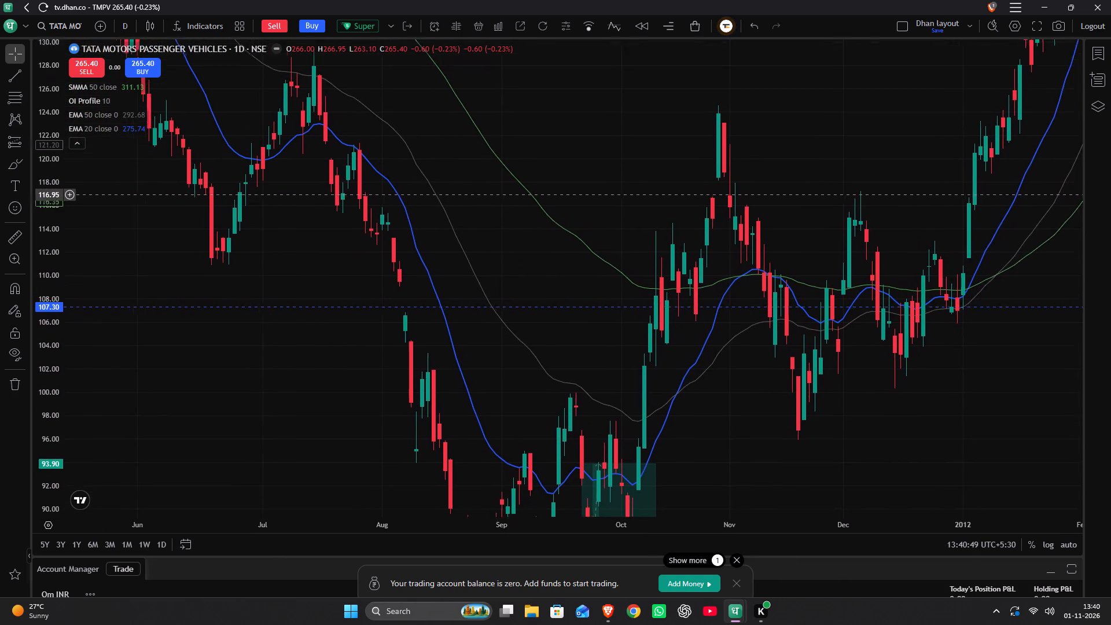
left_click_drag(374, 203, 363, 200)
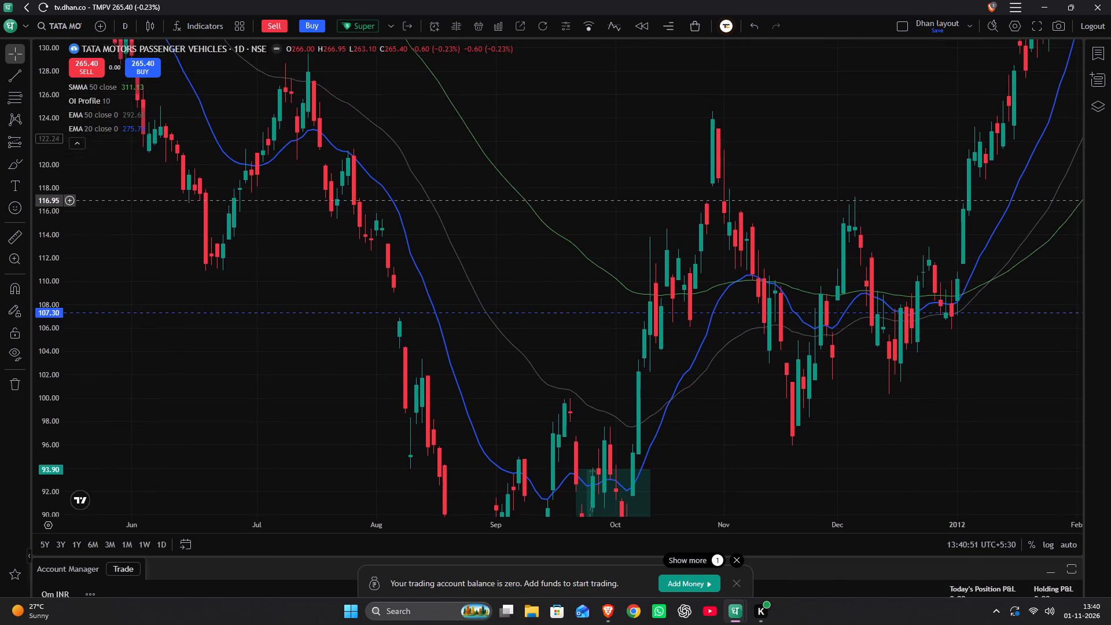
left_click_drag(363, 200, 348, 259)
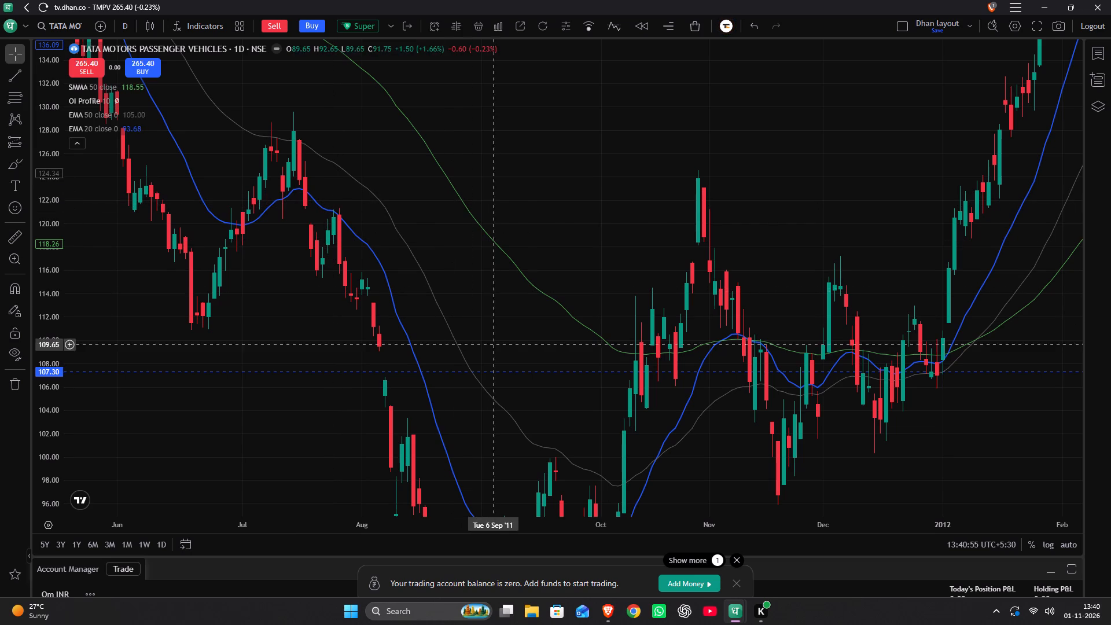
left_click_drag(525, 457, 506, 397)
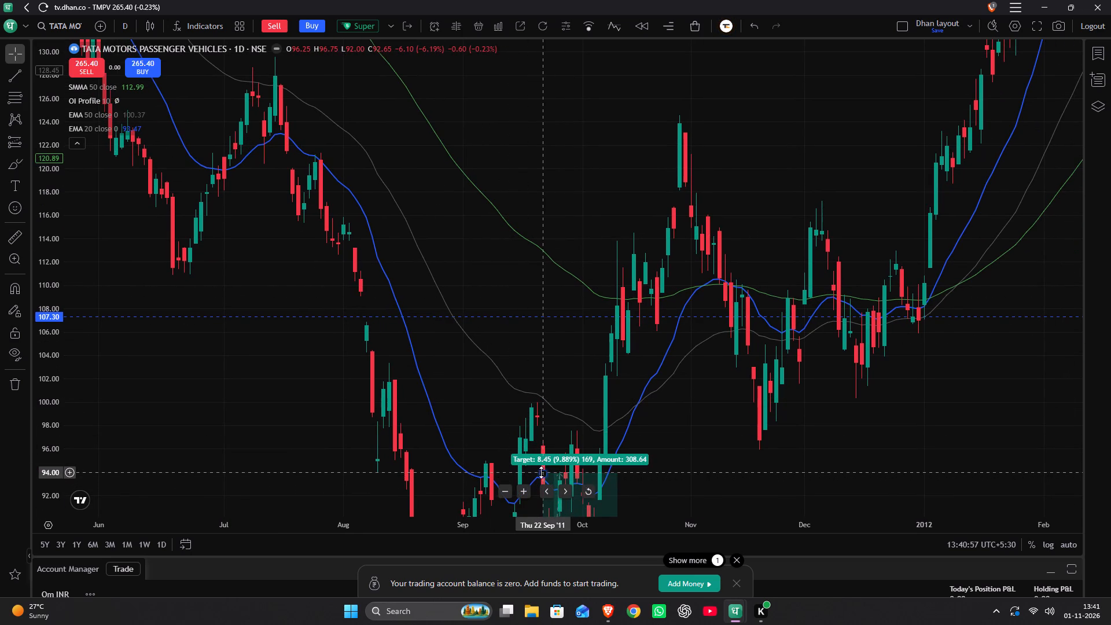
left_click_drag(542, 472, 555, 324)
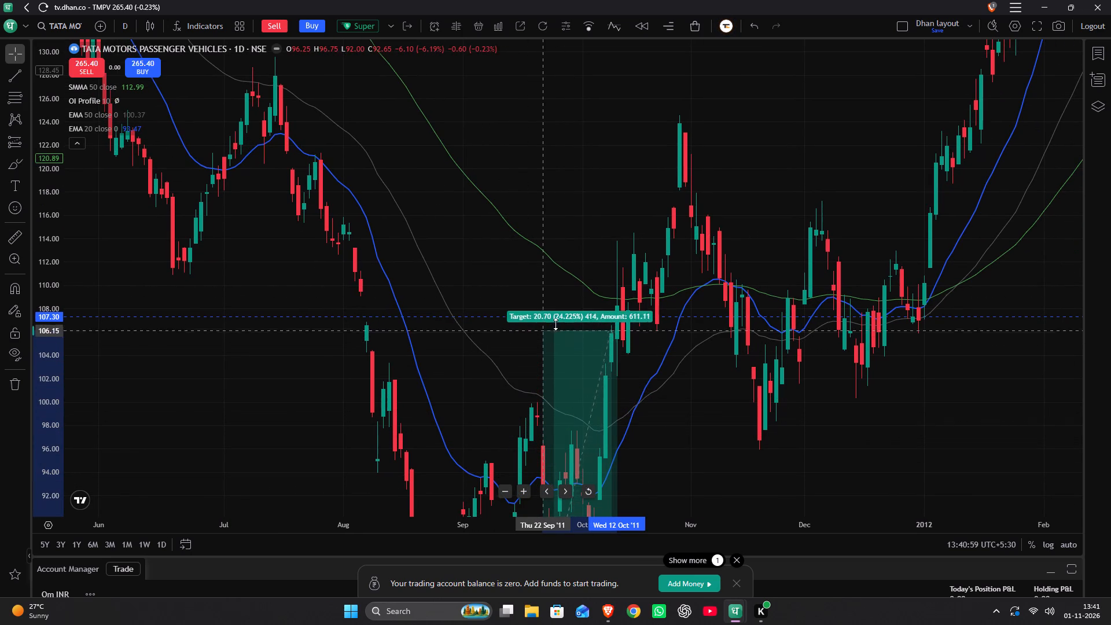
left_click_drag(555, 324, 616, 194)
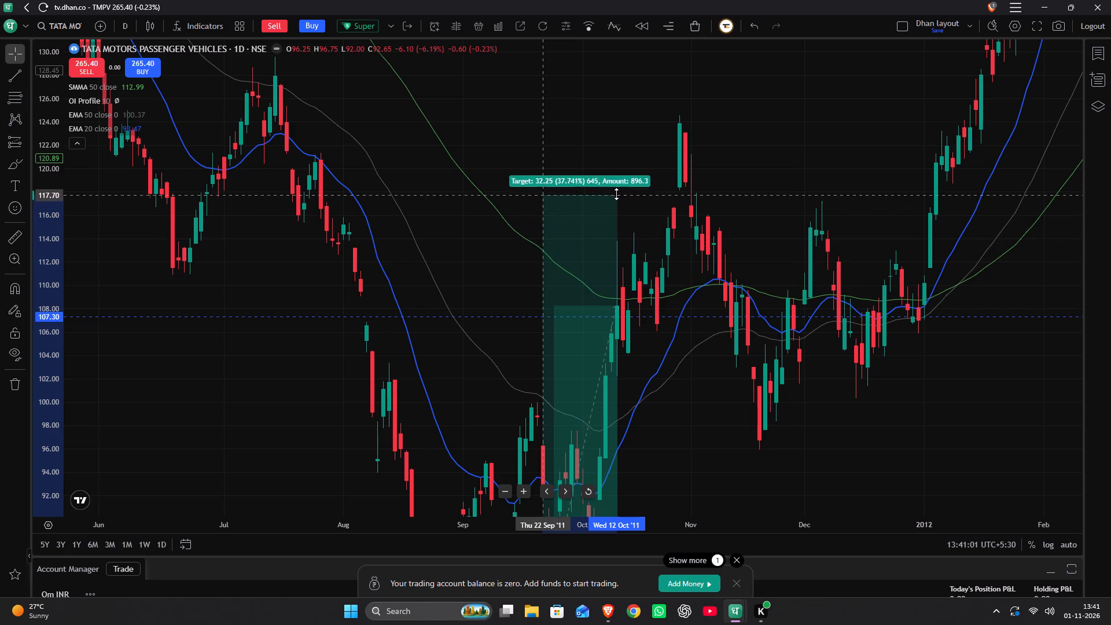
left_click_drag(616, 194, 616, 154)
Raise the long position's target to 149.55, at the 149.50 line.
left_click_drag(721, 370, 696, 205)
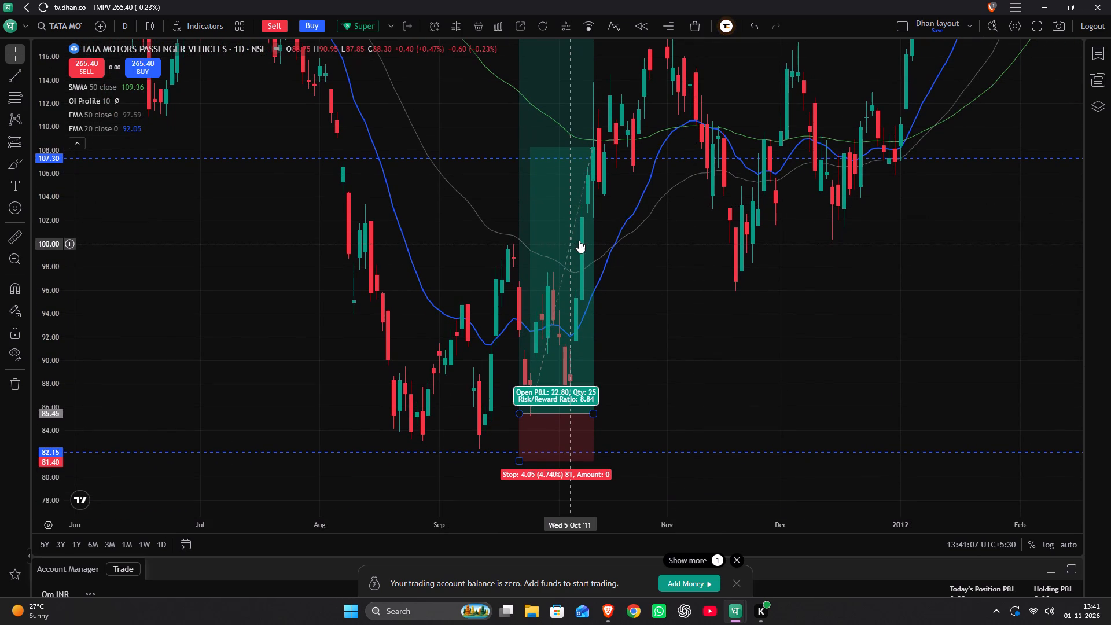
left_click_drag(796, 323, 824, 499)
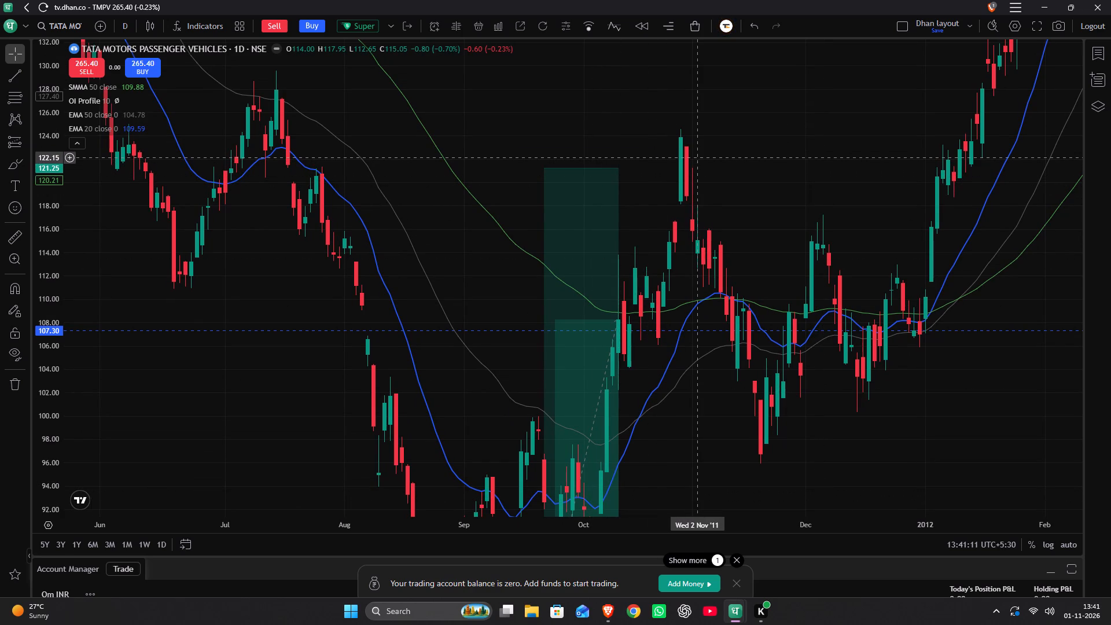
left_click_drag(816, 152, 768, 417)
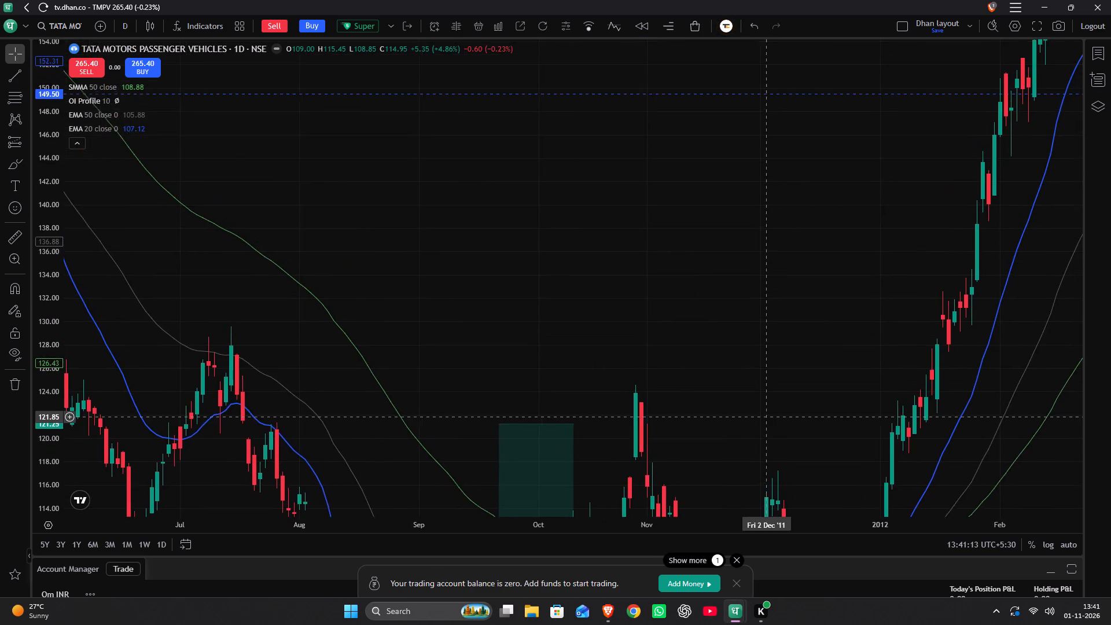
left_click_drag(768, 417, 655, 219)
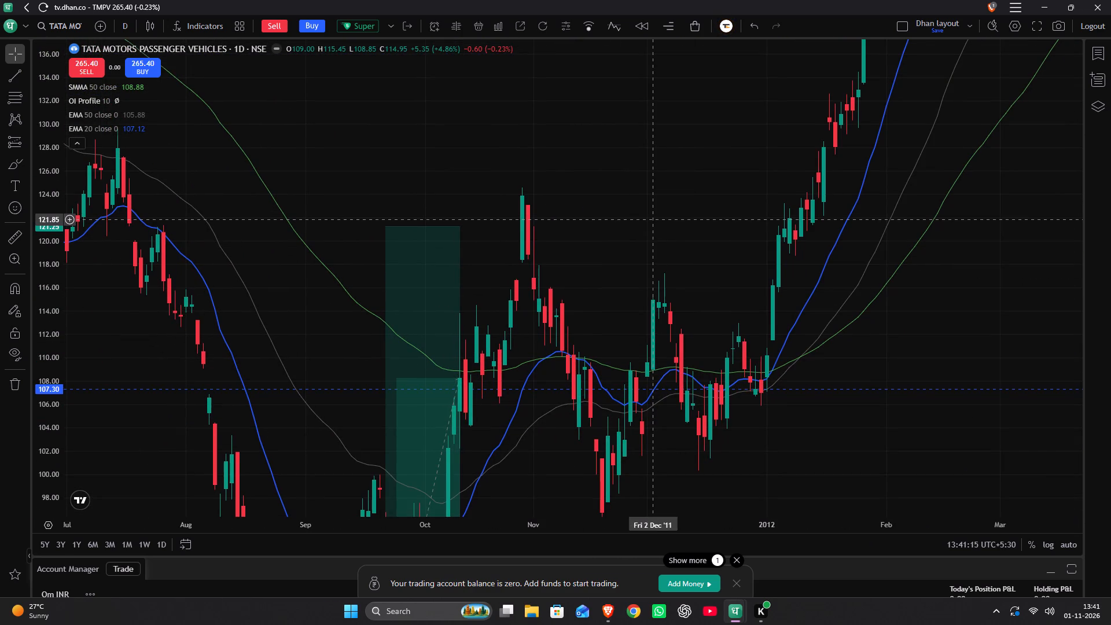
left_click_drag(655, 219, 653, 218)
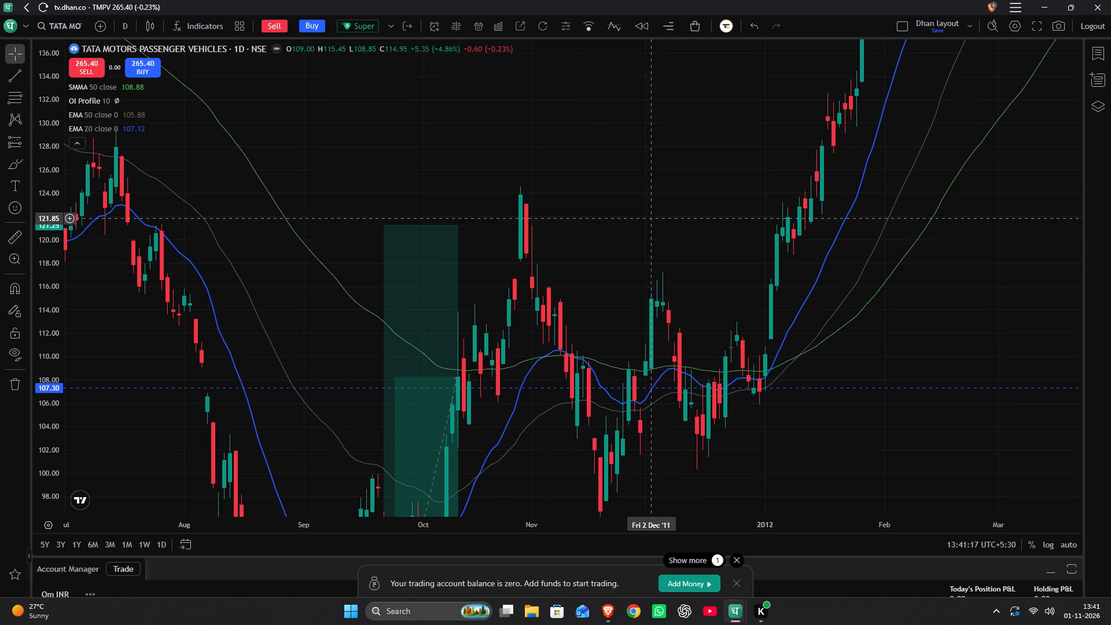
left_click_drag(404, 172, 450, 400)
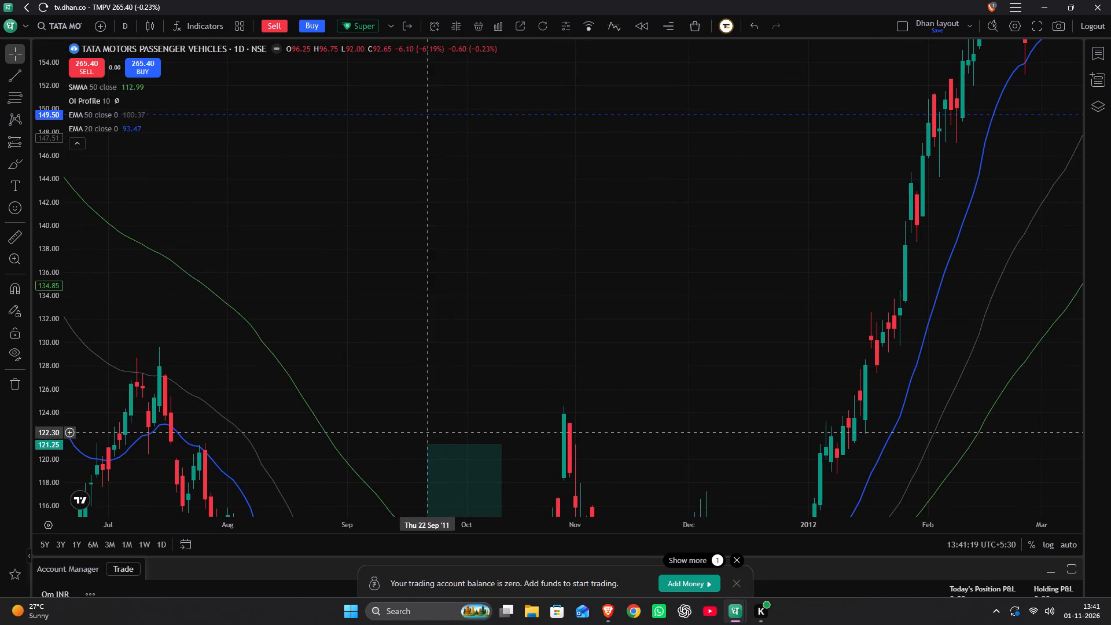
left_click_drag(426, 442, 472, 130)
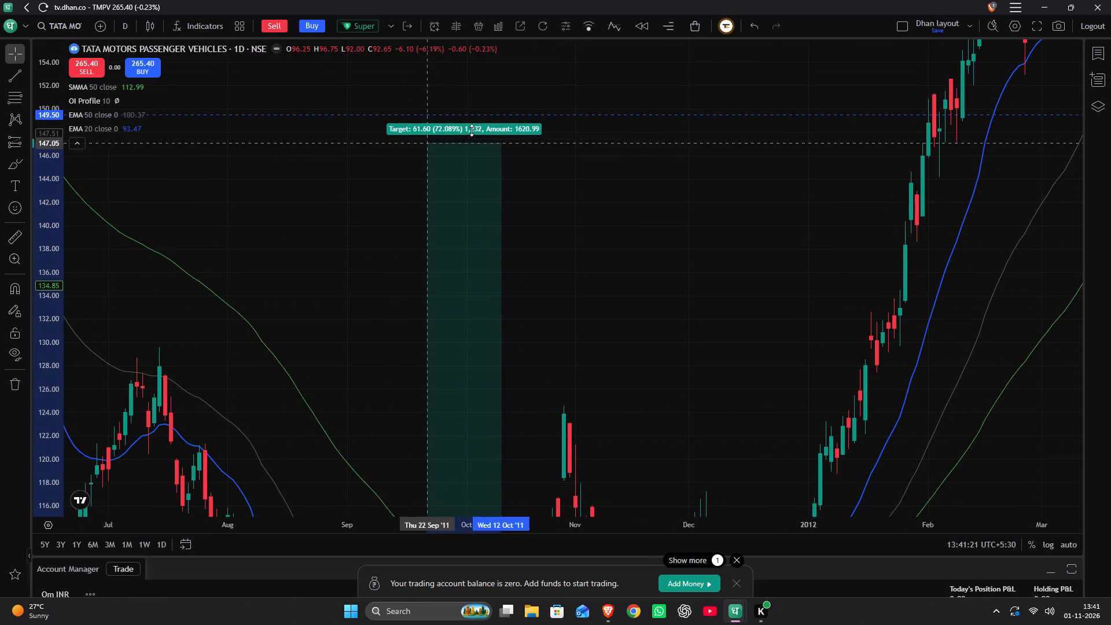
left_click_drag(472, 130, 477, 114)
Examine the full long position from stop to target against the price action through early 2012.
left_click_drag(735, 335, 726, 167)
left_click_drag(740, 376, 738, 190)
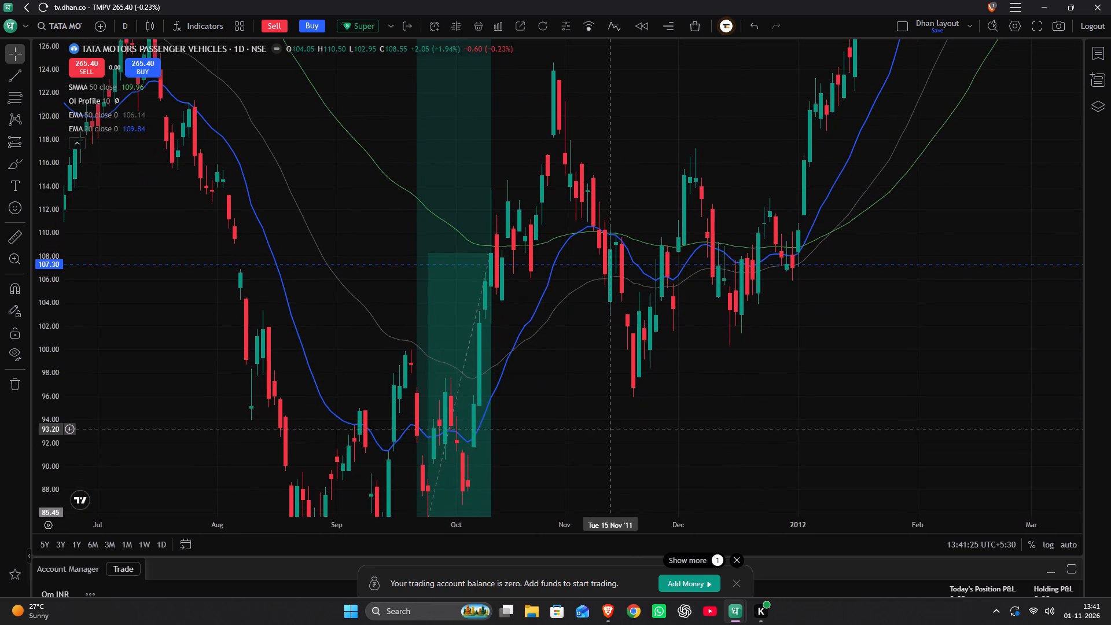
left_click_drag(609, 418, 596, 126)
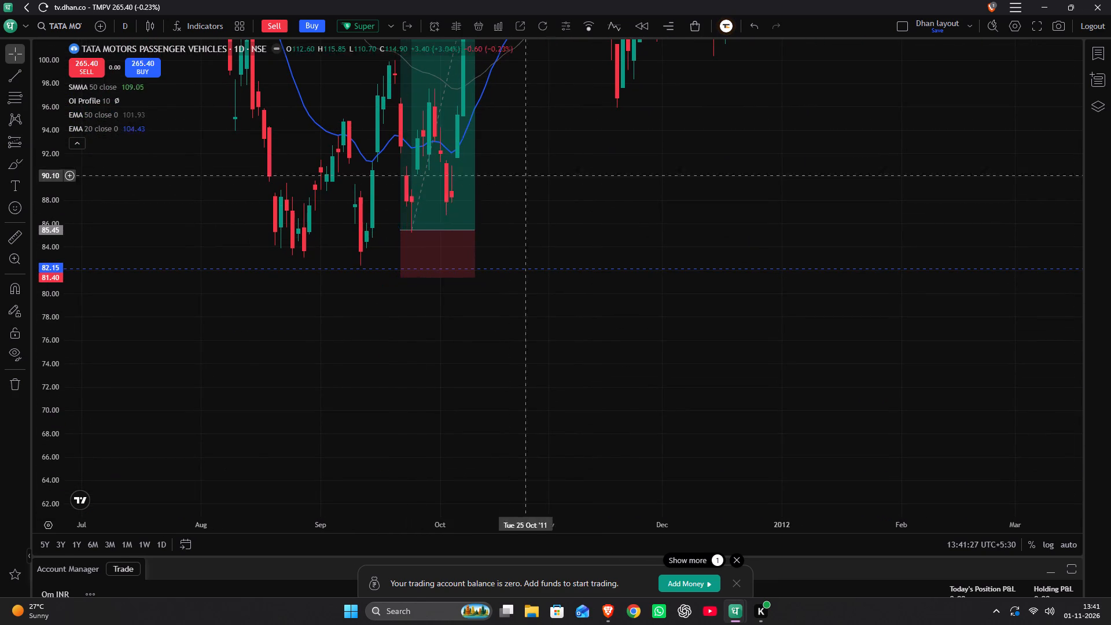
scroll(45, 358, "down", 15)
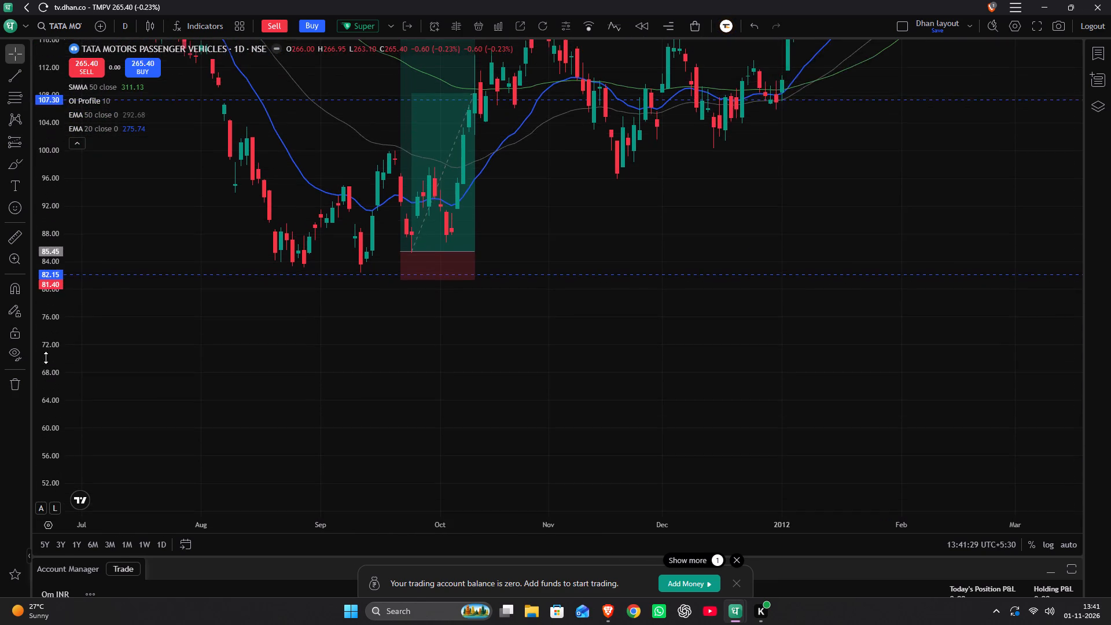
scroll(46, 358, "down", 6)
left_click_drag(330, 432, 338, 591)
left_click_drag(322, 205, 340, 433)
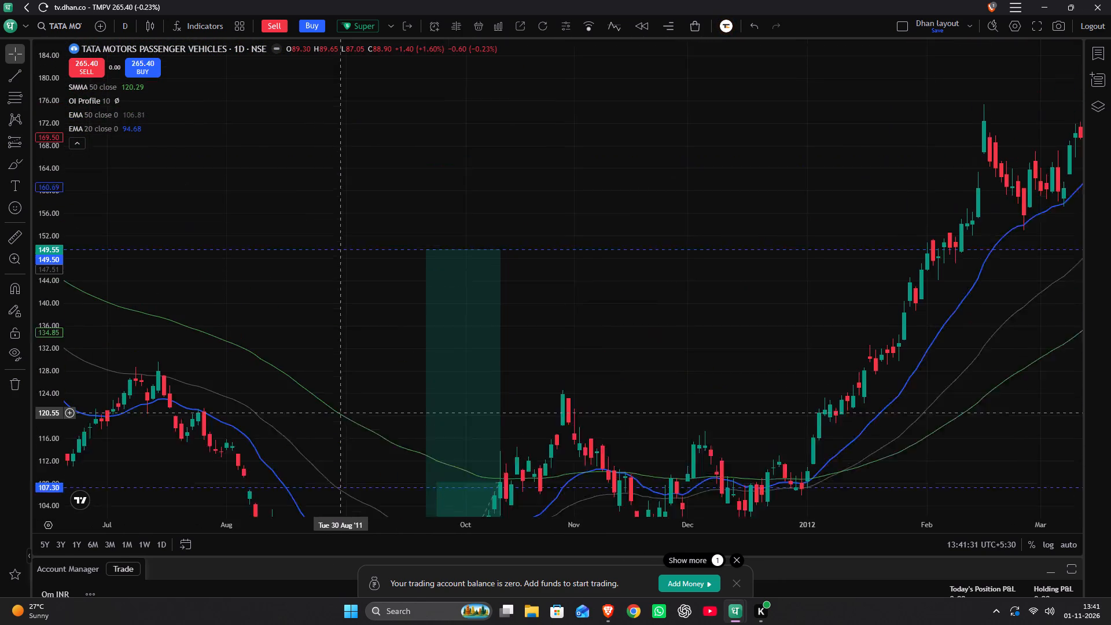
left_click_drag(340, 433, 370, 281)
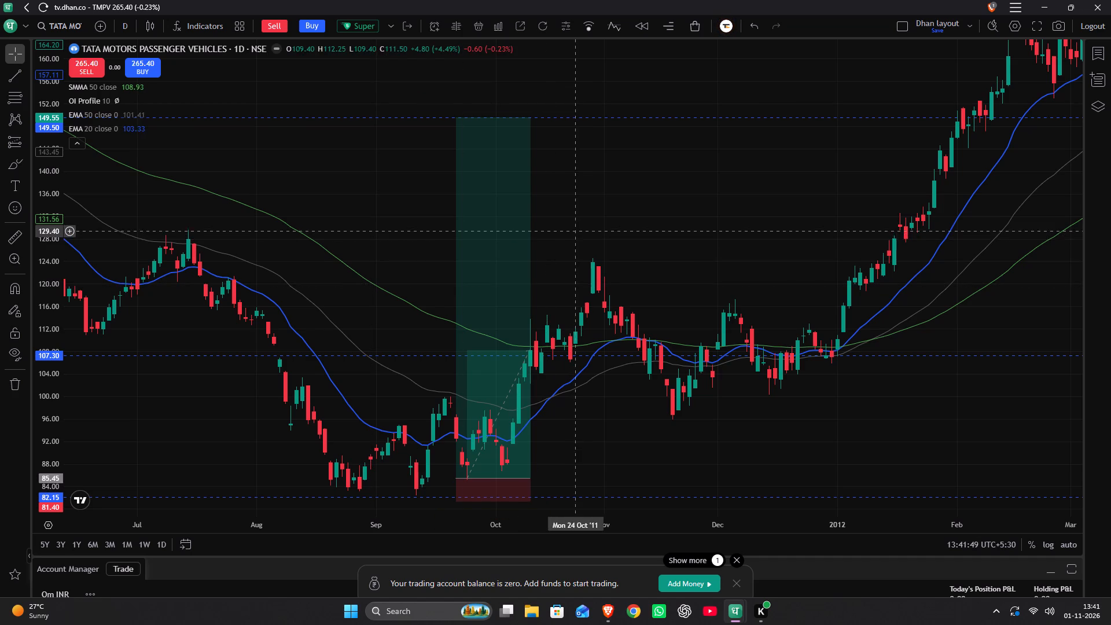
left_click_drag(576, 232, 626, 181)
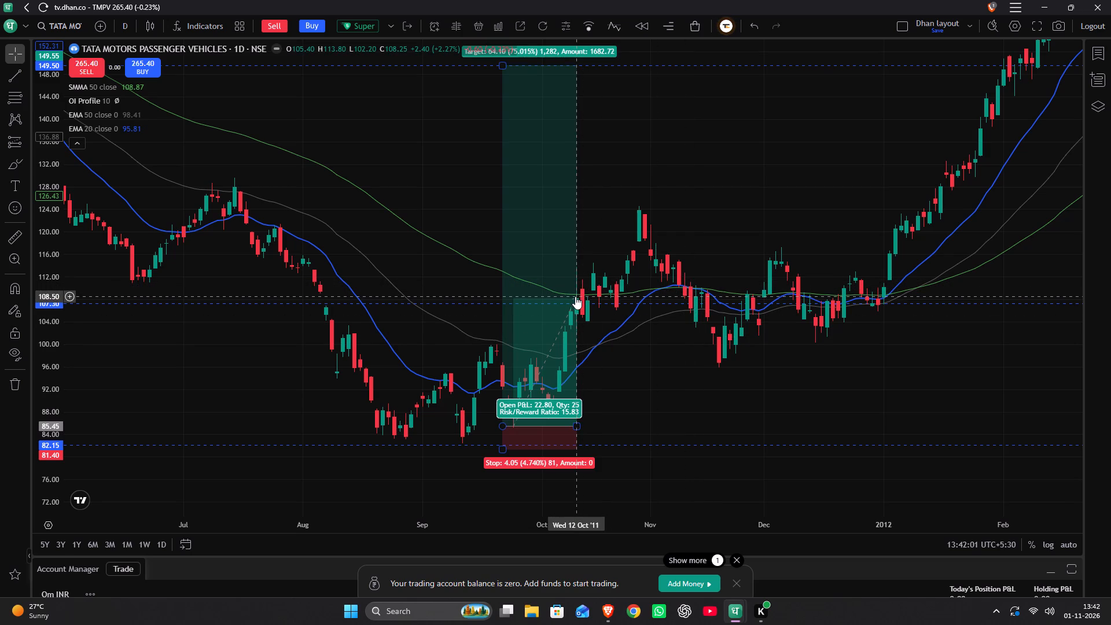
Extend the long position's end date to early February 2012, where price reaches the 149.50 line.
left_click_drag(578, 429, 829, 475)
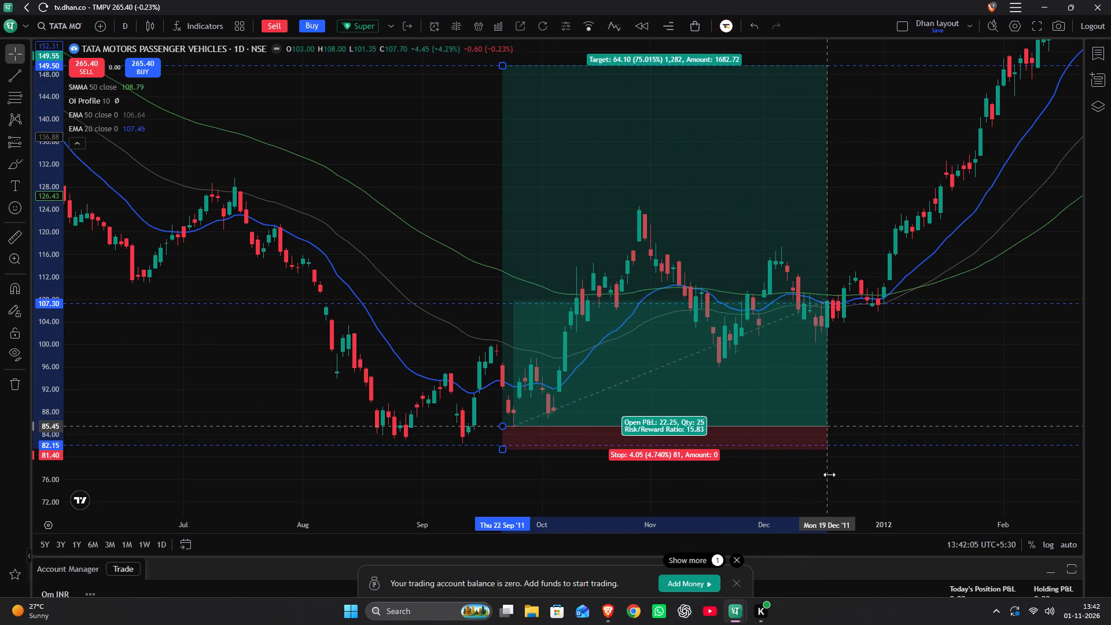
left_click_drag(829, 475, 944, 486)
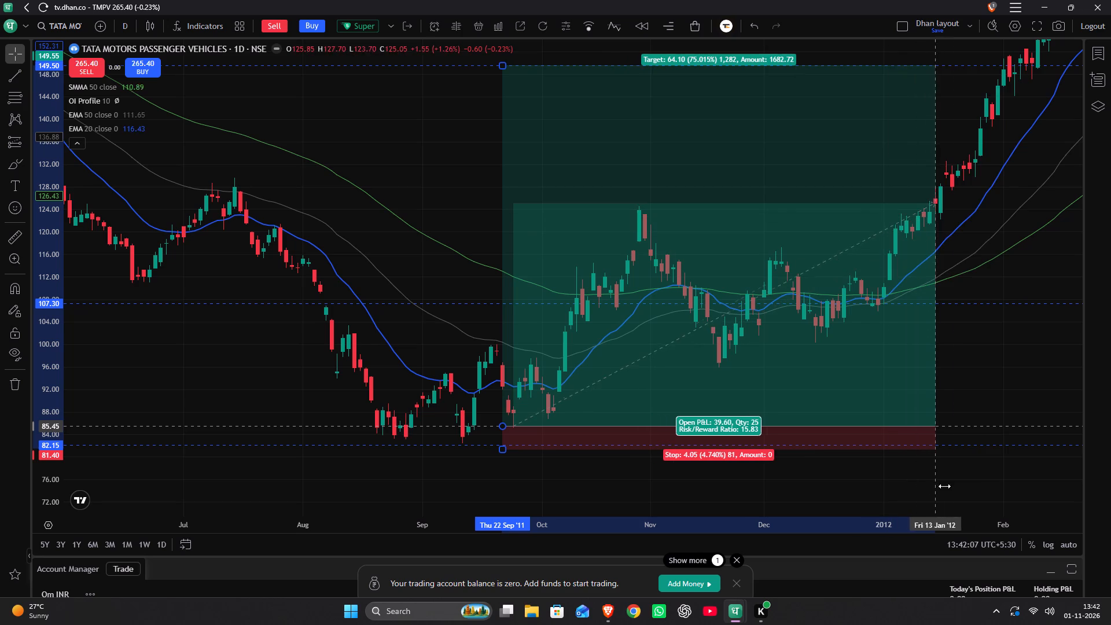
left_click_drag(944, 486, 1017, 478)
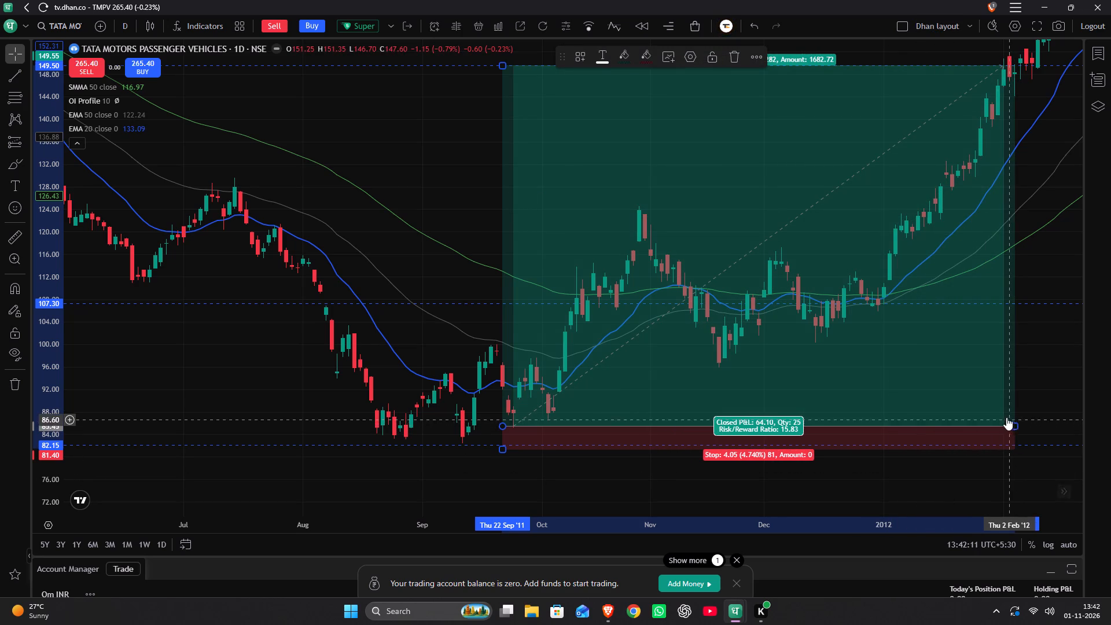
Delete the long position drawn from 22 September 2011.
key("Delete")
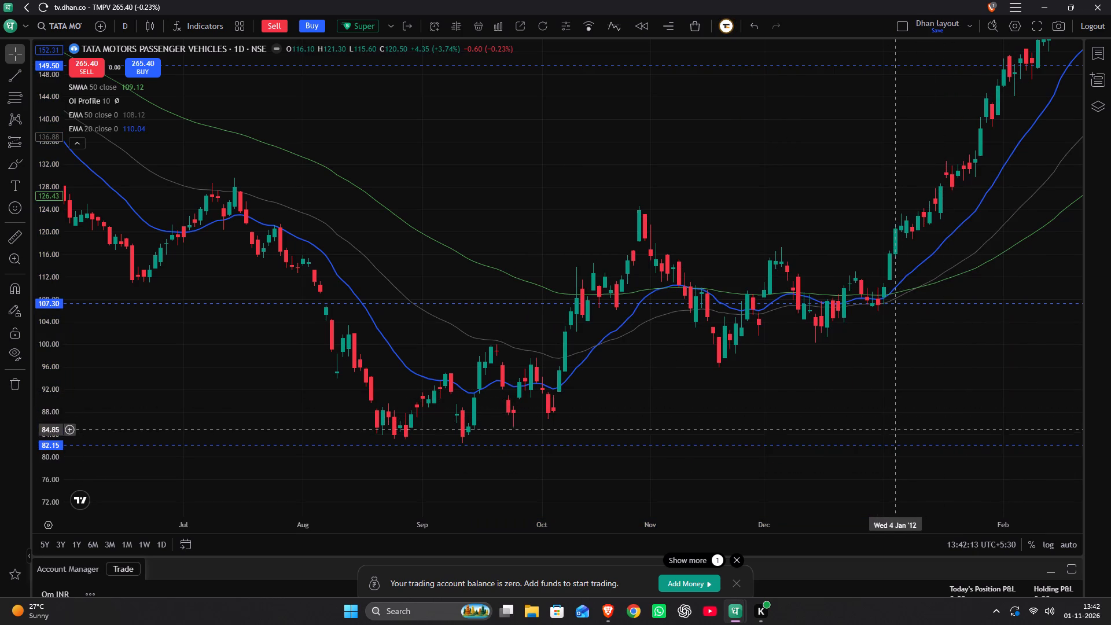
Clear the 82.15, 149.50 and 107.30 horizontal lines and the 1 April 2011 vertical line from the chart.
left_click(893, 444)
key("Delete")
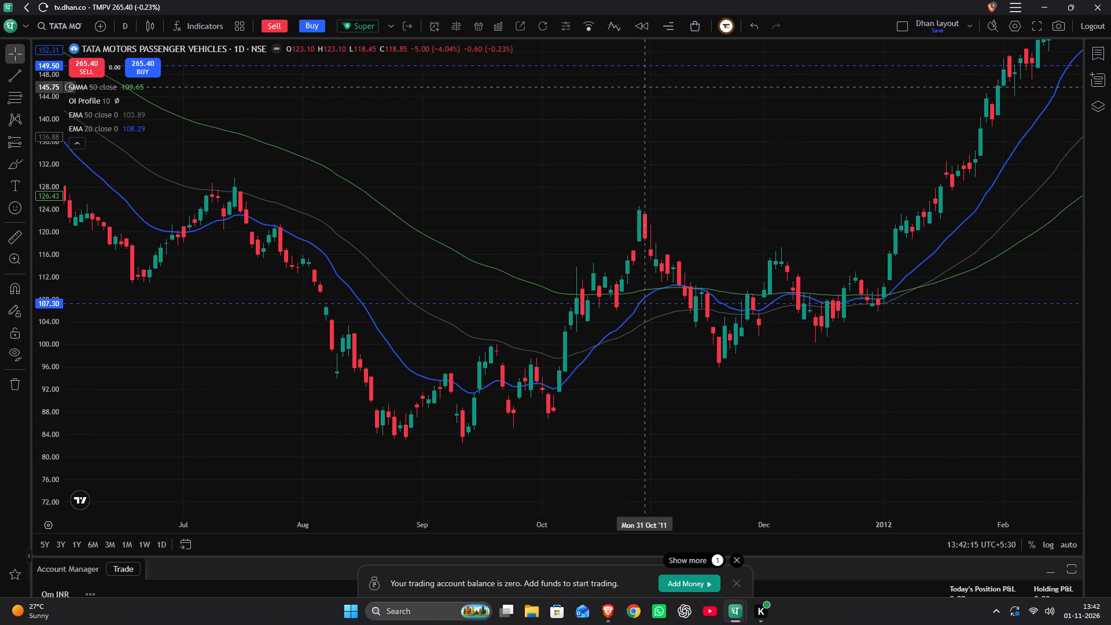
left_click(652, 67)
key("Delete")
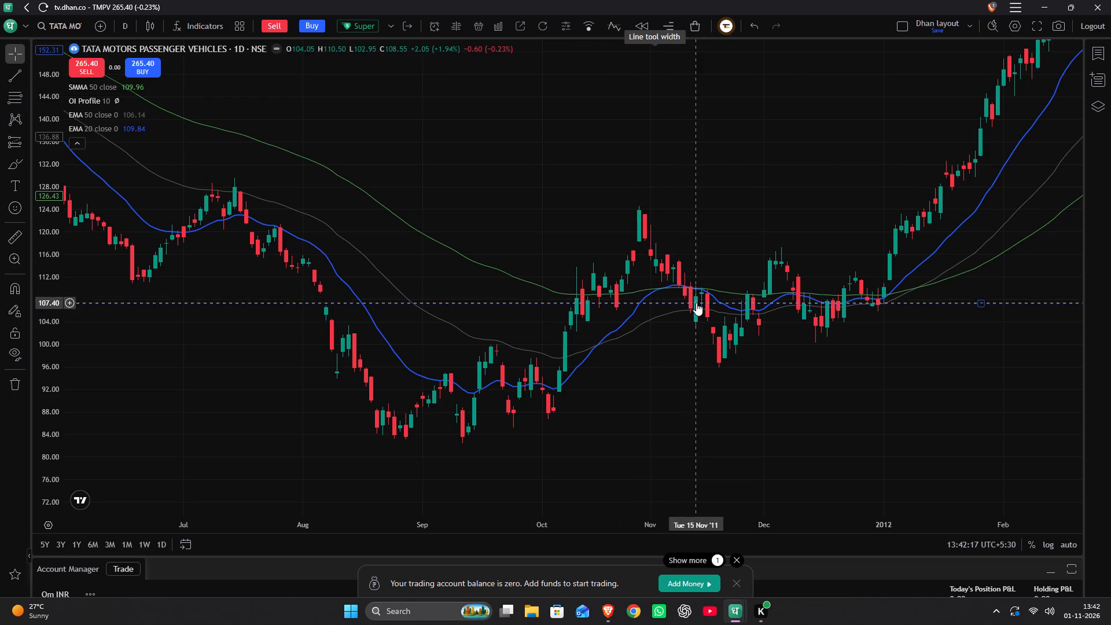
left_click(696, 302)
key("Delete")
scroll(820, 150, "down", 8)
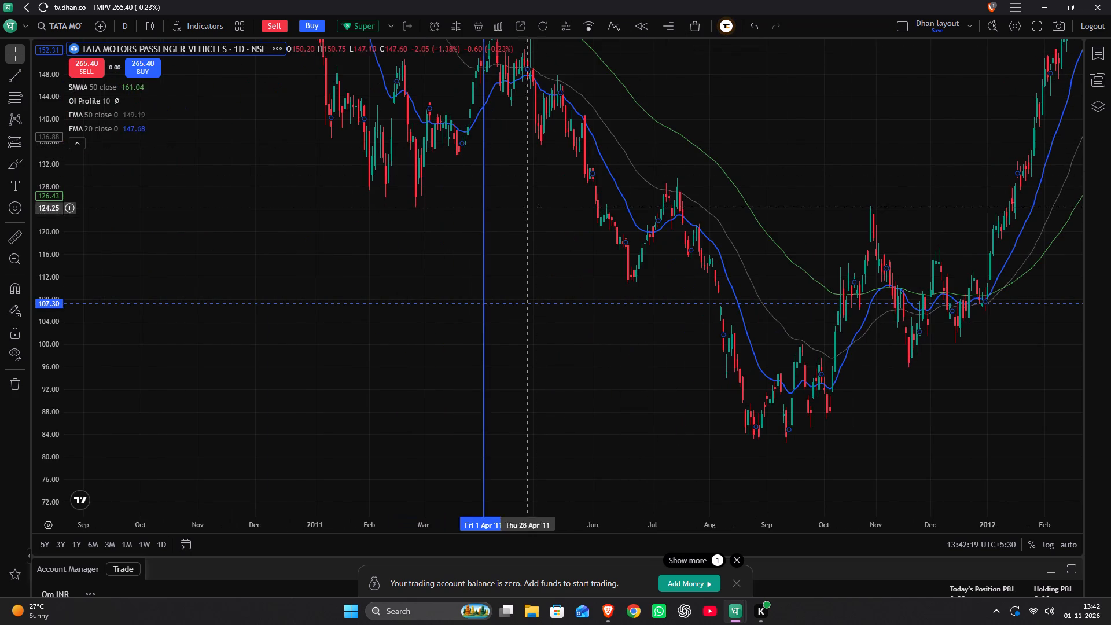
left_click(484, 245)
key("Delete")
left_click(490, 304)
key("Delete")
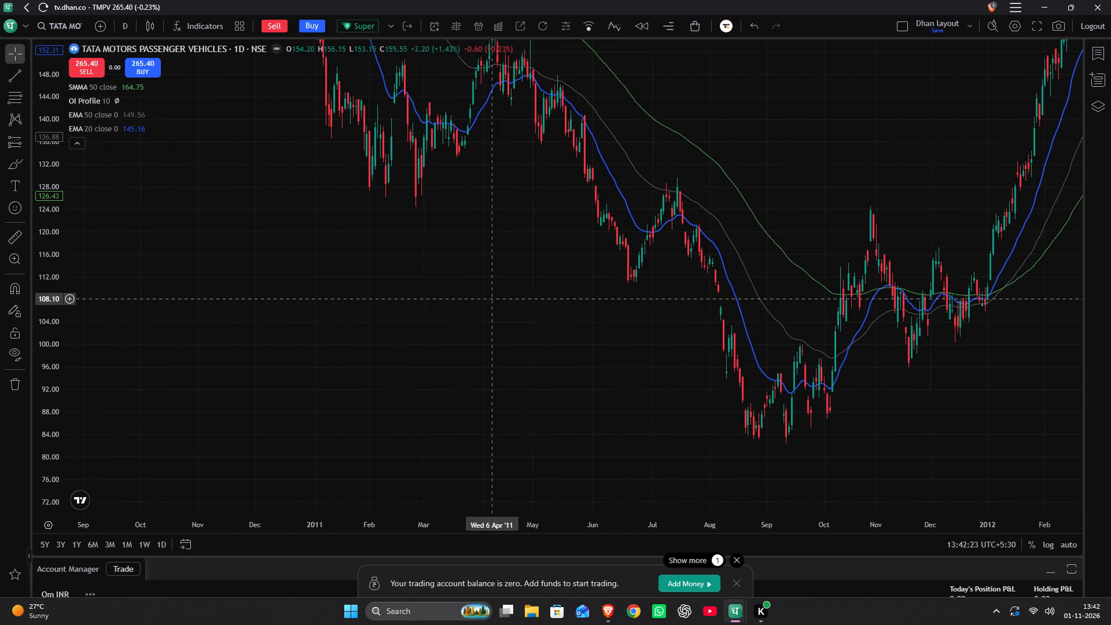
Examine the daily price action and moving averages from 2011 through 2015.
scroll(492, 299, "down", 1)
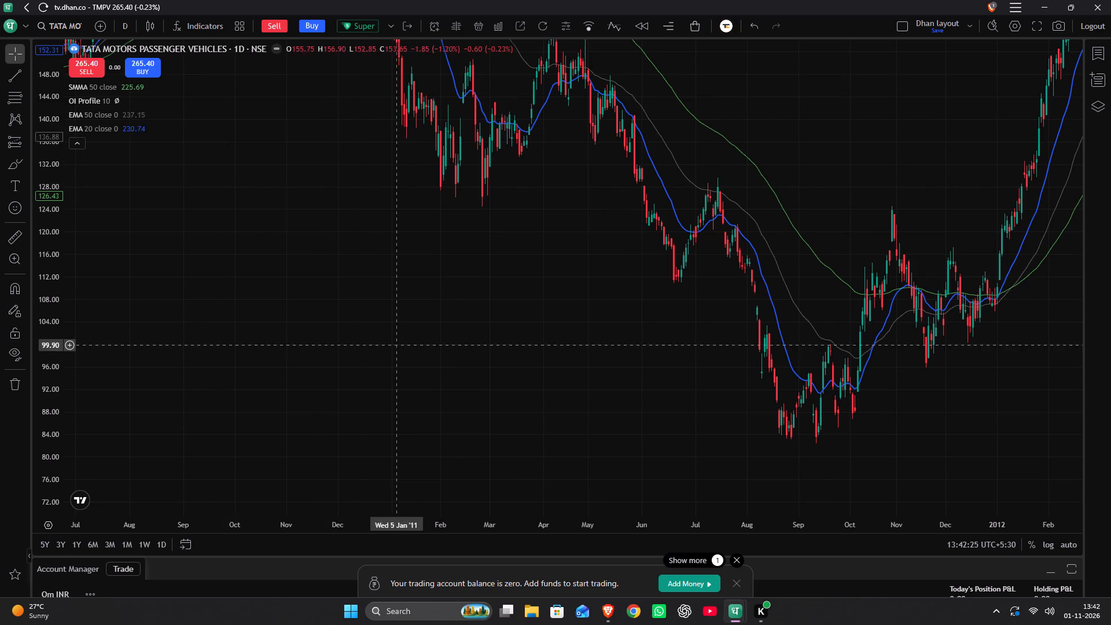
scroll(57, 260, "down", 6)
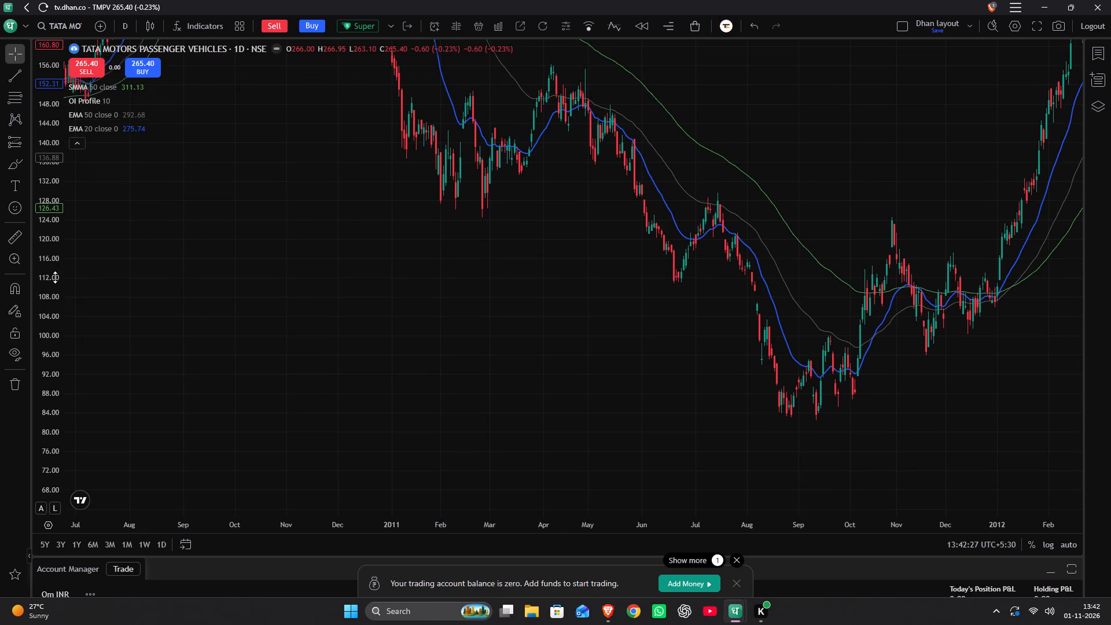
scroll(56, 277, "down", 16)
scroll(54, 278, "down", 6)
left_click_drag(701, 188, 467, 435)
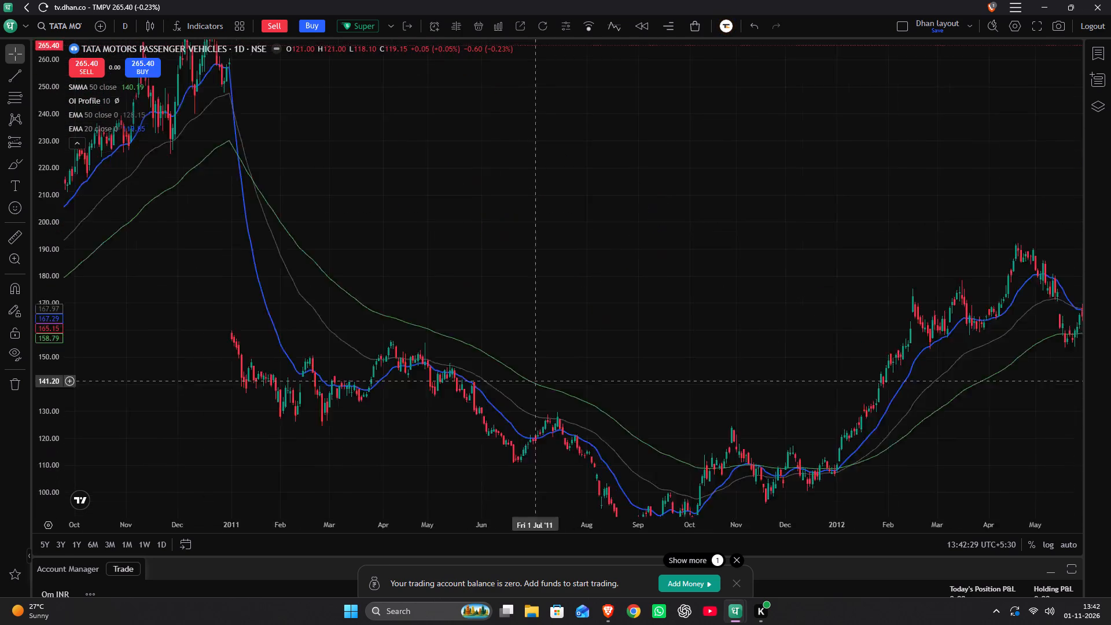
left_click_drag(467, 435, 271, 270)
left_click_drag(835, 255, 48, 453)
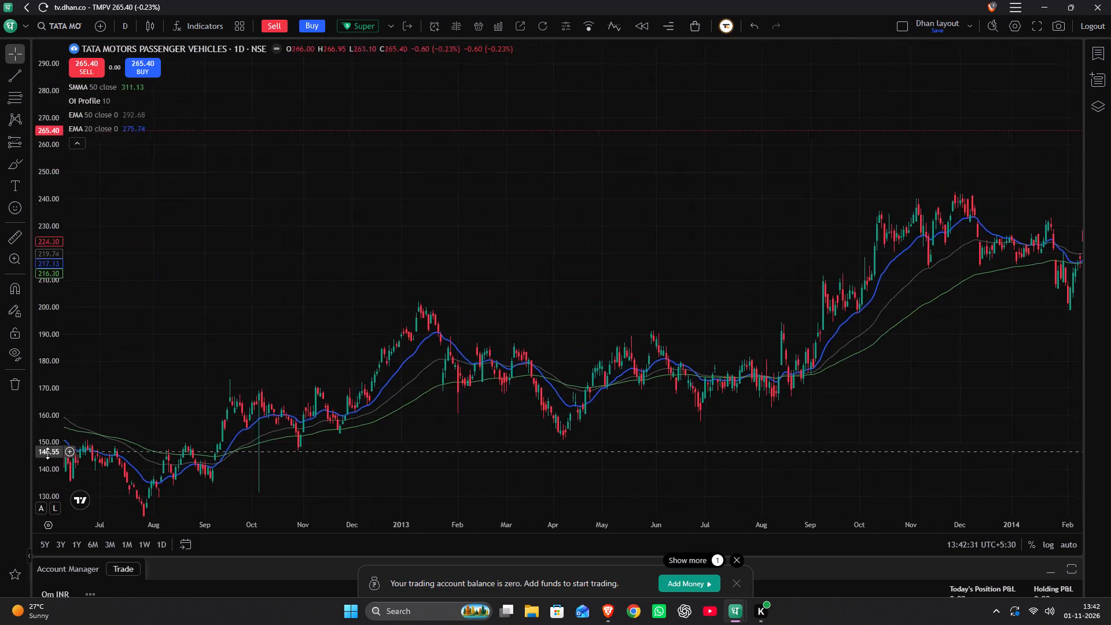
left_click_drag(786, 355, 54, 442)
left_click_drag(775, 296, 426, 531)
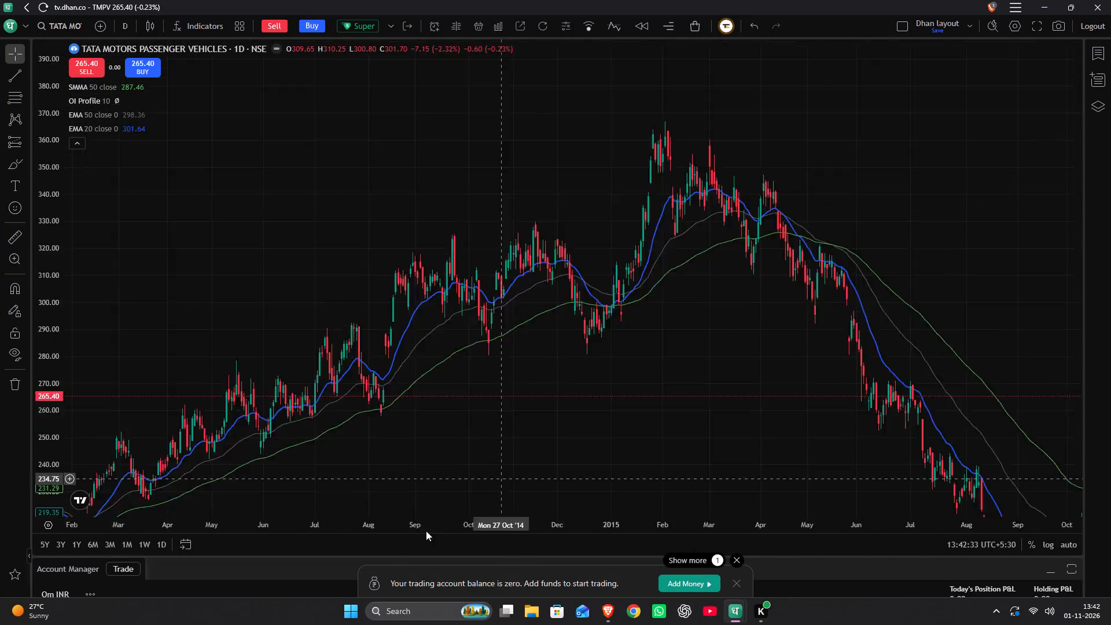
left_click_drag(426, 531, 837, 295)
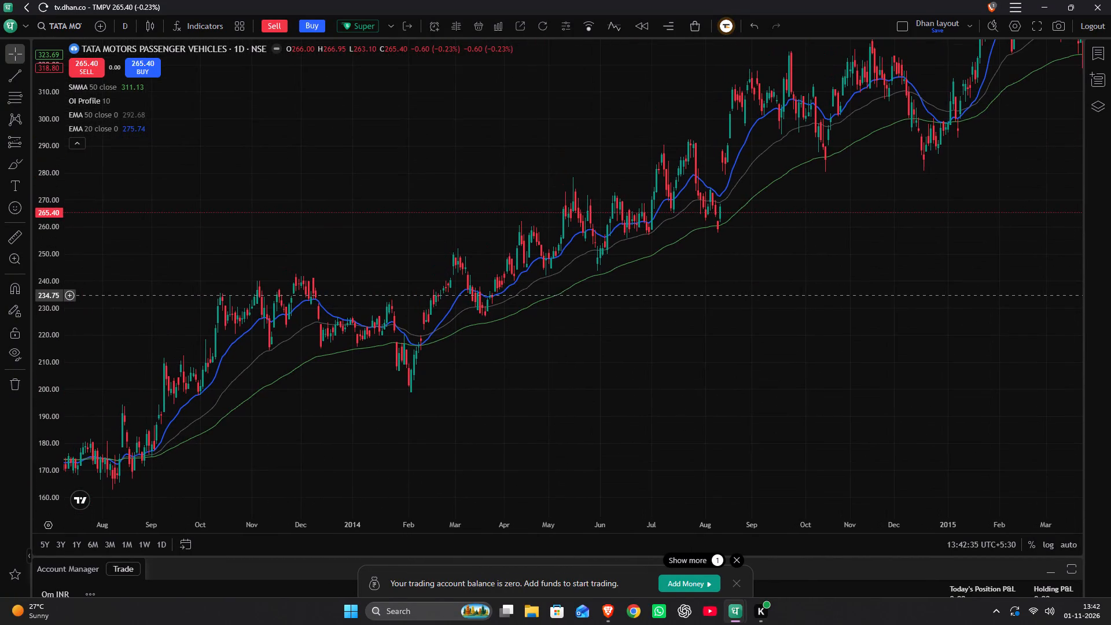
left_click_drag(837, 295, 837, 295)
Switch the chart interval to 3 months.
key("1")
key("m")
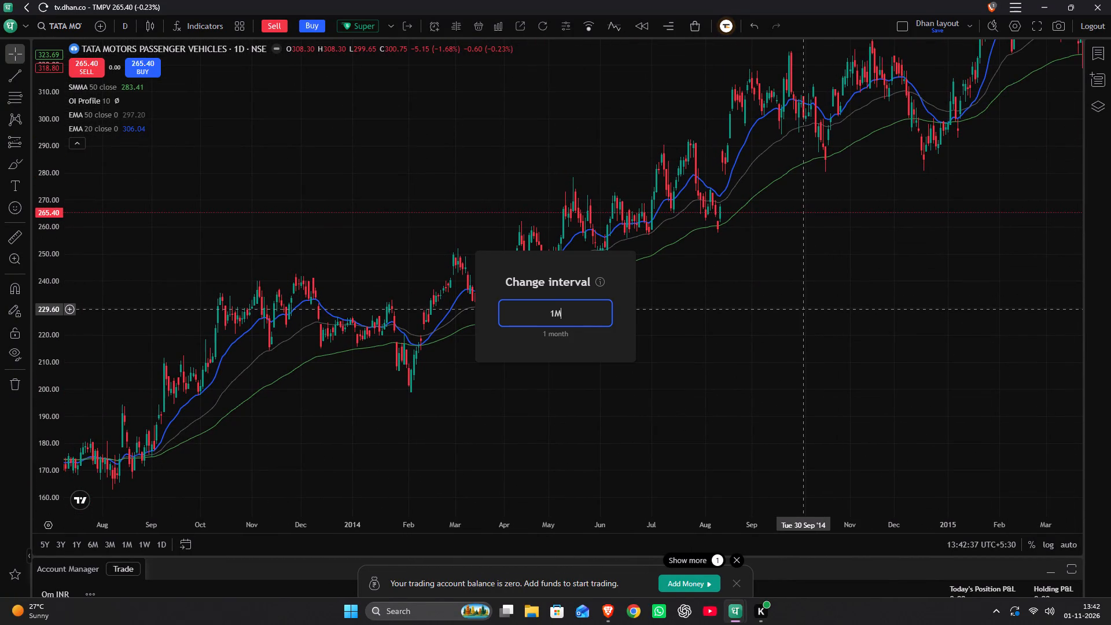
key("BackSpace")
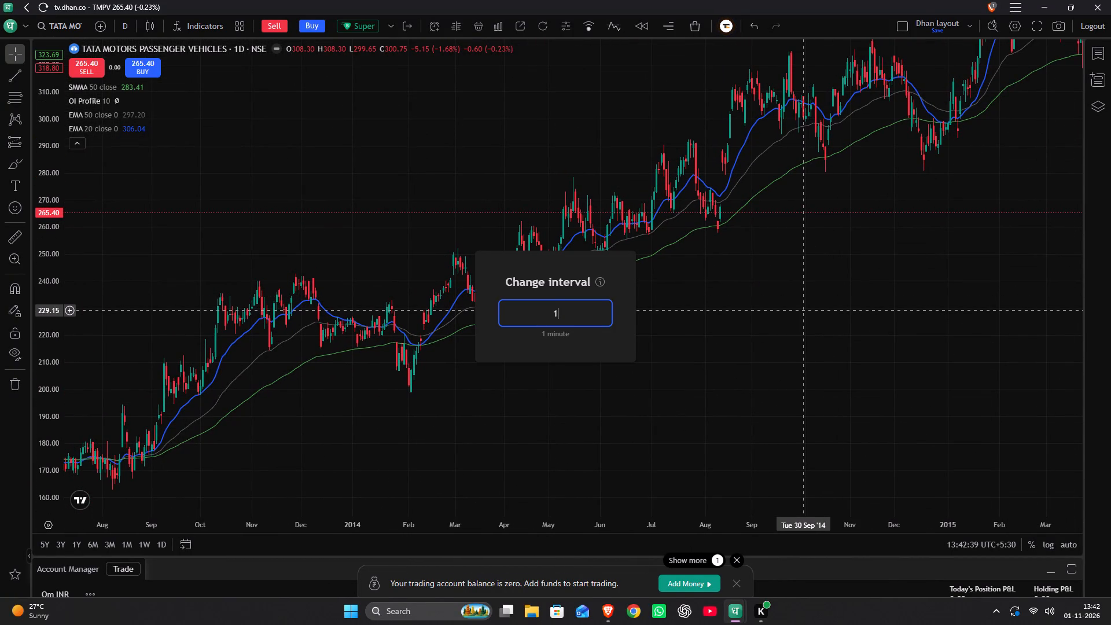
key("3")
key("BackSpace")
key("BackSpace")
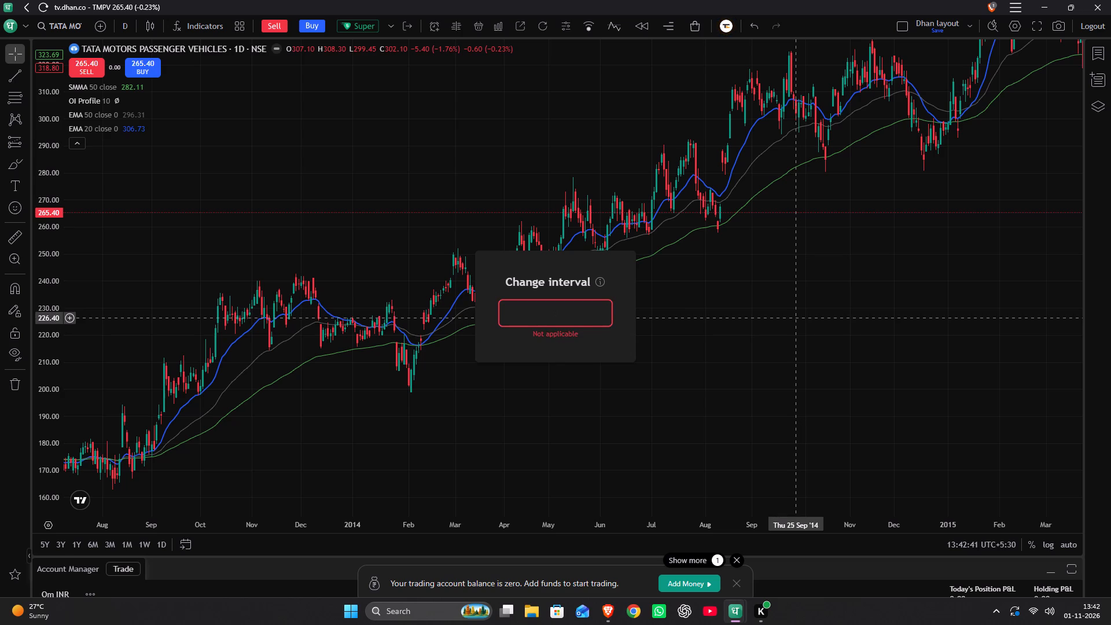
key("BackSpace")
key("3")
key("m")
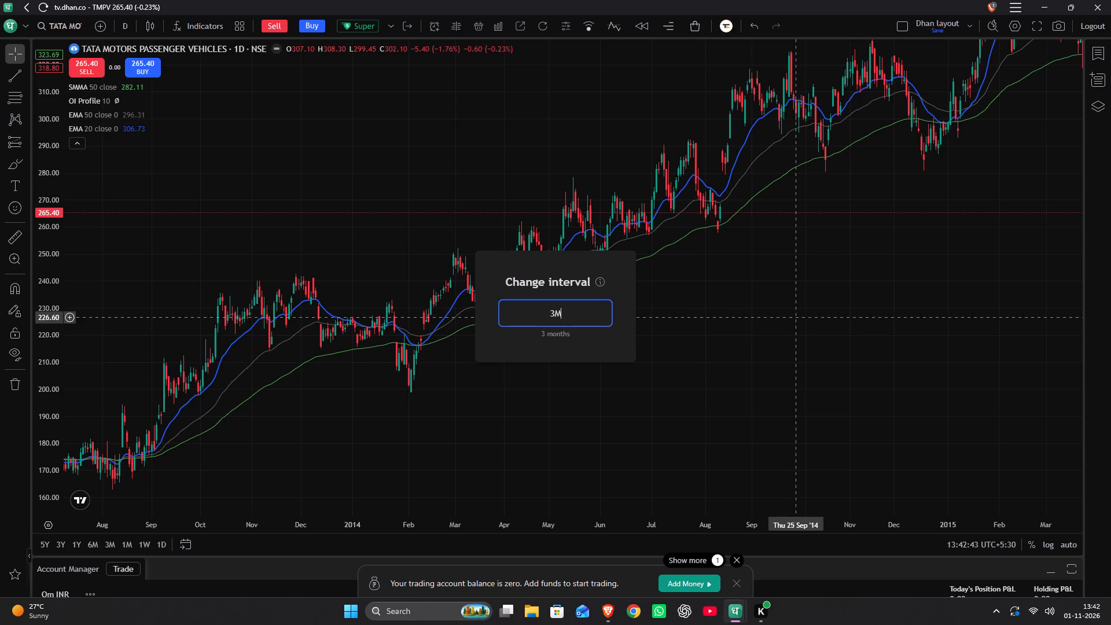
key("Return")
Examine the 3-month candles and the marked price zones from 2004 onward for major lows.
left_click_drag(765, 412, 745, 375)
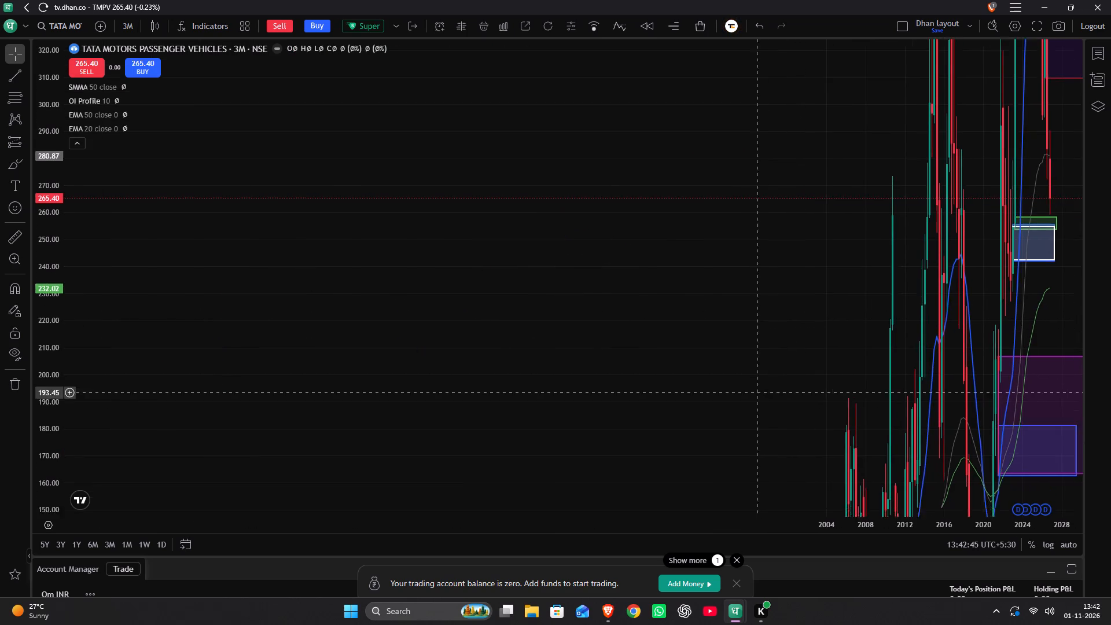
left_click_drag(745, 375, 516, 165)
scroll(529, 183, "up", 4)
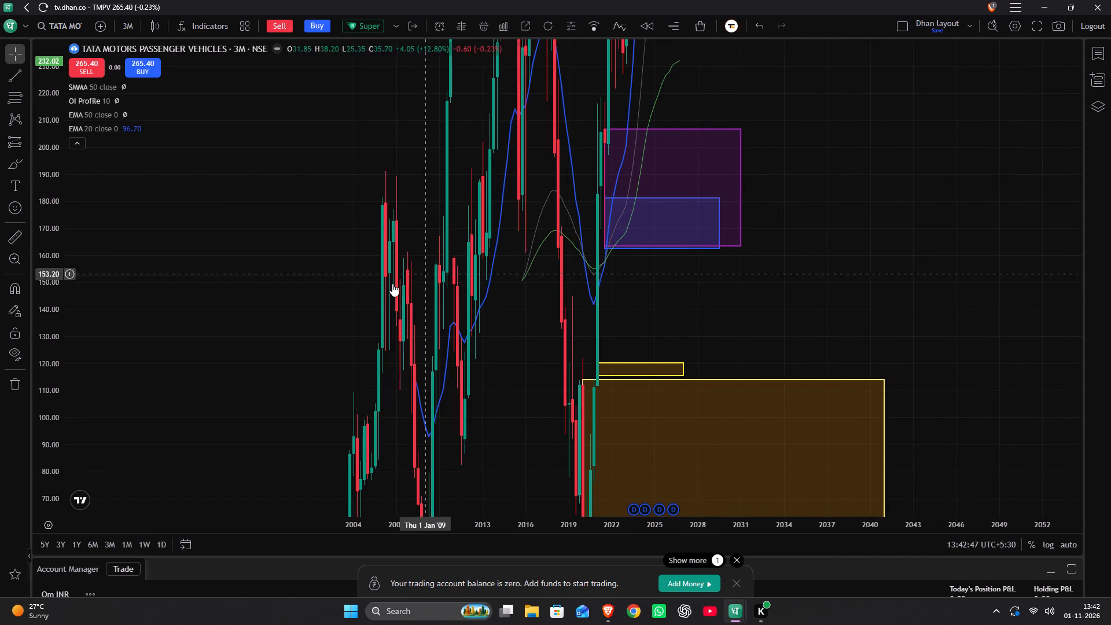
left_click_drag(389, 284, 582, 149)
scroll(56, 222, "down", 6)
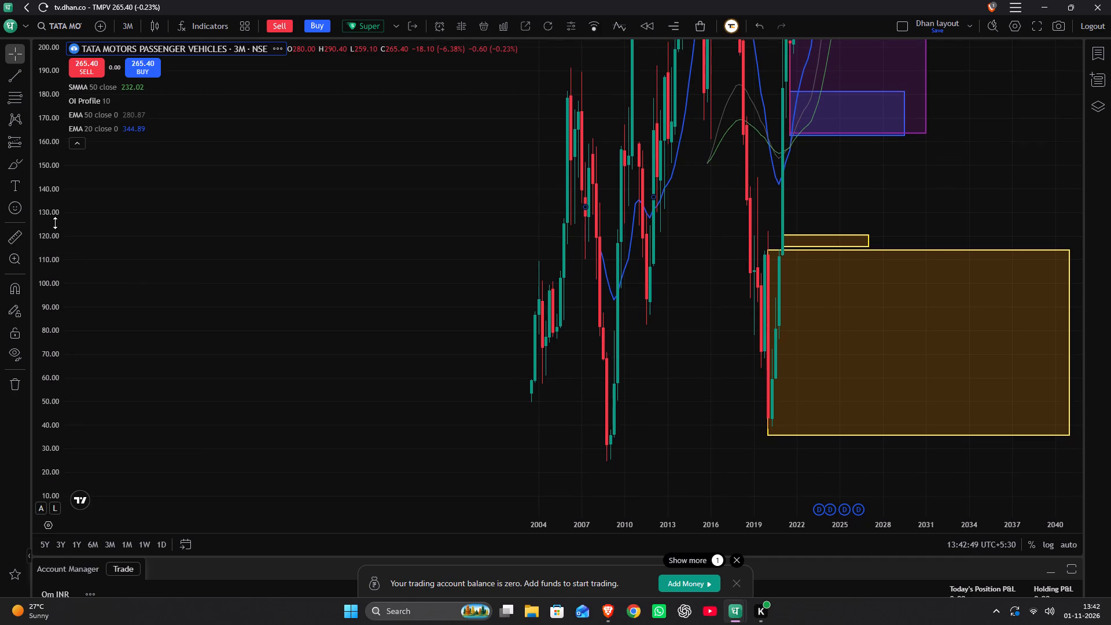
scroll(55, 221, "down", 19)
scroll(53, 222, "down", 3)
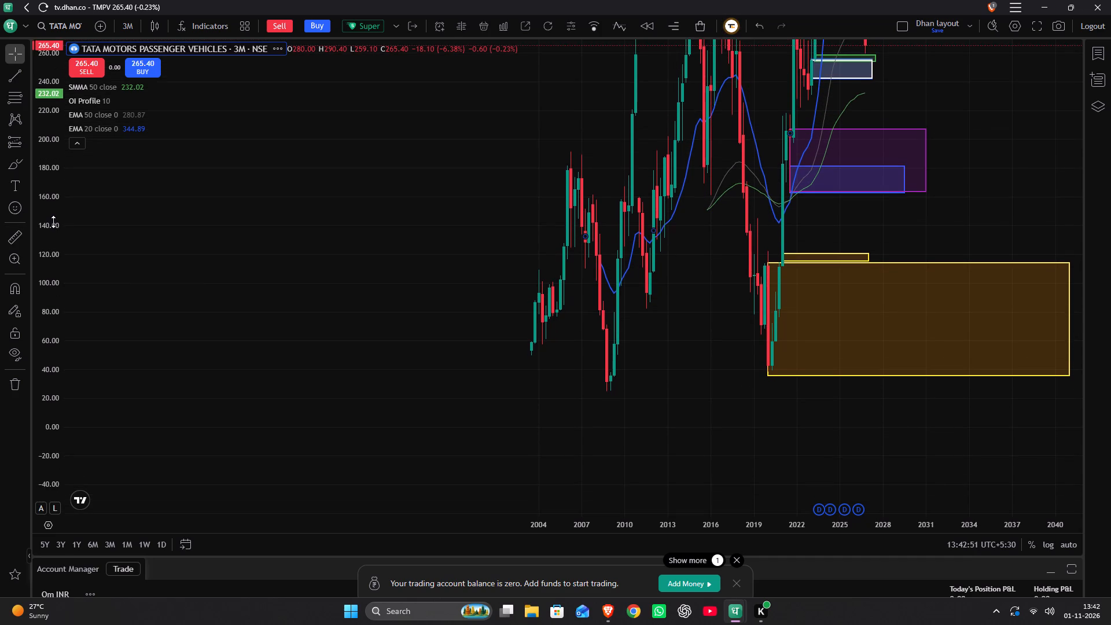
scroll(53, 222, "down", 19)
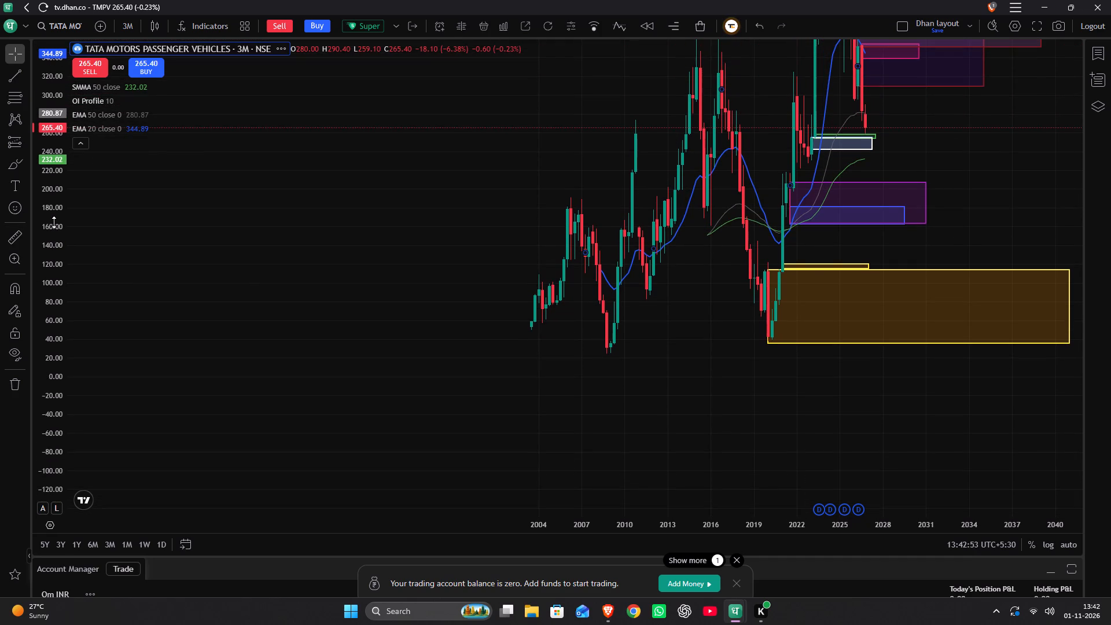
scroll(54, 223, "down", 2)
scroll(249, 307, "up", 3)
left_click_drag(212, 356, 613, 362)
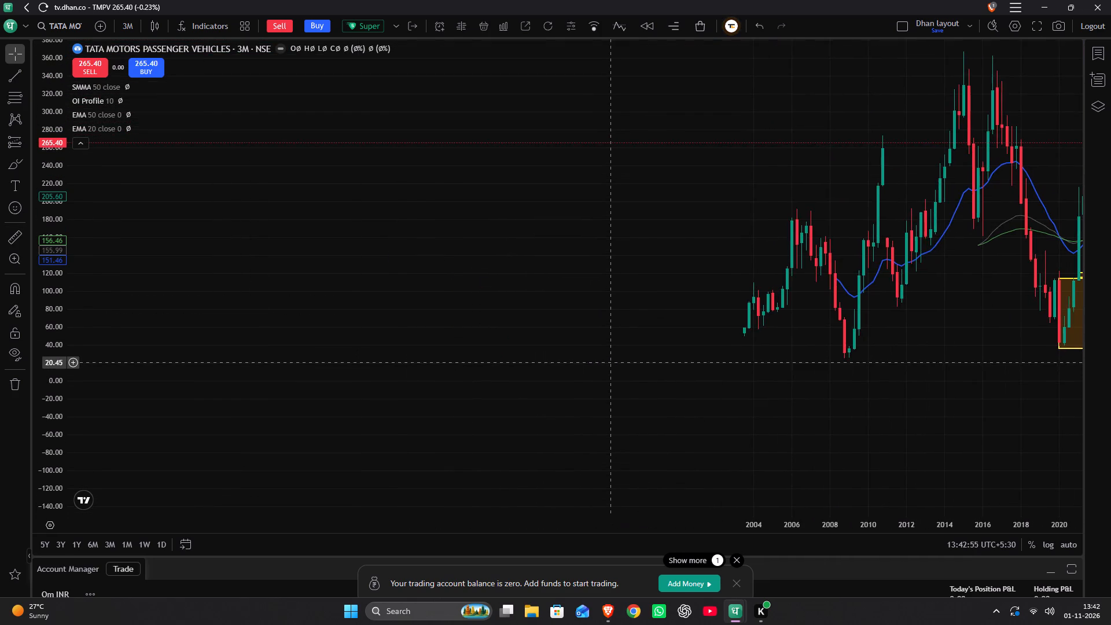
scroll(608, 360, "up", 6)
left_click_drag(801, 409, 620, 477)
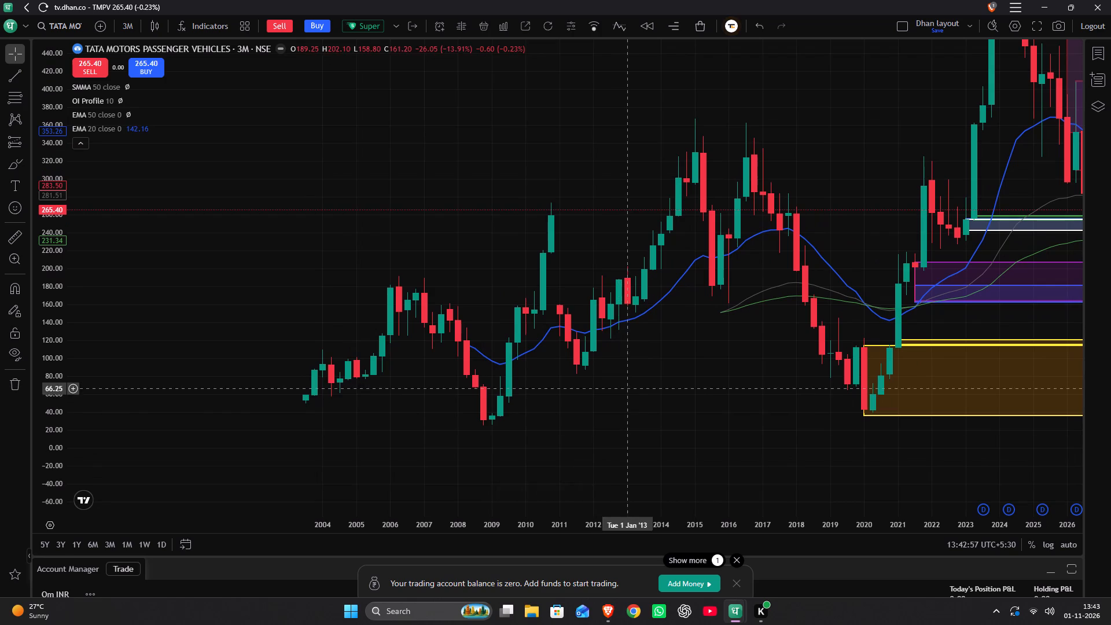
scroll(53, 457, "up", 9)
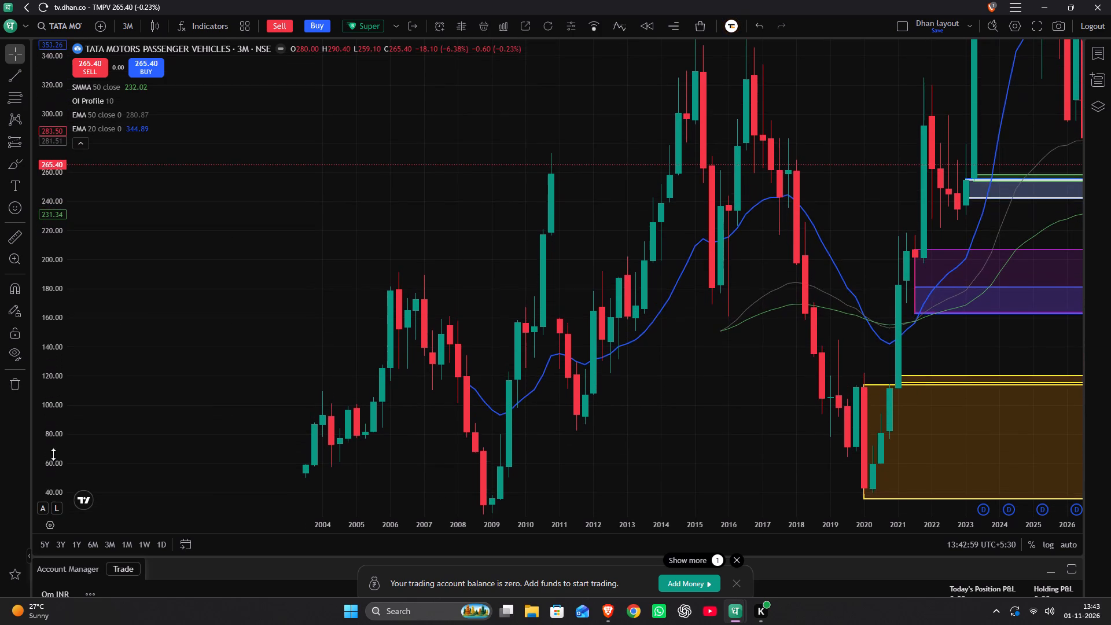
Draw horizontal lines at 57.70 and 24.70 around the 2008–2009 low on the 3-month chart.
left_click_drag(332, 501, 403, 352)
scroll(403, 352, "up", 4)
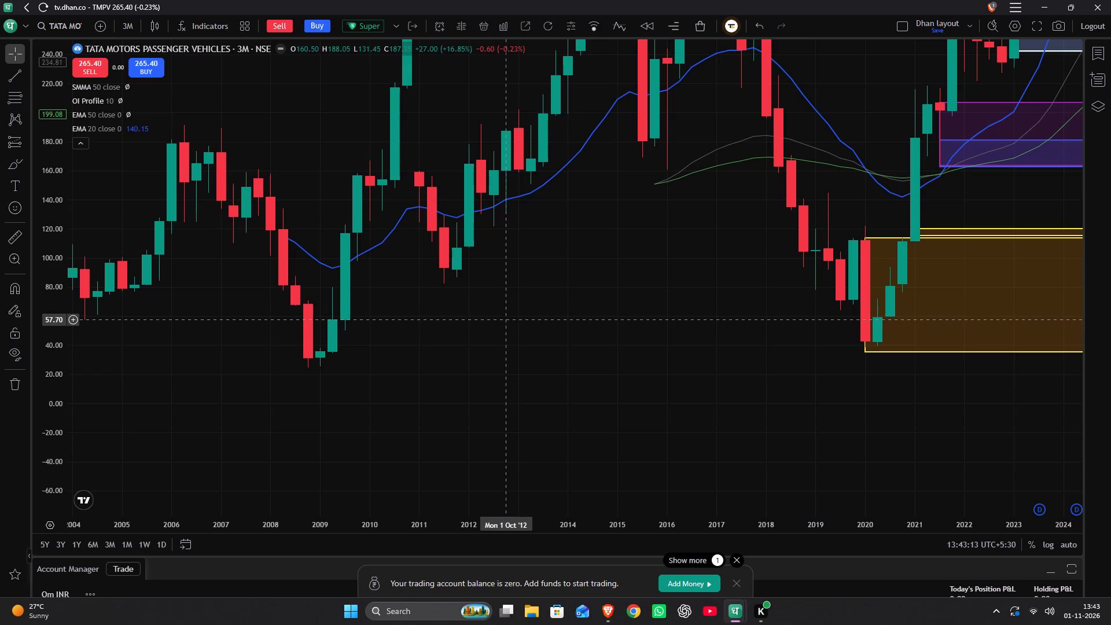
double_click(502, 319)
key("alt+h")
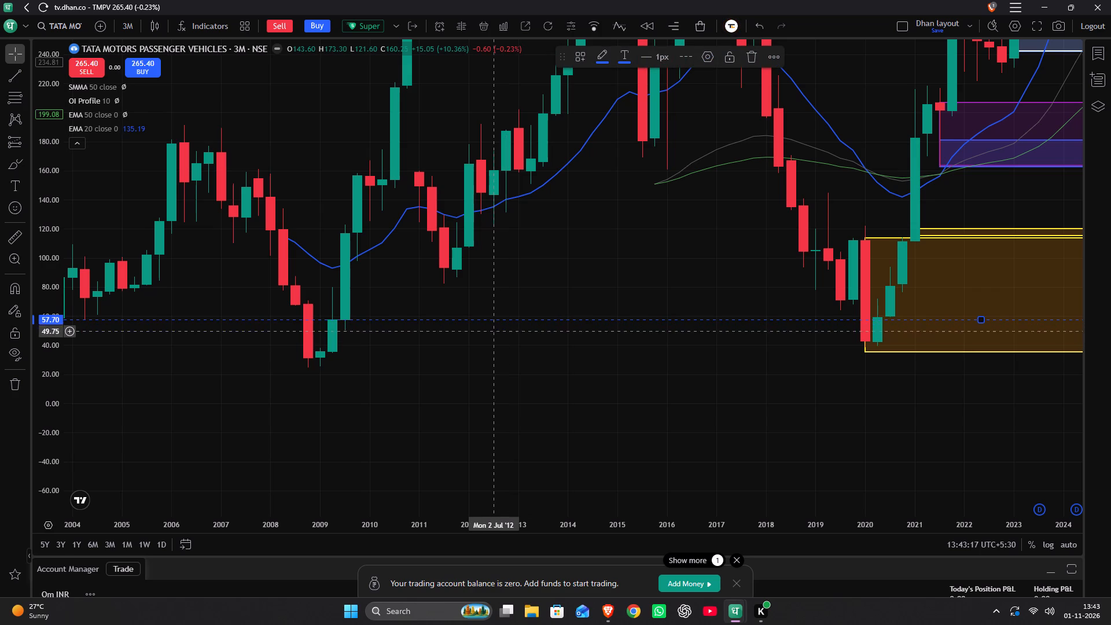
key("alt+h")
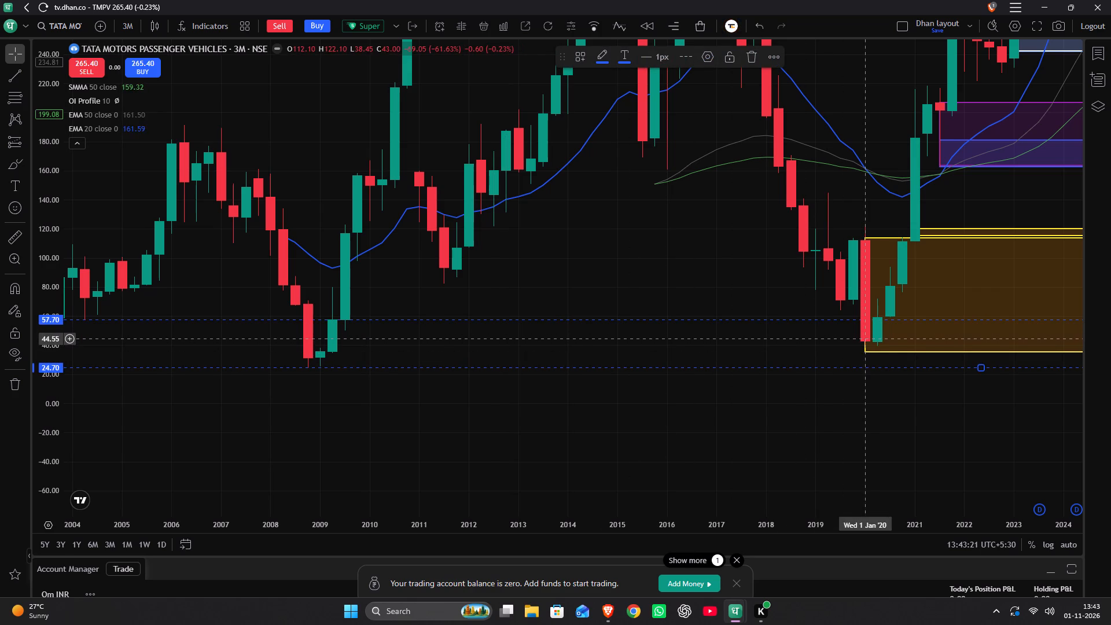
Add a vertical line at 1 October 2019, just before the 2020 decline.
key("alt+v")
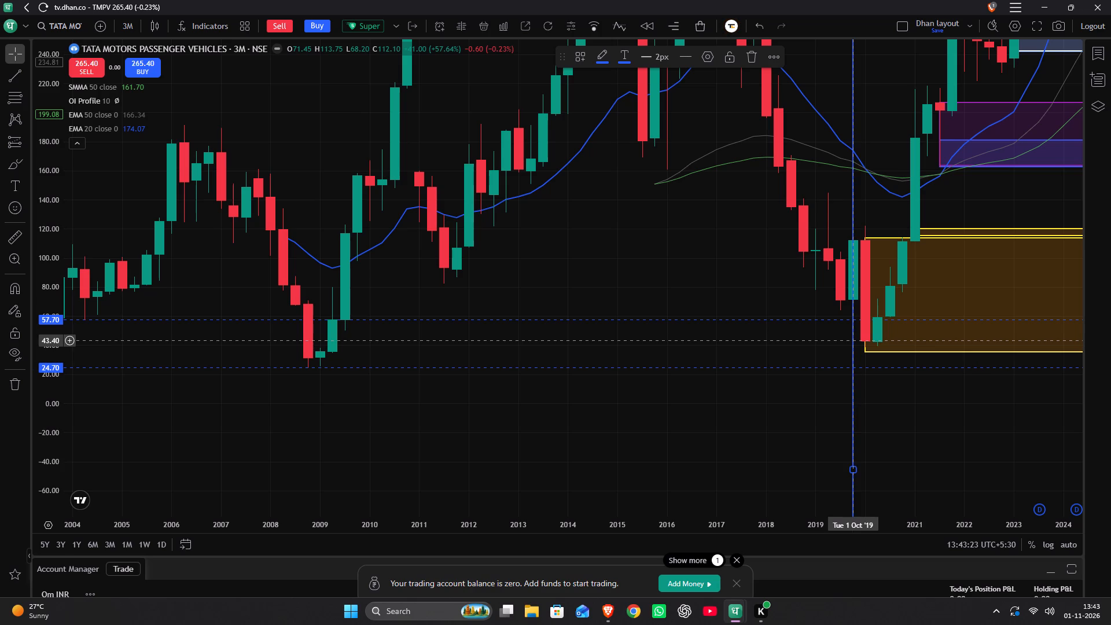
key("1")
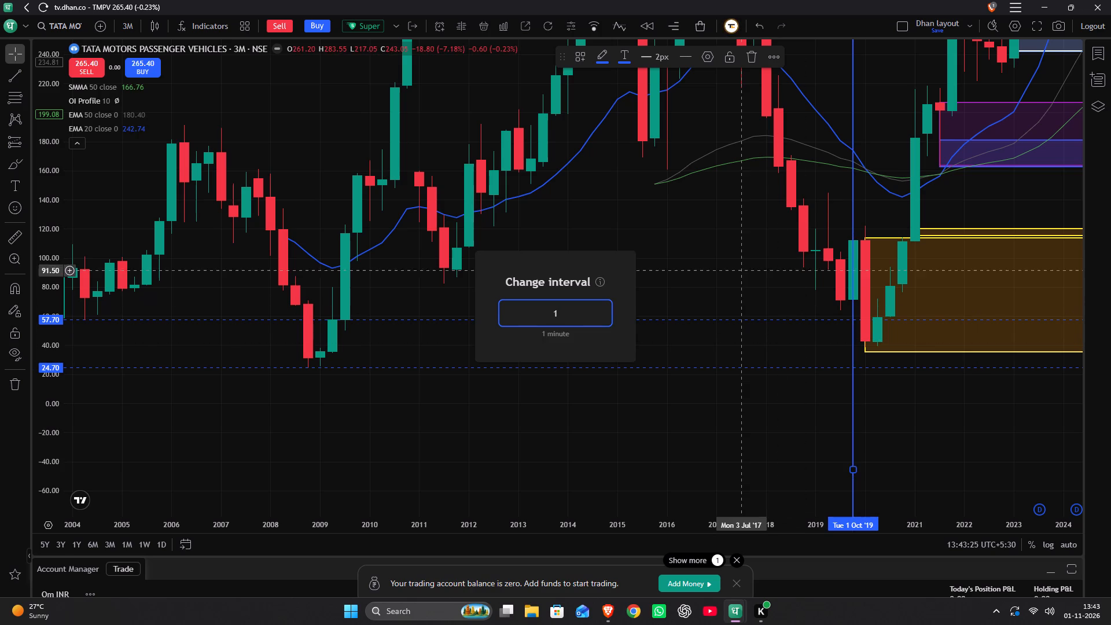
left_click(740, 264)
Add a horizontal line at 98.30 above the 57.70 level on the 3-month chart.
left_click_drag(565, 216, 536, 267)
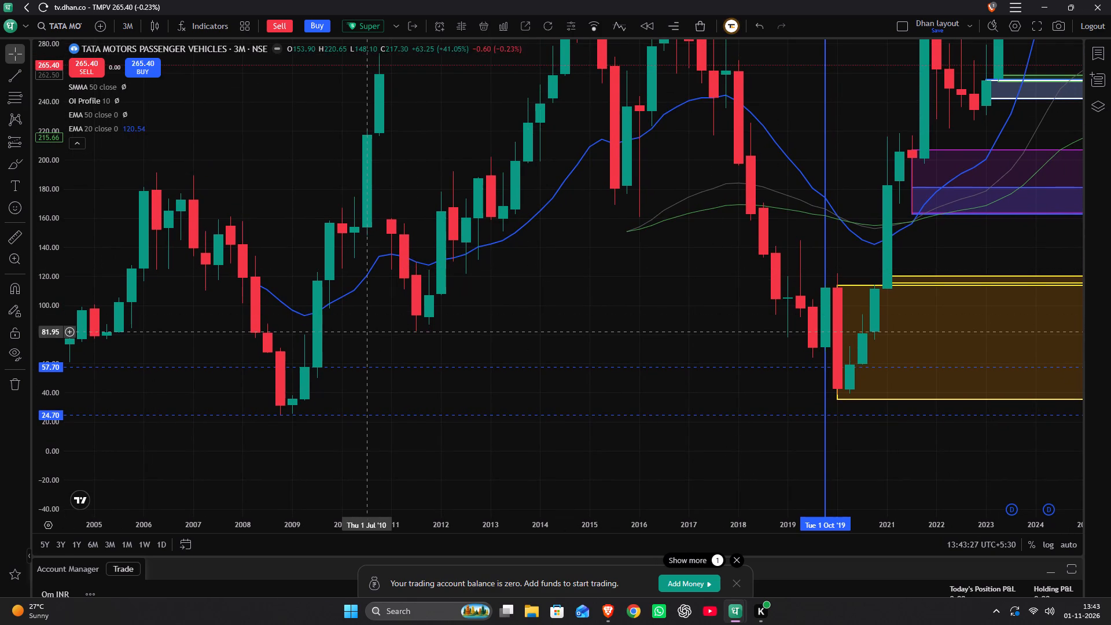
left_click_drag(670, 248, 702, 385)
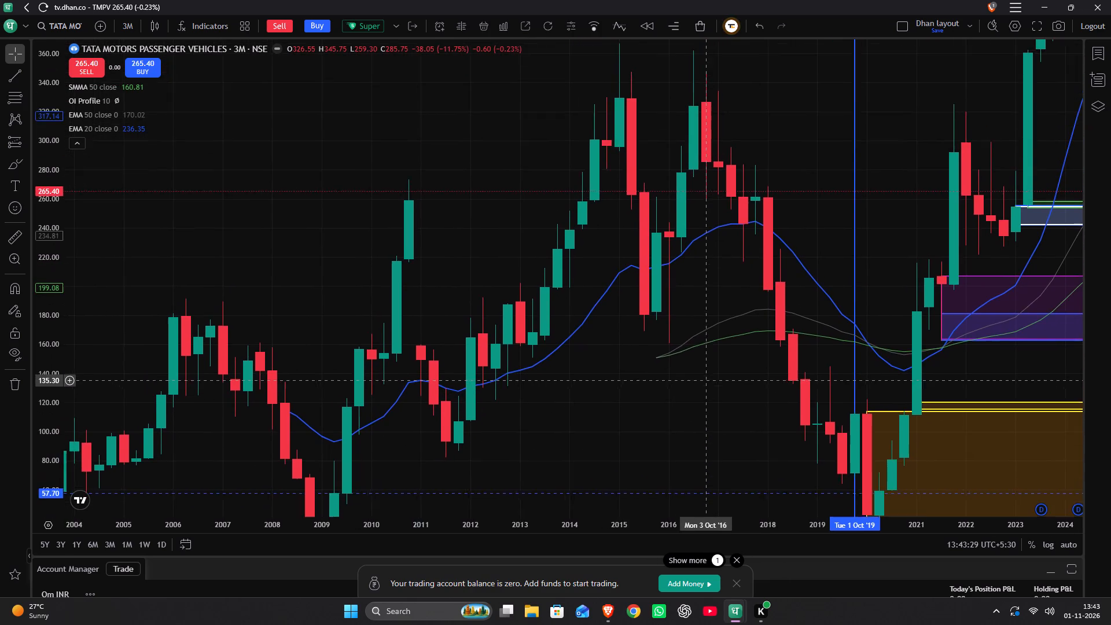
left_click_drag(702, 385, 410, 365)
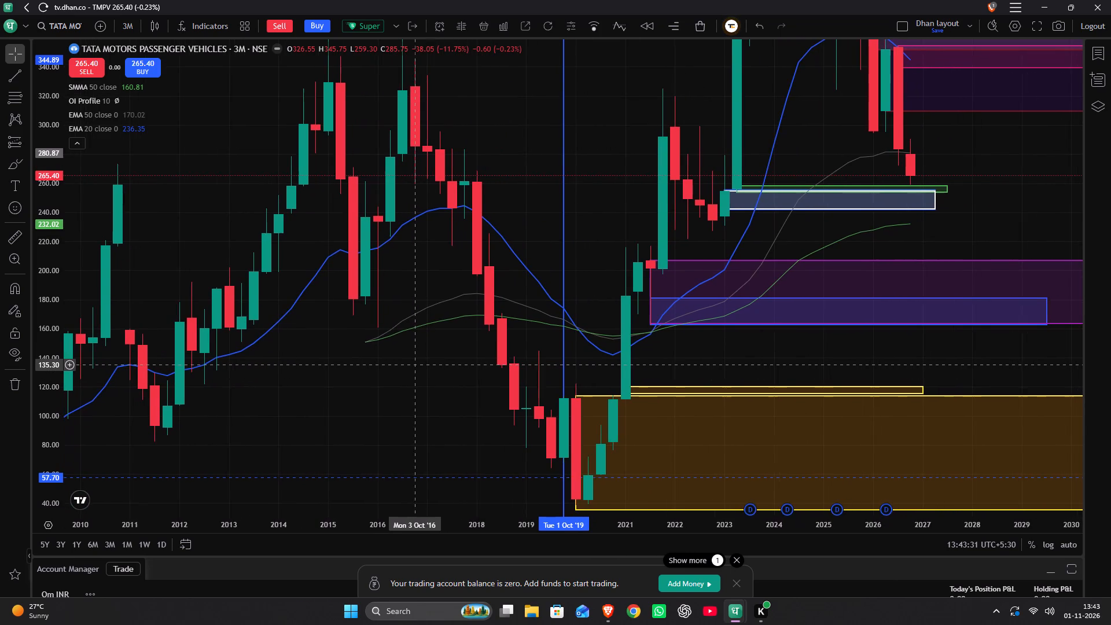
left_click_drag(410, 365, 355, 279)
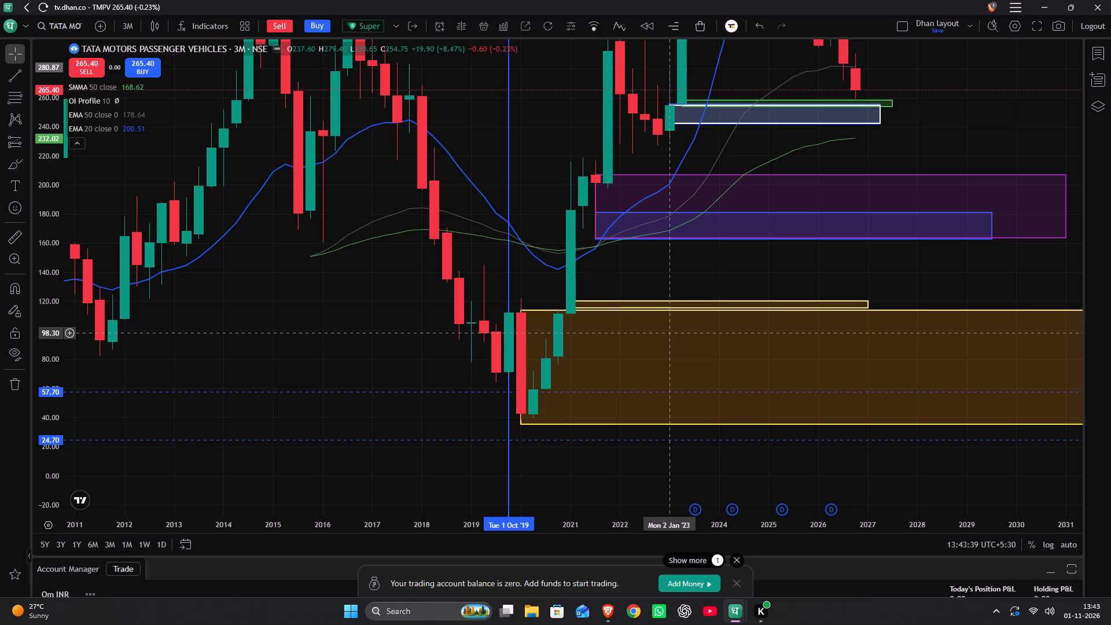
key("alt+h")
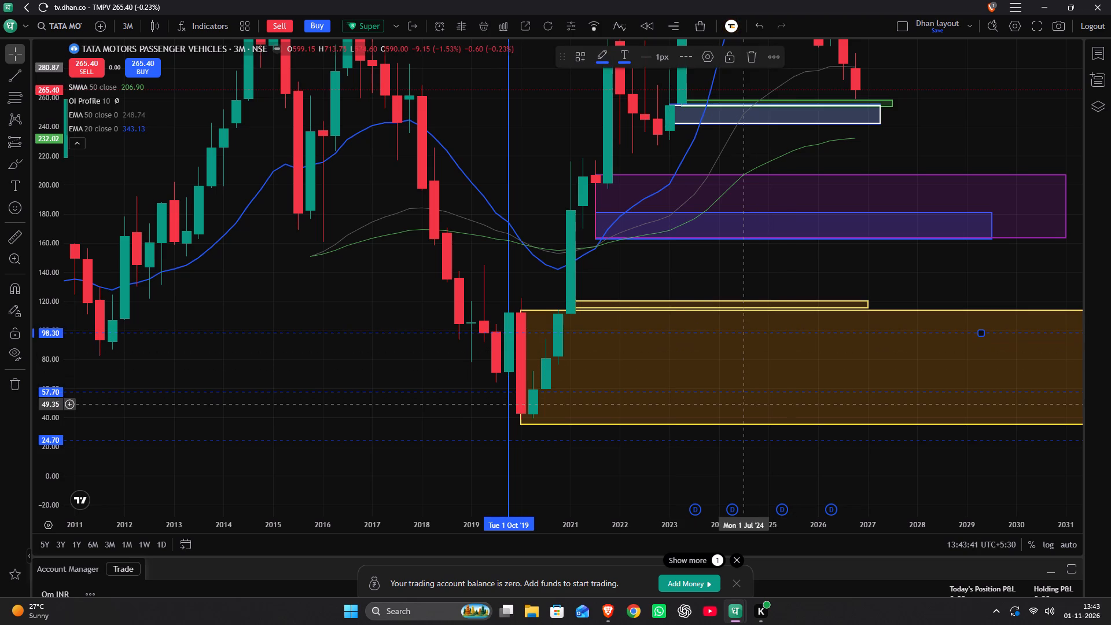
Switch the chart interval to 1 day.
key("1")
key("d")
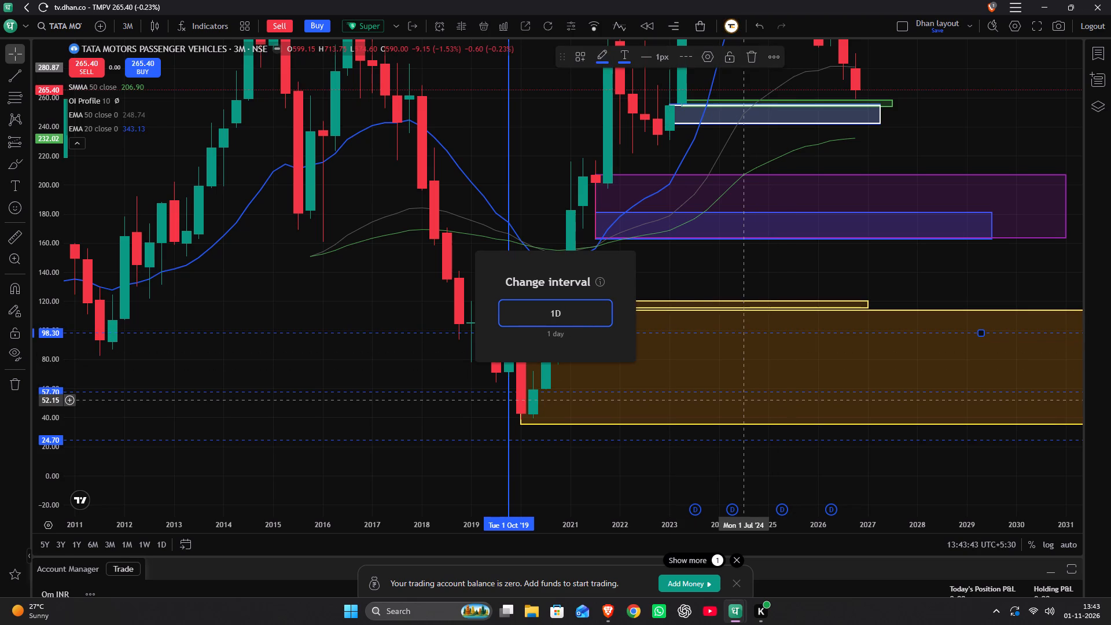
key("Return")
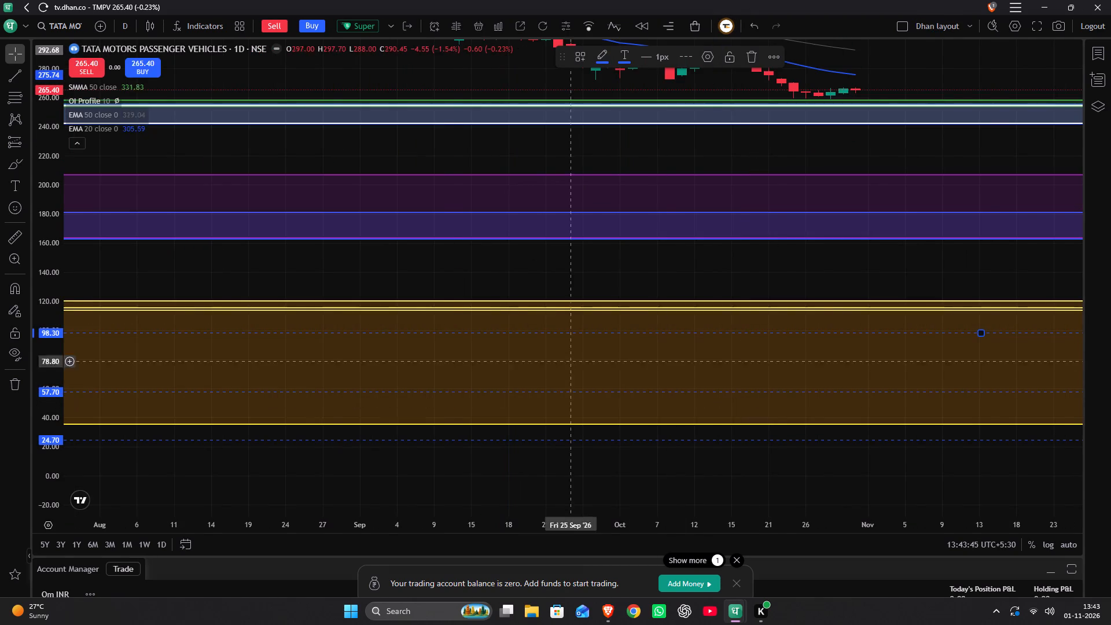
Examine the daily price action from 2019 to 2021 around the 1 October 2019 line and the orange zone.
scroll(462, 310, "down", 12)
scroll(463, 308, "down", 14)
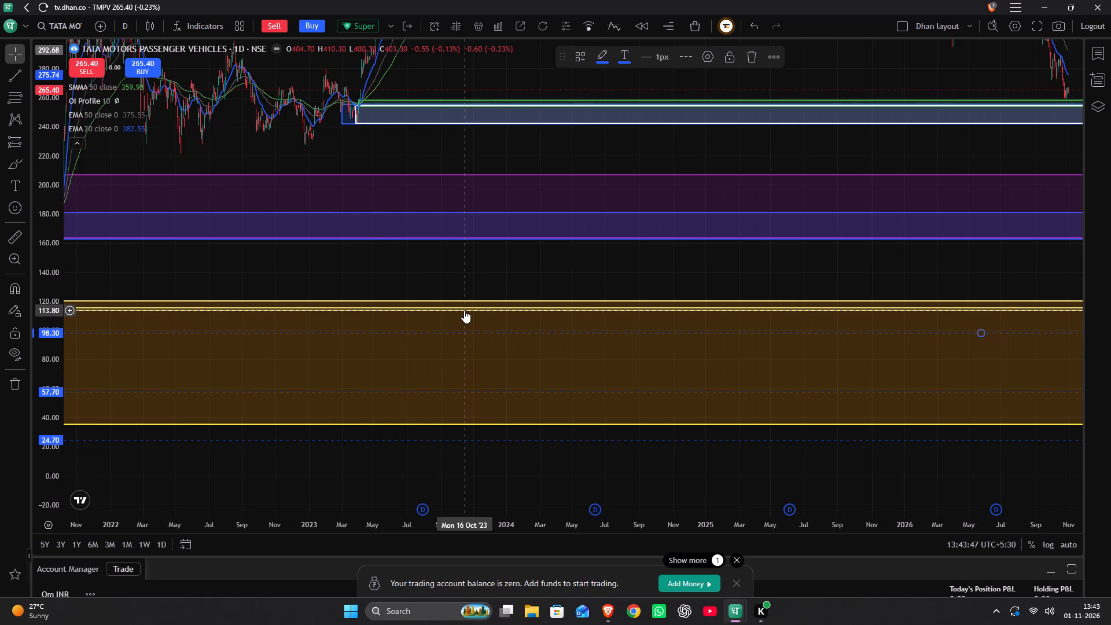
scroll(464, 310, "down", 7)
left_click_drag(274, 241, 345, 223)
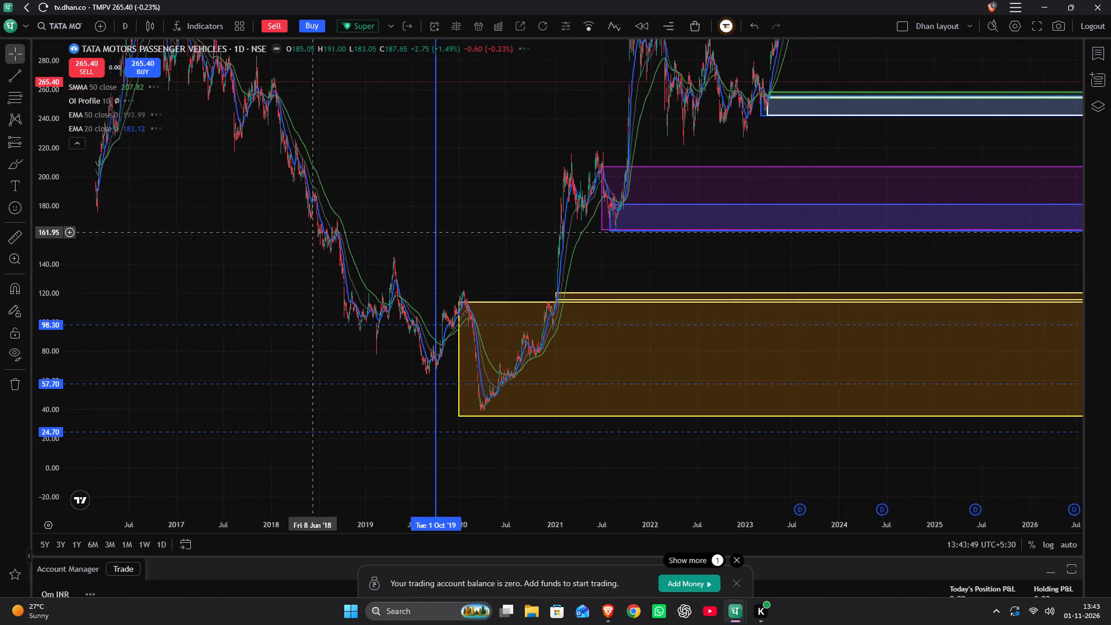
left_click_drag(345, 223, 707, 207)
scroll(705, 207, "up", 14)
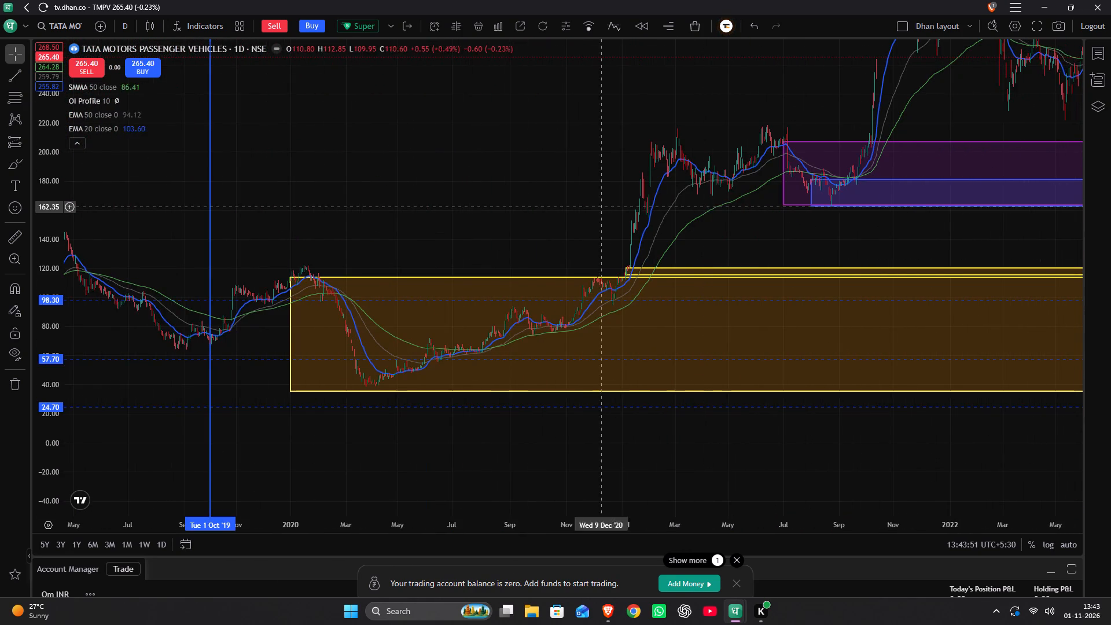
left_click_drag(478, 206, 726, 187)
scroll(49, 280, "up", 13)
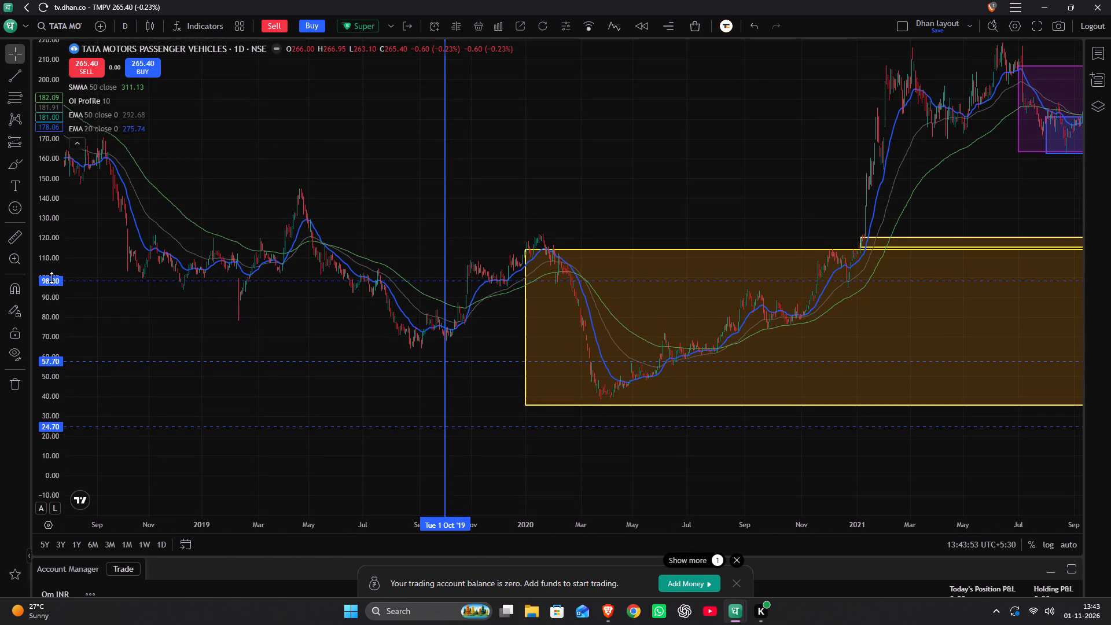
scroll(51, 278, "up", 20)
scroll(51, 278, "up", 5)
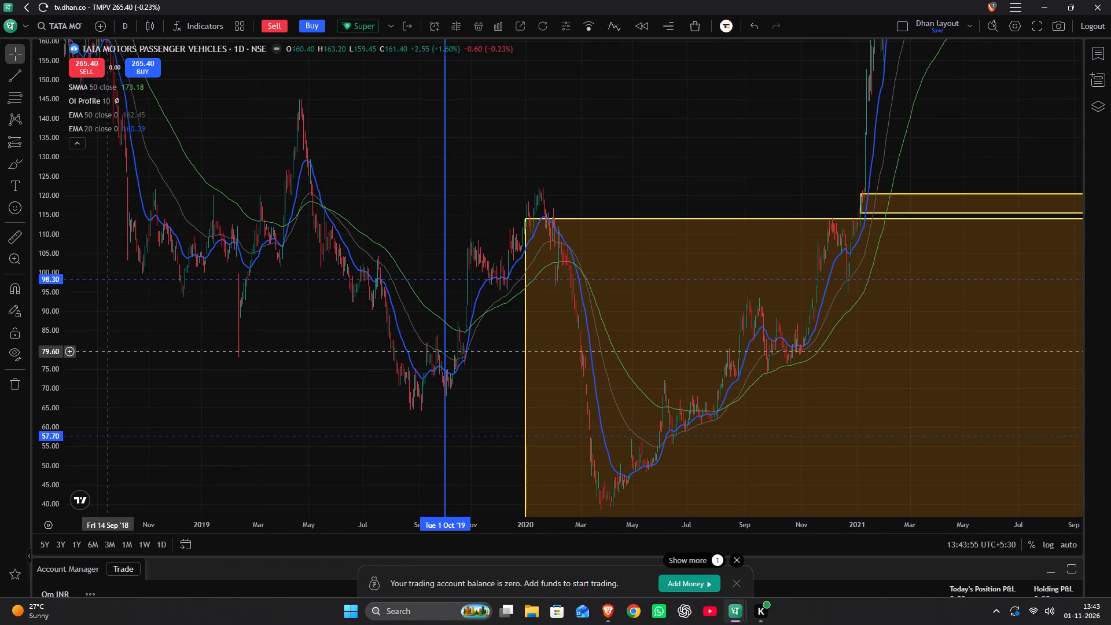
scroll(112, 364, "up", 4)
left_click_drag(98, 380, 374, 207)
scroll(371, 209, "up", 7)
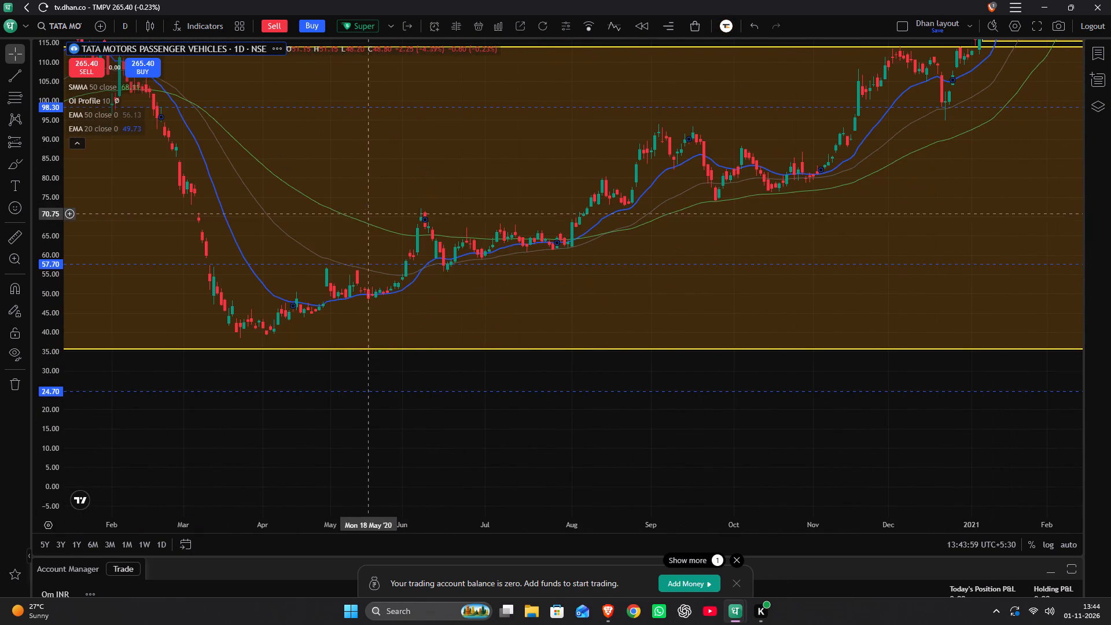
left_click_drag(297, 369, 695, 376)
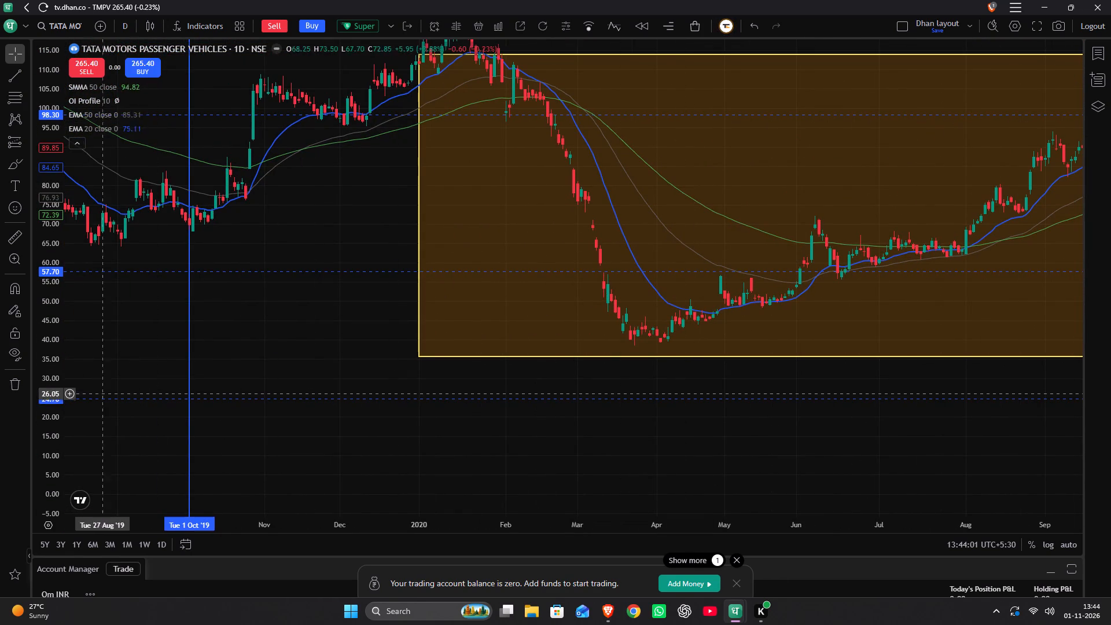
Examine the March–April 2020 decline and low closely against the 57.70 and 24.70 levels on the daily chart.
scroll(44, 350, "up", 14)
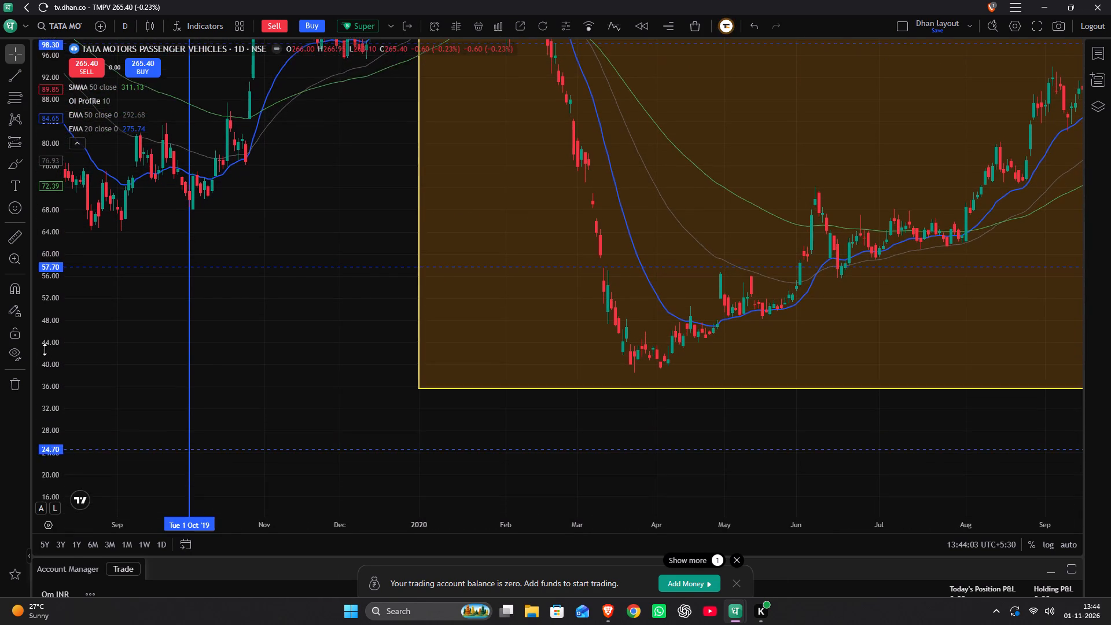
scroll(45, 350, "up", 2)
left_click_drag(458, 454, 328, 454)
scroll(322, 447, "up", 6)
left_click_drag(252, 440, 890, 458)
scroll(858, 439, "up", 4)
scroll(56, 352, "up", 7)
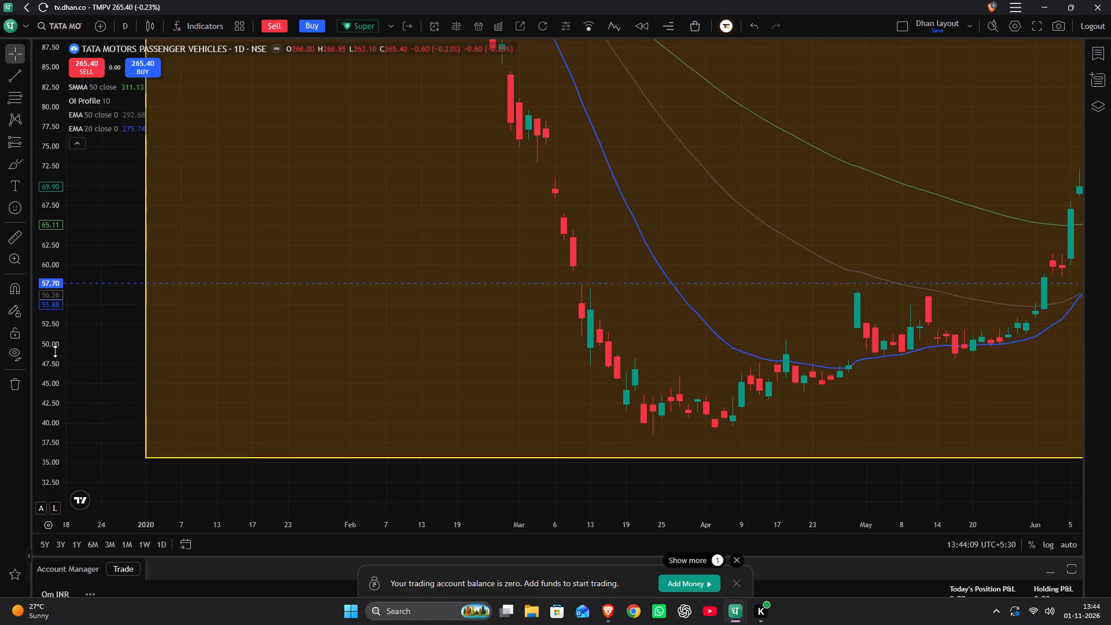
scroll(55, 351, "up", 10)
left_click_drag(213, 376, 259, 370)
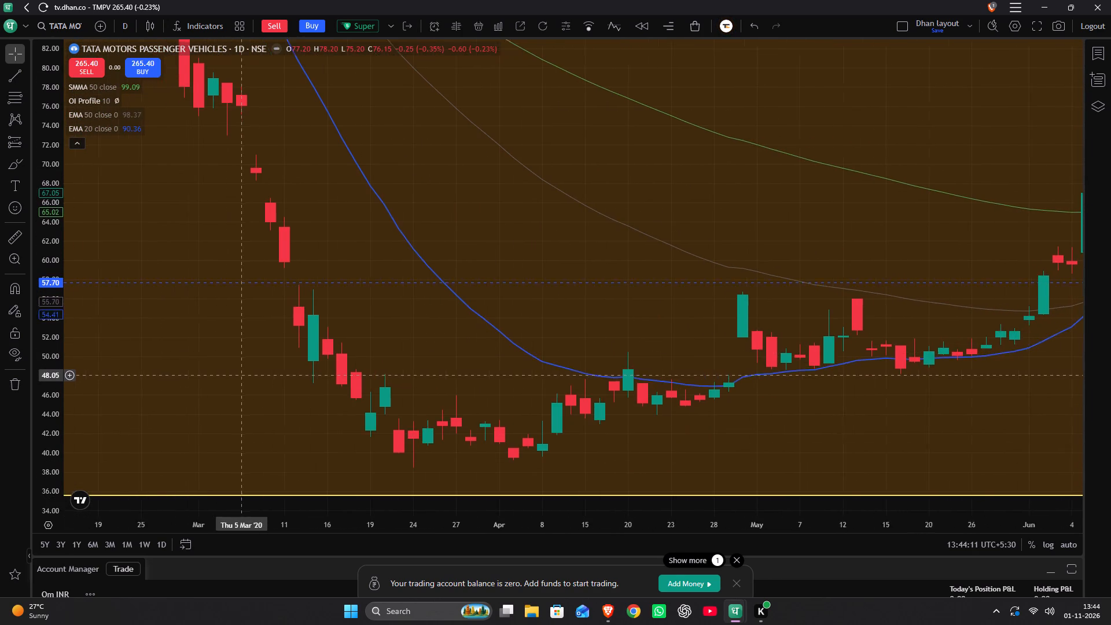
left_click_drag(259, 370, 370, 233)
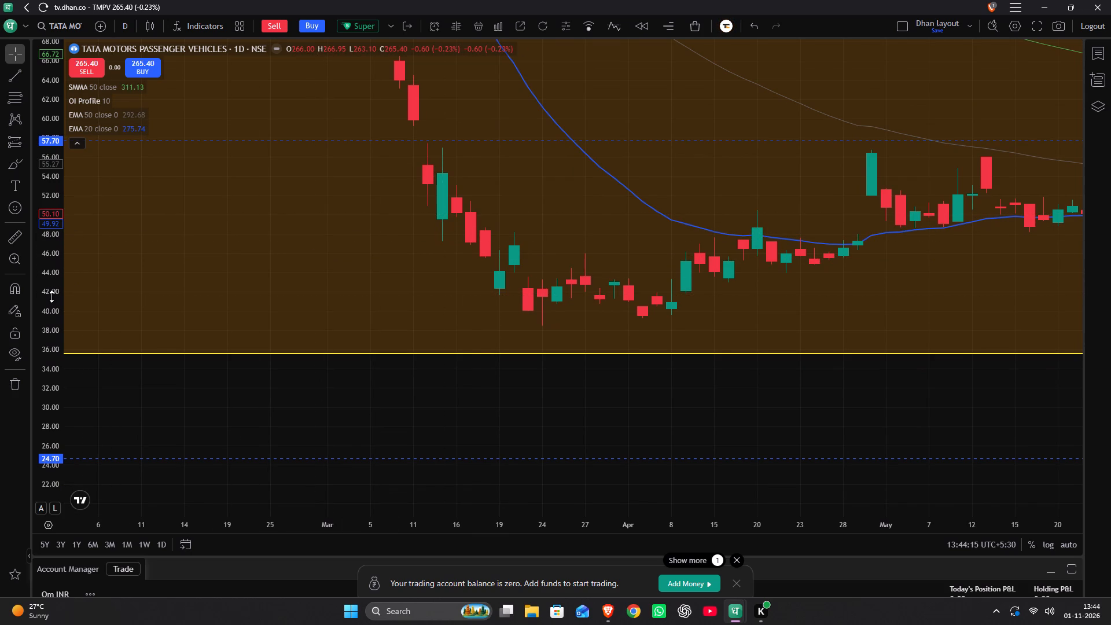
scroll(230, 329, "down", 2)
left_click_drag(566, 325, 534, 340)
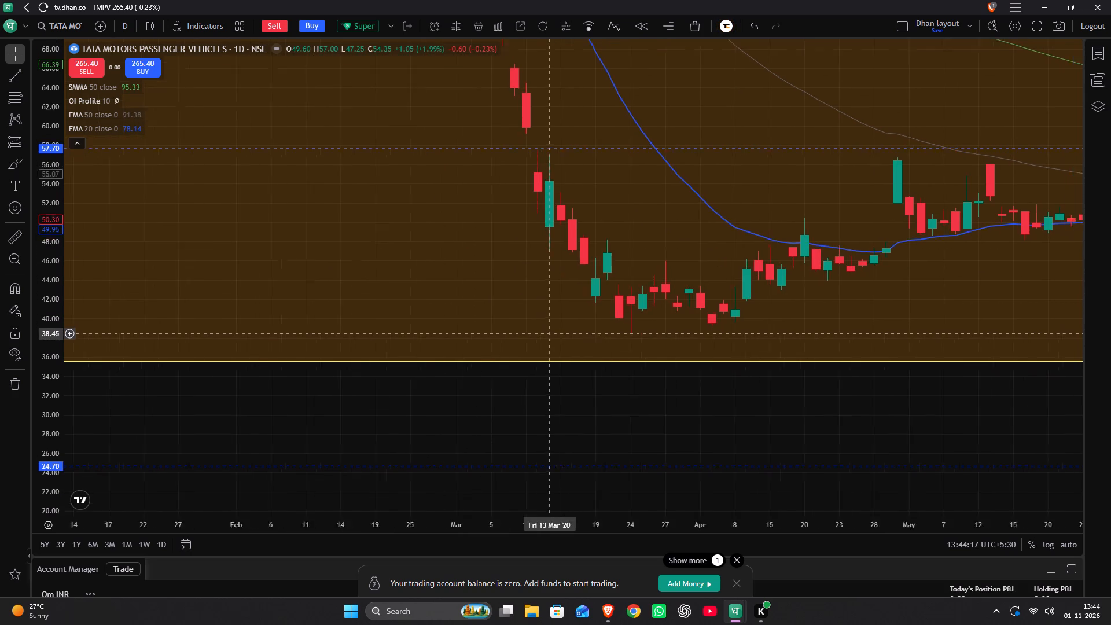
left_click_drag(534, 340, 285, 429)
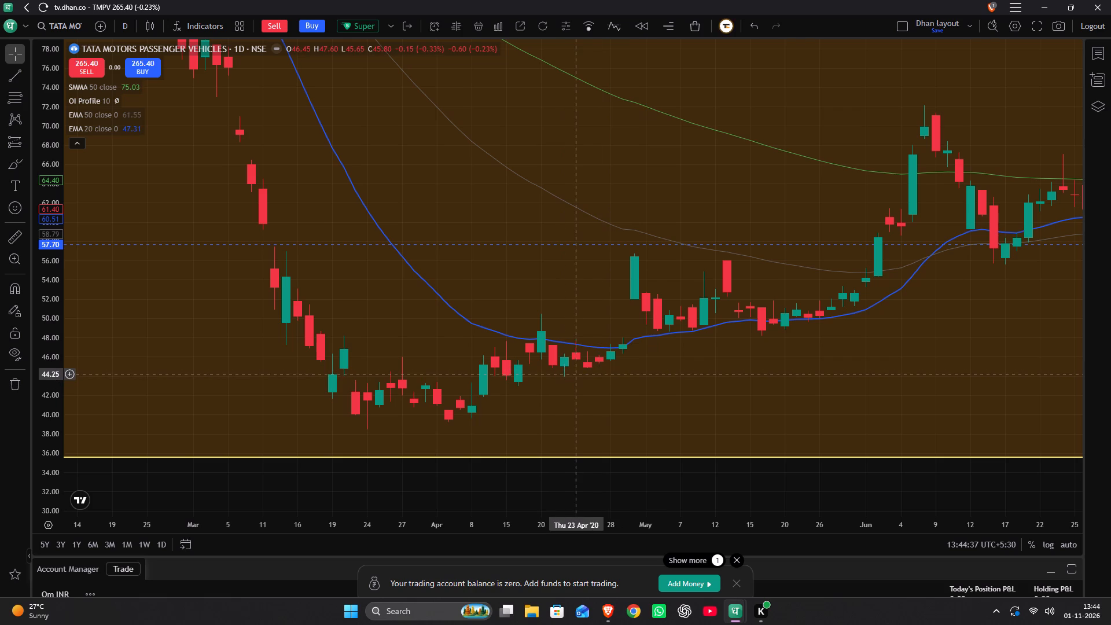
Examine the recovery from the April 2020 low through November 2020 against the moving averages and marked levels.
scroll(574, 374, "down", 11)
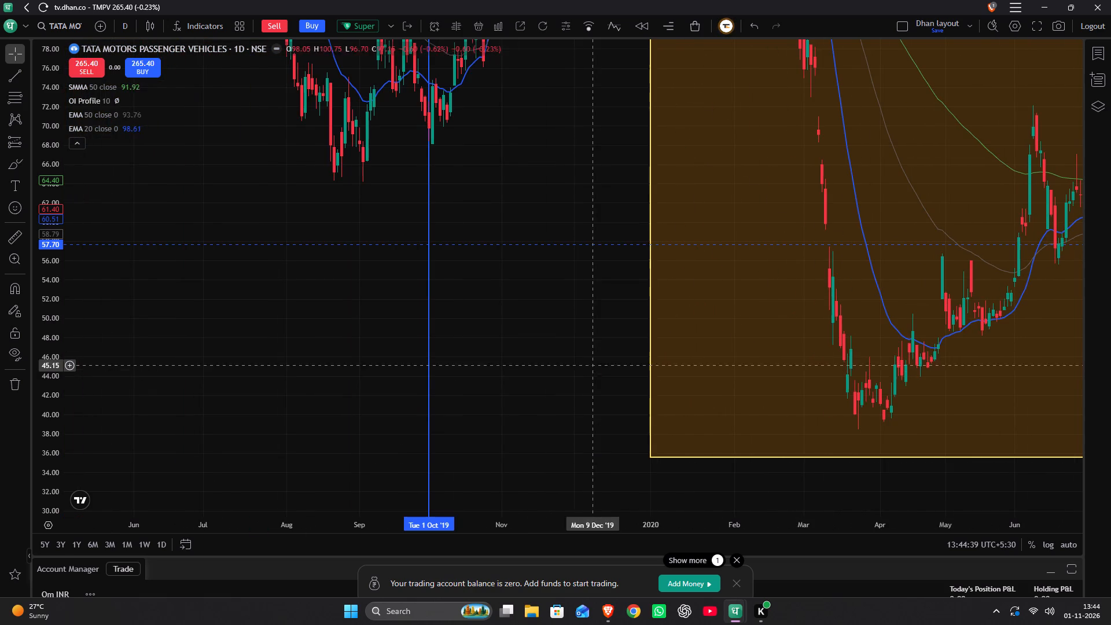
left_click_drag(888, 356, 314, 418)
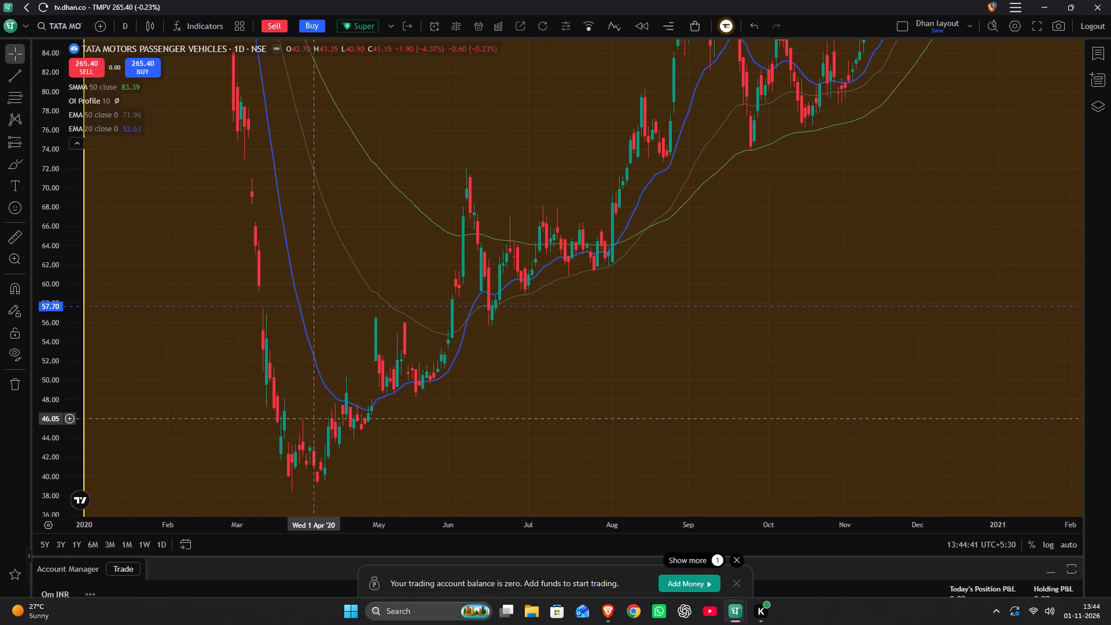
left_click_drag(314, 418, 310, 420)
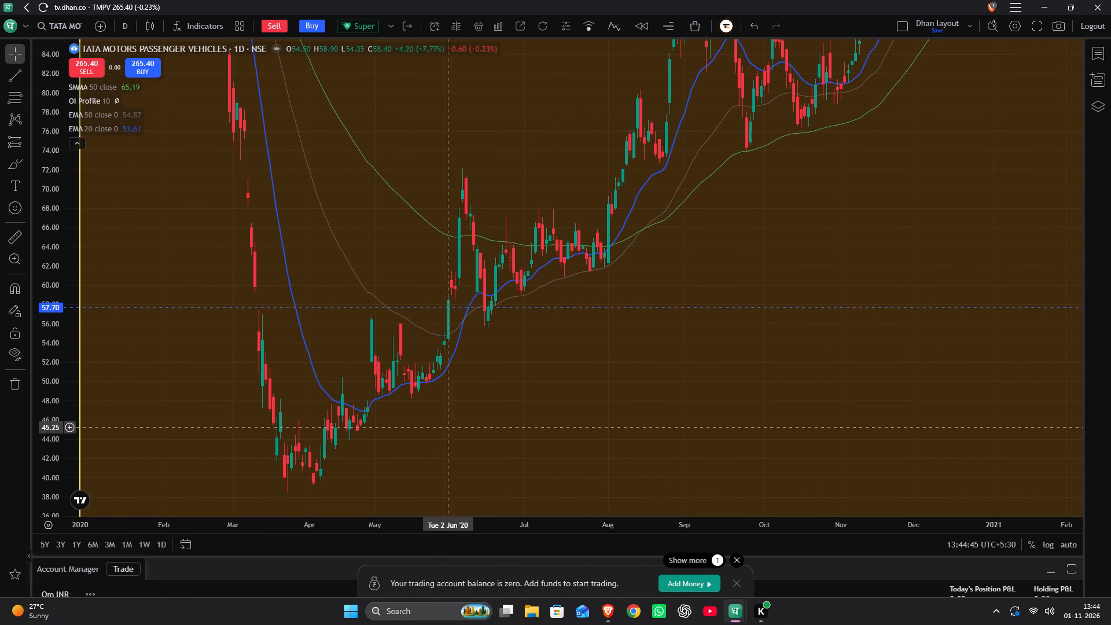
left_click_drag(700, 425, 647, 461)
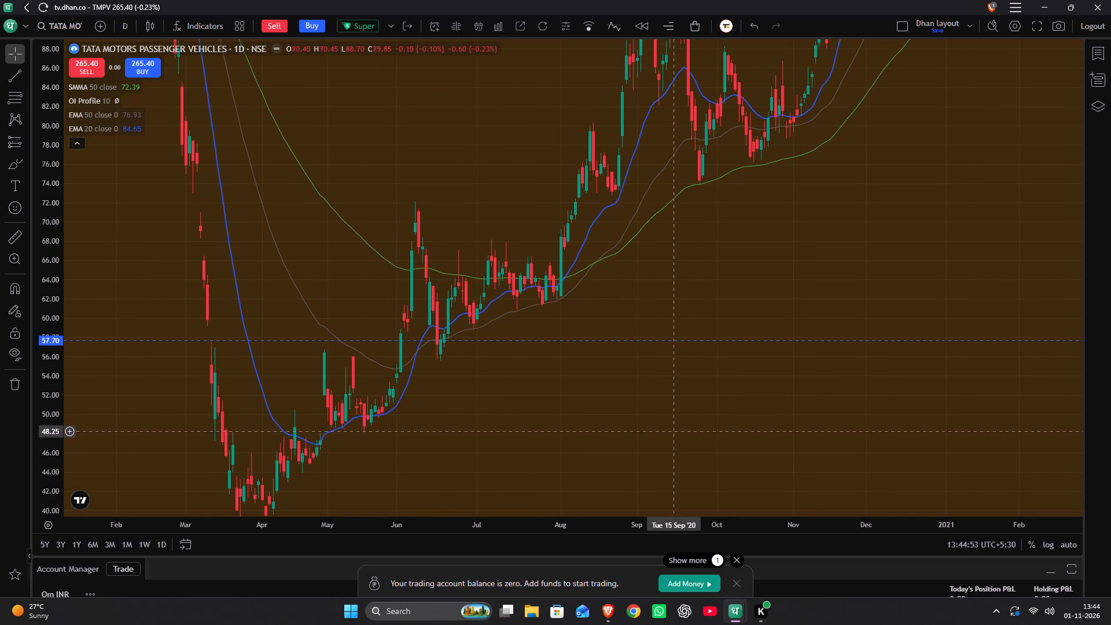
scroll(46, 405, "down", 10)
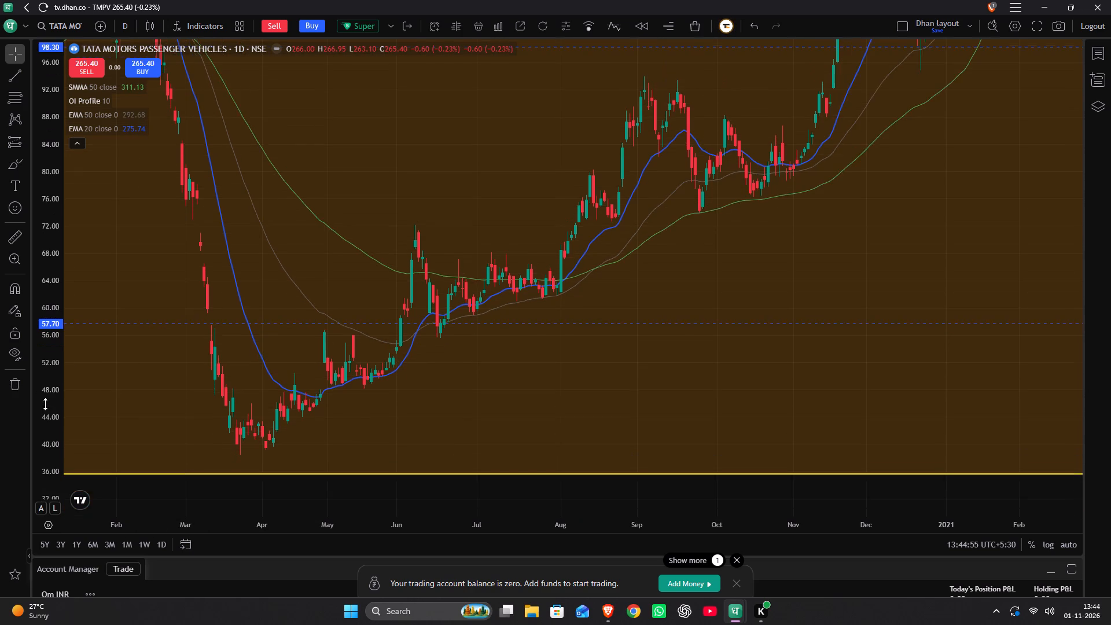
scroll(45, 404, "down", 4)
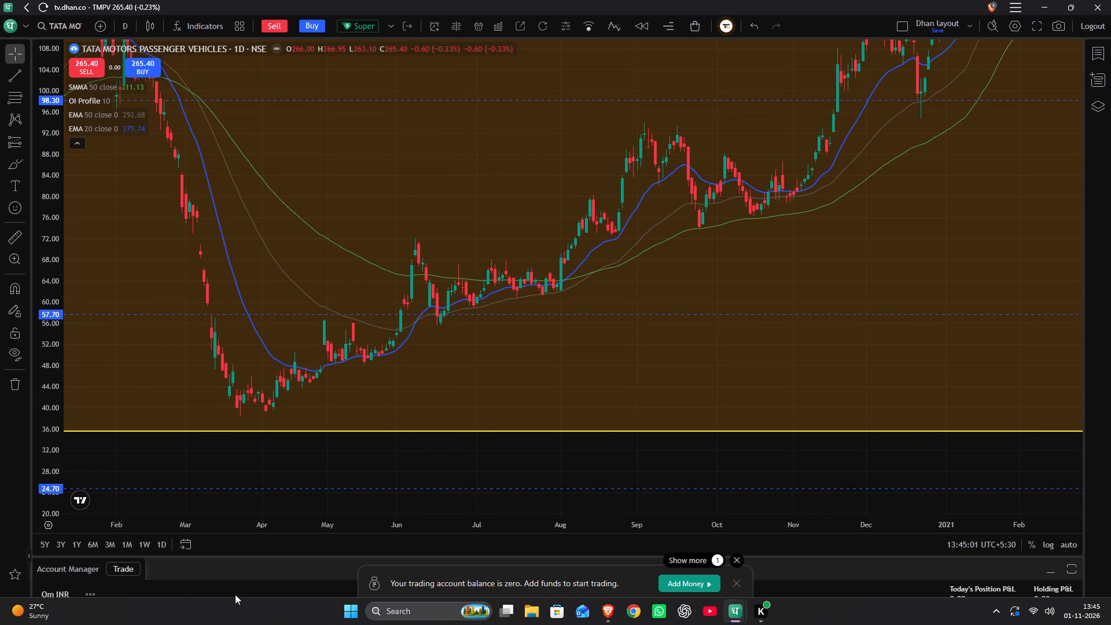
Delete the three dashed horizontal lines at 24.70, 57.70 and 98.30 from the chart.
left_click(228, 490)
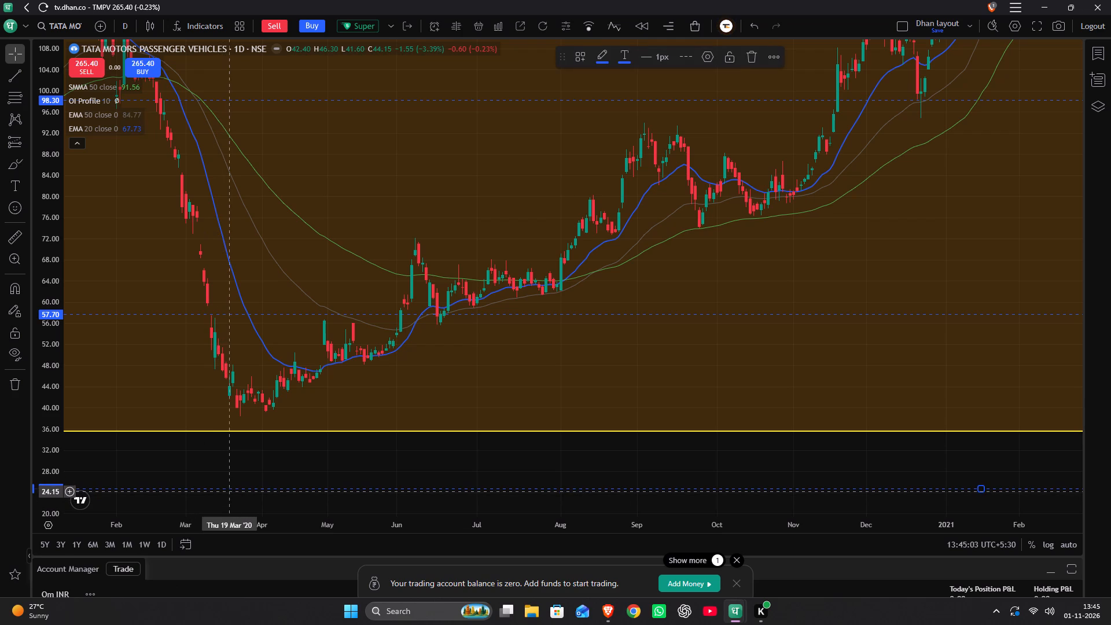
key("Delete")
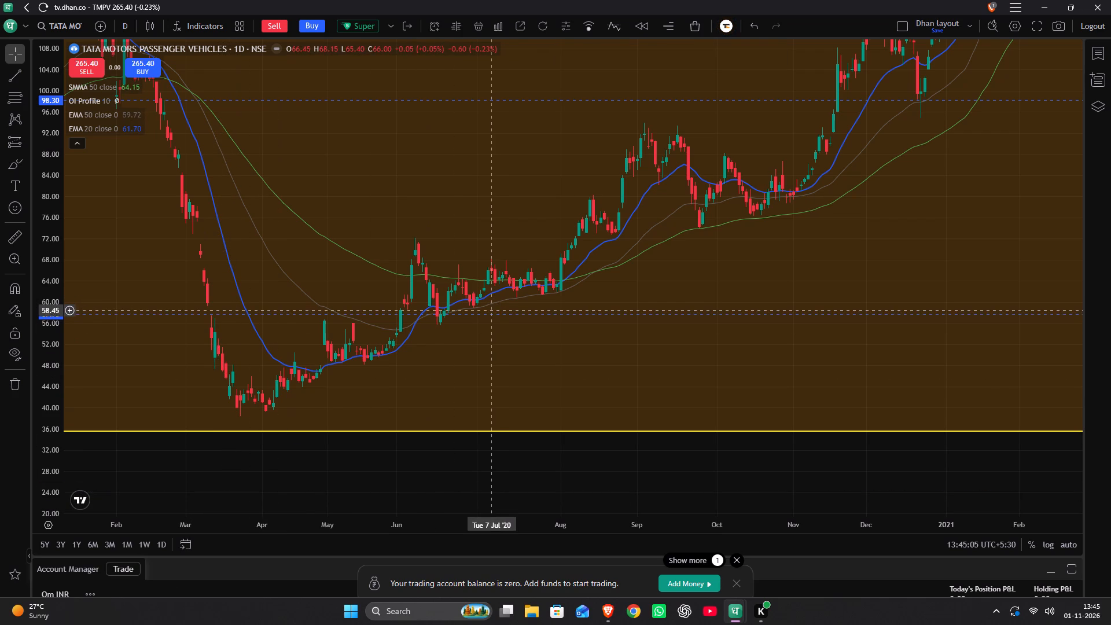
left_click(498, 312)
key("Delete")
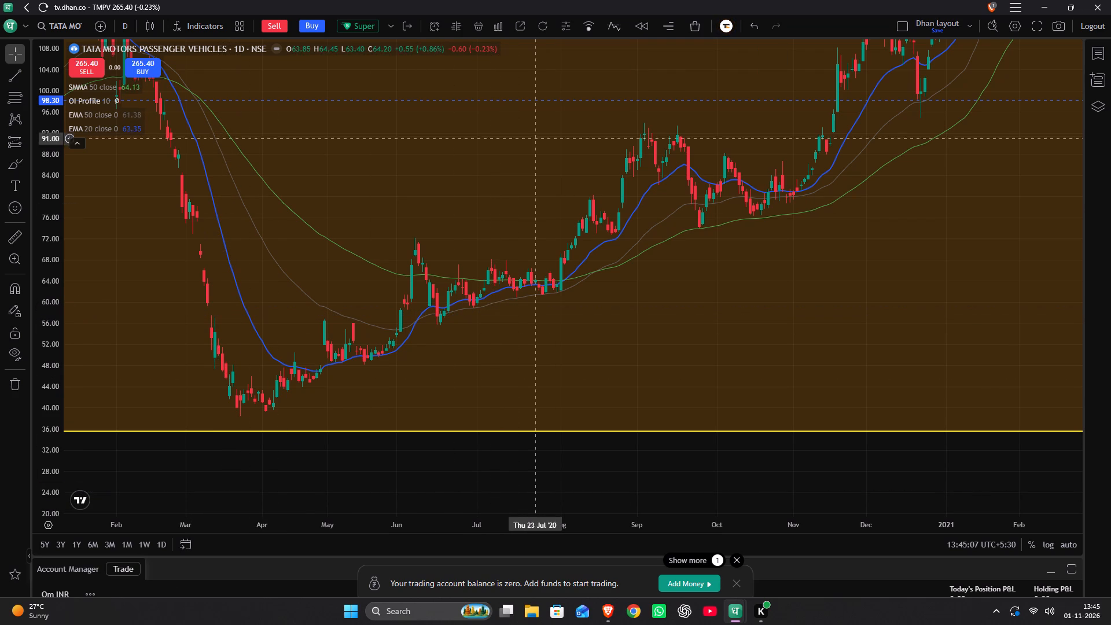
left_click(546, 101)
key("Delete")
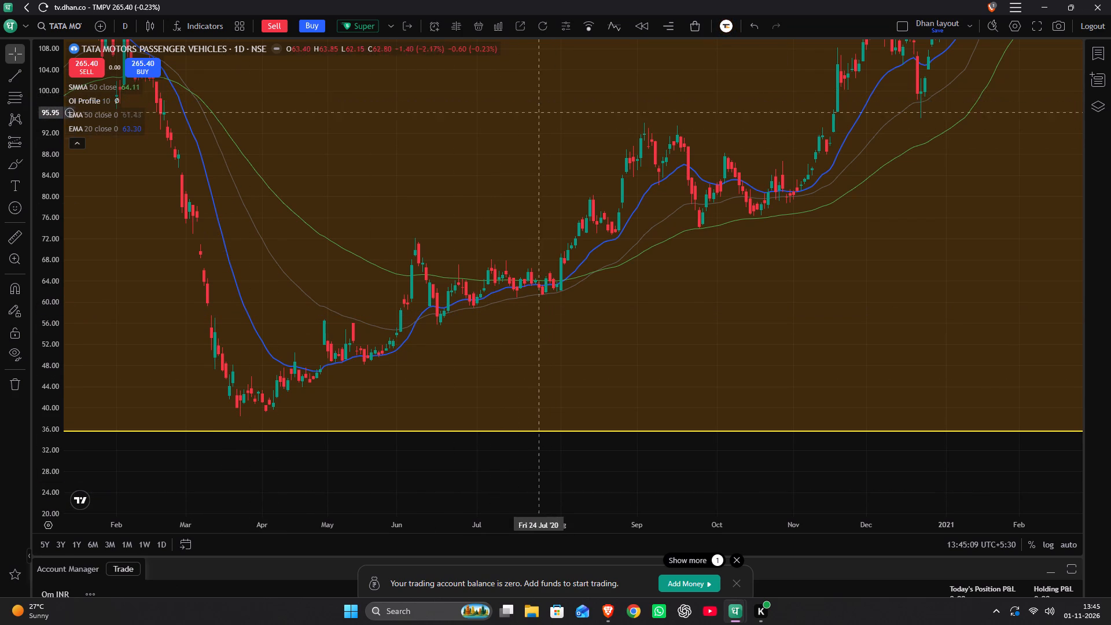
Delete the vertical line at 1 October 2019.
left_click_drag(491, 174, 886, 163)
left_click(195, 367)
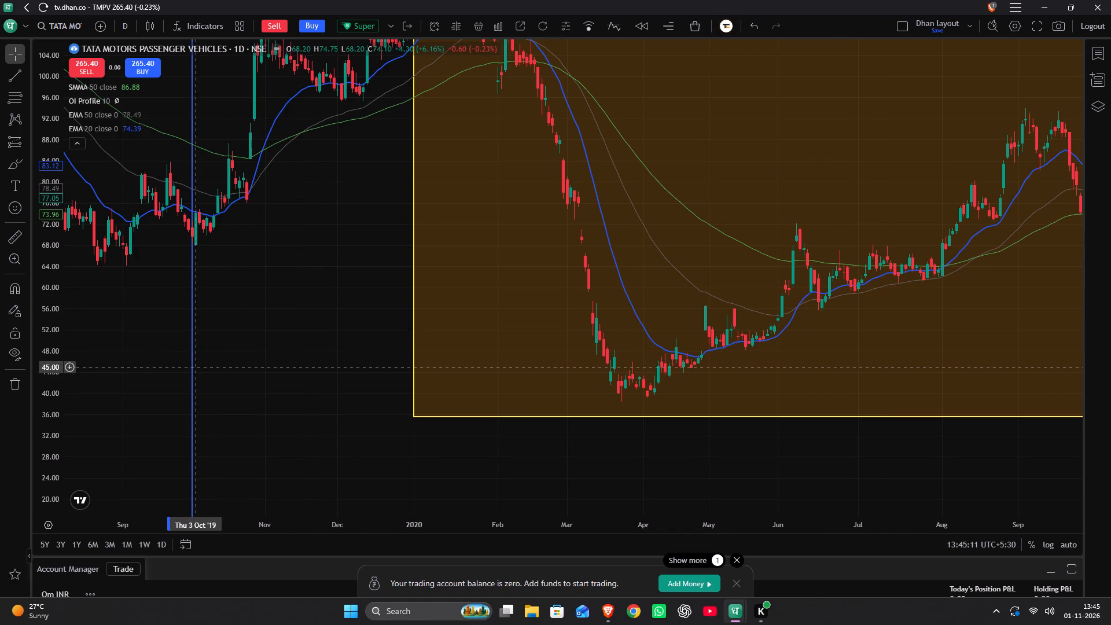
left_click(193, 368)
key("Delete")
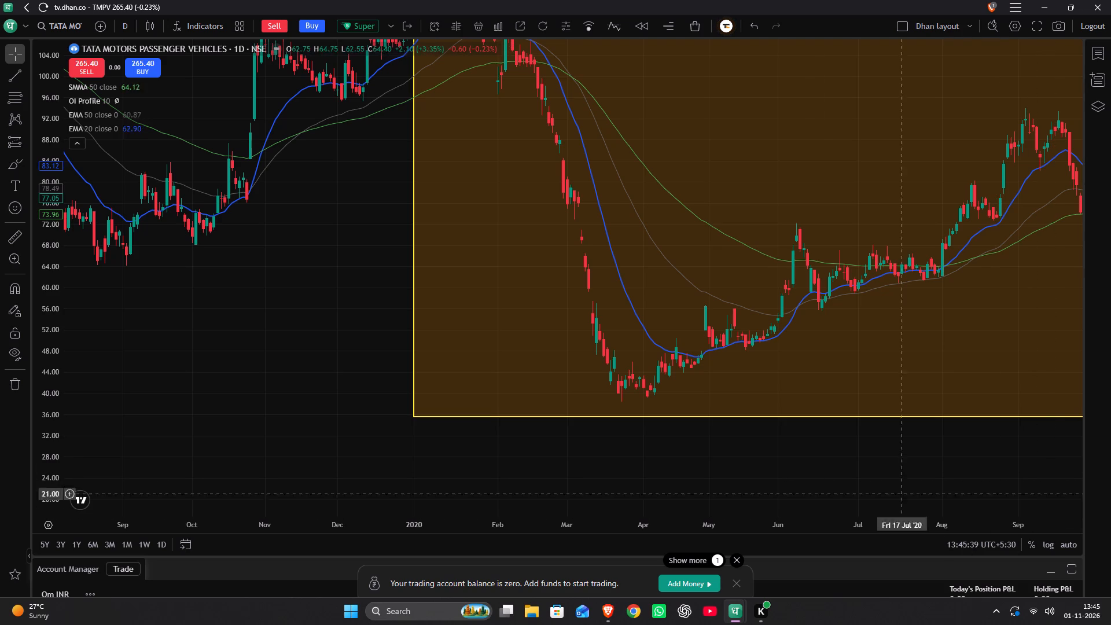
Apply the green rectangle template to the narrow yellow zone between 115.45 and 120.30 that starts on 6 January 2021.
scroll(737, 472, "down", 8)
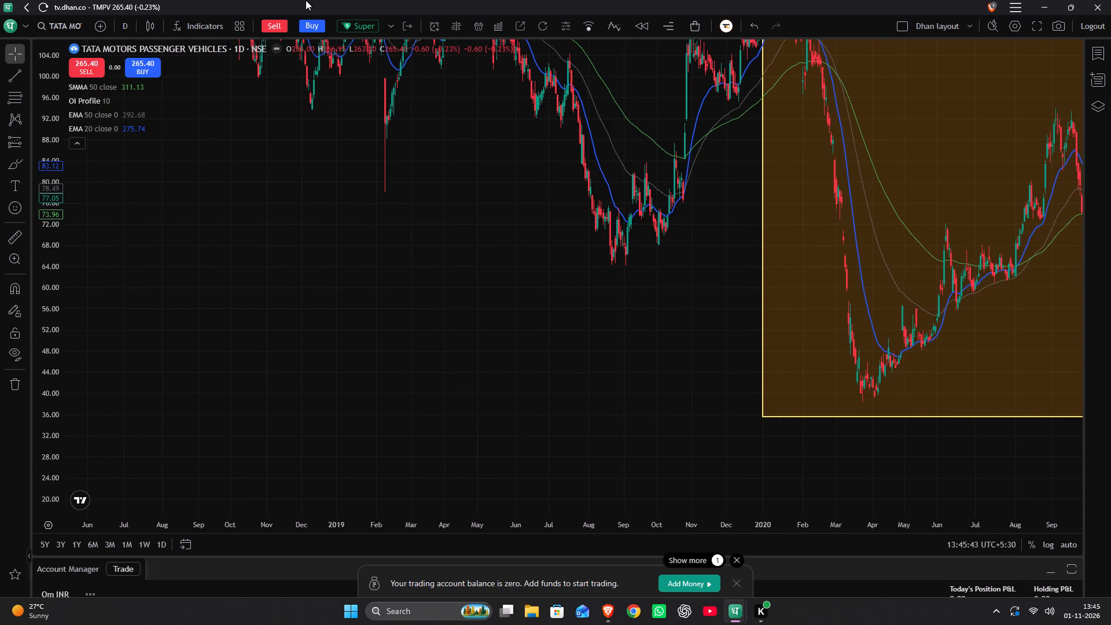
scroll(45, 200, "down", 10)
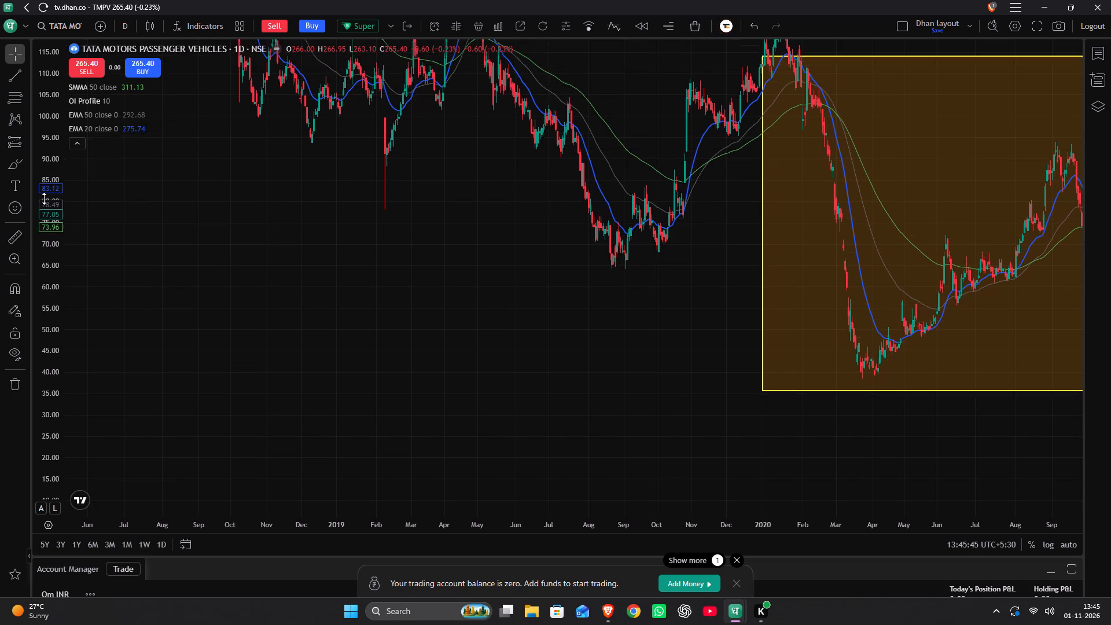
scroll(43, 199, "down", 20)
scroll(43, 199, "down", 18)
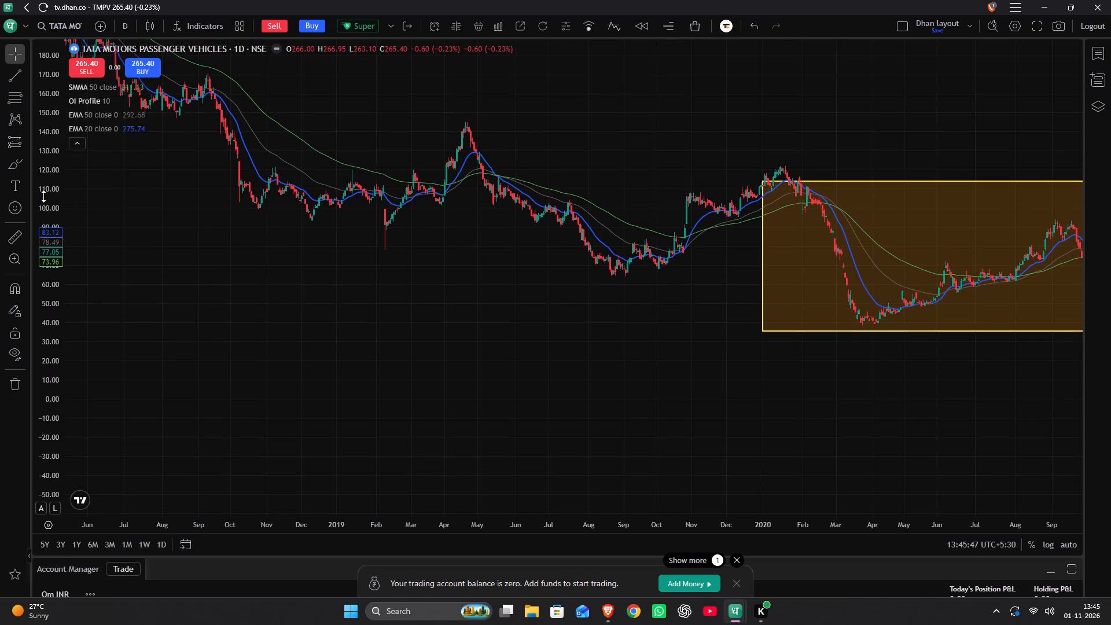
left_click_drag(521, 193, 76, 358)
left_click_drag(718, 160, 322, 220)
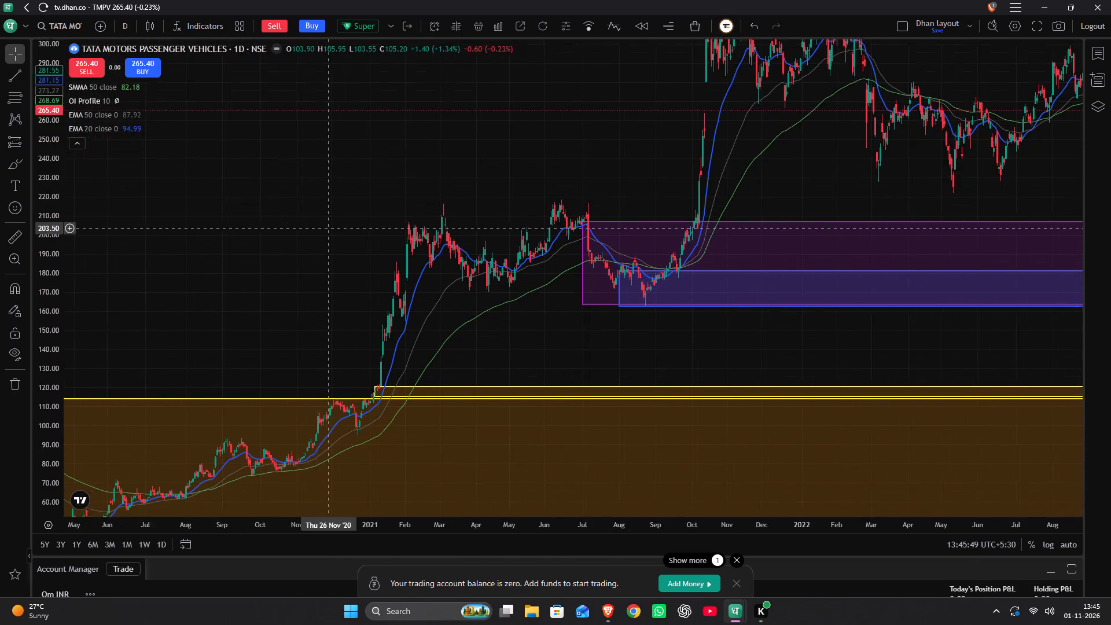
left_click_drag(322, 220, 499, 161)
scroll(501, 160, "up", 3)
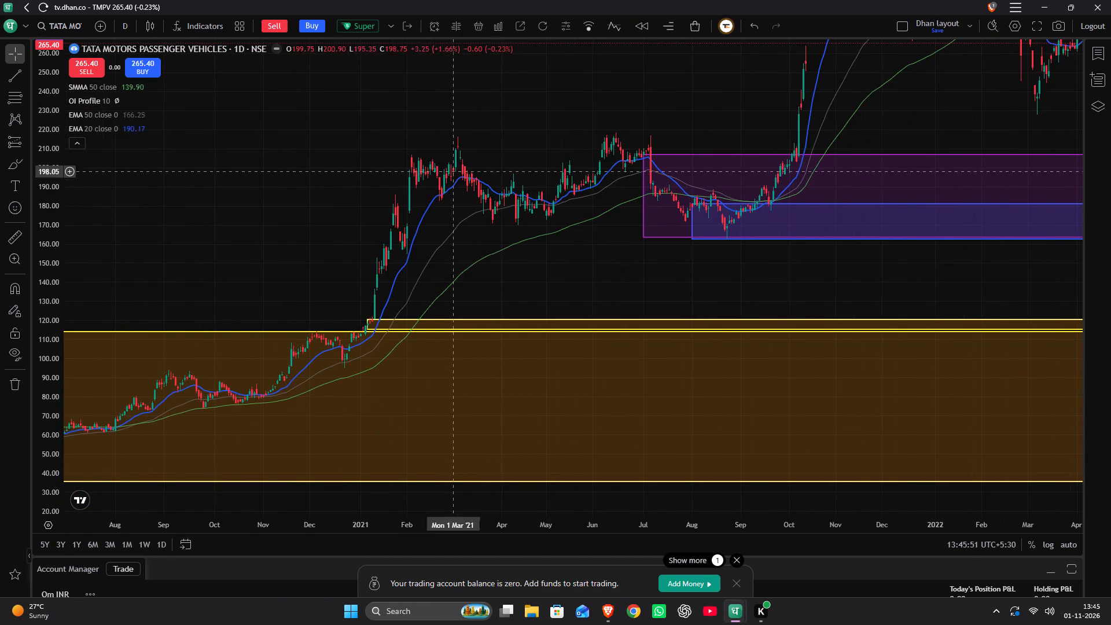
scroll(40, 248, "up", 12)
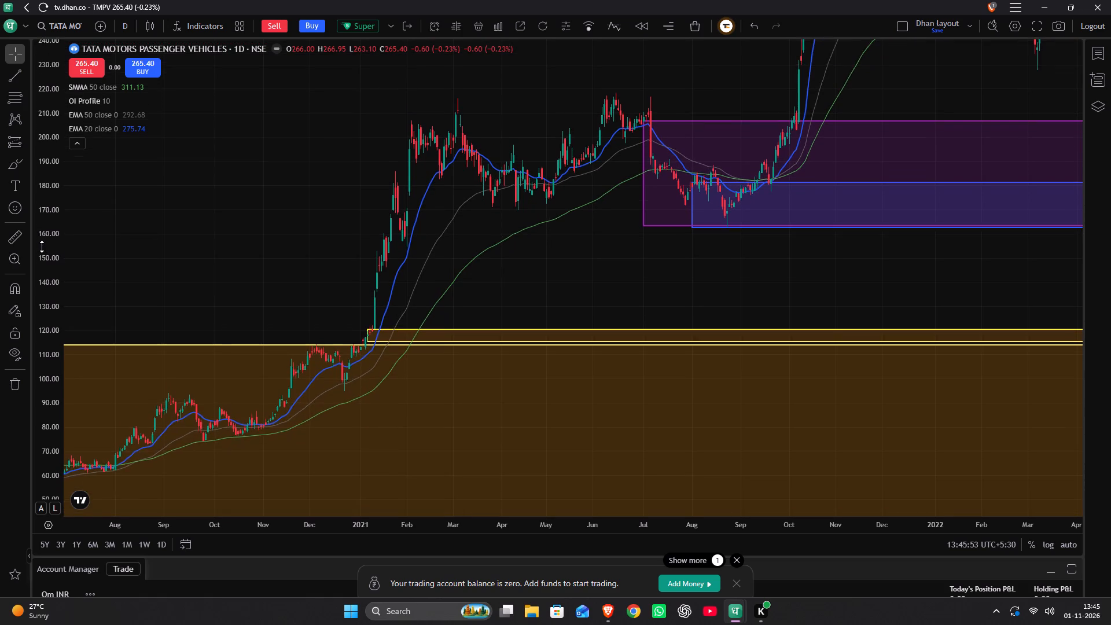
scroll(42, 247, "up", 20)
scroll(42, 247, "up", 7)
scroll(161, 240, "up", 3)
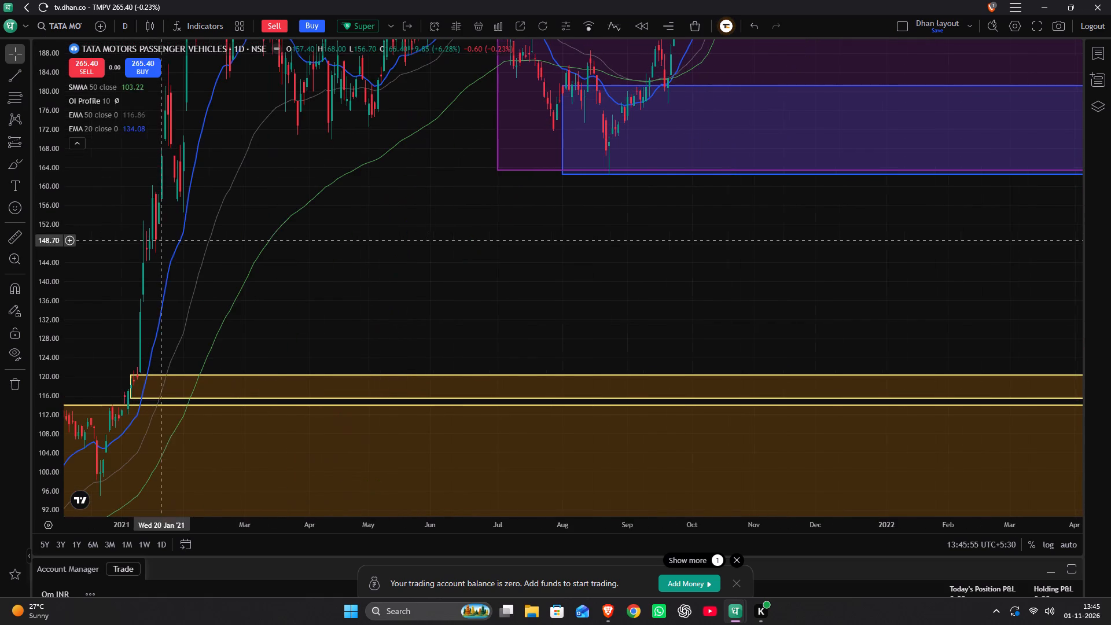
left_click(237, 375)
double_click(233, 380)
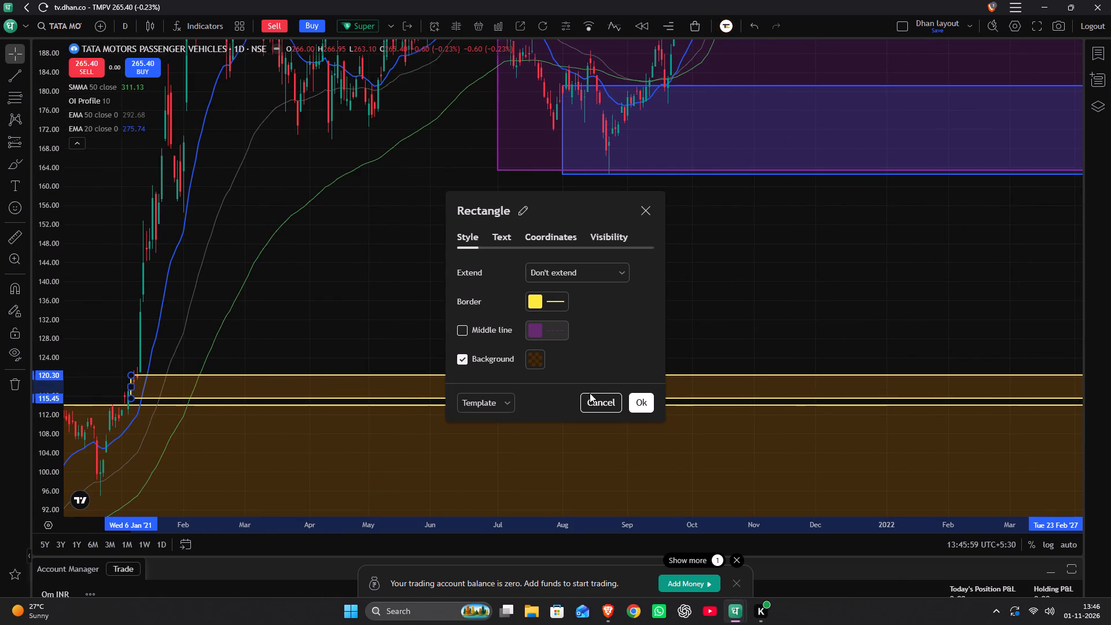
left_click(481, 397)
left_click(492, 373)
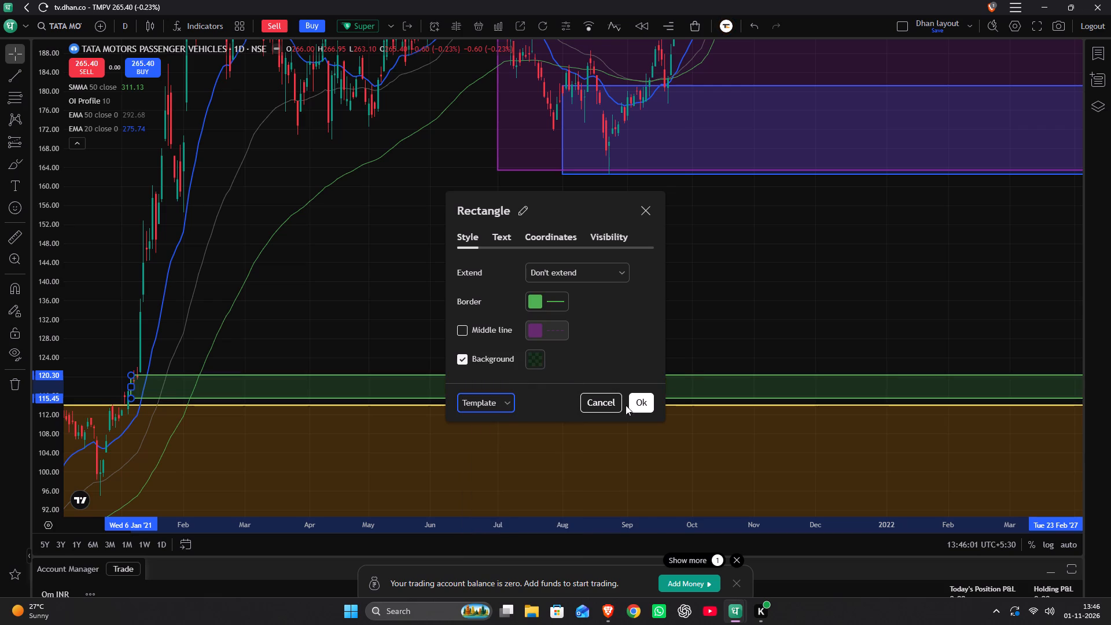
left_click(633, 403)
left_click(570, 274)
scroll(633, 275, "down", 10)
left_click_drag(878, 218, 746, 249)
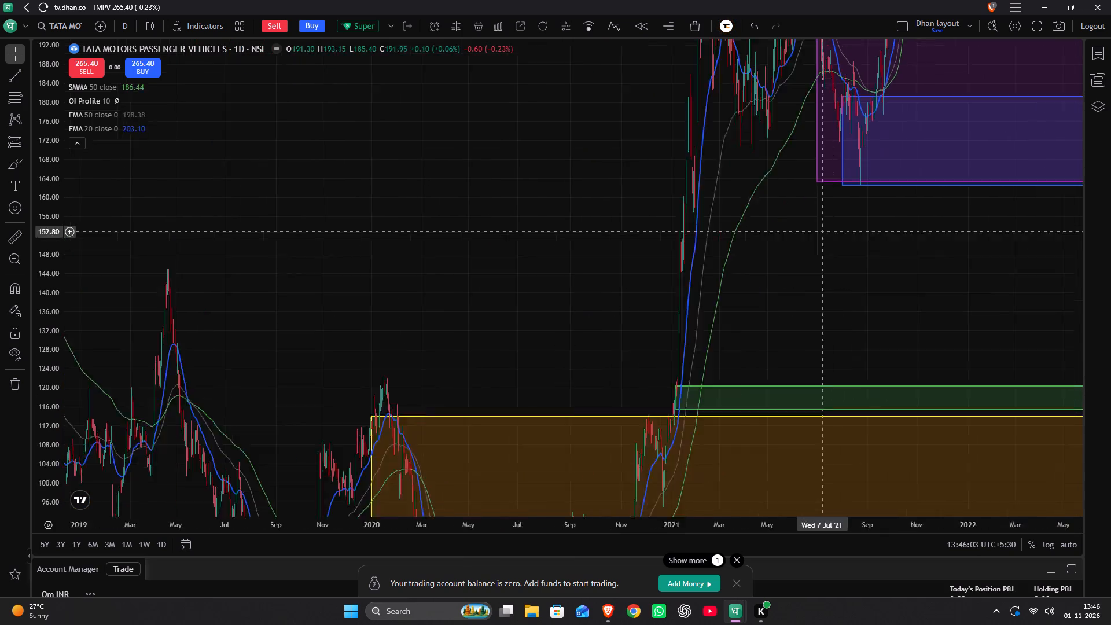
Examine the marked zones on the Tata Motors daily chart from the 2020 orange zone up to the 2023 white and blue zones.
left_click_drag(746, 249, 9, 329)
scroll(671, 318, "down", 6)
scroll(29, 340, "down", 4)
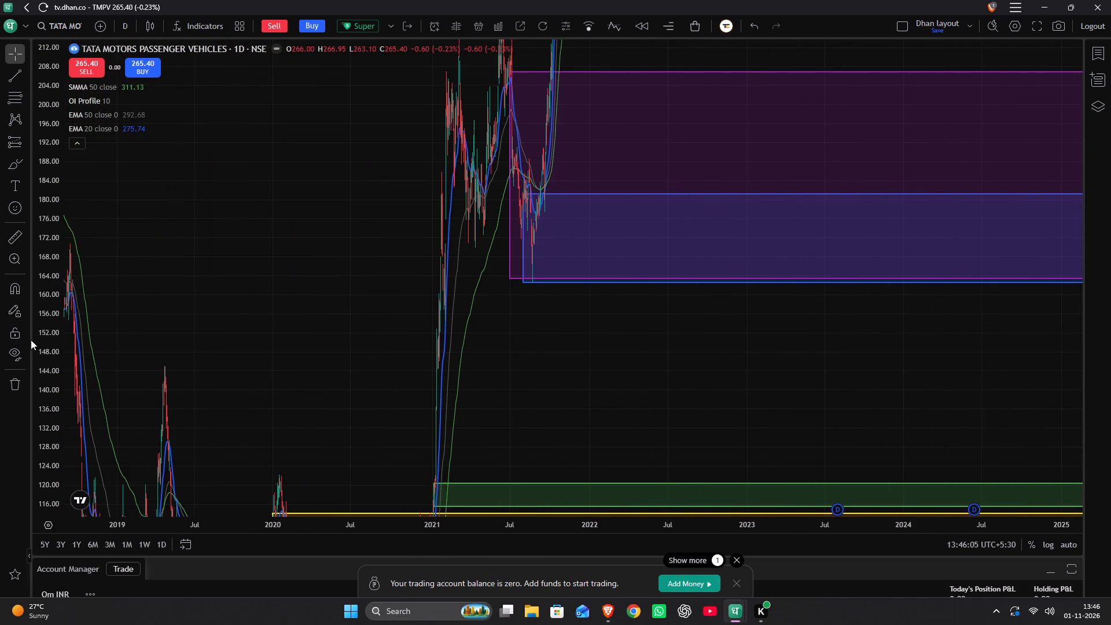
scroll(42, 337, "down", 5)
scroll(43, 336, "down", 20)
scroll(43, 336, "down", 8)
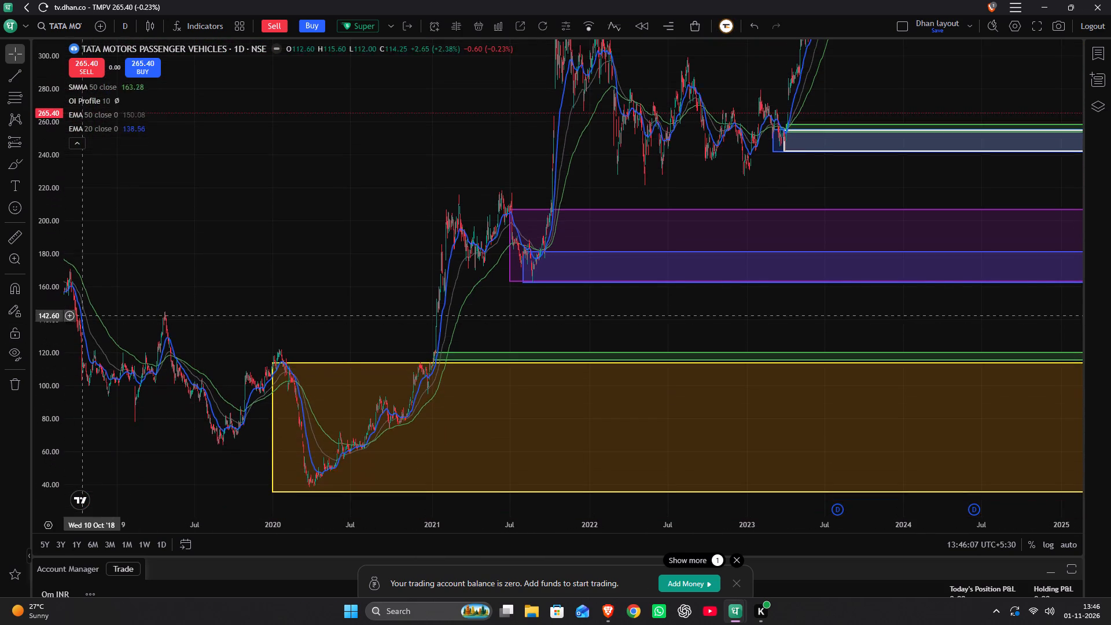
left_click_drag(130, 285, 0, 467)
left_click_drag(558, 238, 256, 75)
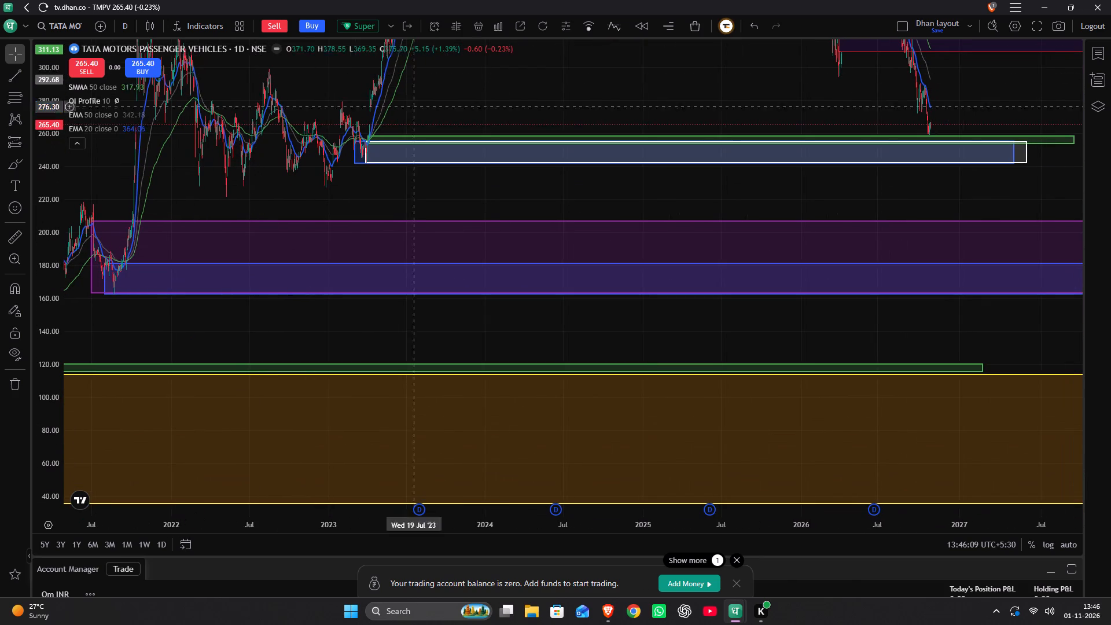
left_click_drag(827, 328, 1110, 318)
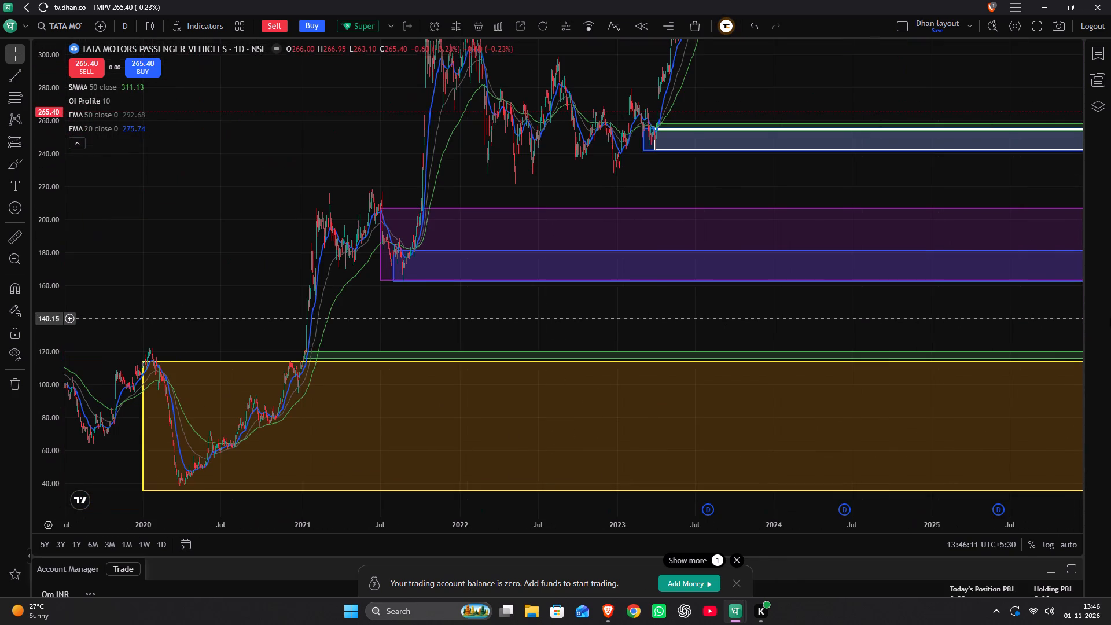
left_click_drag(1110, 318, 1110, 318)
scroll(424, 336, "up", 4)
left_click_drag(273, 318, 686, 296)
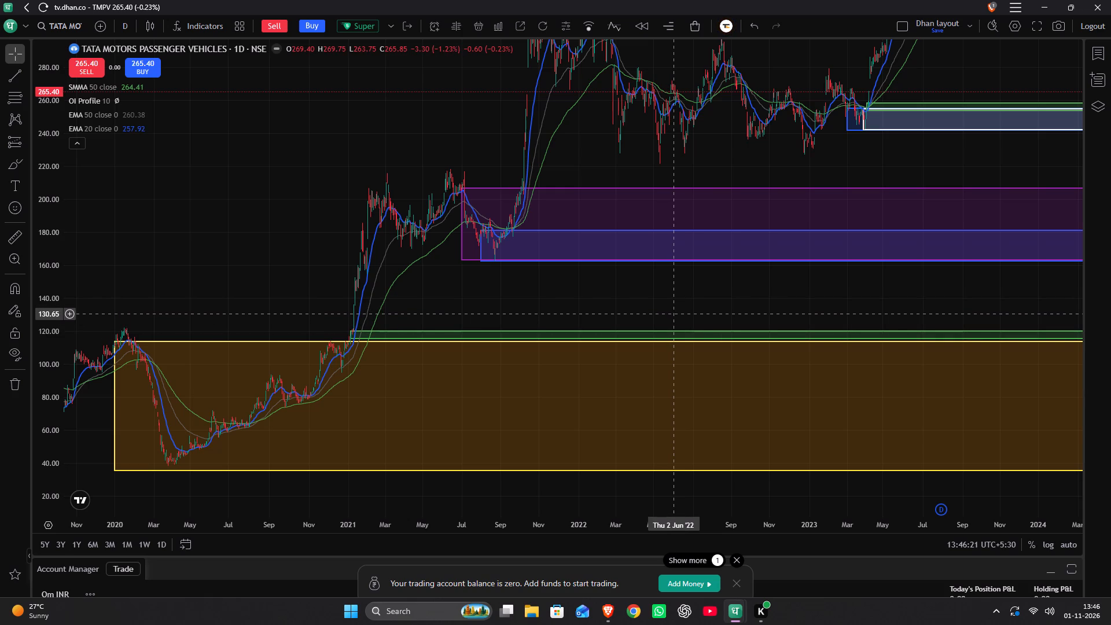
Create a price alert on Tata Motors Passenger Vehicles at 130, just above the green zone, and close the alerts list.
left_click(440, 28)
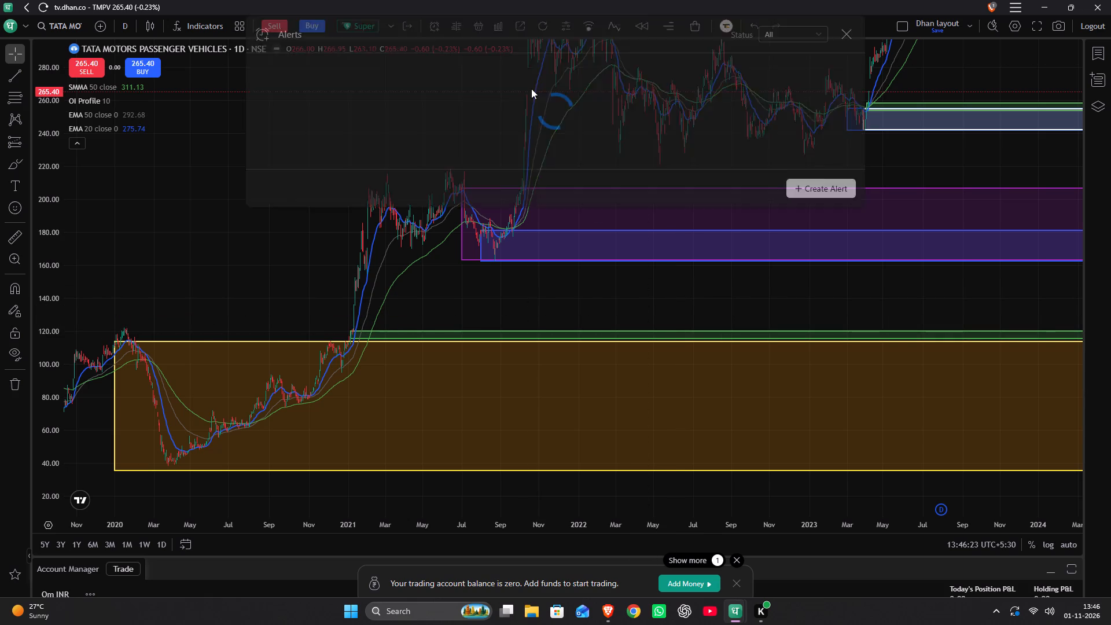
left_click(795, 383)
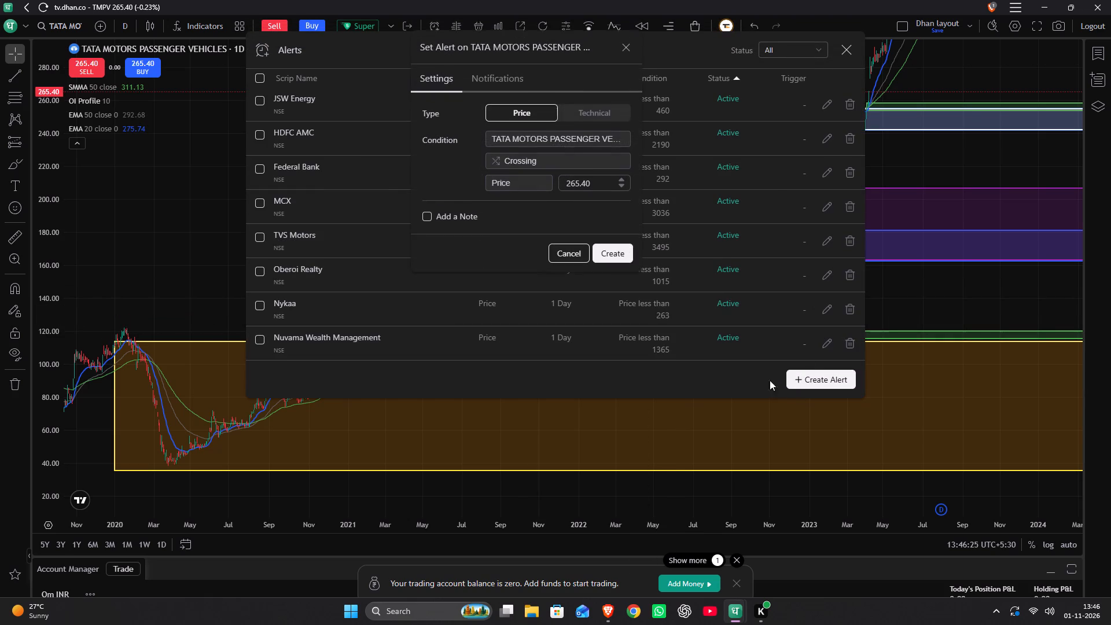
left_click_drag(589, 187, 469, 223)
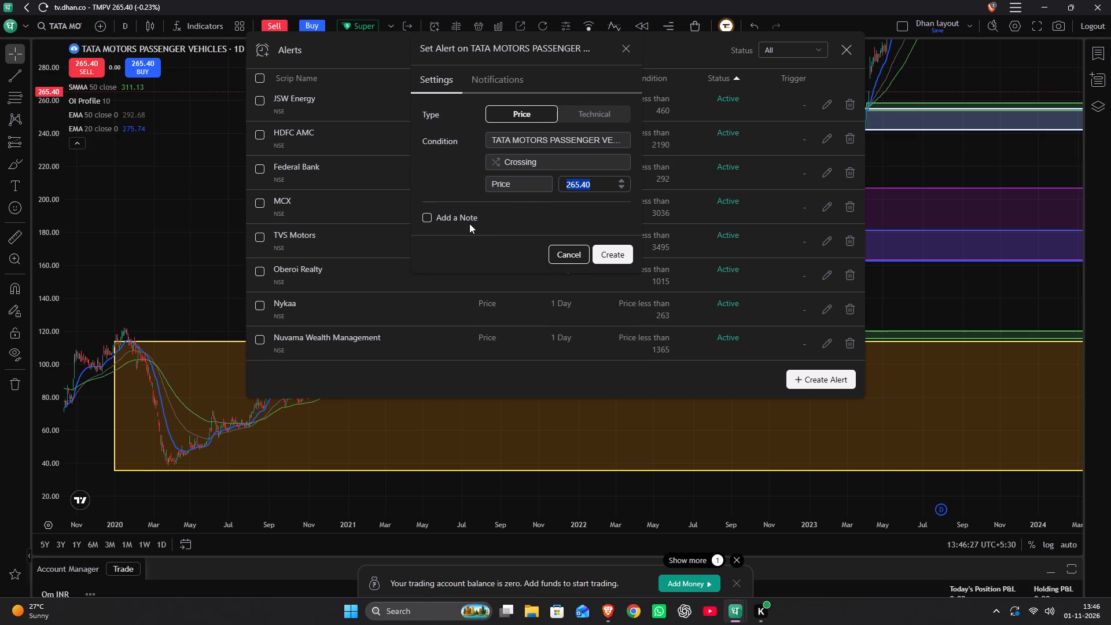
left_click_drag(469, 223, 472, 221)
key("BackSpace")
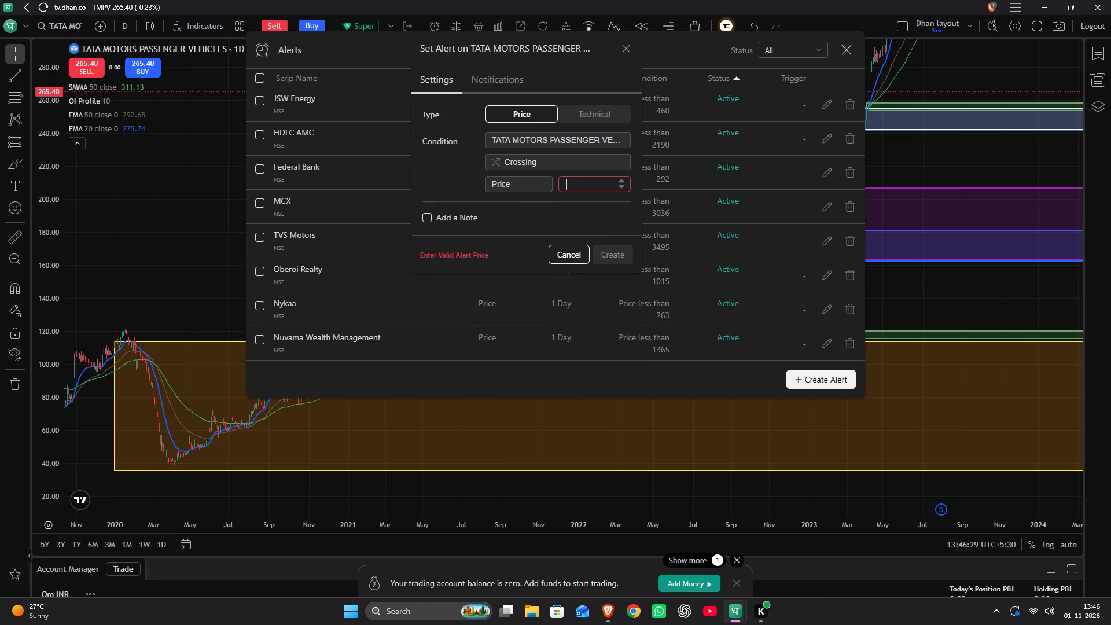
key("1")
type("30")
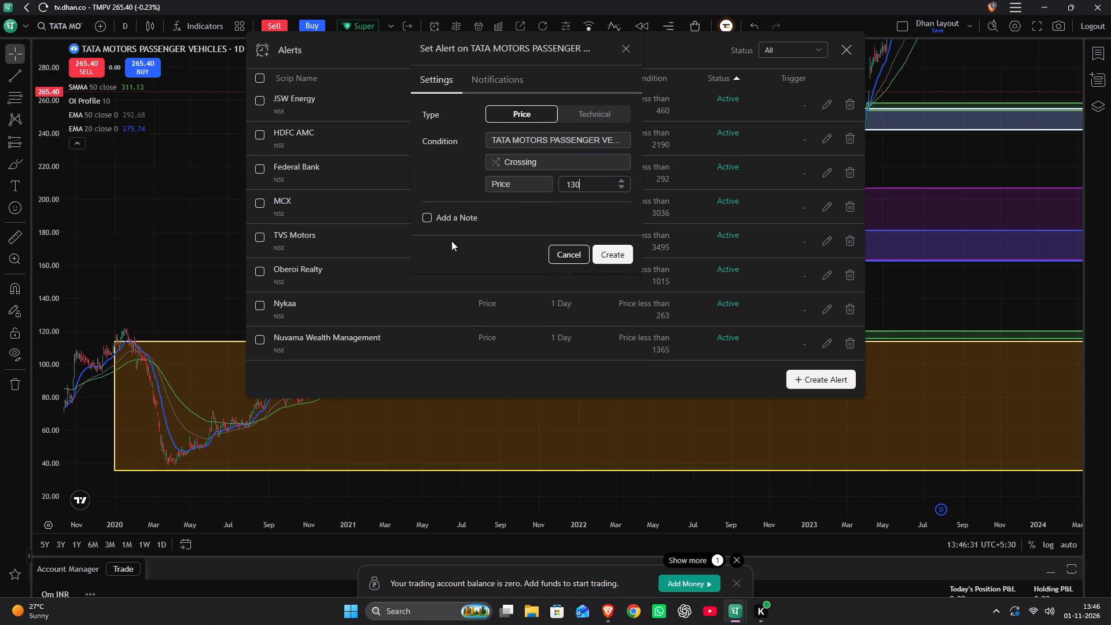
left_click(621, 255)
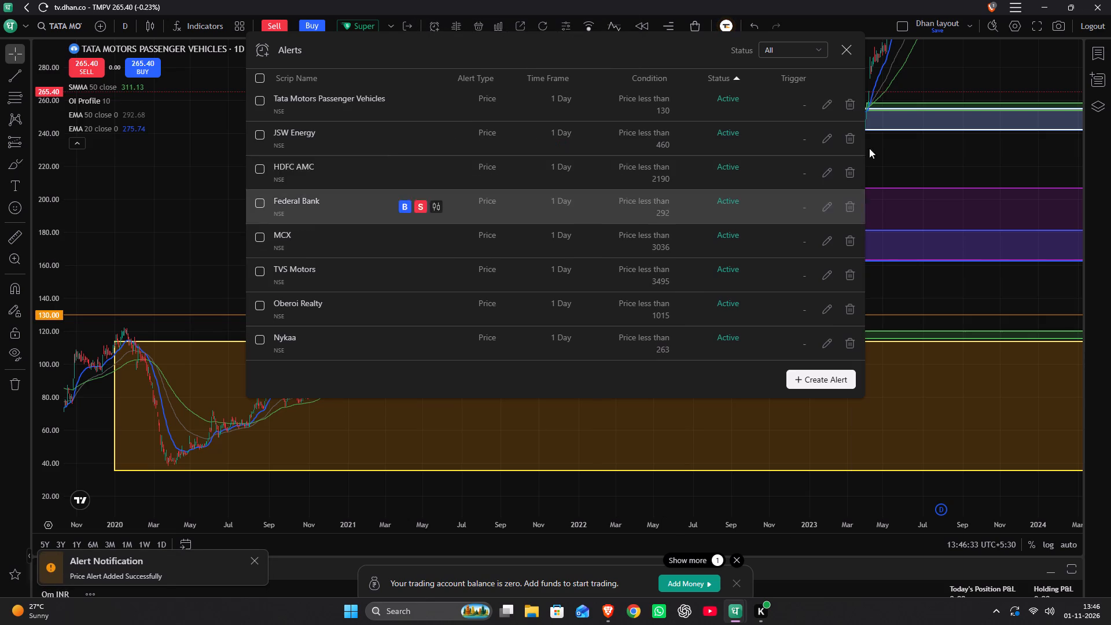
left_click(847, 57)
Examine the 2021–2023 price action around the purple and blue zones to judge a second alert level.
left_click_drag(802, 278, 720, 295)
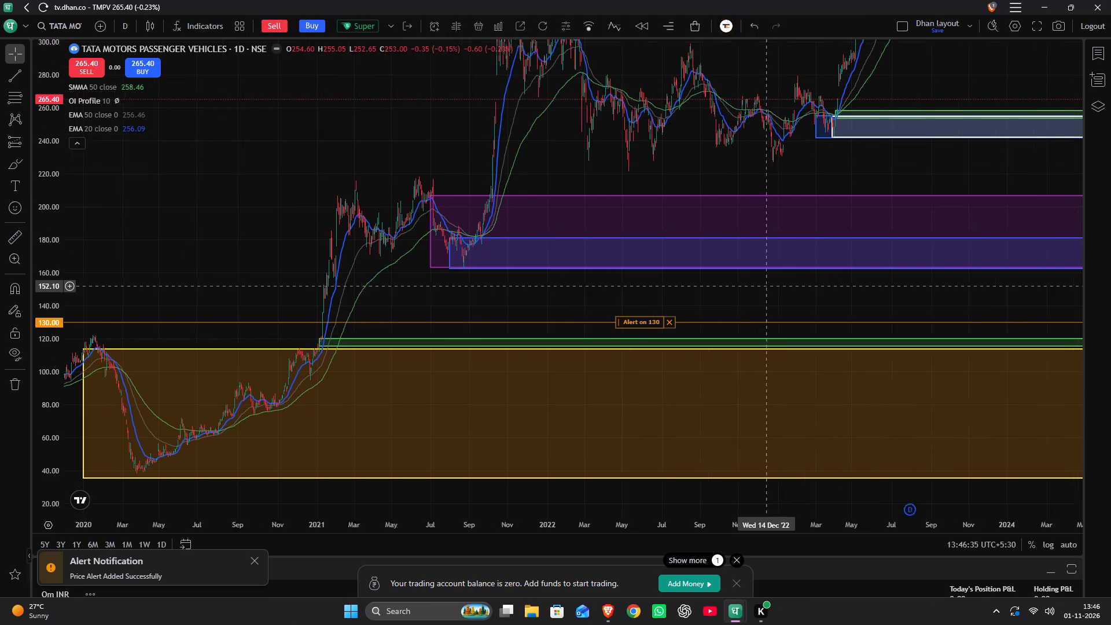
left_click_drag(720, 295, 565, 315)
scroll(574, 315, "down", 6)
left_click_drag(704, 196, 702, 196)
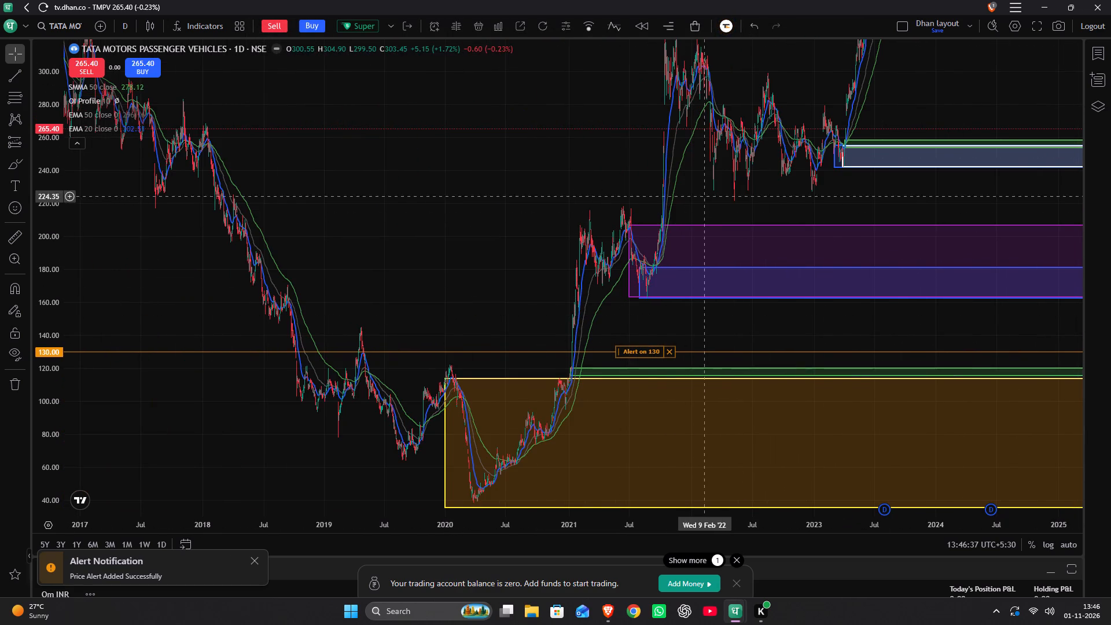
left_click_drag(702, 196, 641, 284)
scroll(645, 275, "up", 3)
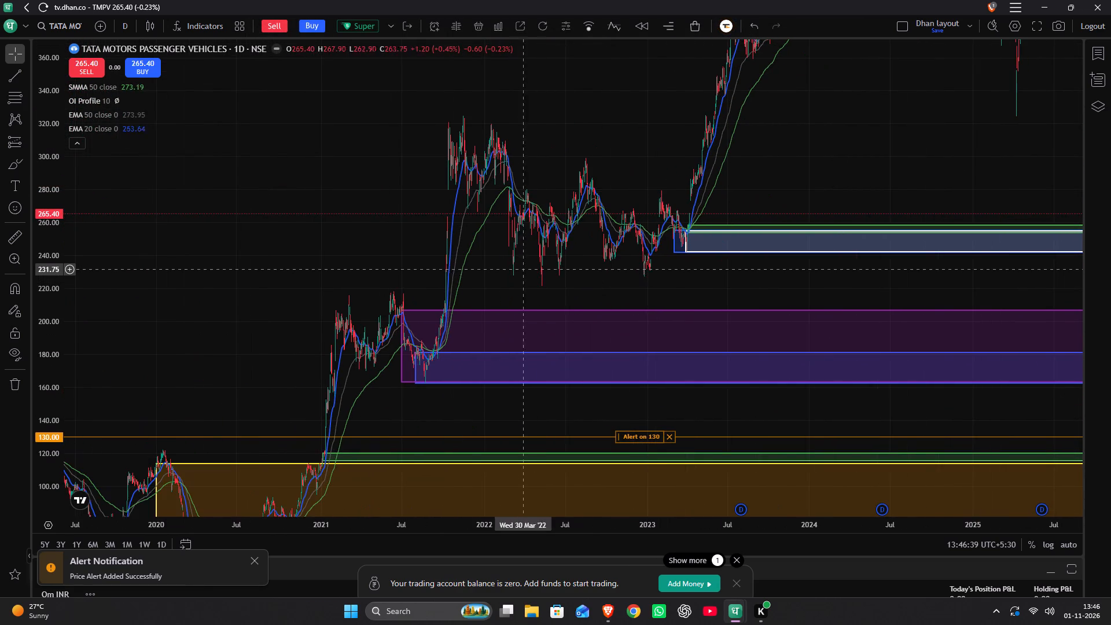
left_click_drag(518, 269, 757, 254)
scroll(757, 253, "up", 4)
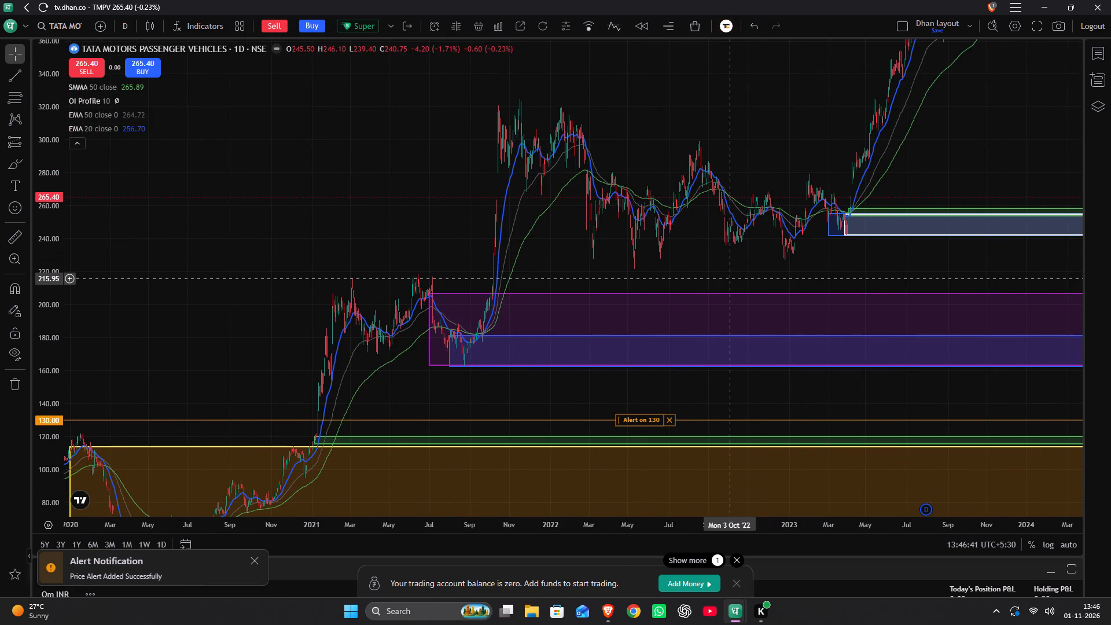
scroll(727, 280, "up", 3)
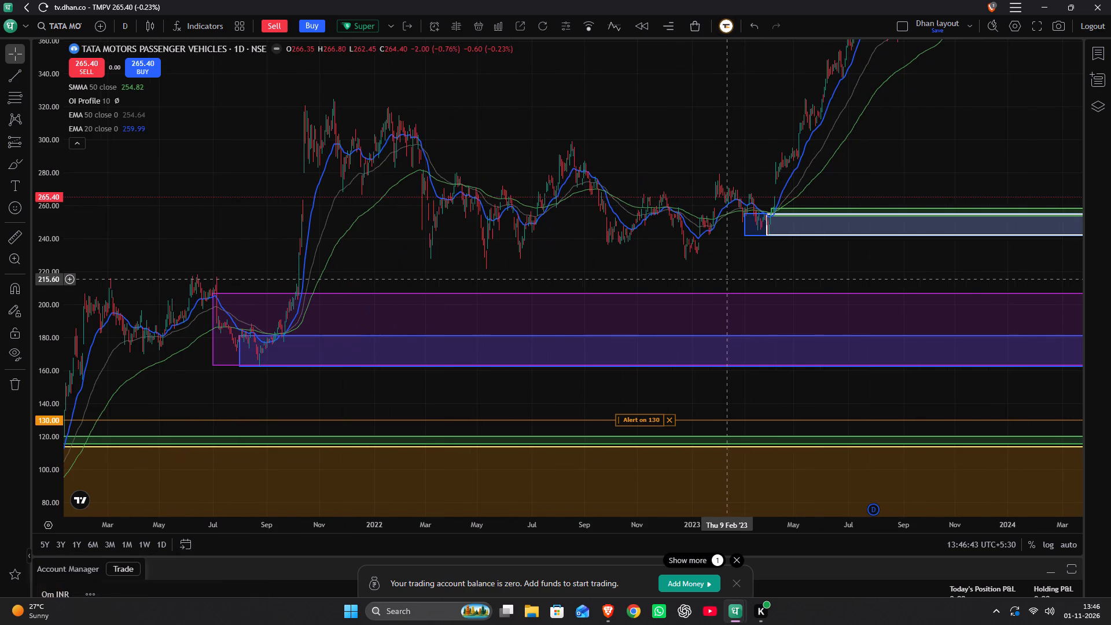
left_click_drag(434, 270, 630, 258)
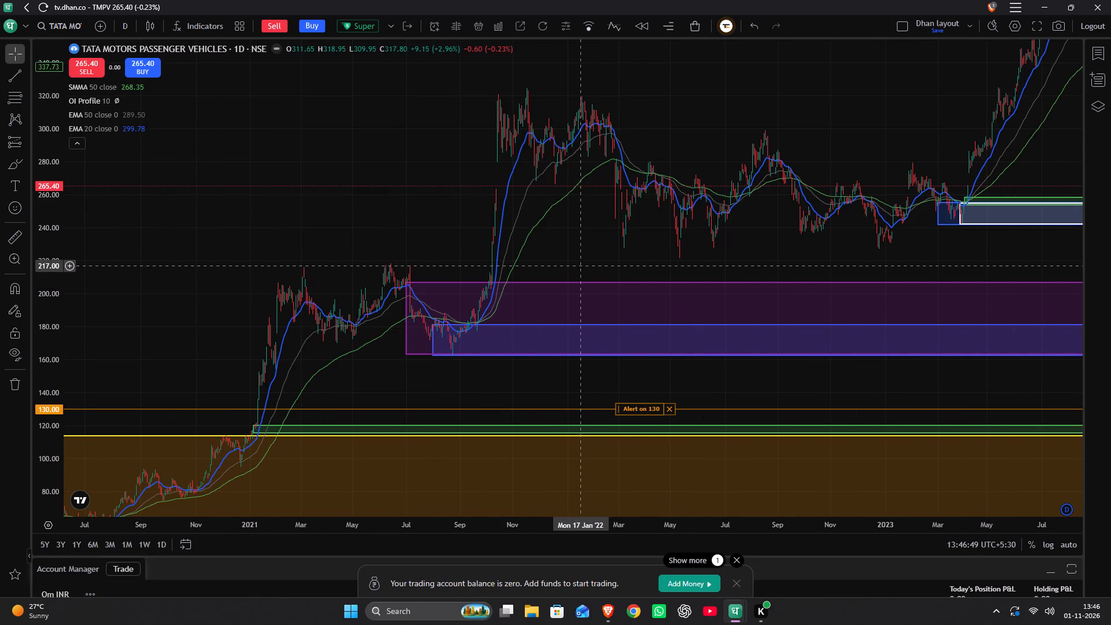
Create a price alert on Tata Motors Passenger Vehicles at 215, just above the purple zone, and close the alerts list.
left_click(440, 30)
left_click(819, 374)
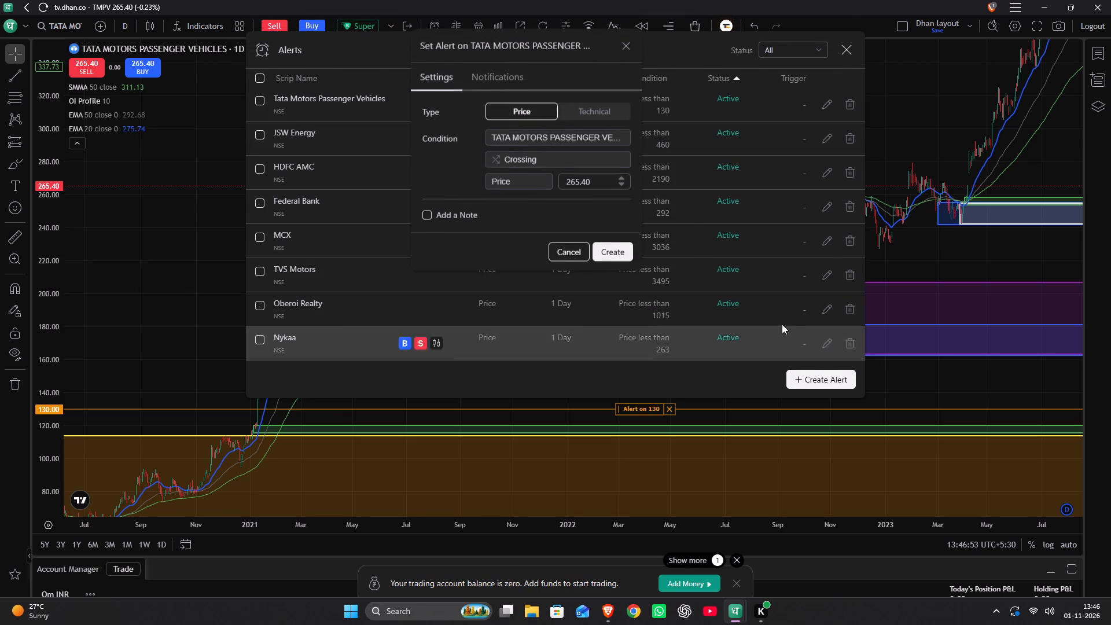
left_click_drag(598, 181, 426, 231)
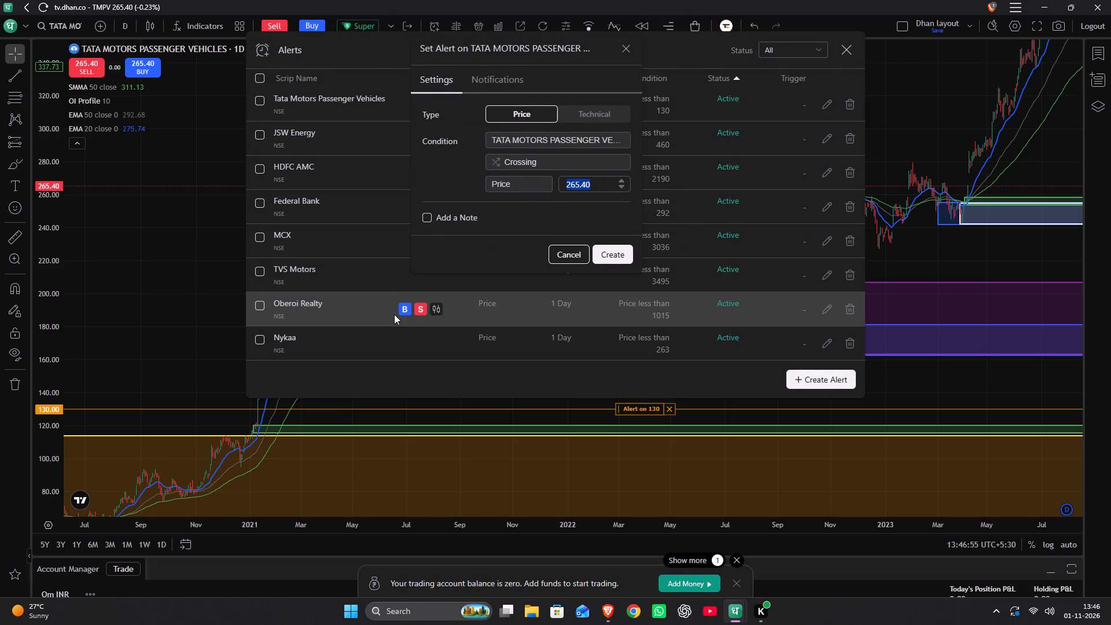
key("BackSpace")
type("21")
key("5")
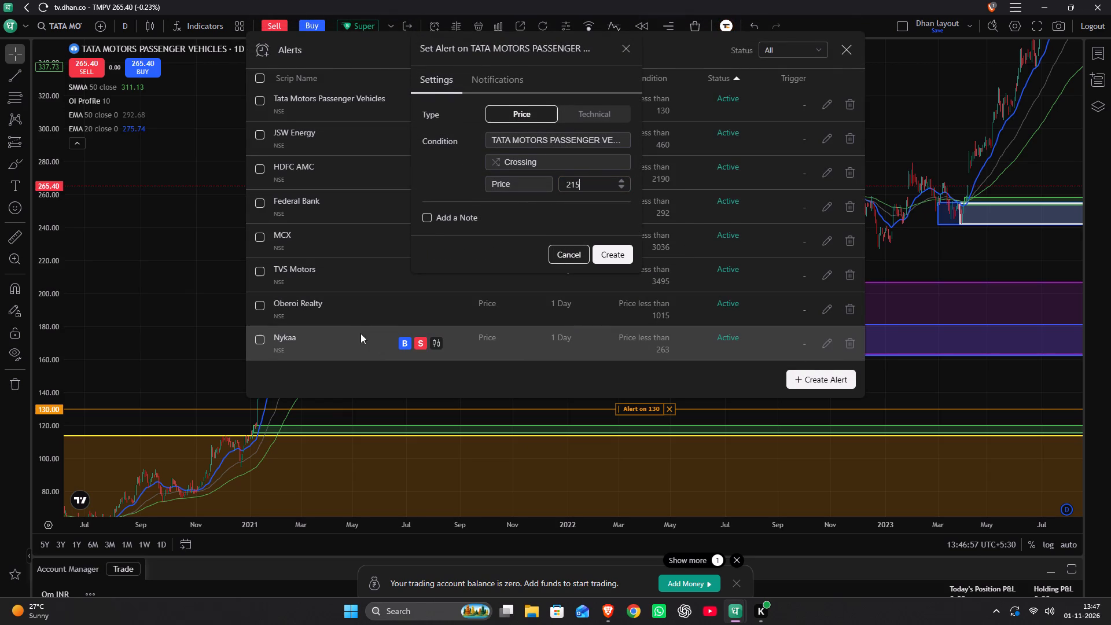
left_click(607, 255)
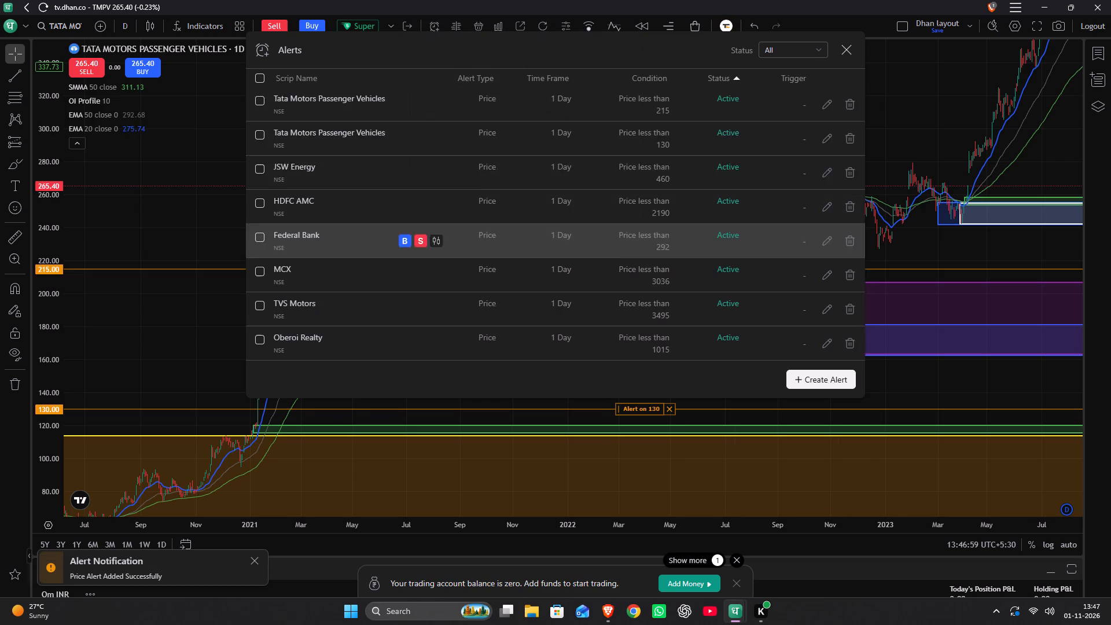
left_click(843, 51)
Examine the chart from the alert levels through the 2026 zones and back up to the 2024 peak.
left_click_drag(657, 155, 272, 273)
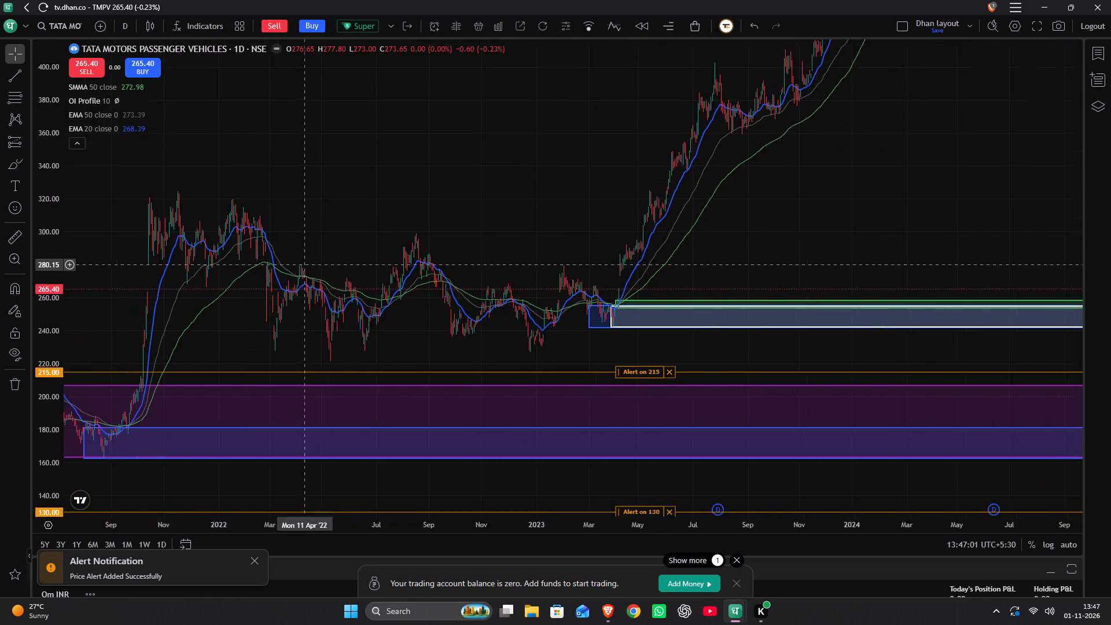
left_click_drag(272, 273, 435, 159)
scroll(435, 159, "down", 6)
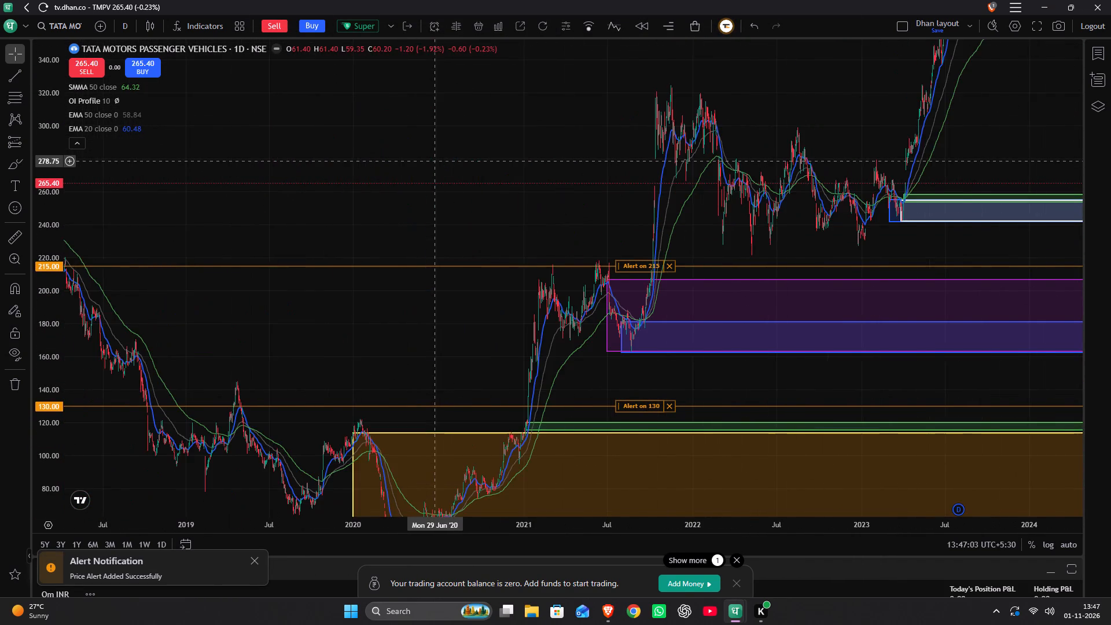
scroll(435, 161, "down", 4)
left_click_drag(799, 217, 265, 381)
left_click_drag(620, 270, 312, 240)
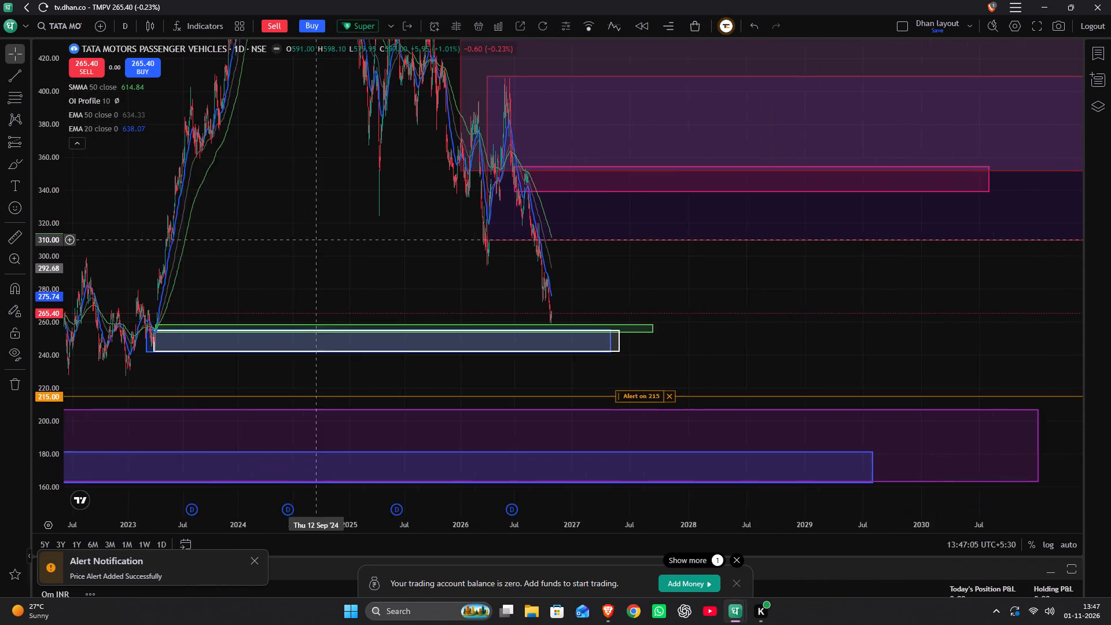
left_click_drag(312, 240, 377, 489)
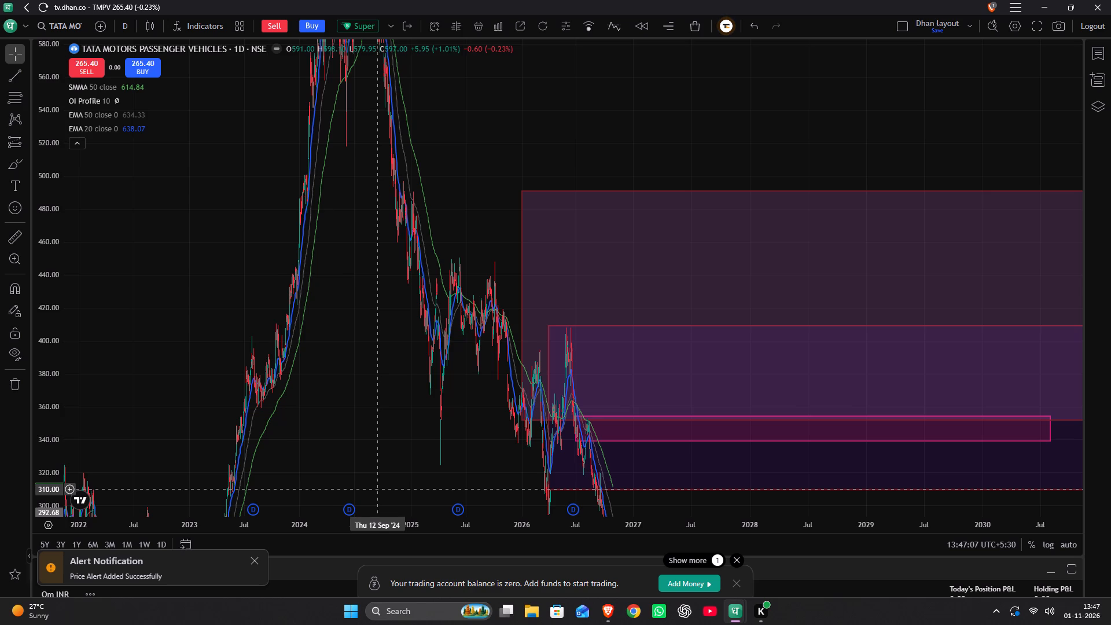
left_click_drag(377, 489, 499, 406)
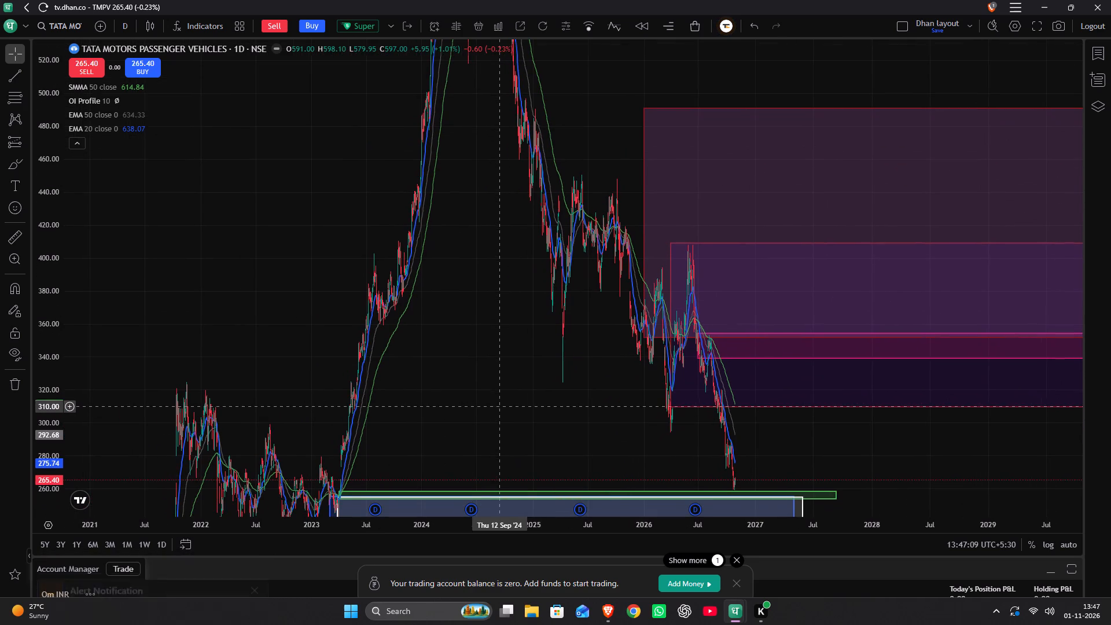
left_click_drag(499, 406, 499, 406)
left_click_drag(491, 280, 527, 502)
left_click_drag(427, 311, 485, 538)
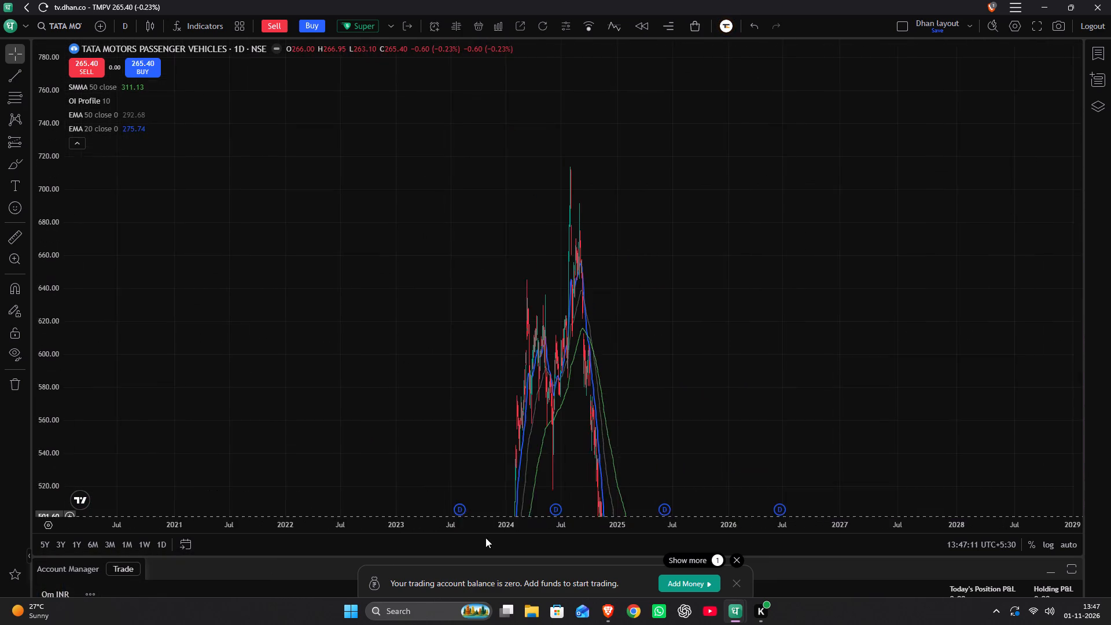
left_click_drag(485, 538, 499, 488)
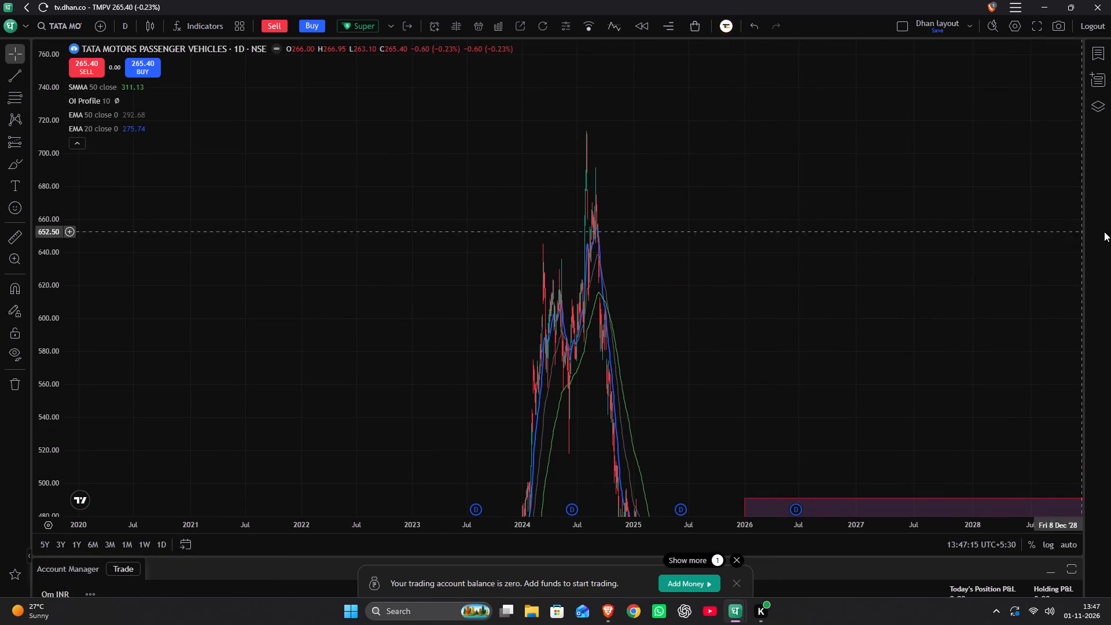
Reveal the confirmation entry watchlist beside the chart and widen it until the symbol and price columns are readable.
left_click_drag(1083, 238, 999, 251)
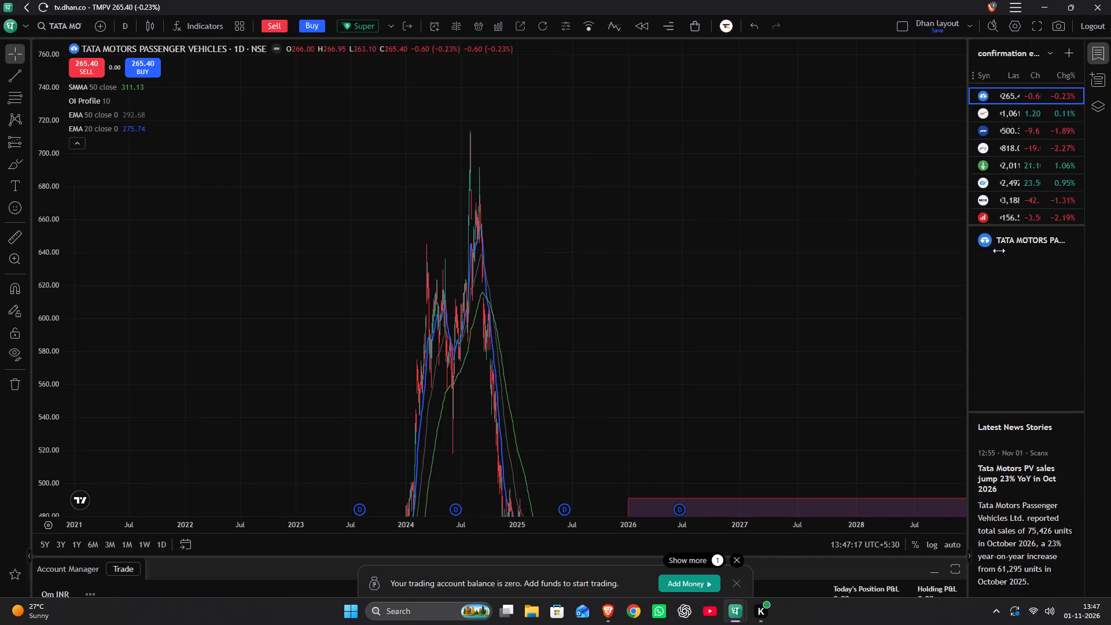
left_click_drag(999, 251, 869, 273)
left_click_drag(621, 316, 384, 189)
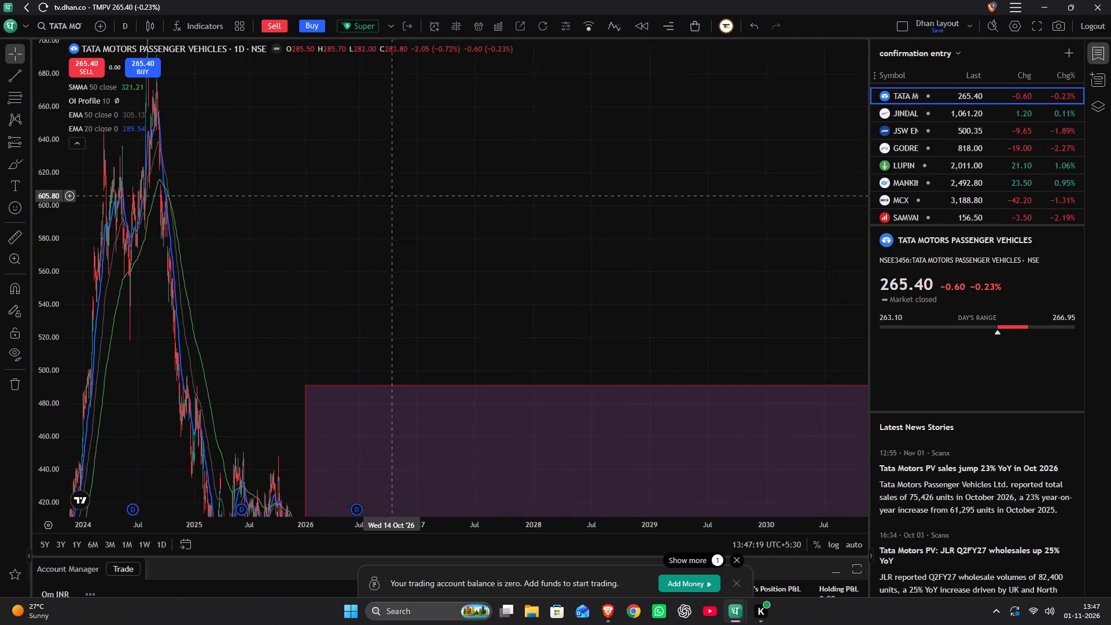
left_click_drag(384, 189, 370, 162)
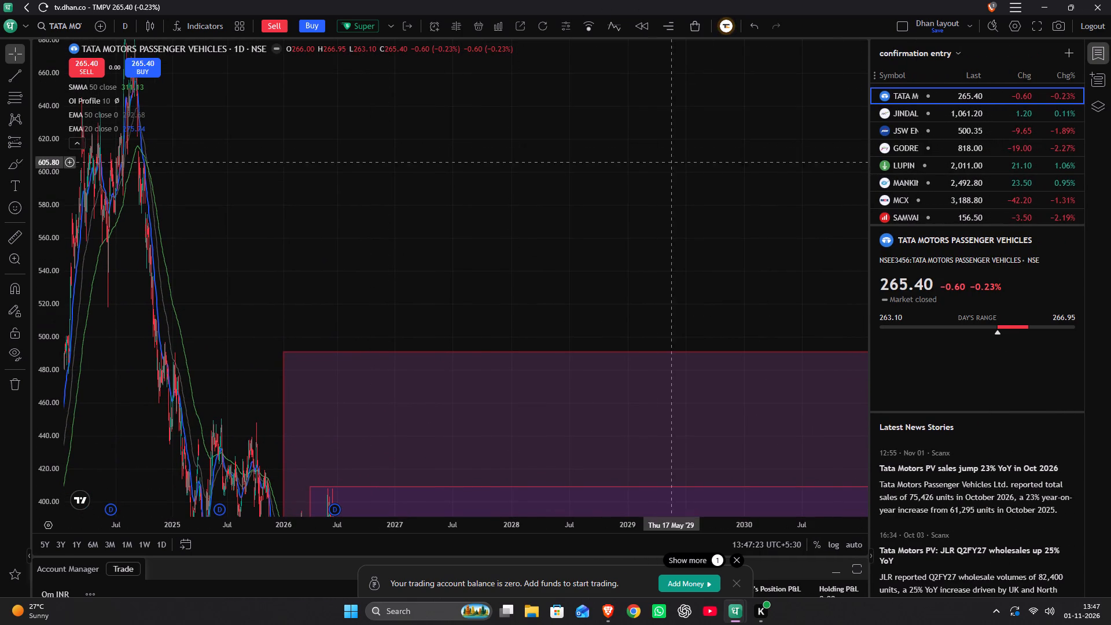
Open the Jindal Steel daily chart from the confirmation entry watchlist.
left_click(1000, 118)
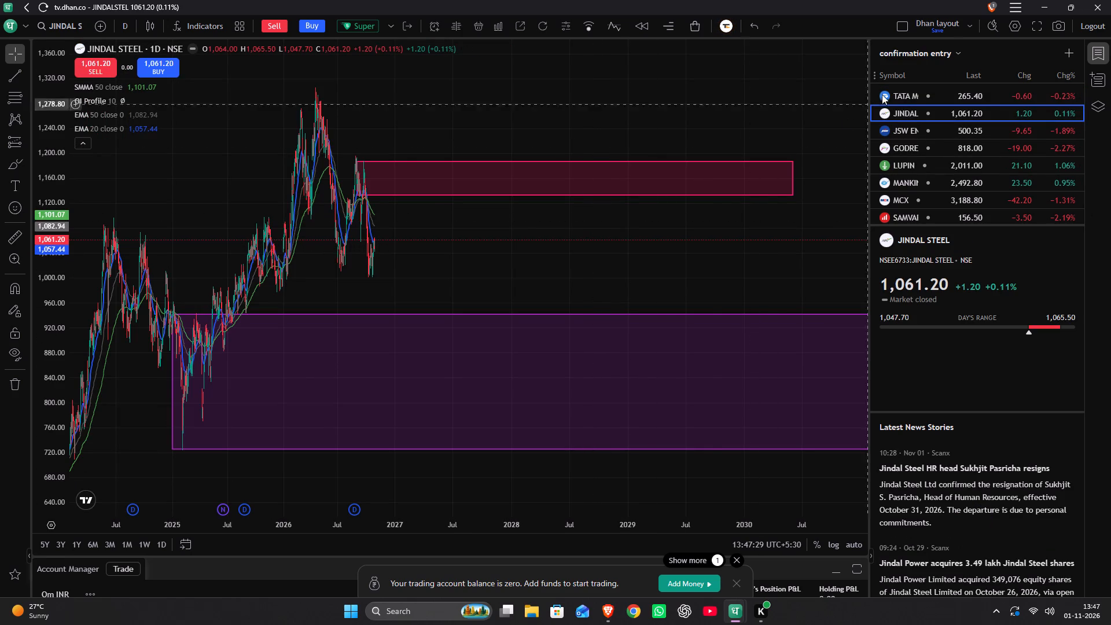
Open the JSW Energy daily chart from the watchlist and examine recent price action around its zones and the 460 alert.
left_click(891, 127)
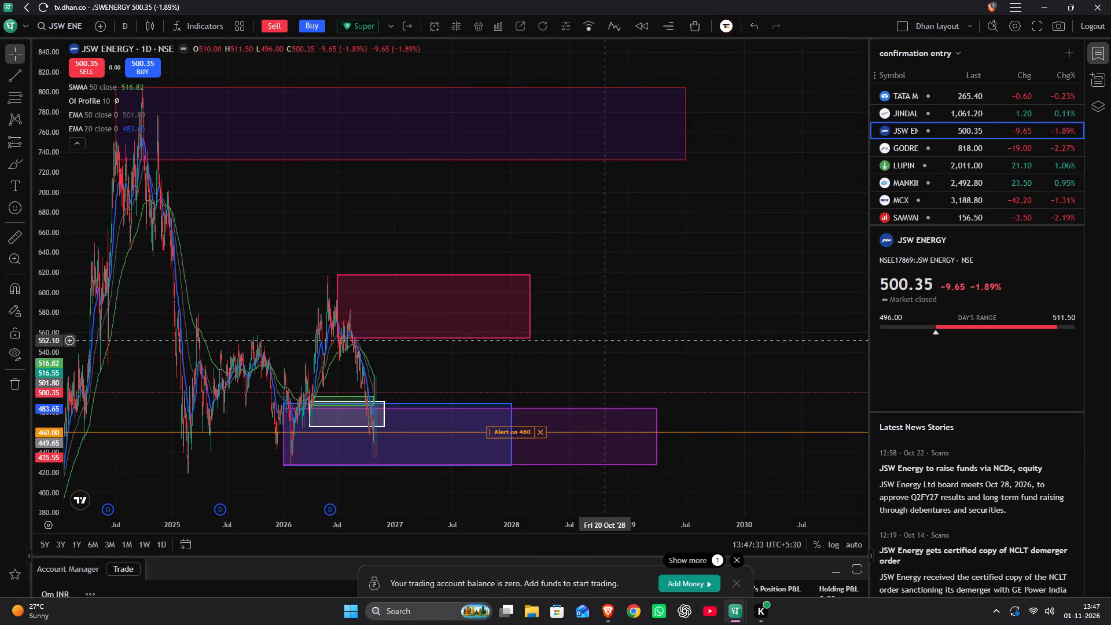
left_click_drag(595, 362, 756, 298)
scroll(757, 297, "up", 9)
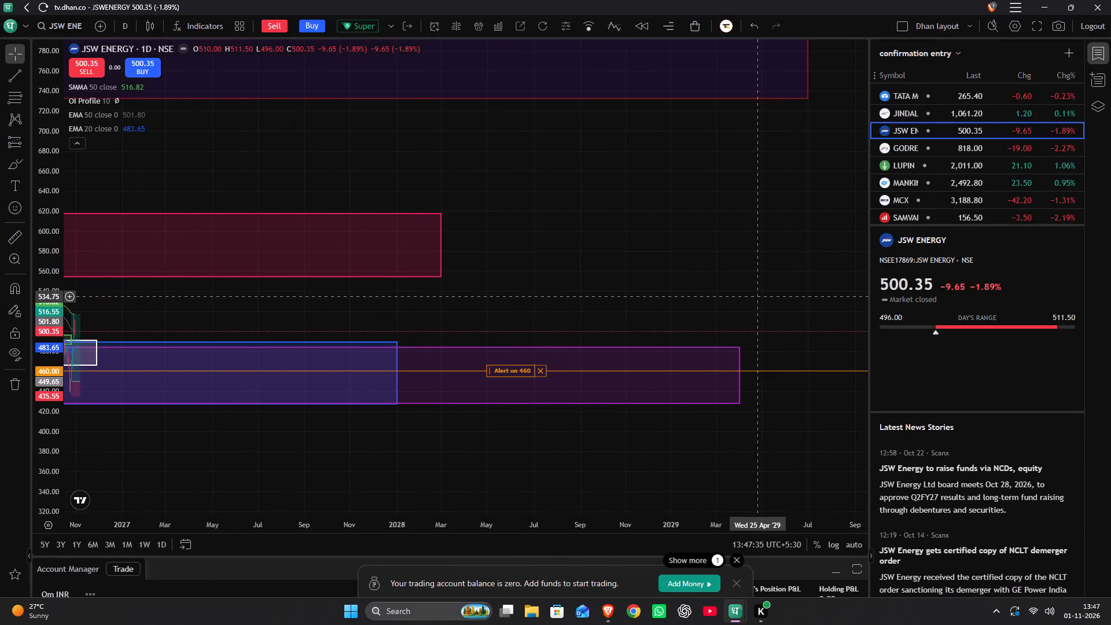
left_click_drag(336, 317, 656, 319)
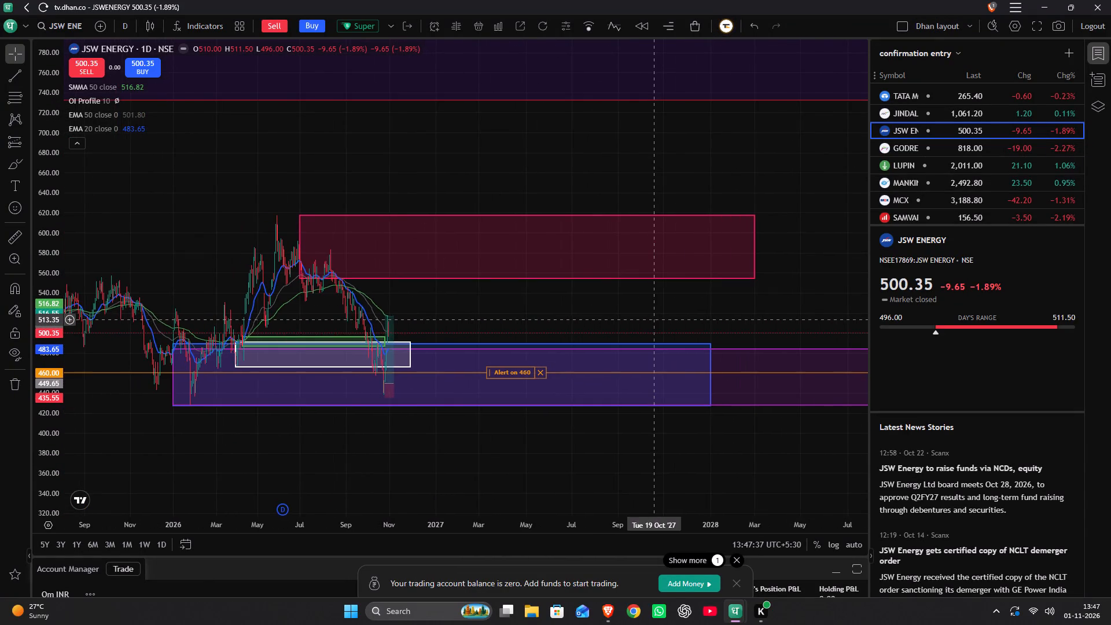
Examine JSW Energy's October candles and long-position box against the white and purple zones and the red zone above.
scroll(654, 320, "up", 4)
left_click_drag(654, 320, 642, 320)
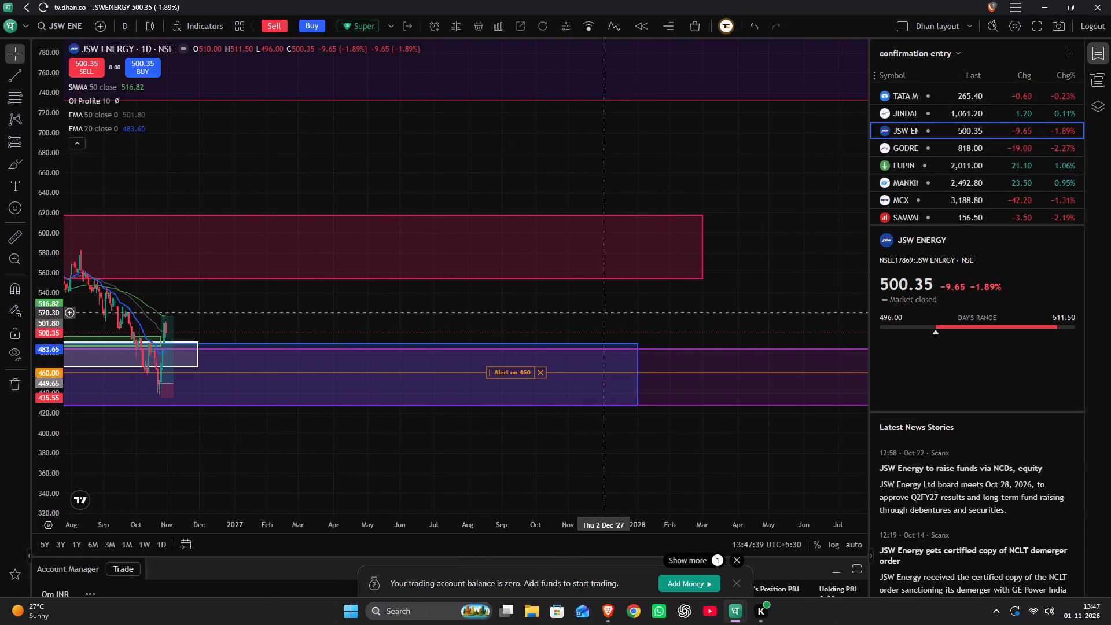
left_click_drag(206, 312, 793, 378)
scroll(791, 376, "up", 15)
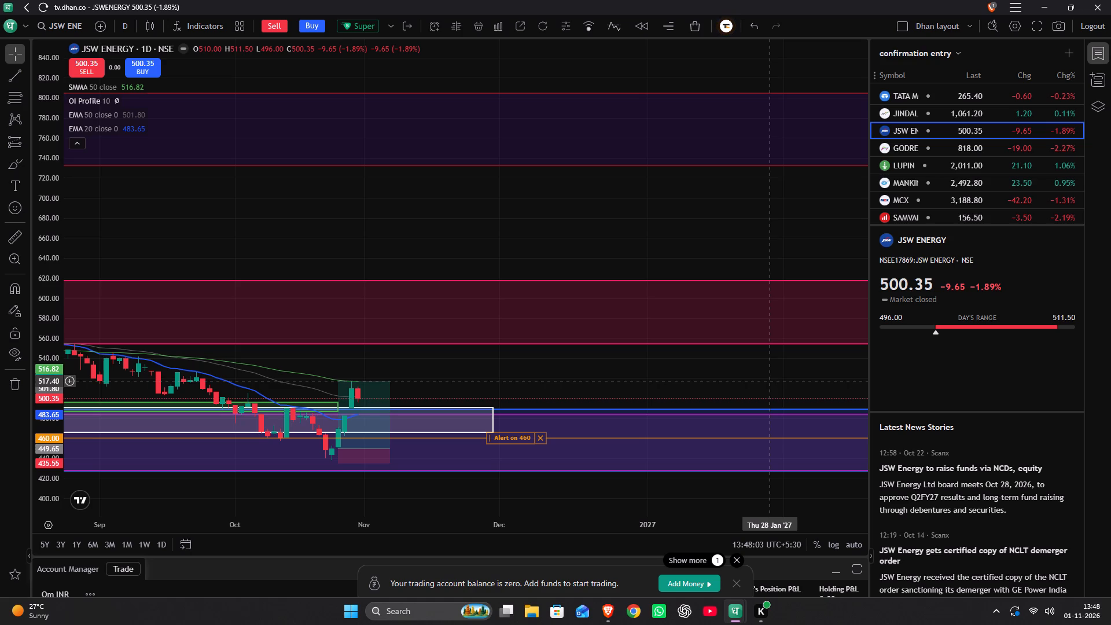
left_click_drag(779, 359, 745, 376)
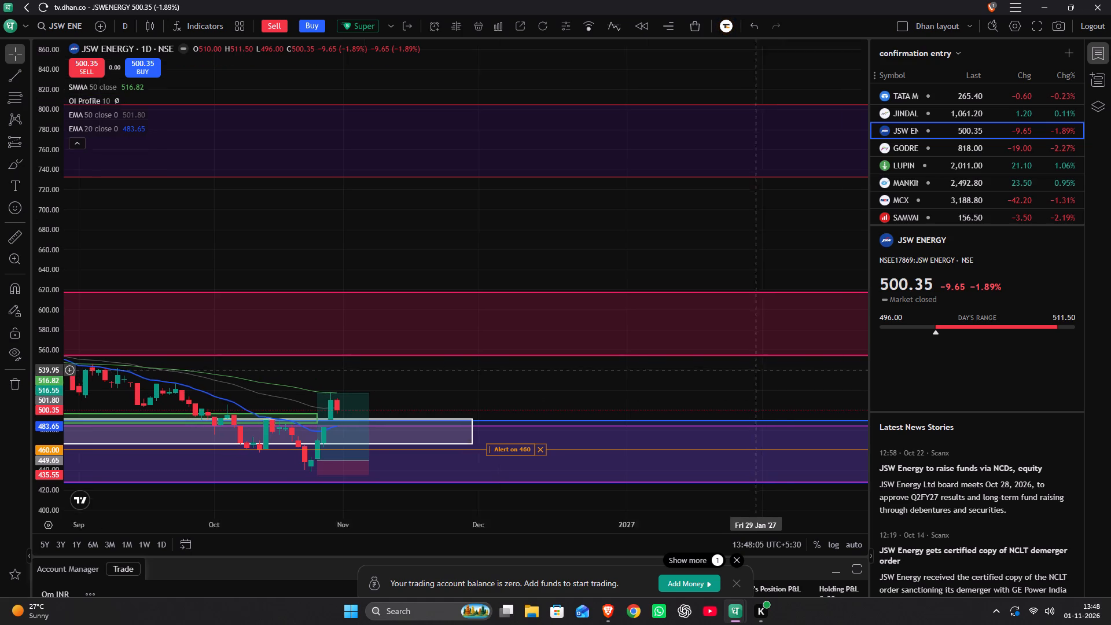
left_click_drag(745, 376, 722, 313)
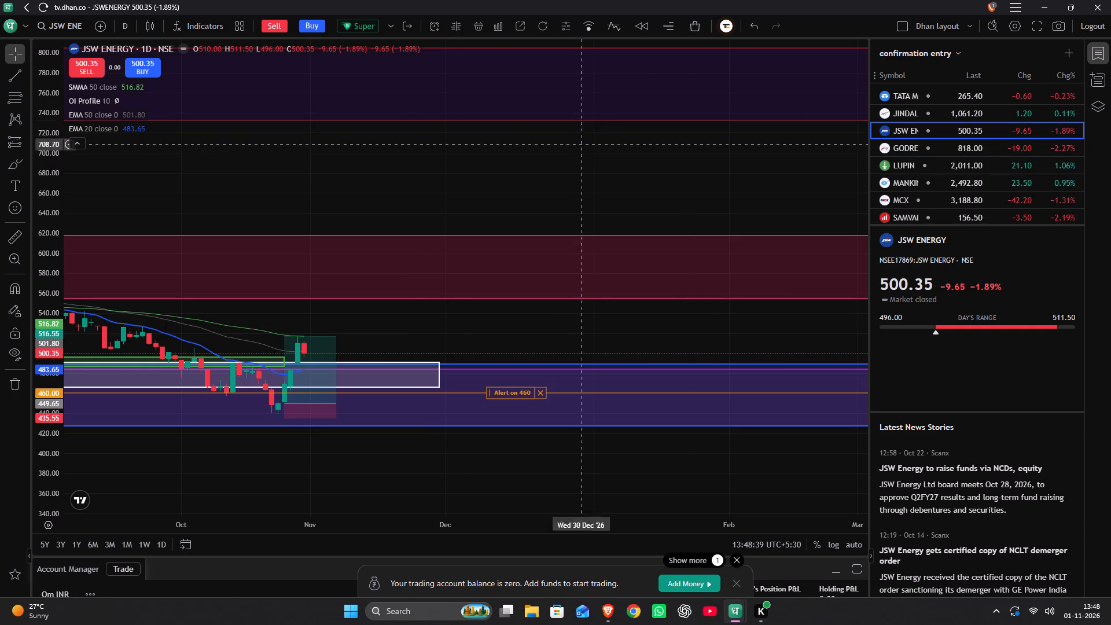
Review JSW Energy's 2026 price swings between the purple and red zones, and inspect the late-October candles near the 460 alert.
scroll(410, 139, "down", 8)
left_click_drag(311, 282, 445, 149)
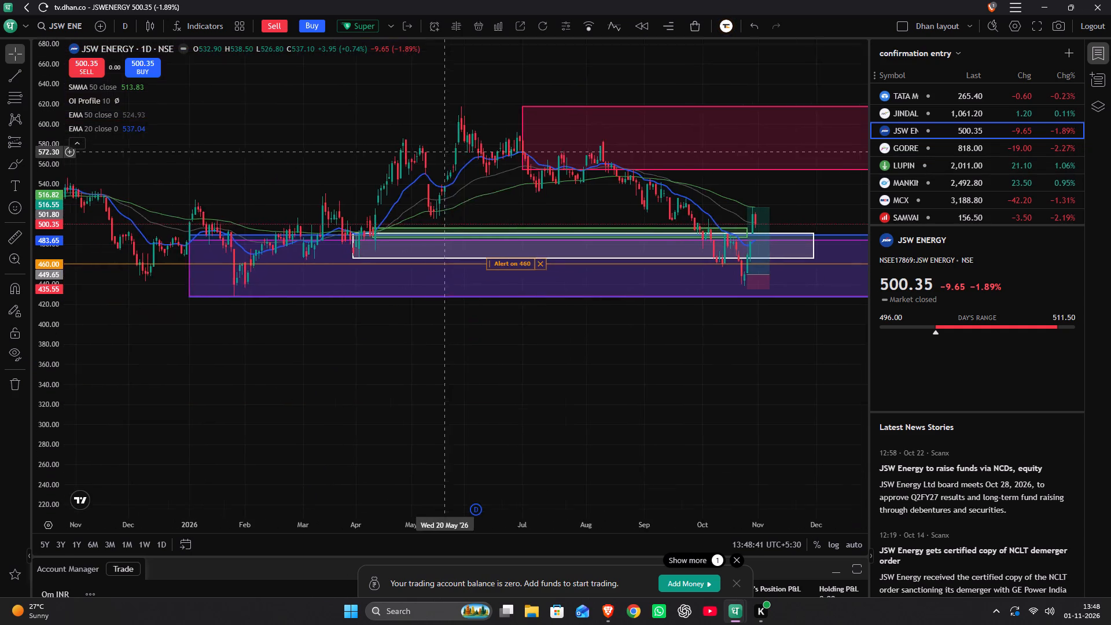
left_click_drag(445, 149, 453, 168)
scroll(459, 168, "up", 10)
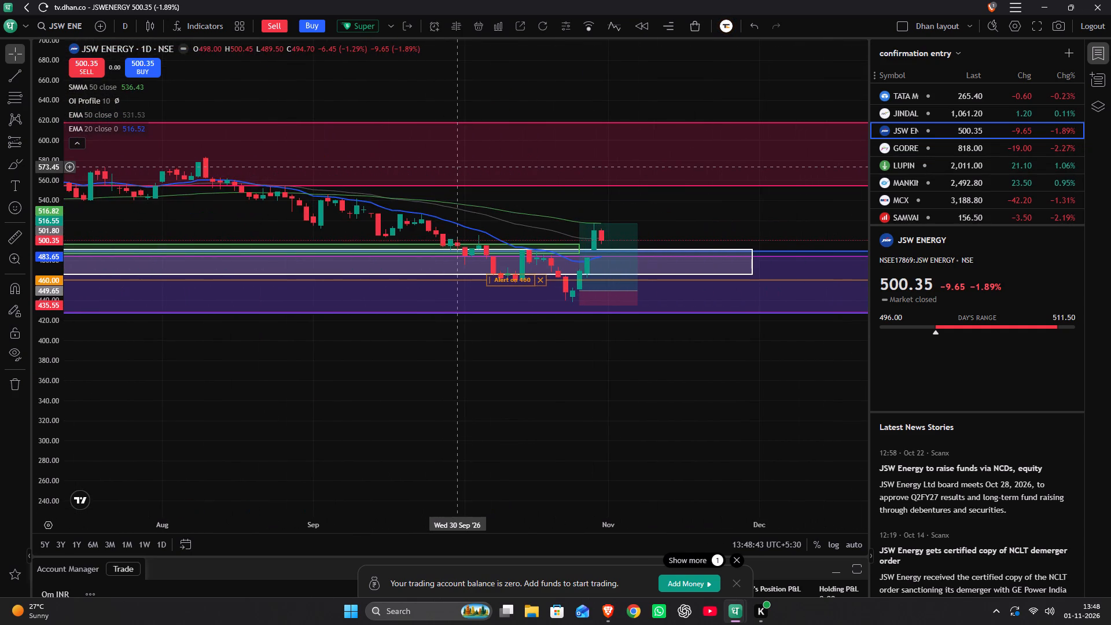
scroll(463, 166, "up", 3)
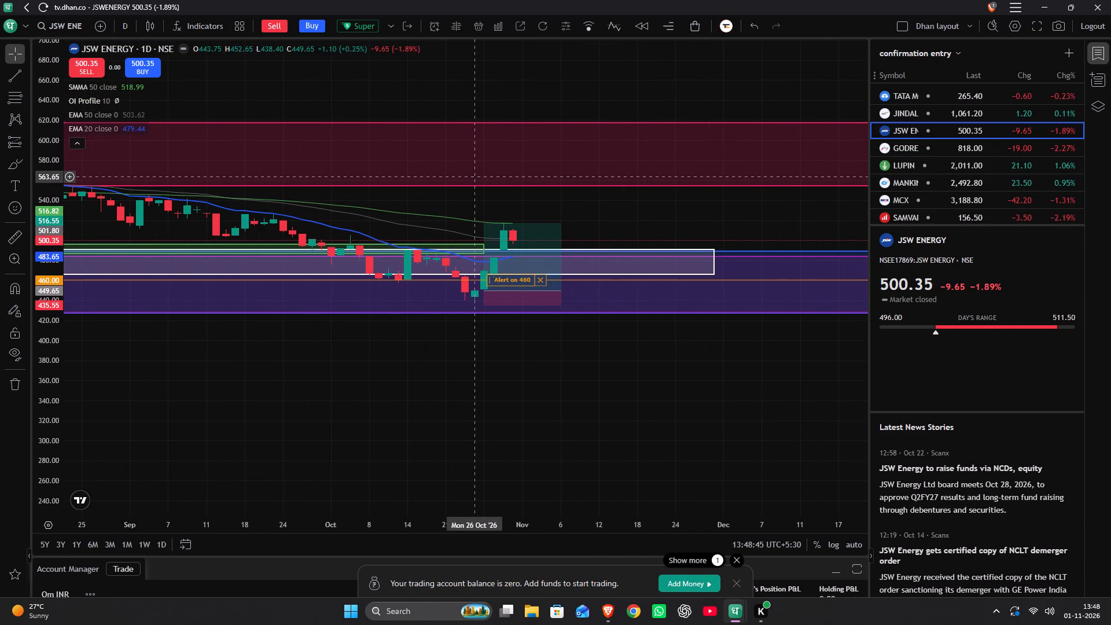
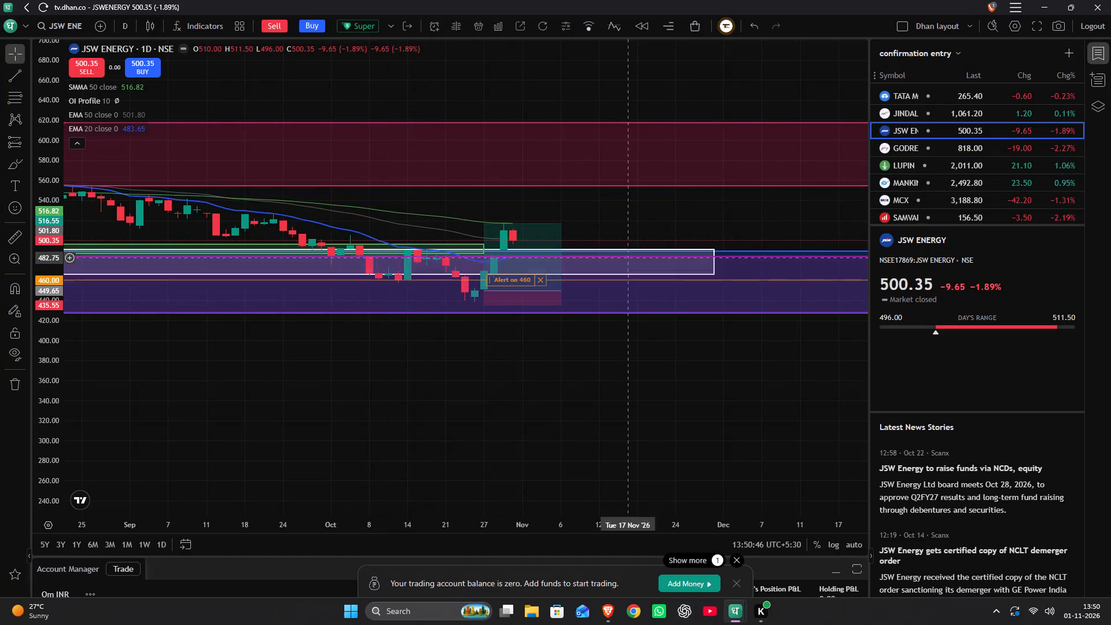
Examine JSW Energy's daily price history through 2025 and 2026 against the purple, white and red zones.
scroll(609, 290, "up", 5)
scroll(516, 240, "down", 17)
scroll(503, 255, "down", 4)
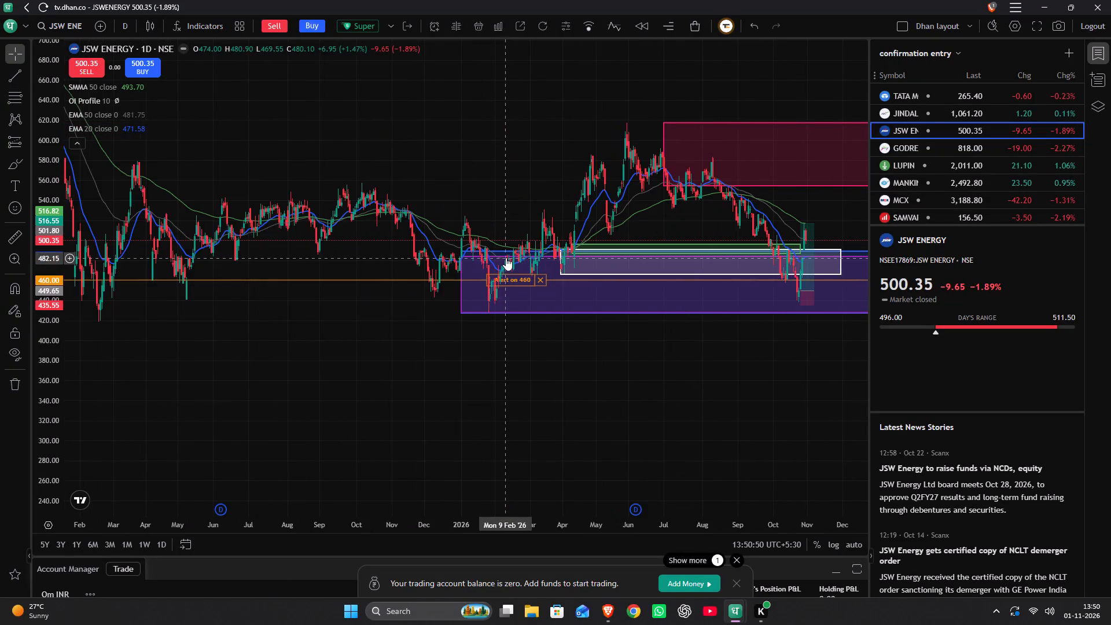
scroll(506, 258, "up", 1)
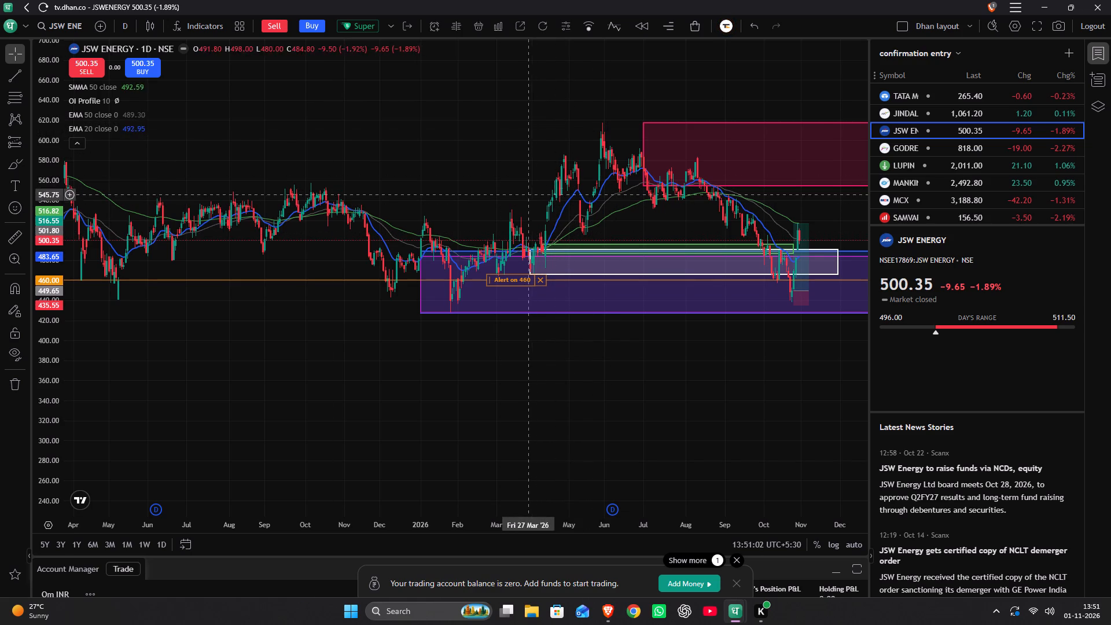
left_click_drag(518, 188, 627, 229)
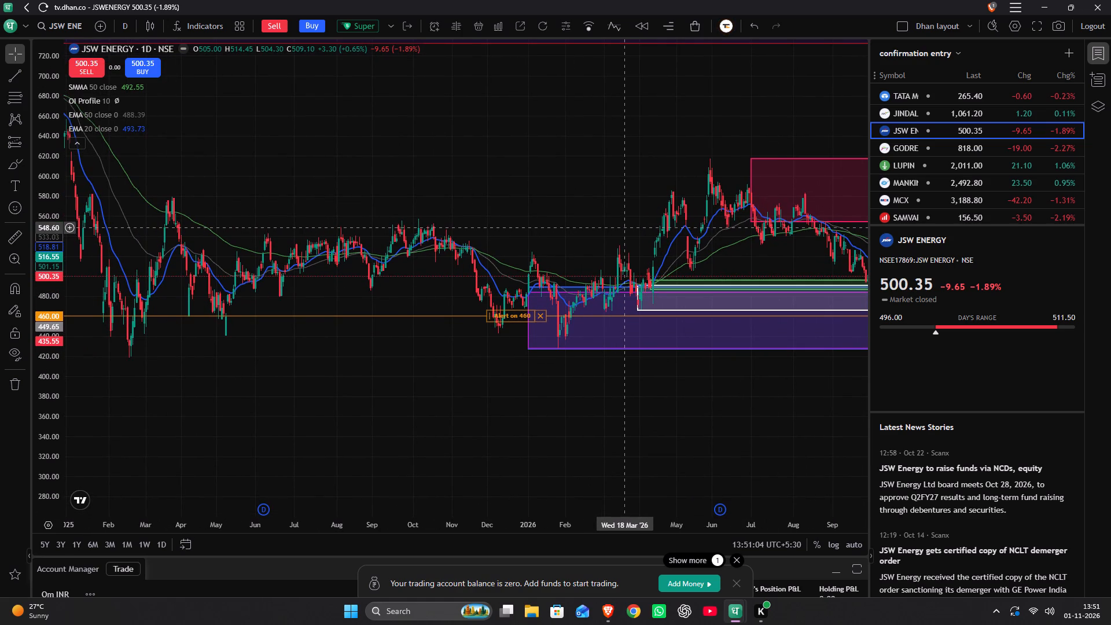
Switch the JSW Energy chart to the 3-month interval.
key("3")
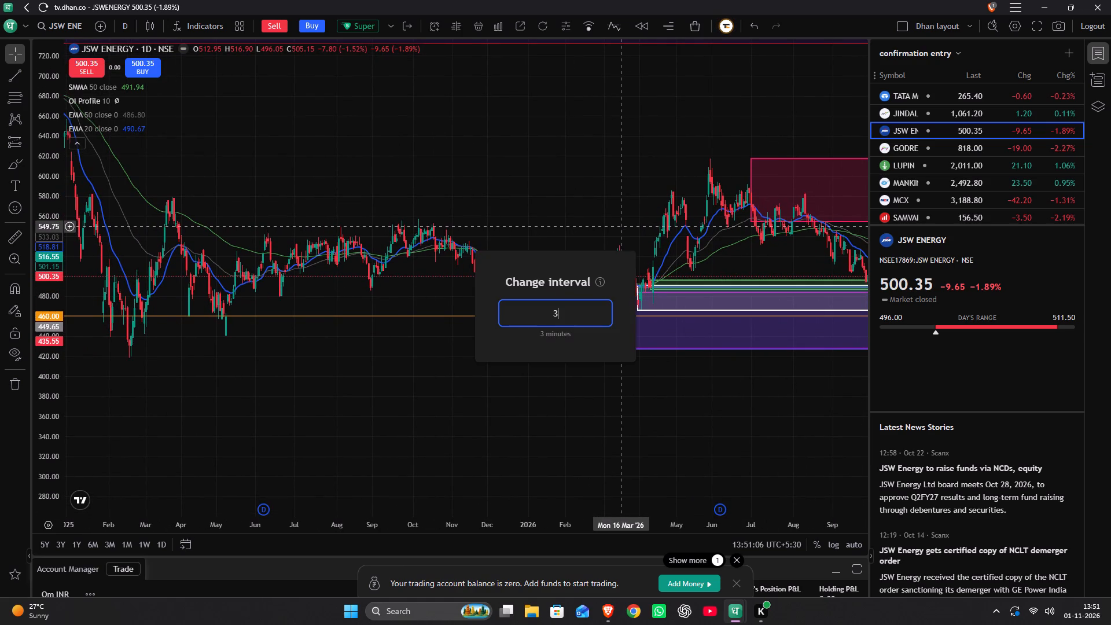
key("m")
key("Return")
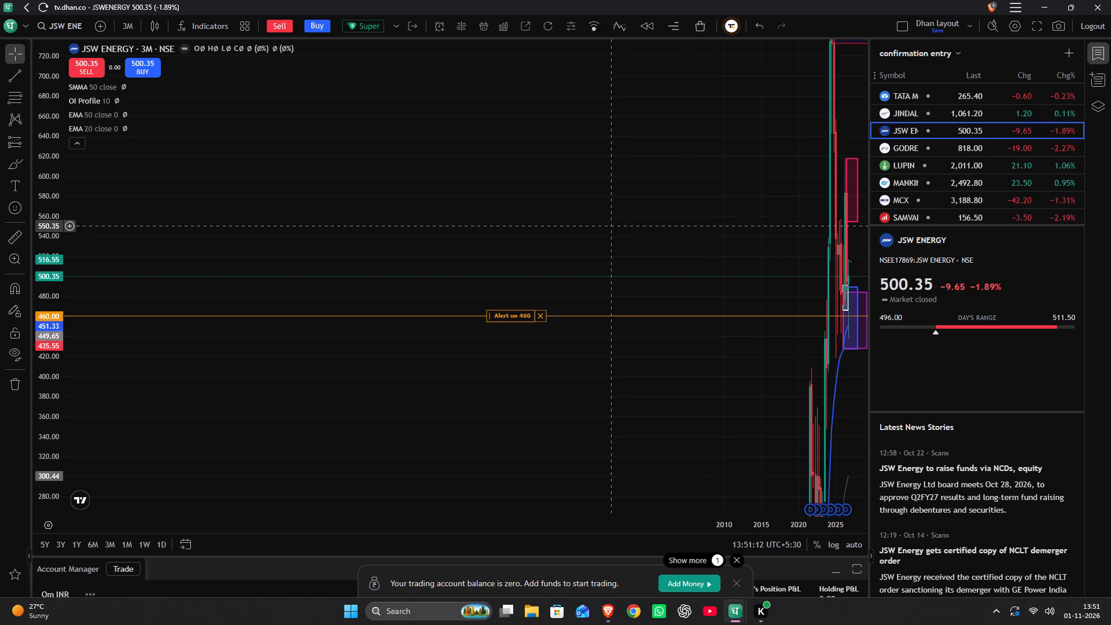
Examine JSW Energy's 3-month candles from 2020 to 2026 against the red zones above and the purple zone near the 460 alert.
scroll(612, 226, "up", 20)
scroll(612, 226, "up", 4)
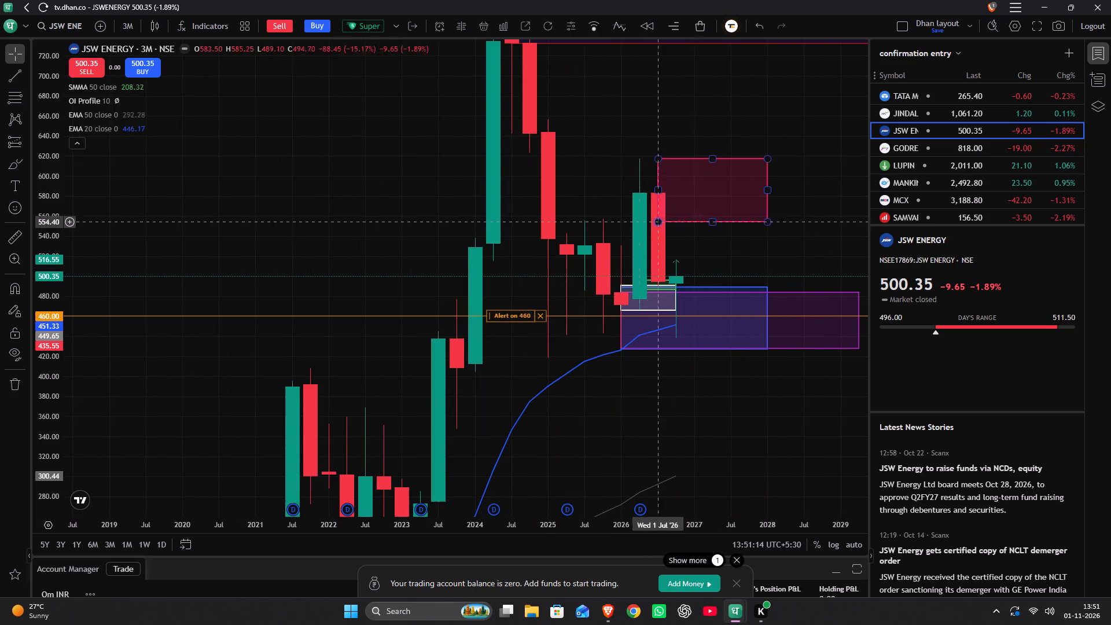
scroll(664, 359, "up", 4)
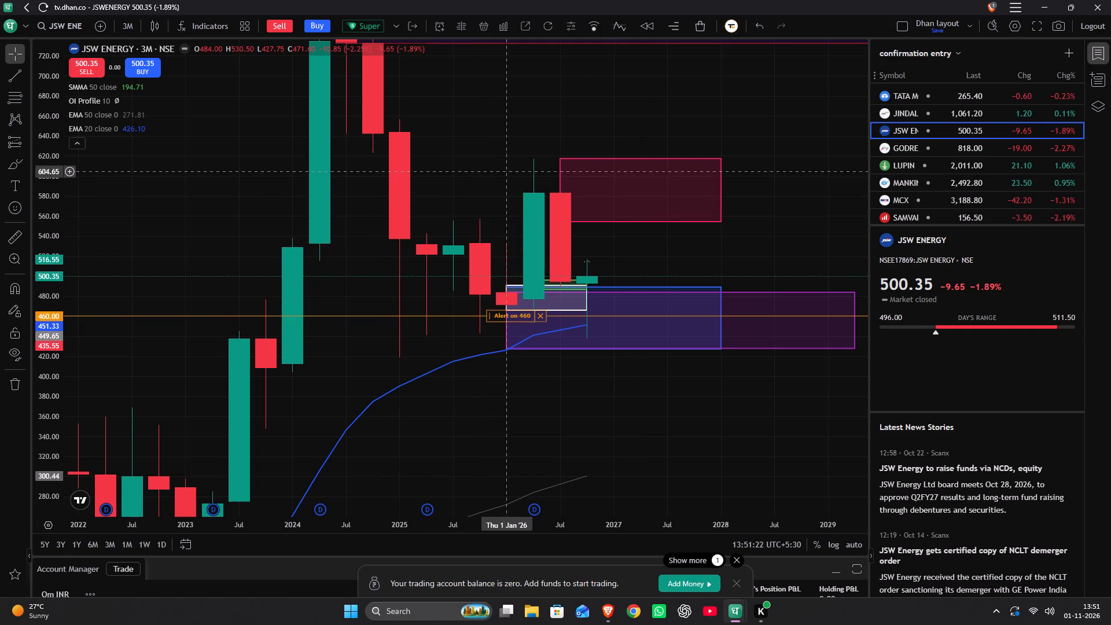
scroll(496, 187, "down", 3)
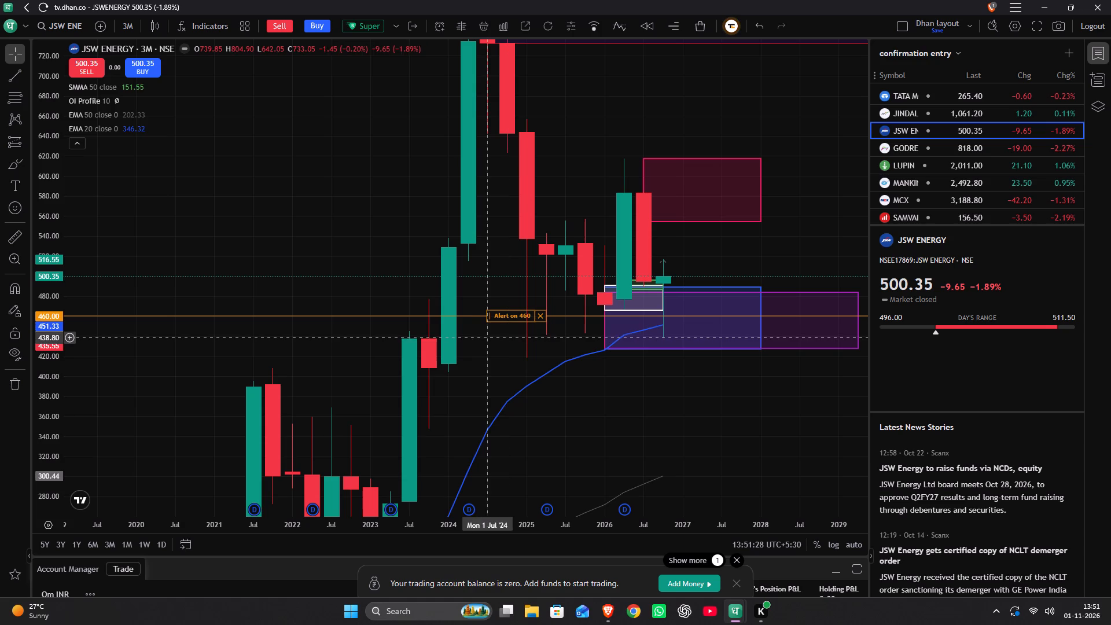
left_click_drag(526, 163, 526, 194)
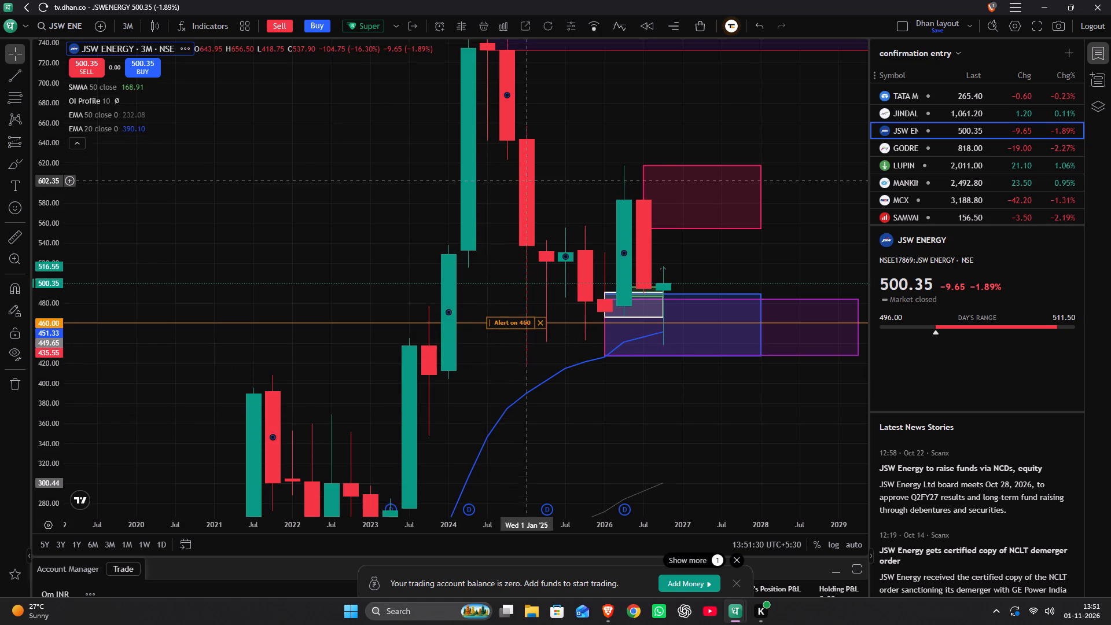
left_click_drag(526, 194, 510, 264)
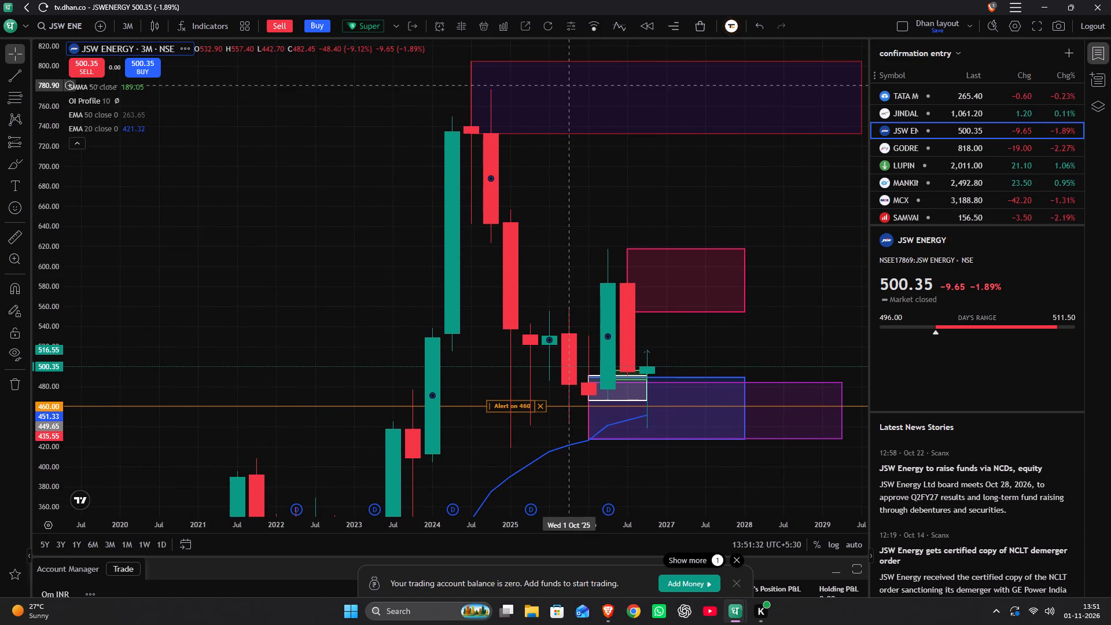
scroll(45, 302, "down", 15)
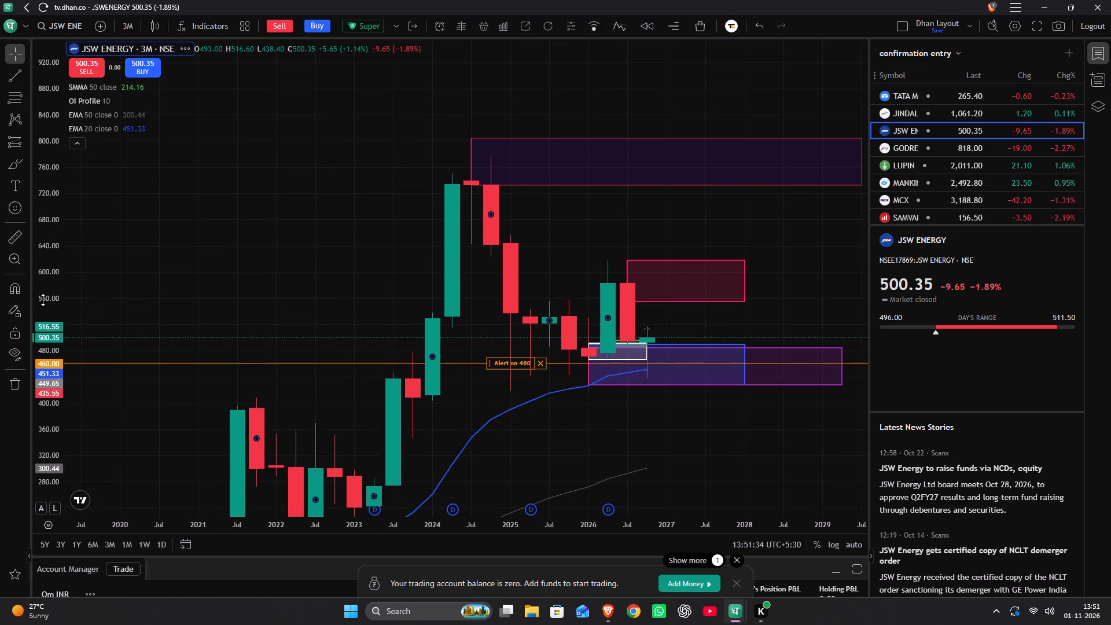
scroll(43, 300, "down", 20)
scroll(43, 300, "down", 2)
left_click_drag(171, 350, 709, 253)
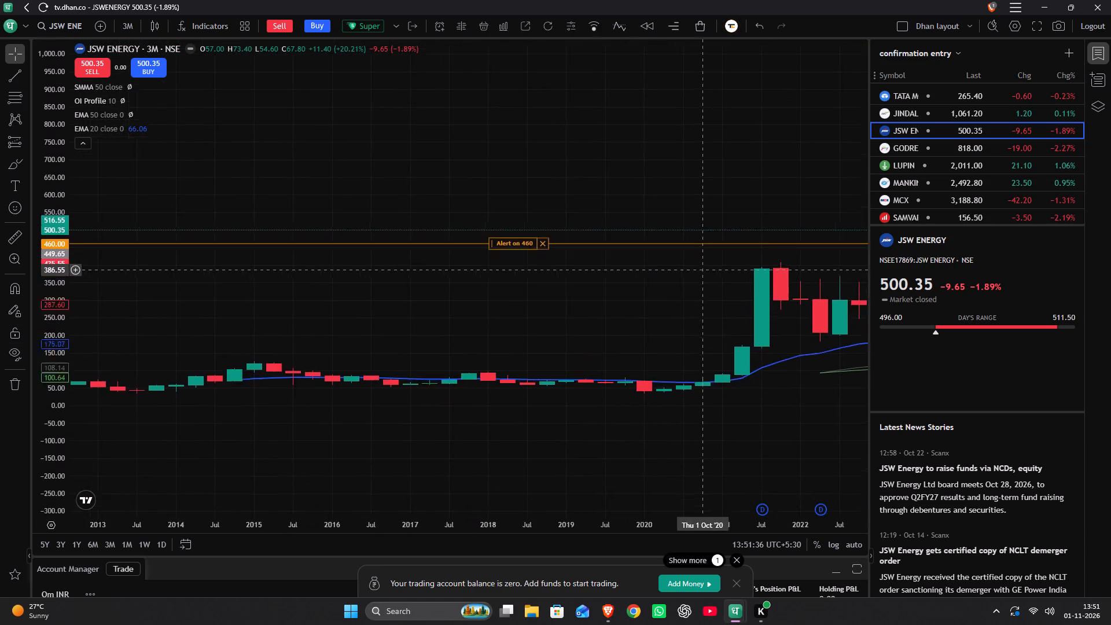
left_click_drag(709, 253, 238, 367)
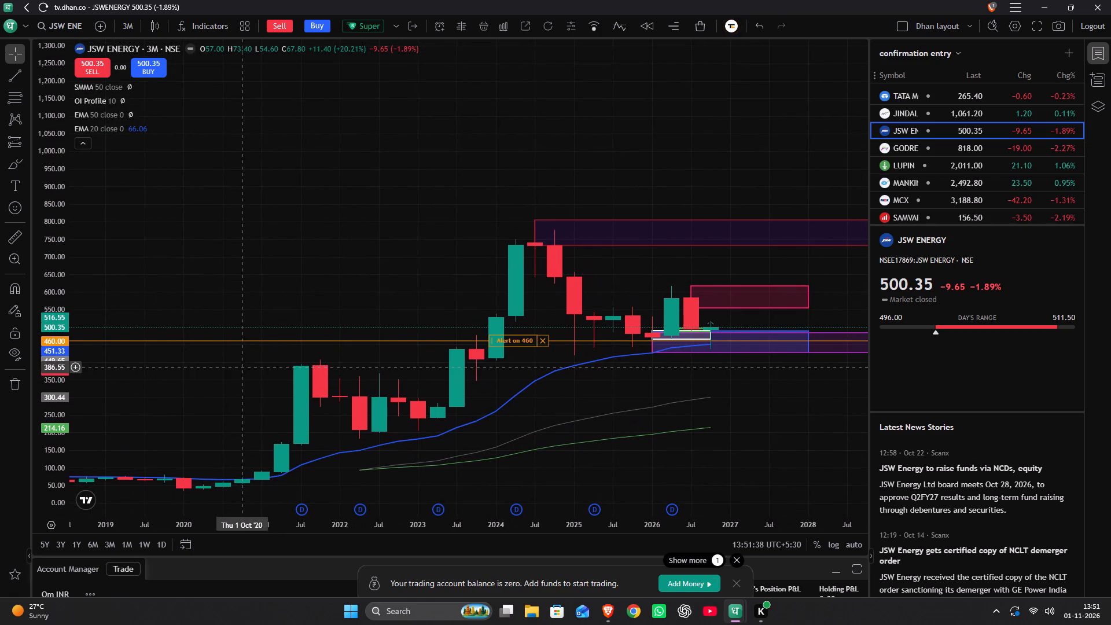
scroll(247, 356, "up", 5)
Open the Godrej Consumer Products chart from the confirmation entry watchlist.
left_click(928, 146)
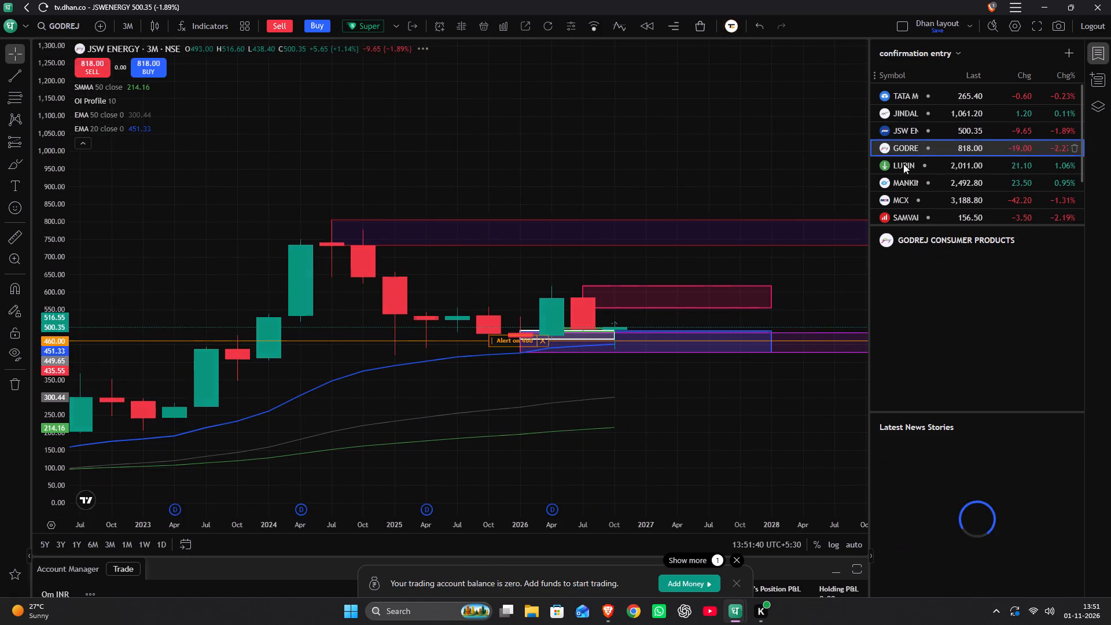
Examine Godrej Consumer Products' 3-month candles from 2011 to 2026 around the blue and purple zones and the 775 alert.
scroll(690, 234, "down", 6)
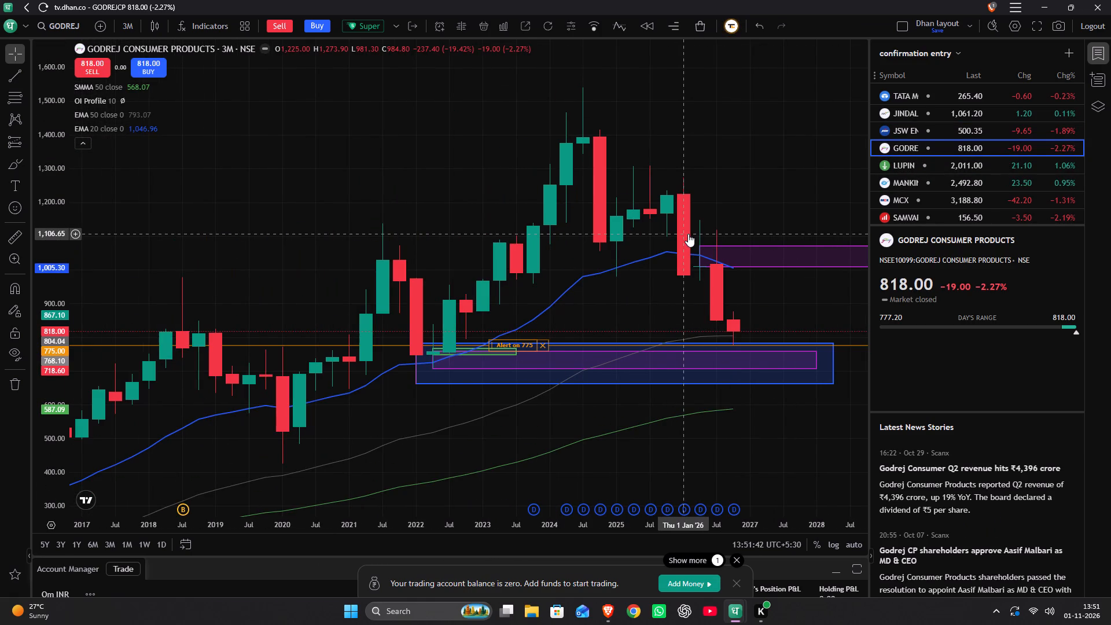
scroll(60, 311, "up", 3)
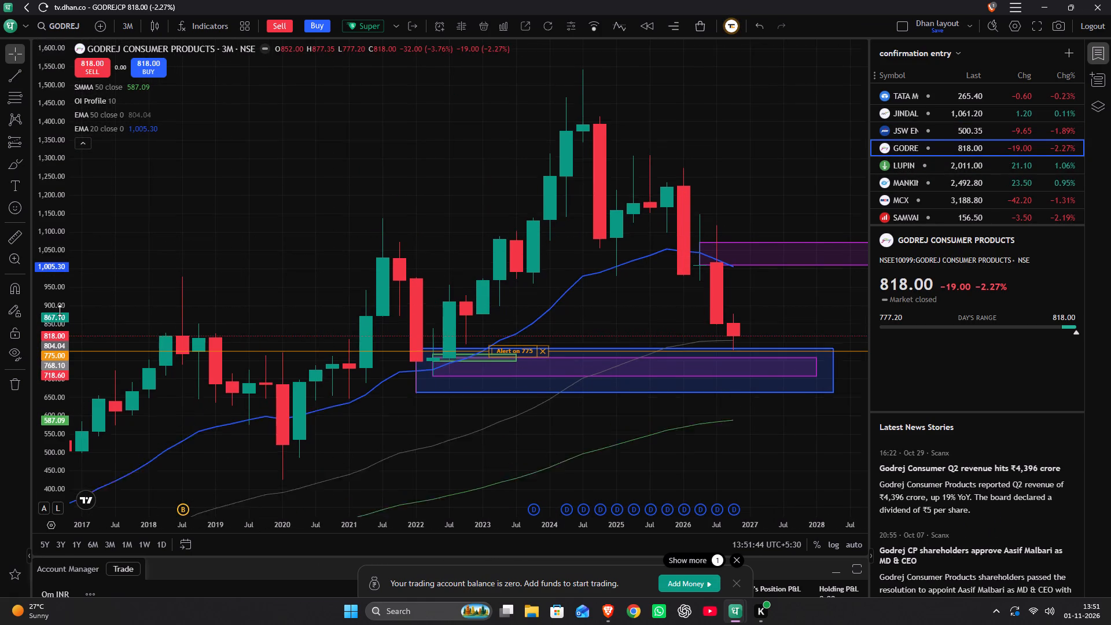
scroll(60, 311, "up", 18)
scroll(59, 311, "up", 6)
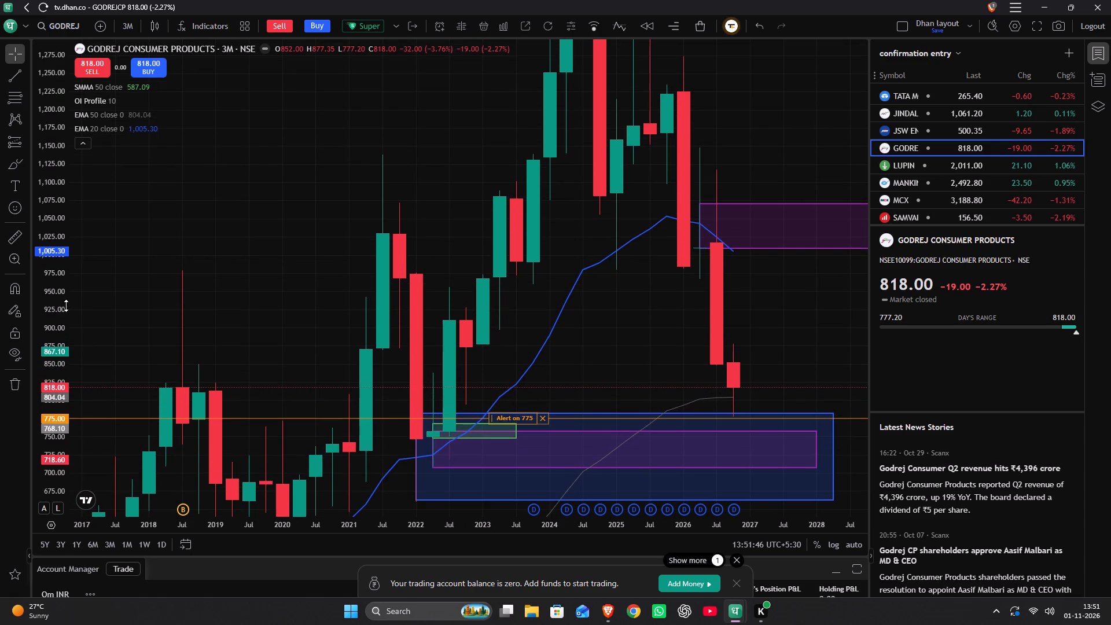
left_click_drag(217, 314, 653, 74)
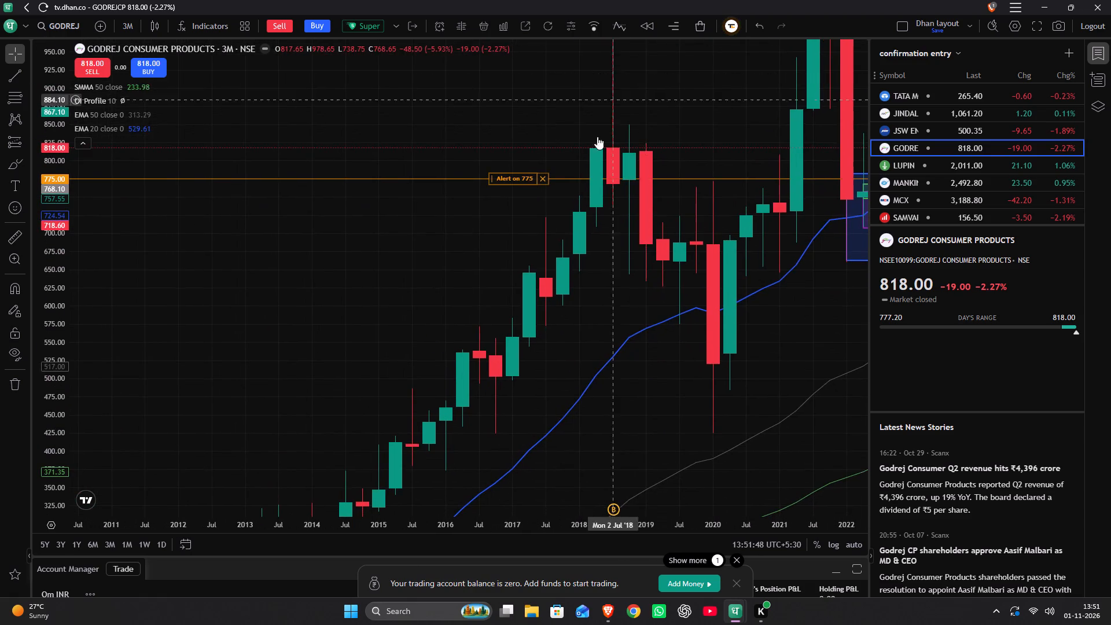
left_click_drag(378, 370, 727, 43)
left_click_drag(443, 247, 68, 377)
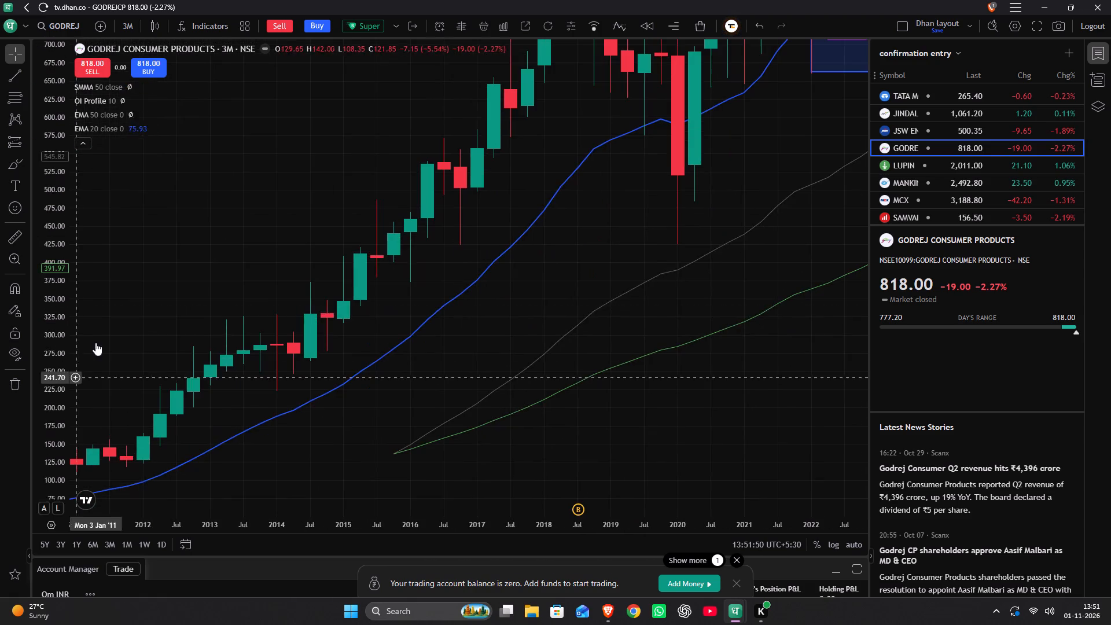
left_click_drag(686, 190, 187, 453)
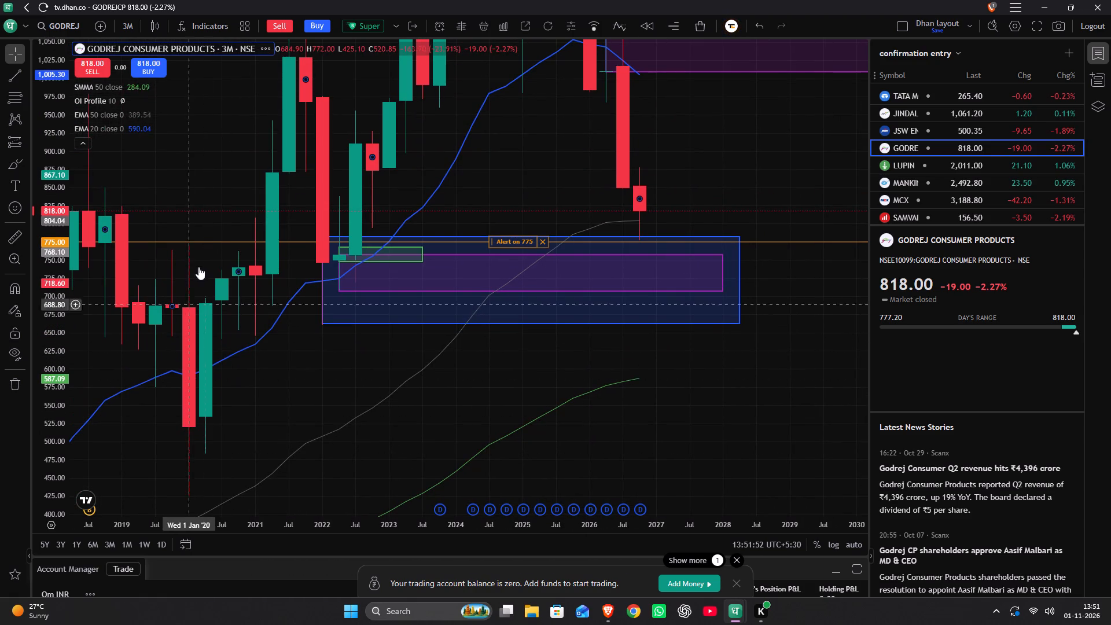
left_click_drag(207, 237, 217, 345)
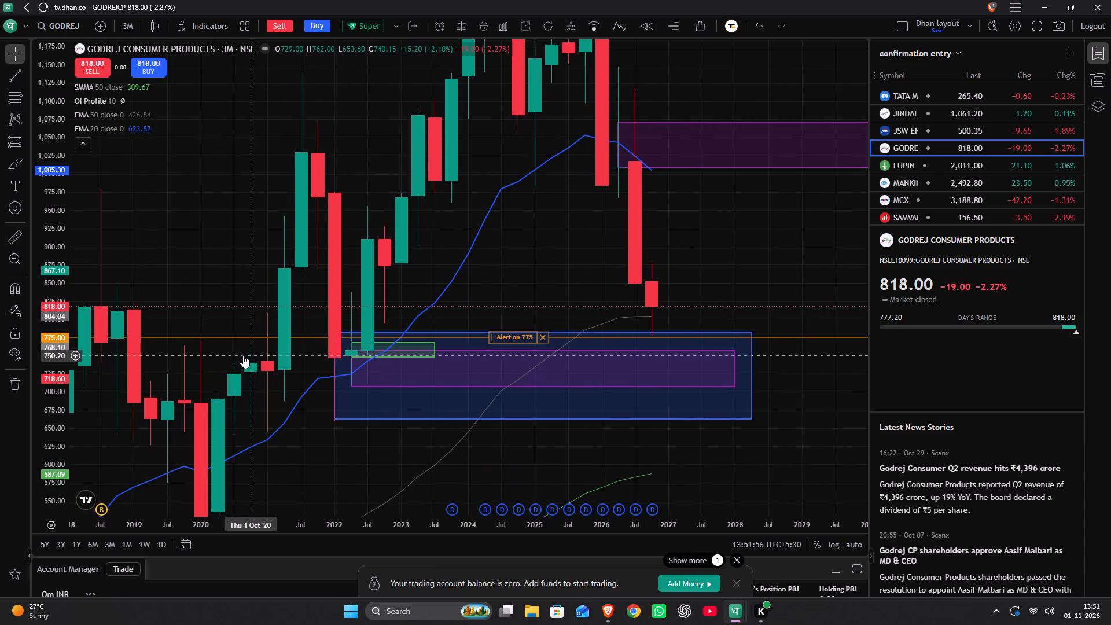
left_click_drag(240, 348, 473, 277)
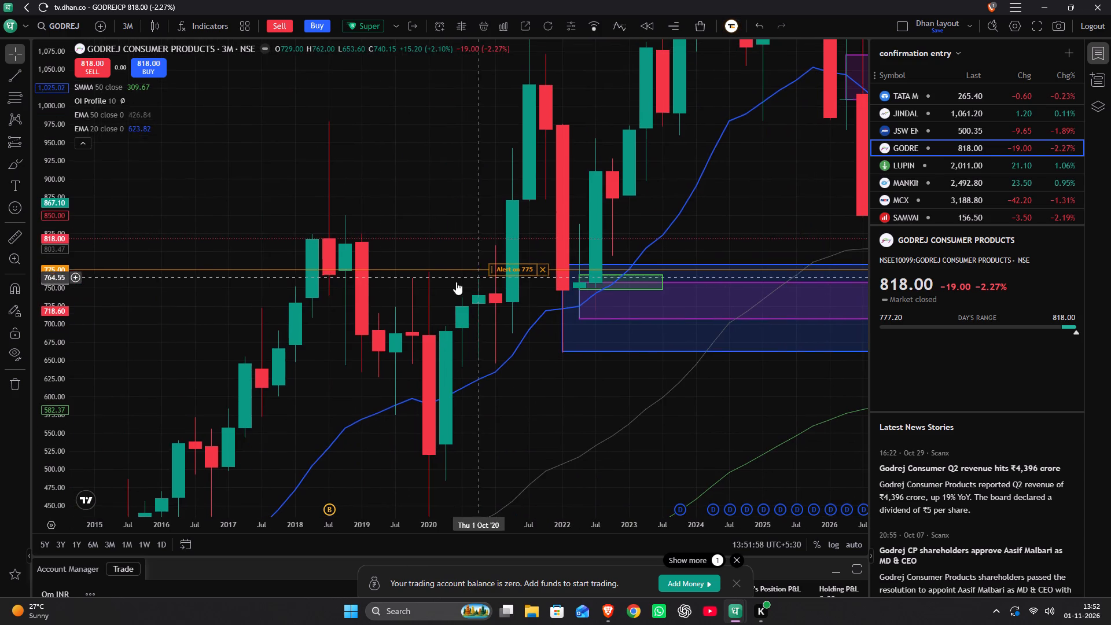
Add horizontal lines at about 742.70 and 641.50 on the Godrej Consumer Products 3-month chart.
scroll(46, 343, "up", 11)
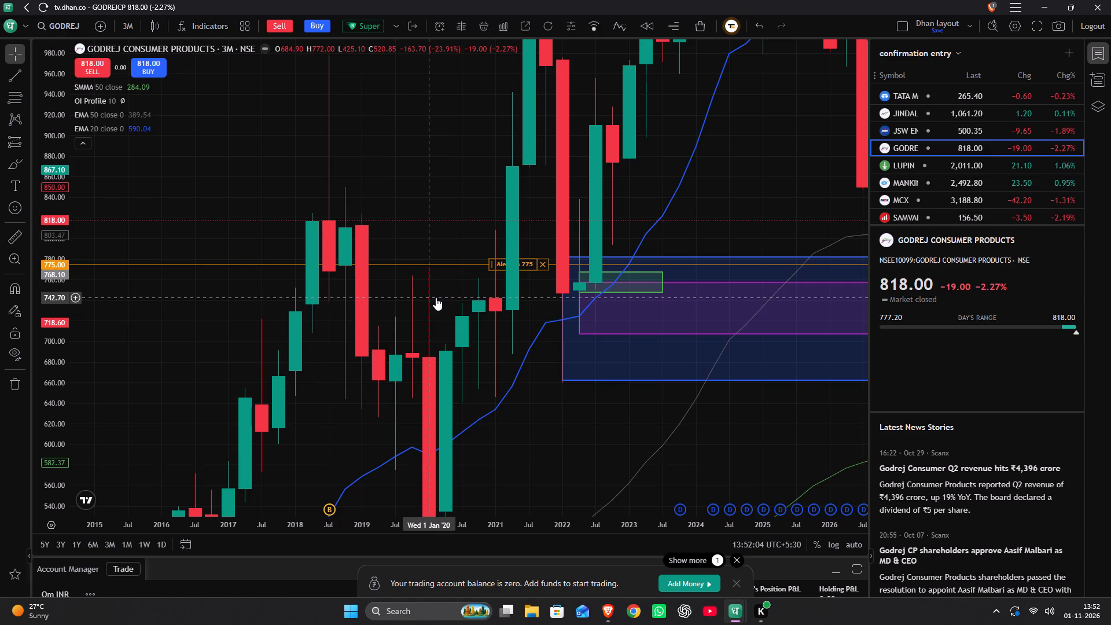
key("alt+h")
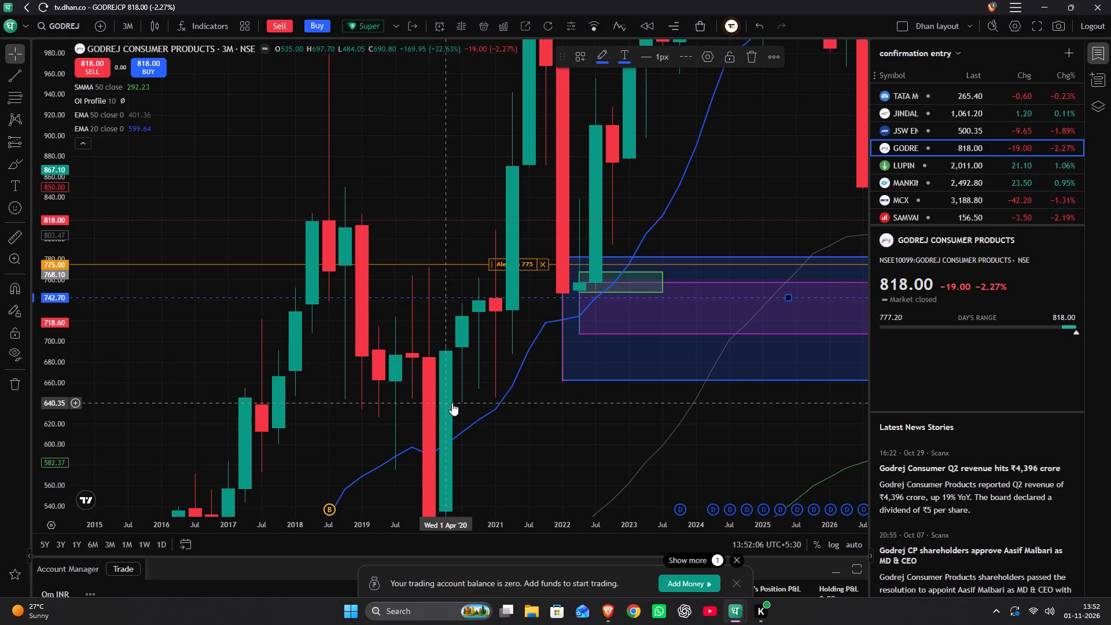
key("alt+h")
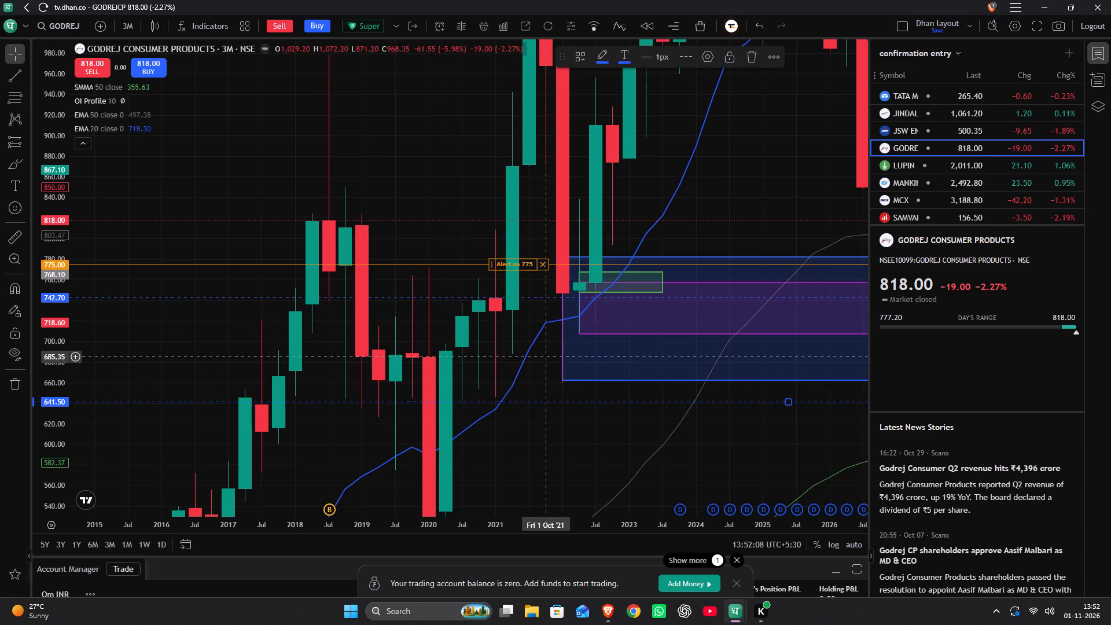
Add a vertical line at the 1 October 2021 candle and a horizontal line at about 967.55.
key("alt+v")
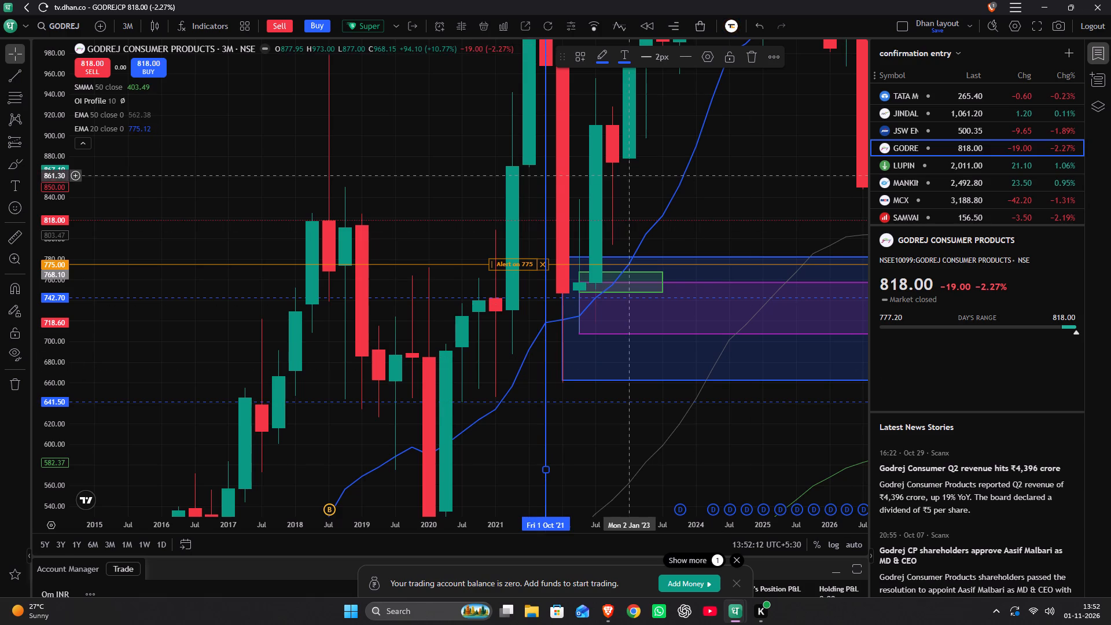
left_click_drag(630, 177, 615, 300)
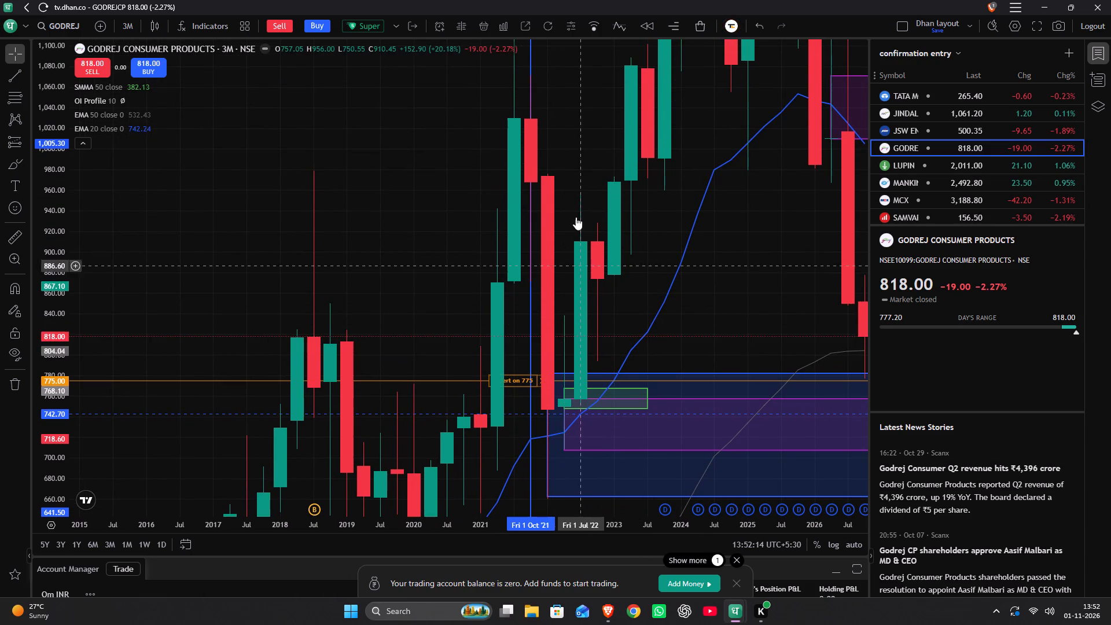
left_click_drag(574, 171, 577, 239)
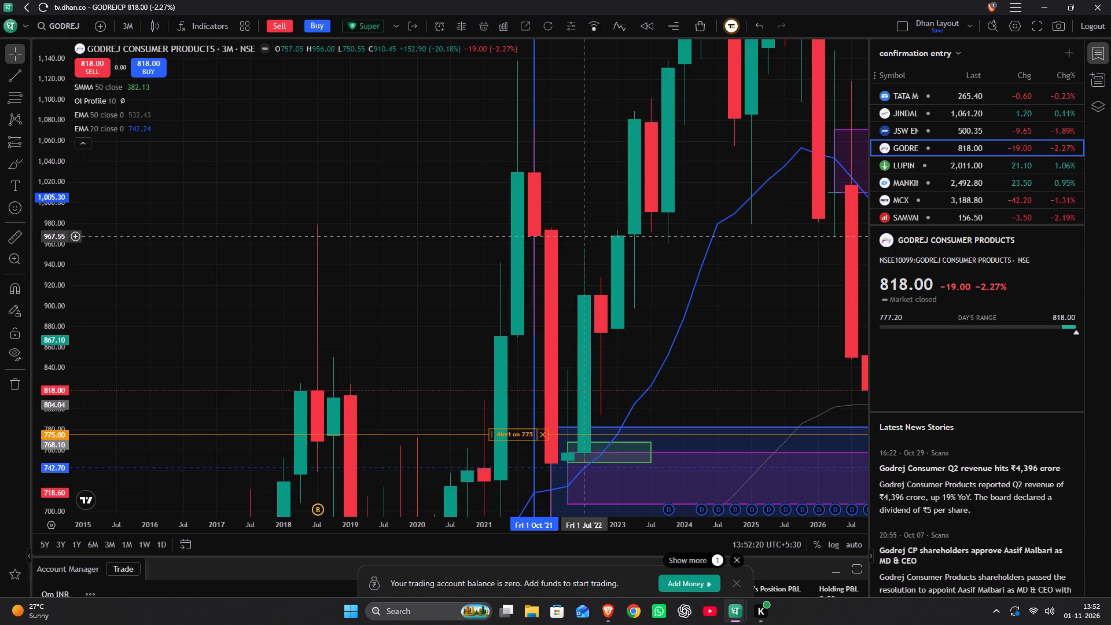
key("alt+h")
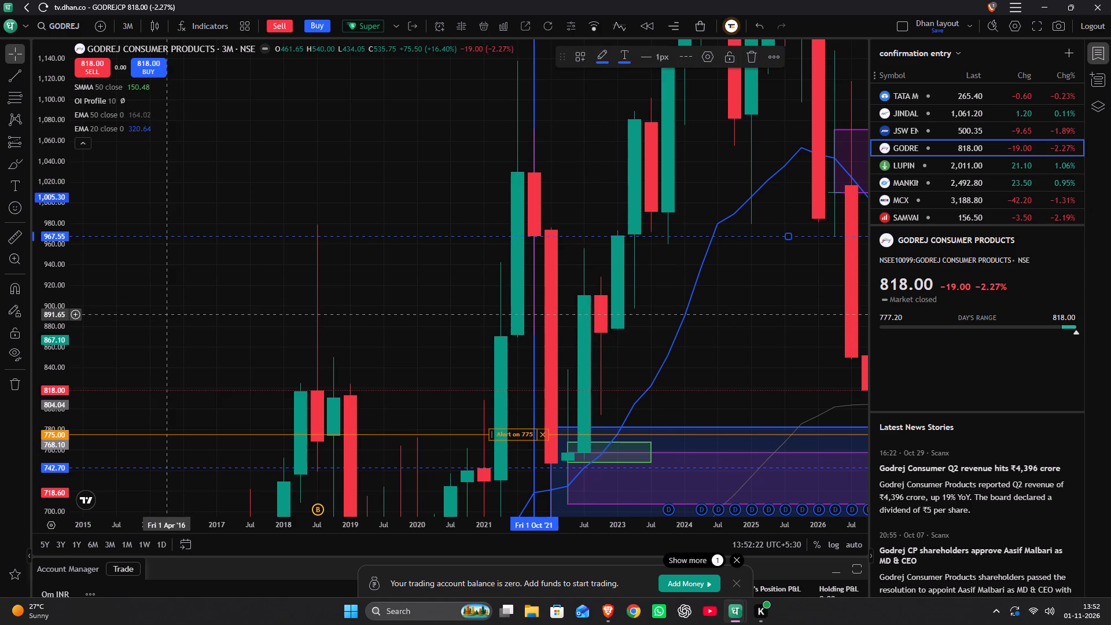
Switch the Godrej Consumer Products chart to the 1-day interval.
key("1")
key("d")
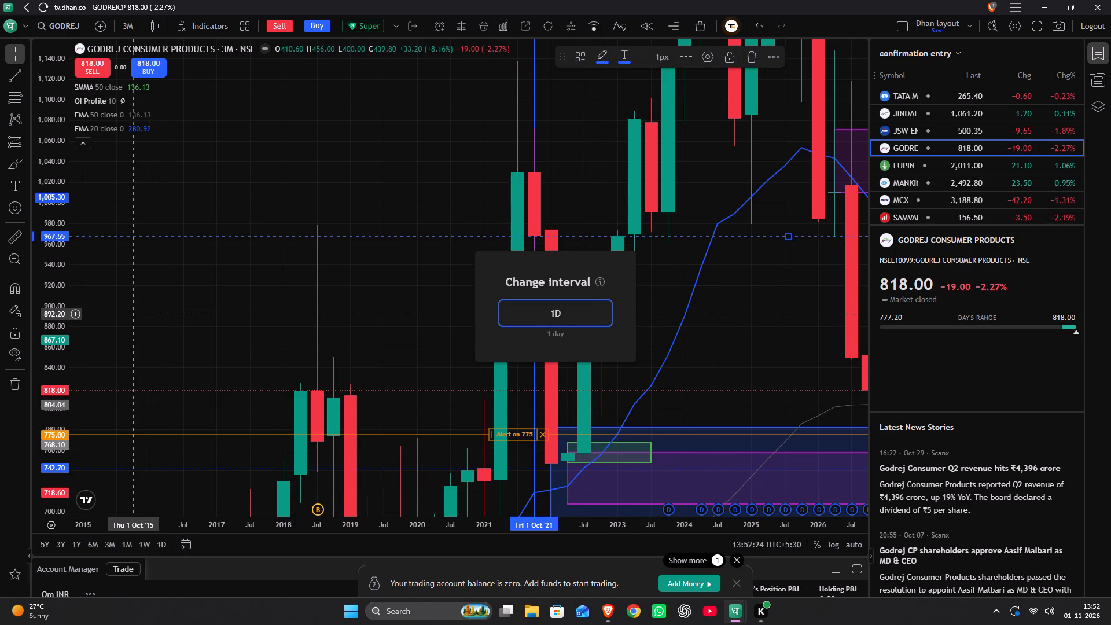
key("Return")
Examine Godrej Consumer Products' daily price action from 2020 to 2023 around the marked lines and the blue, purple and green zones.
scroll(138, 314, "down", 20)
scroll(138, 312, "down", 4)
left_click_drag(145, 311, 608, 314)
left_click_drag(278, 342, 672, 292)
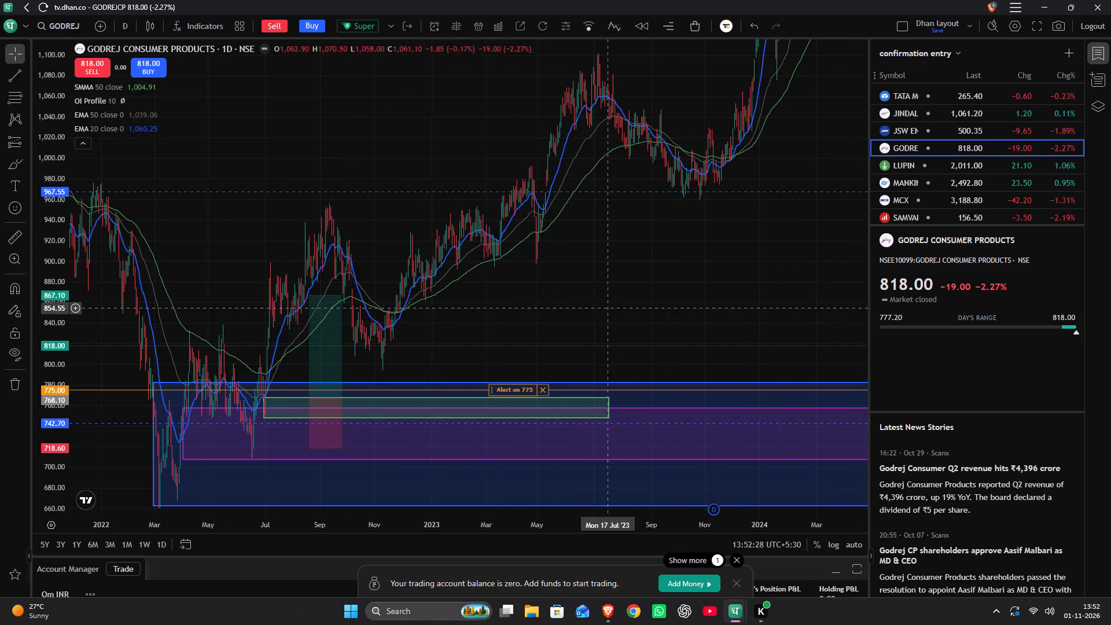
left_click_drag(201, 288, 713, 252)
left_click_drag(705, 254, 553, 204)
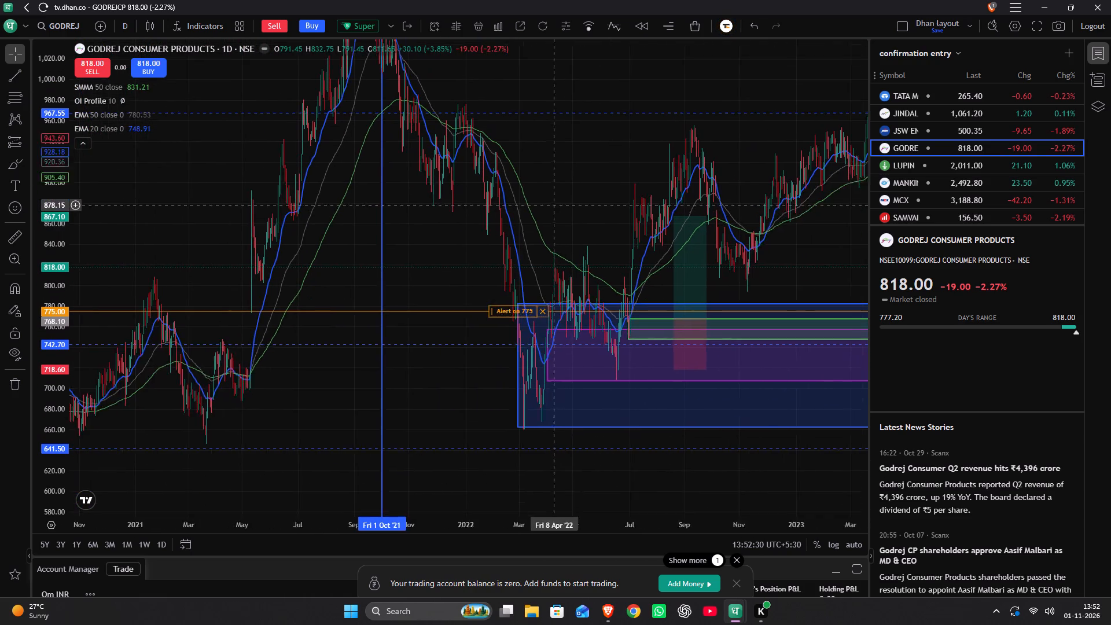
left_click_drag(553, 204, 490, 178)
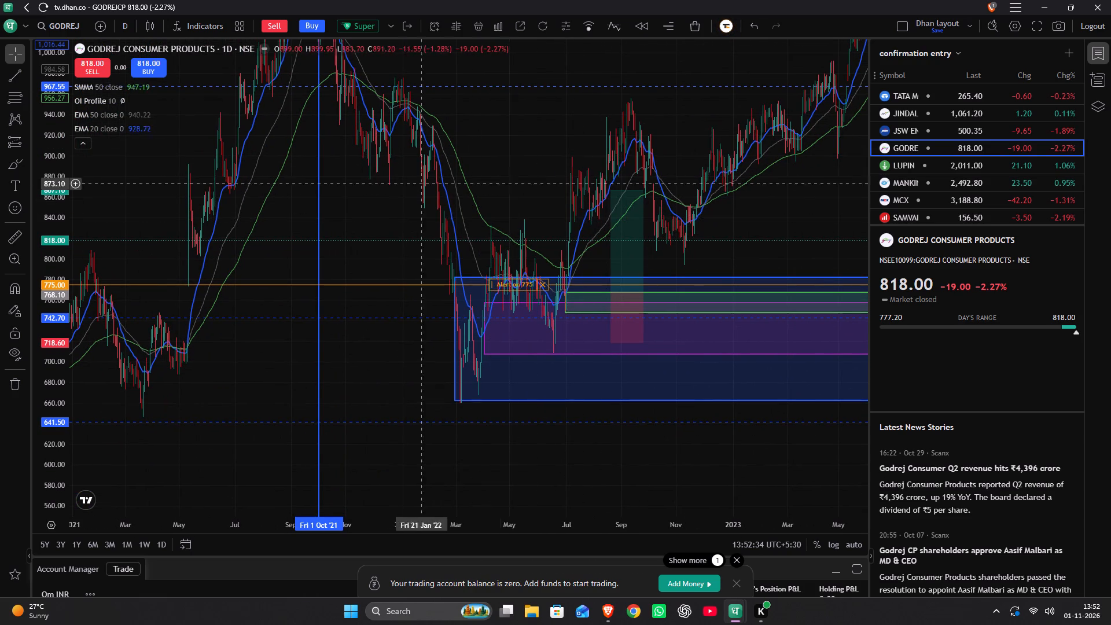
left_click_drag(396, 176, 554, 109)
left_click_drag(529, 167, 624, 220)
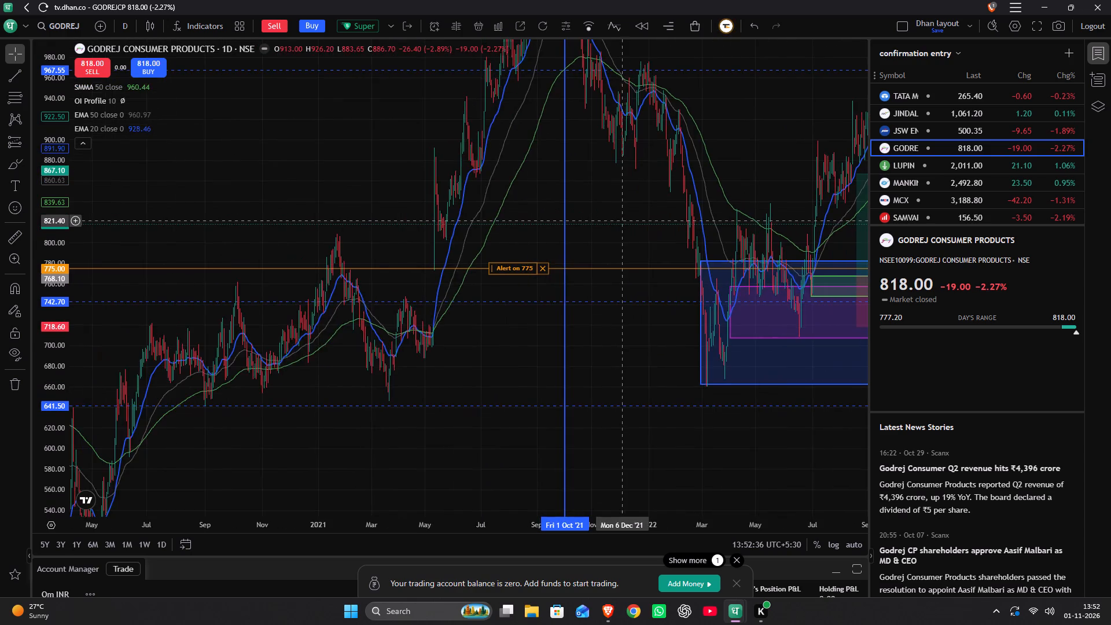
Examine Godrej Consumer Products' daily decline from late 2021 into the blue zone and its March–April 2022 recovery.
scroll(622, 221, "up", 8)
left_click_drag(350, 236, 0, 0)
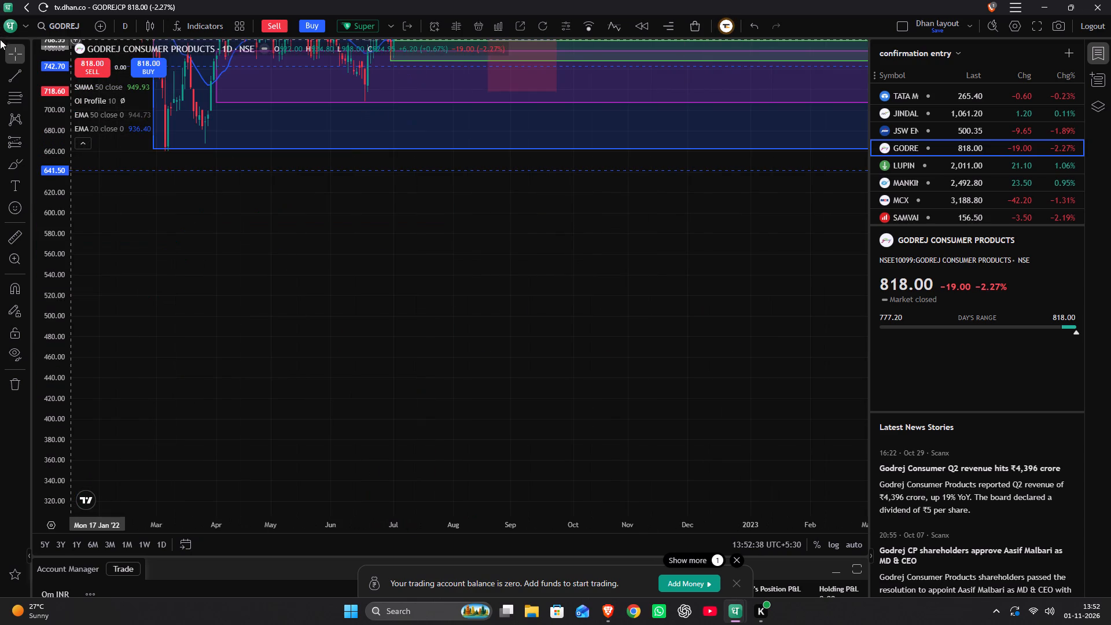
left_click_drag(203, 226, 616, 504)
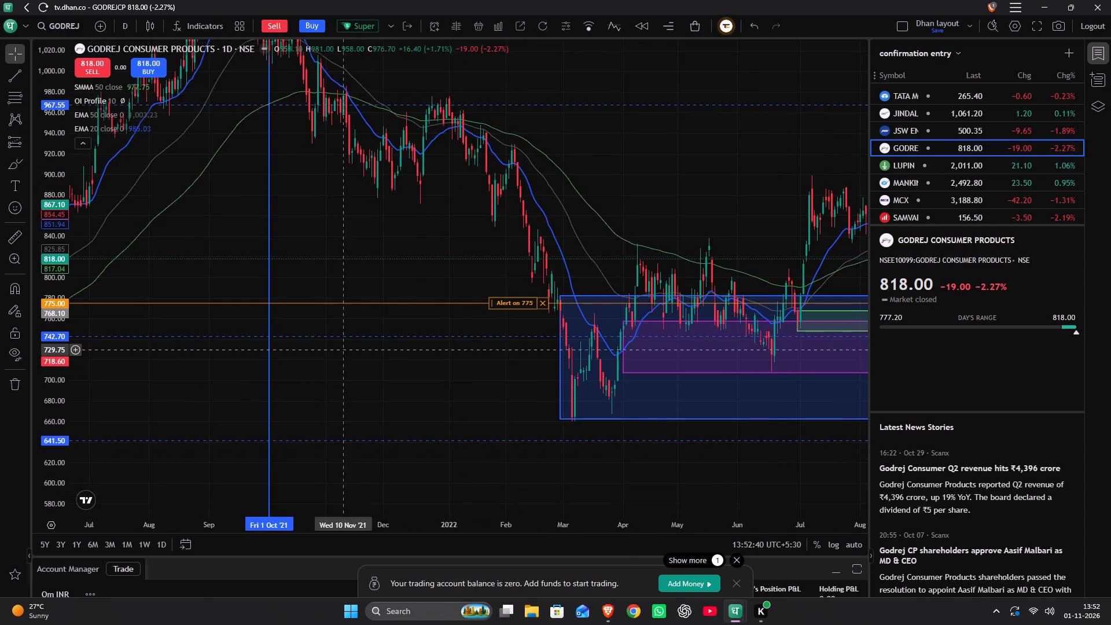
scroll(51, 352, "up", 11)
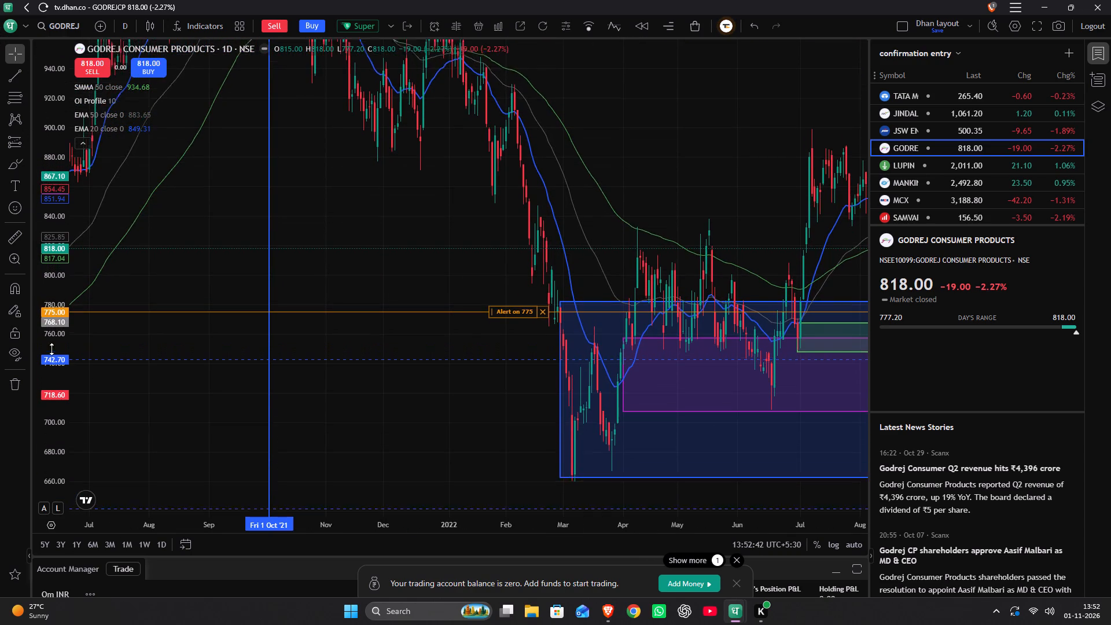
scroll(51, 349, "up", 5)
scroll(302, 252, "up", 3)
left_click_drag(289, 249, 534, 184)
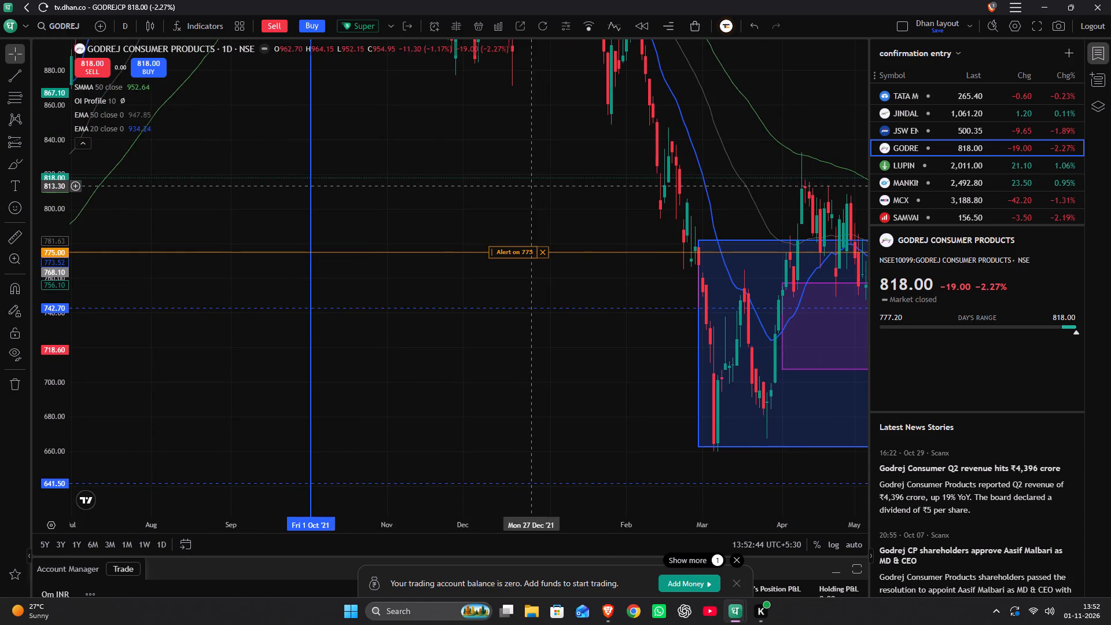
scroll(531, 186, "up", 7)
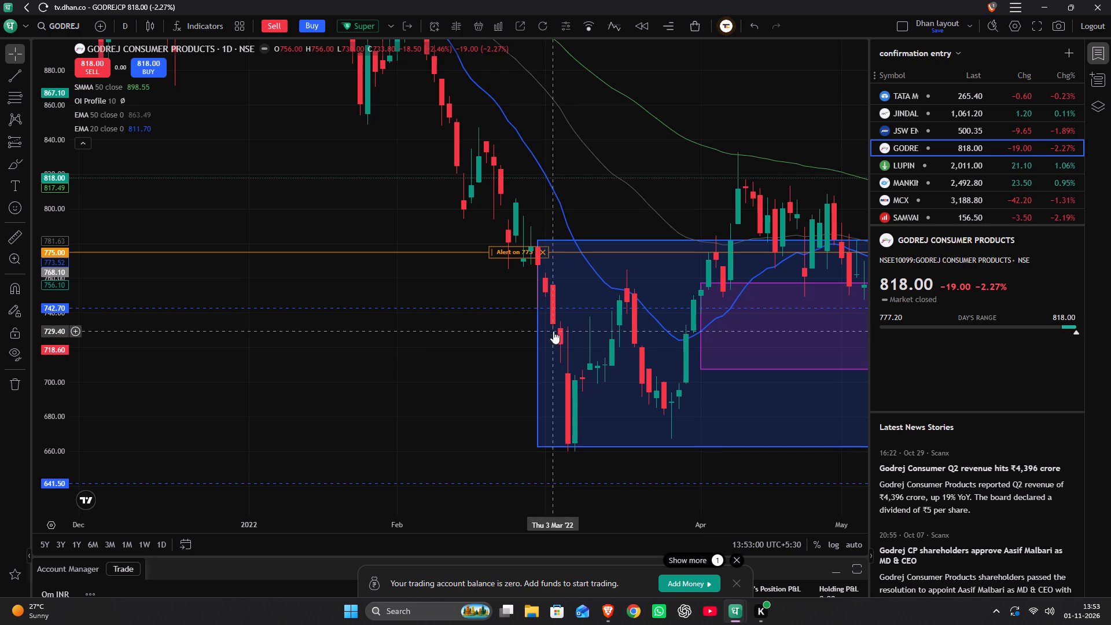
scroll(518, 277, "up", 3)
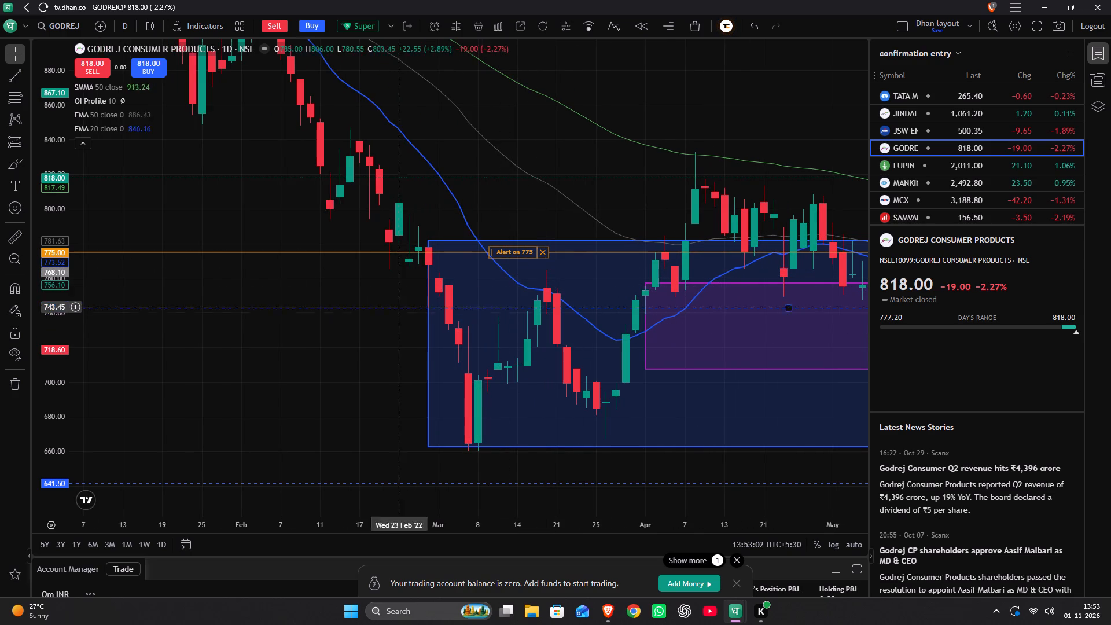
Hide all drawings, examine the bare daily candles from early to late 2022, and show the drawings again.
left_click(5, 353)
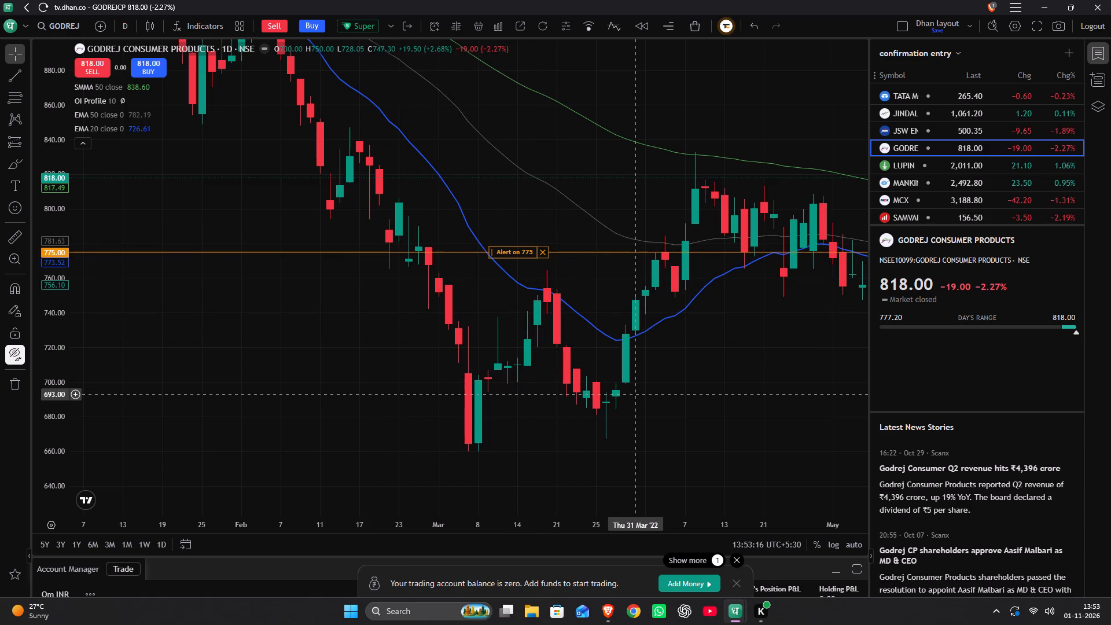
left_click_drag(675, 379, 61, 352)
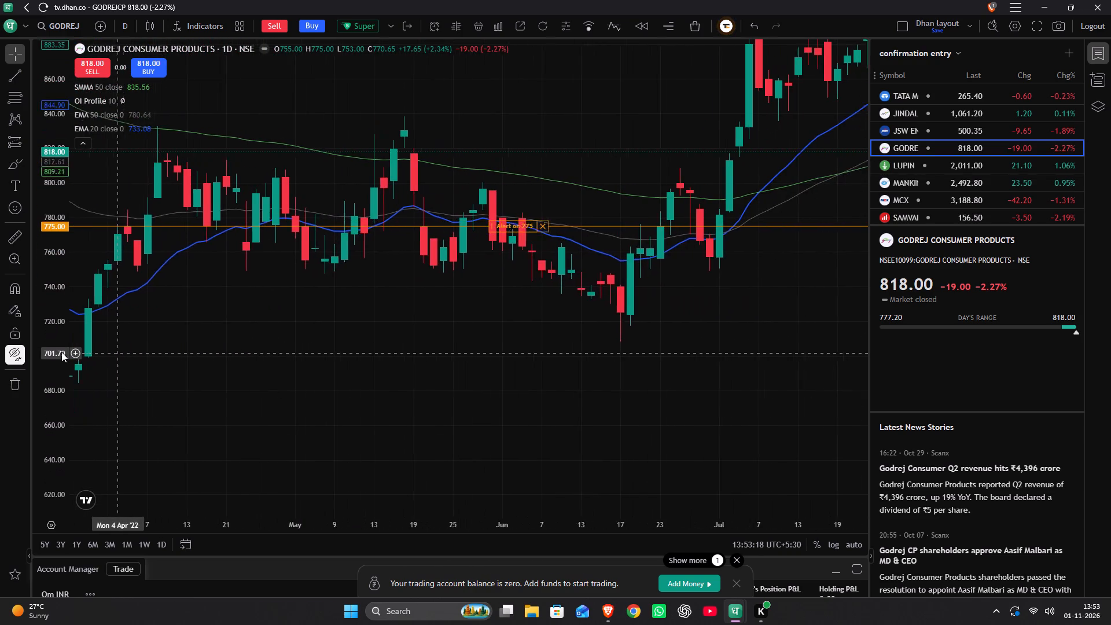
left_click_drag(61, 352, 6, 344)
scroll(294, 292, "down", 7)
scroll(359, 285, "down", 4)
left_click_drag(666, 328, 589, 318)
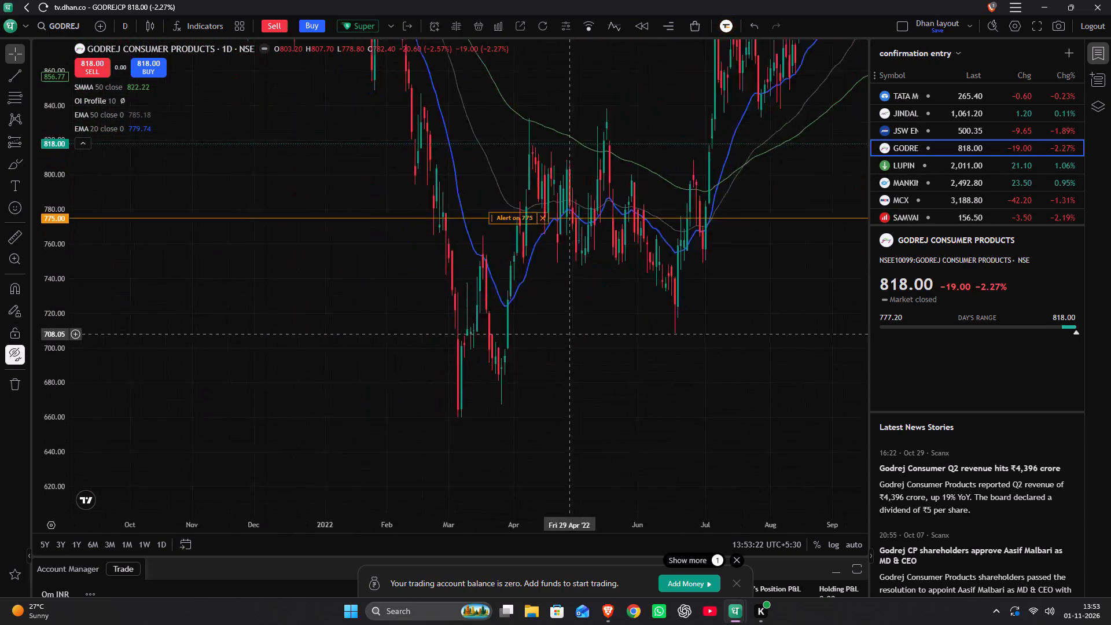
left_click_drag(589, 318, 616, 299)
scroll(620, 295, "up", 6)
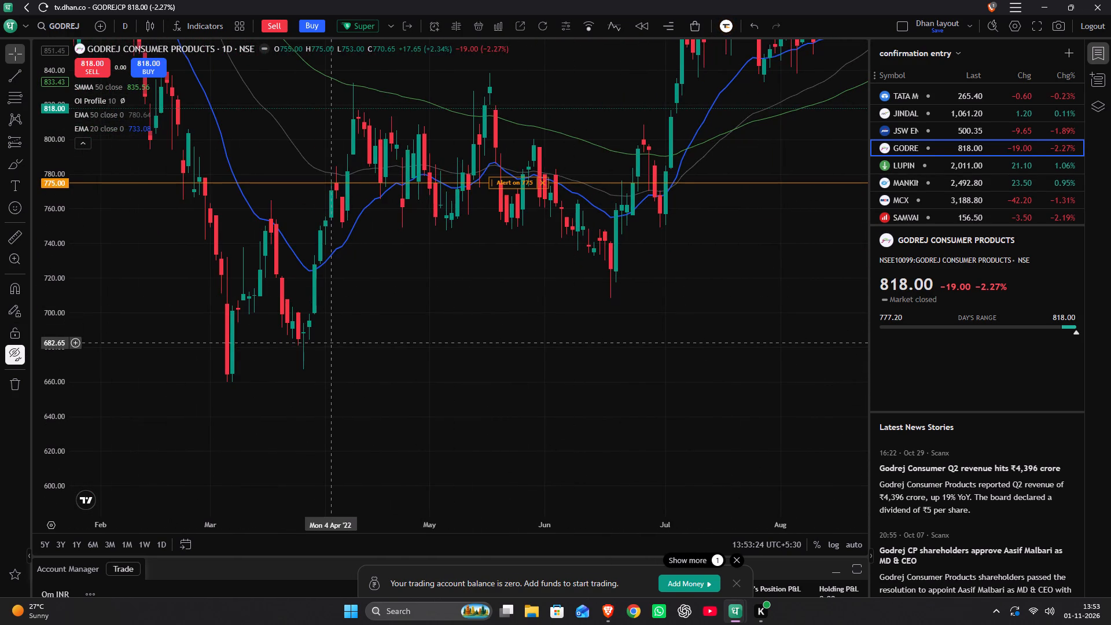
scroll(330, 341, "up", 1)
left_click_drag(295, 343, 638, 330)
scroll(637, 325, "up", 3)
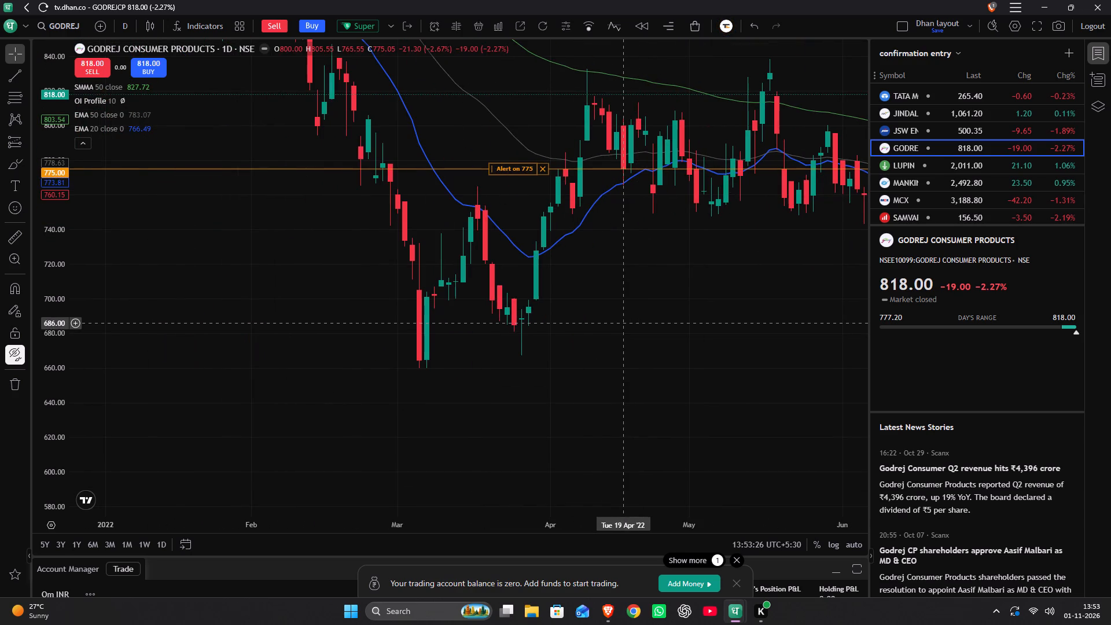
left_click_drag(624, 318, 435, 339)
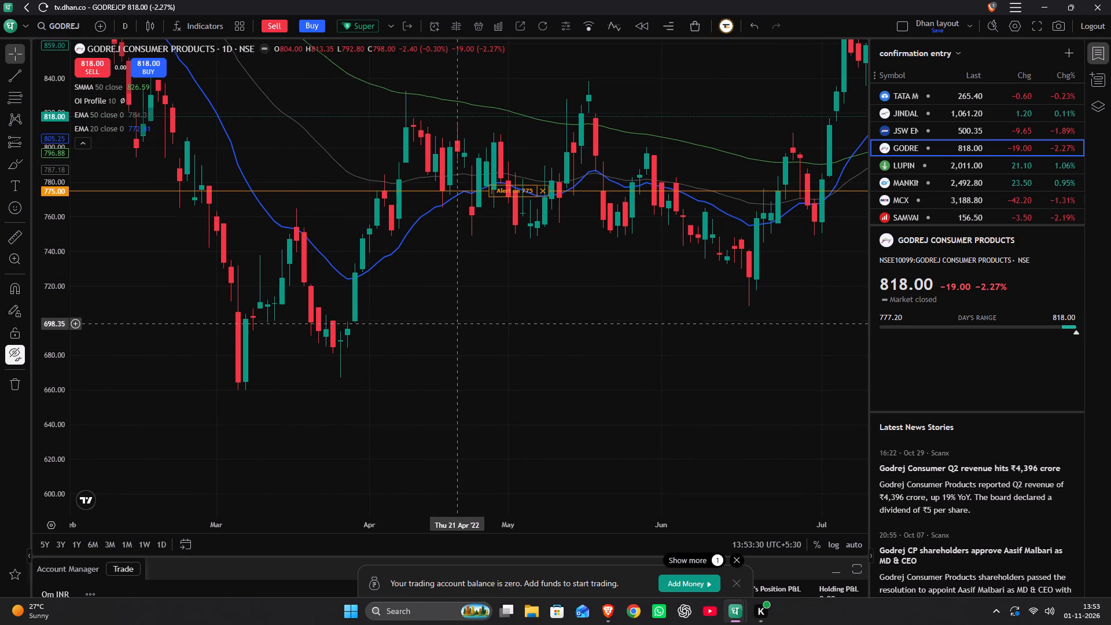
scroll(456, 314, "down", 7)
left_click_drag(550, 252, 331, 446)
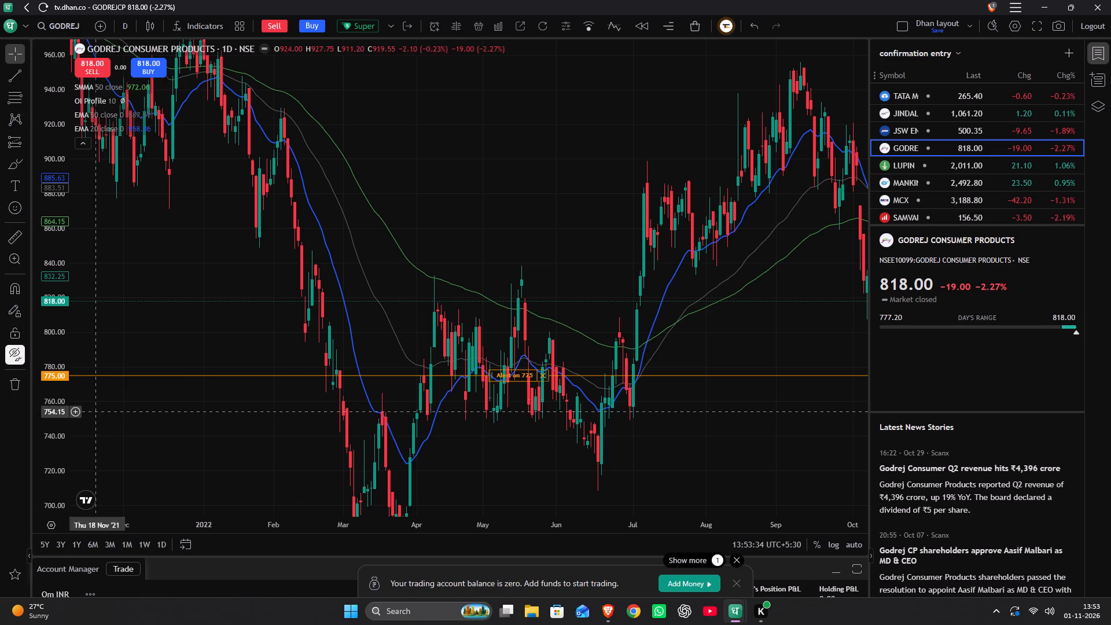
left_click(5, 355)
Examine the daily price action from March 2022 to mid-2023 against the blue, purple and green zones and the long position.
left_click_drag(350, 204, 355, 215)
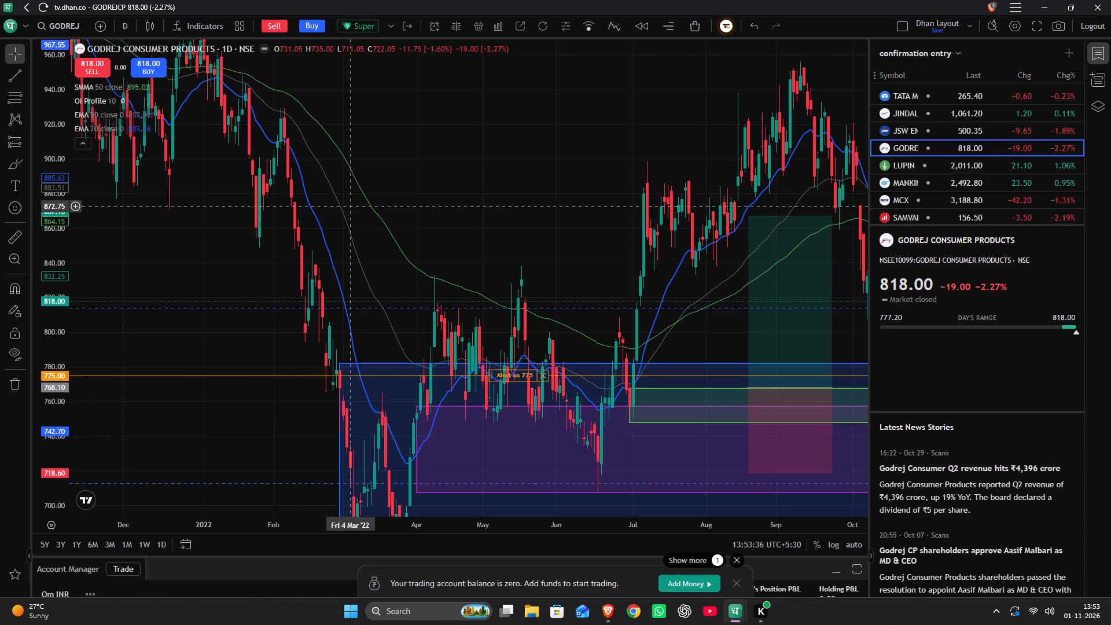
left_click_drag(355, 215, 0, 406)
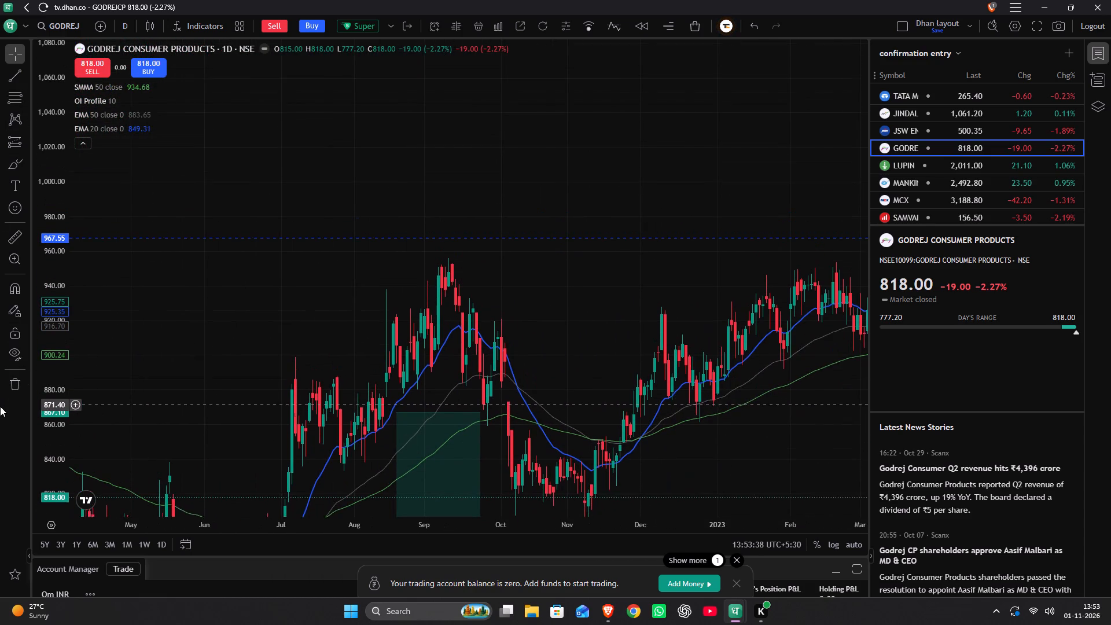
left_click_drag(0, 406, 0, 405)
left_click_drag(621, 315, 323, 322)
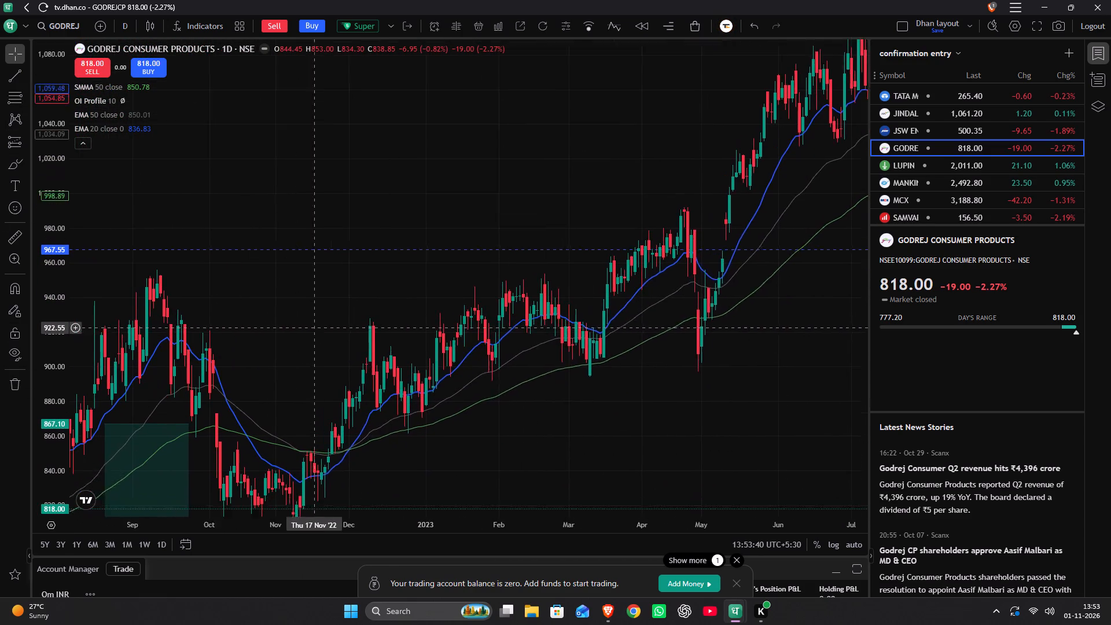
left_click_drag(323, 322, 509, 201)
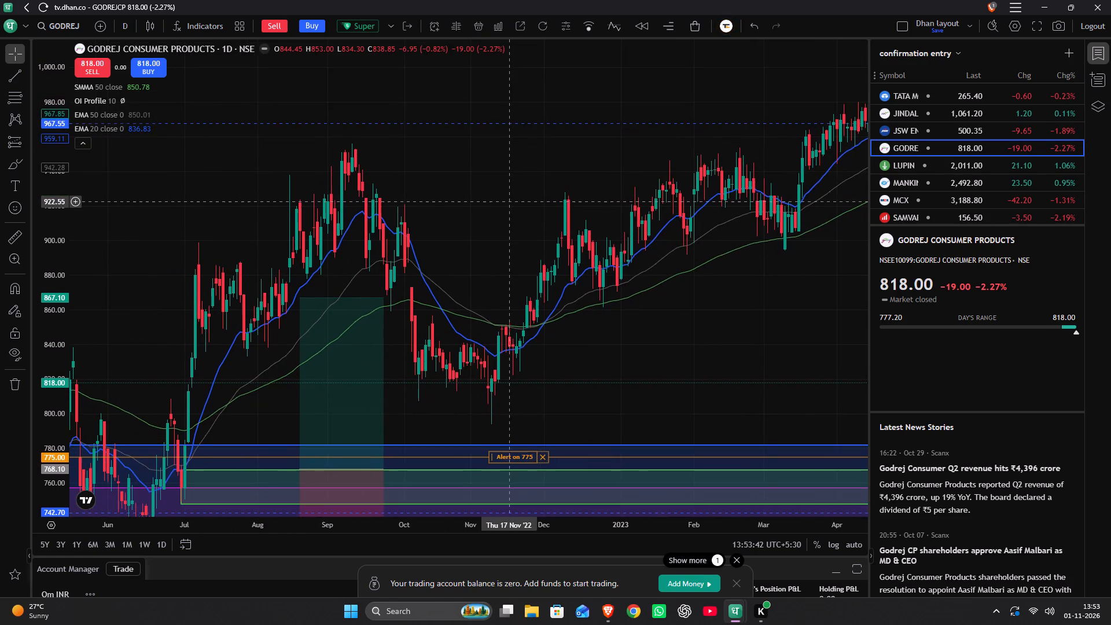
left_click_drag(509, 201, 702, 94)
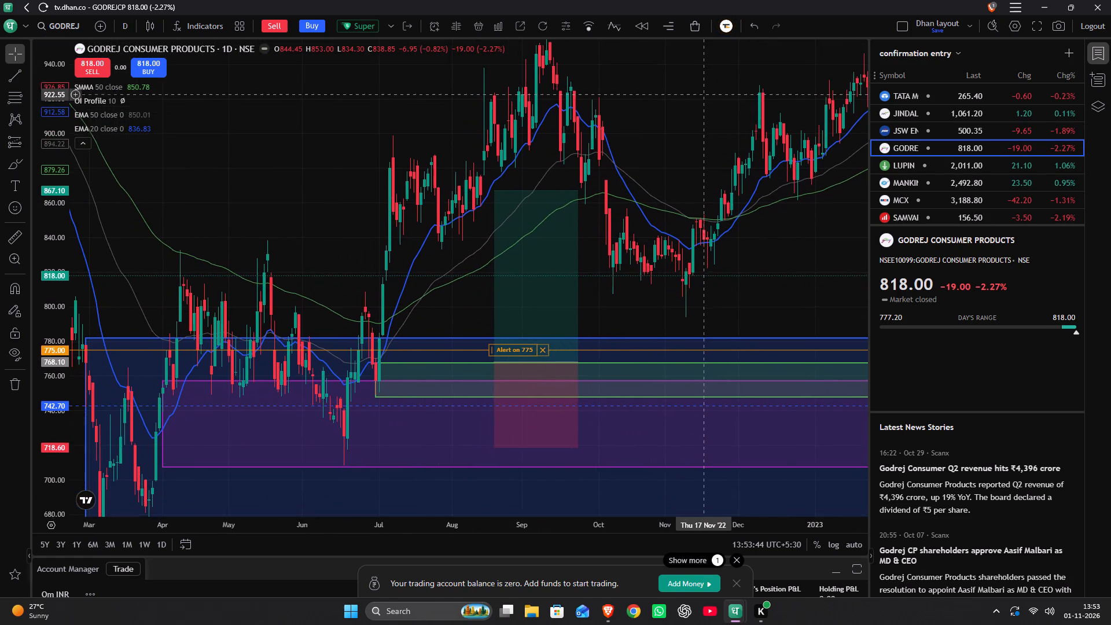
left_click_drag(702, 94, 459, 329)
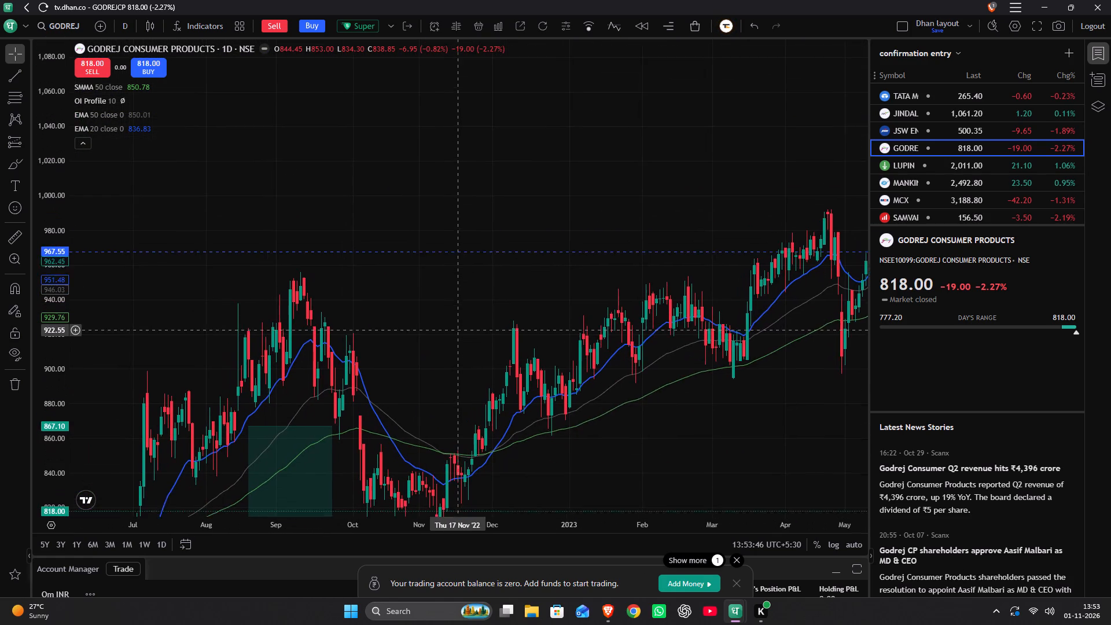
left_click_drag(459, 329, 339, 319)
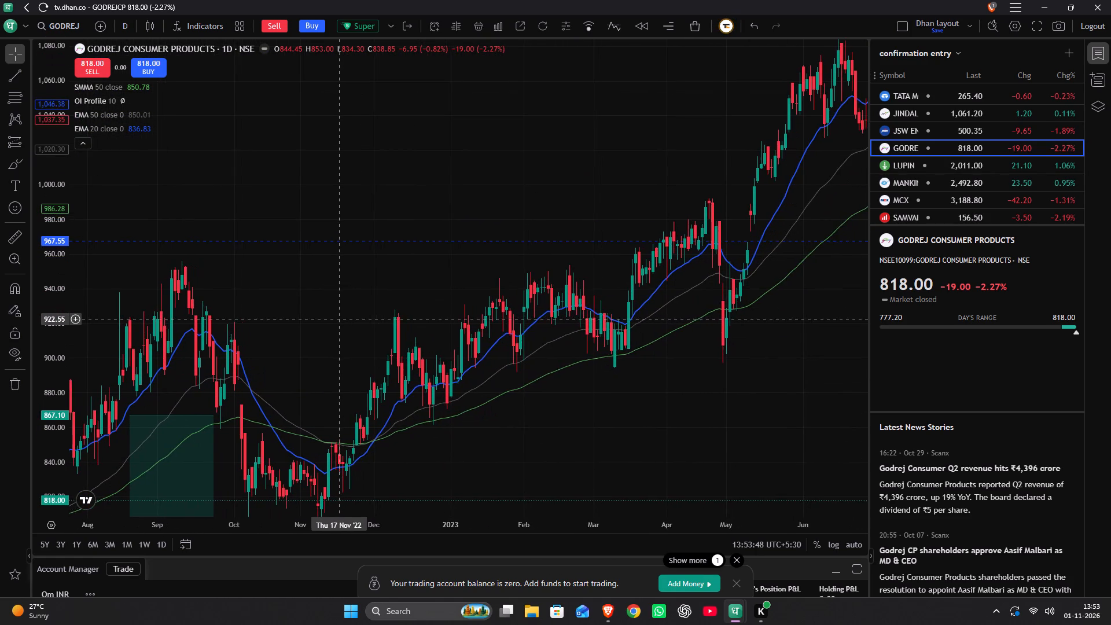
left_click_drag(339, 319, 706, 91)
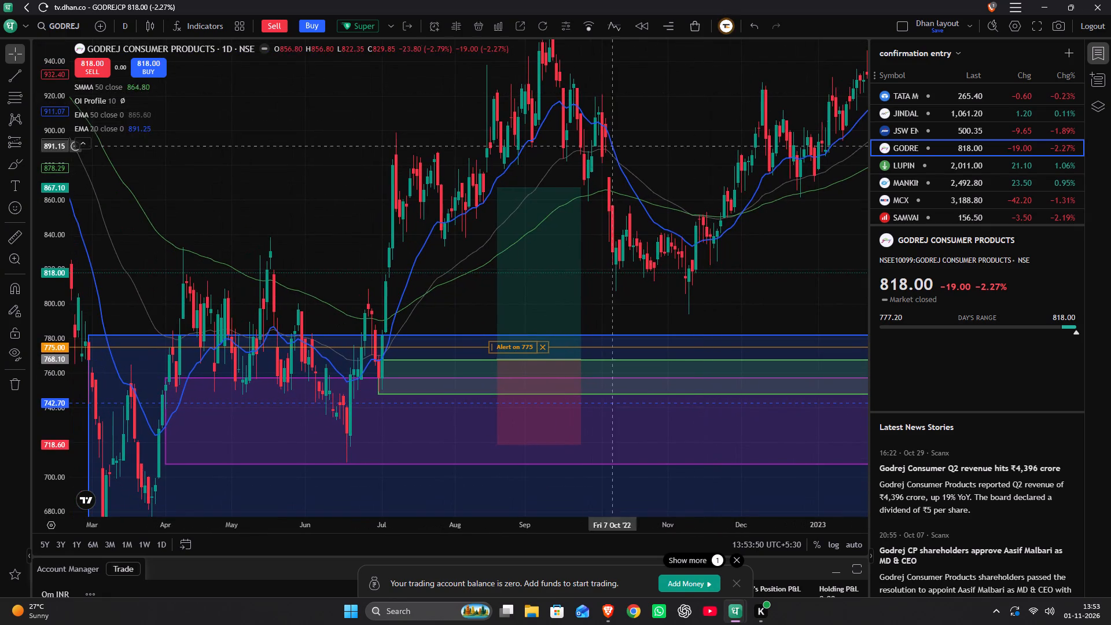
left_click_drag(334, 243, 473, 101)
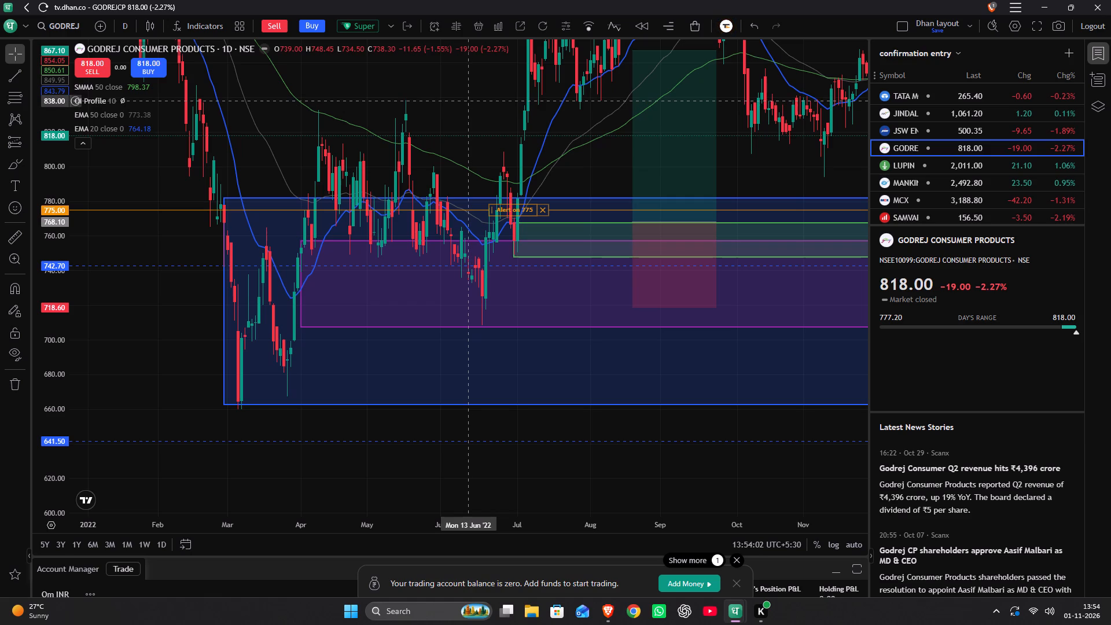
left_click_drag(395, 147, 395, 156)
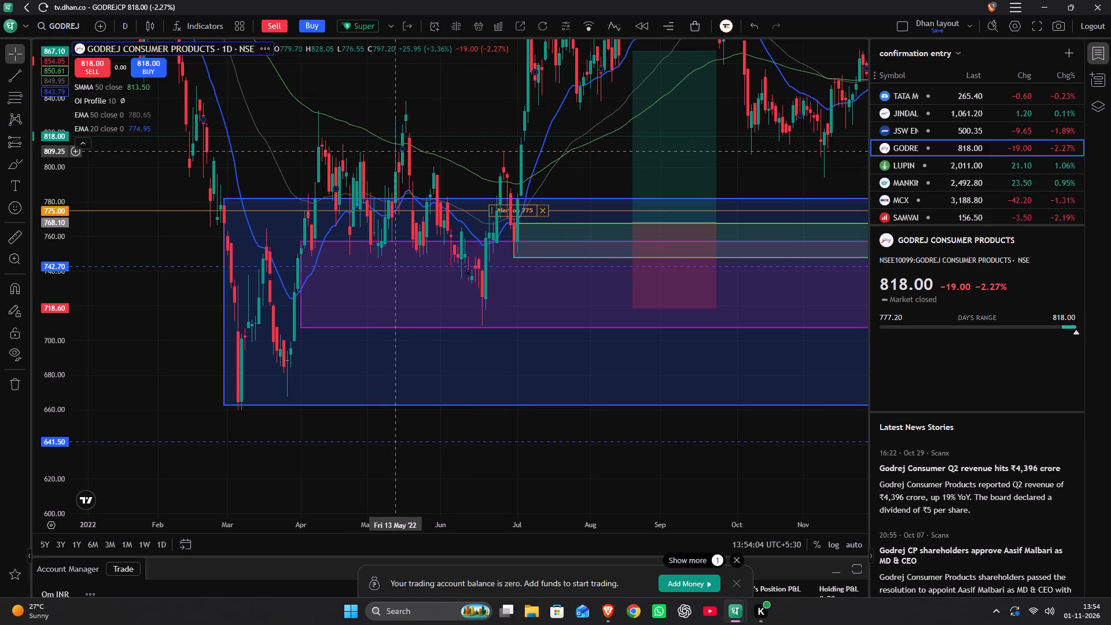
left_click_drag(395, 156, 470, 241)
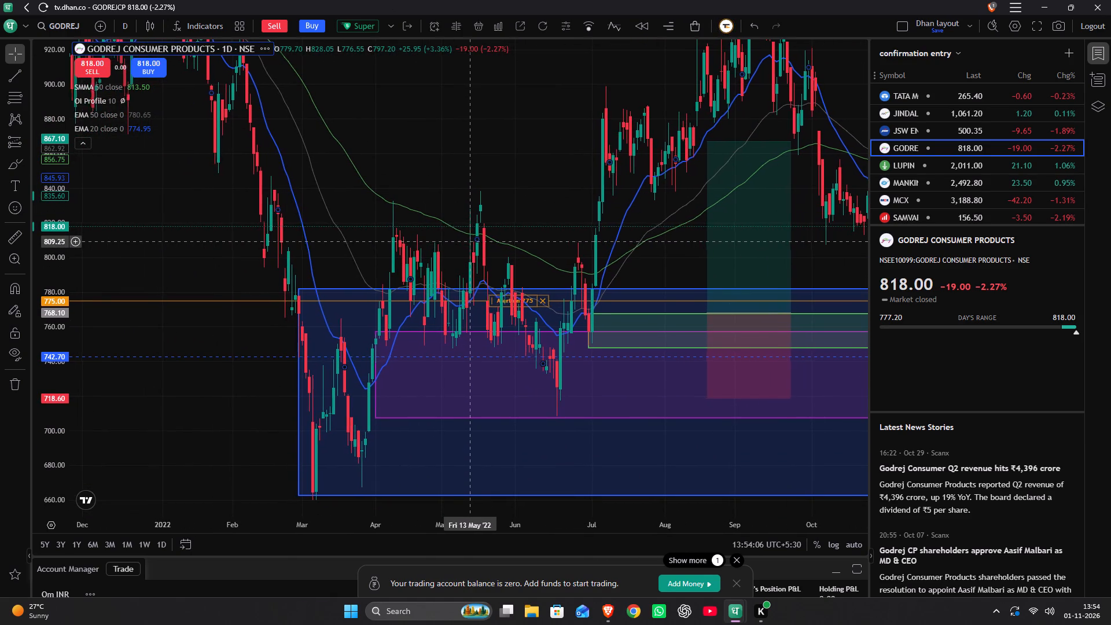
left_click_drag(470, 241, 470, 242)
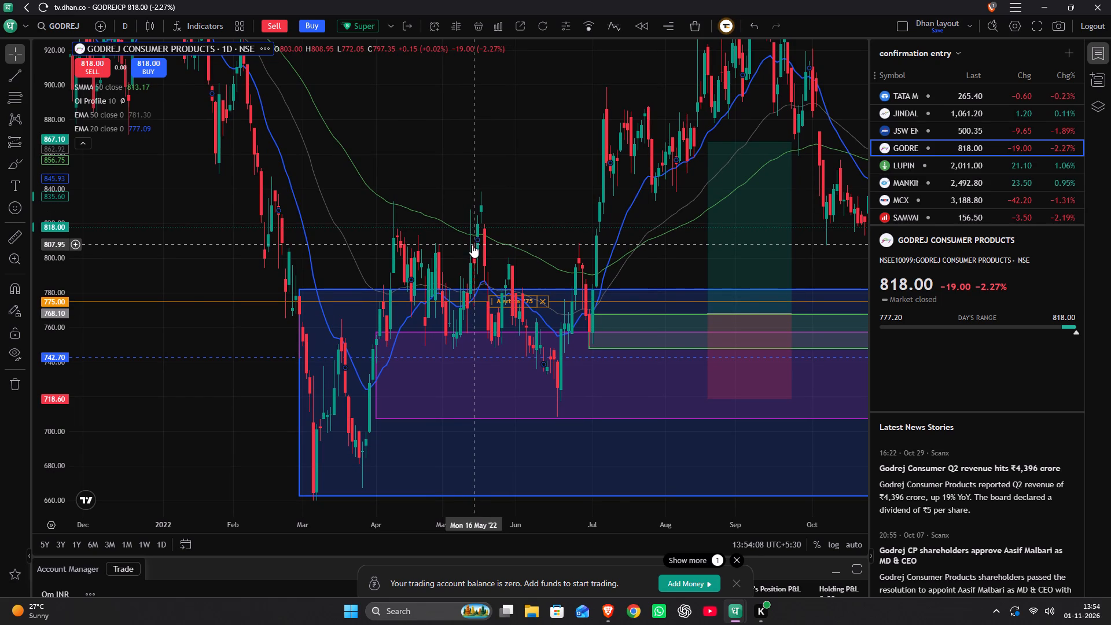
Examine the 2020–2021 lows and the 2022 lows against the horizontal lines at 742.70 and 641.50.
scroll(473, 244, "down", 6)
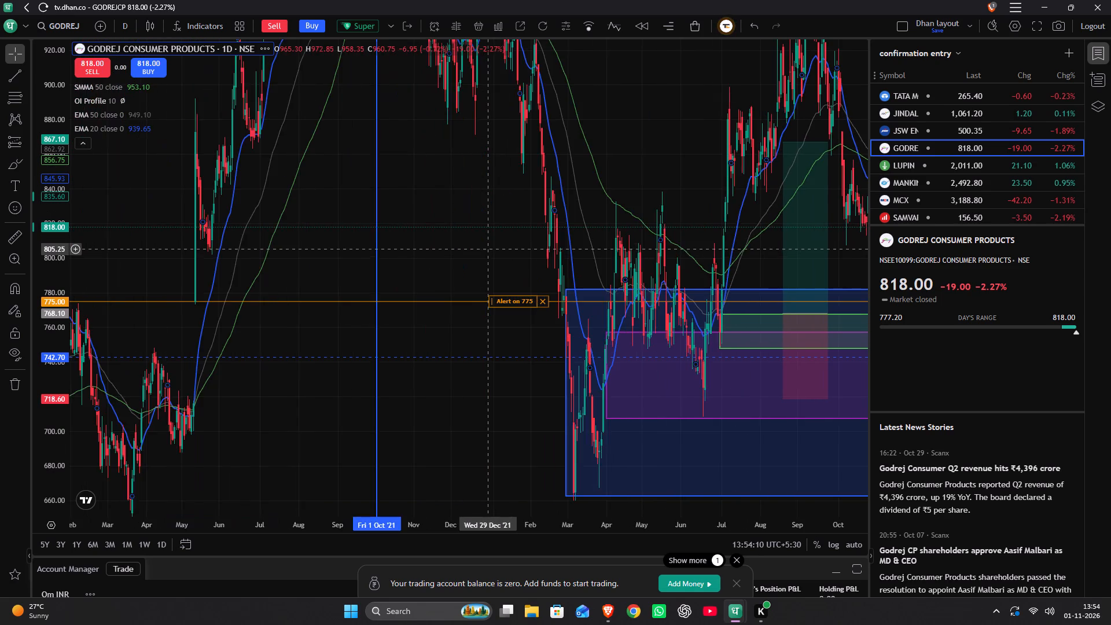
scroll(488, 249, "down", 2)
left_click_drag(407, 406, 455, 190)
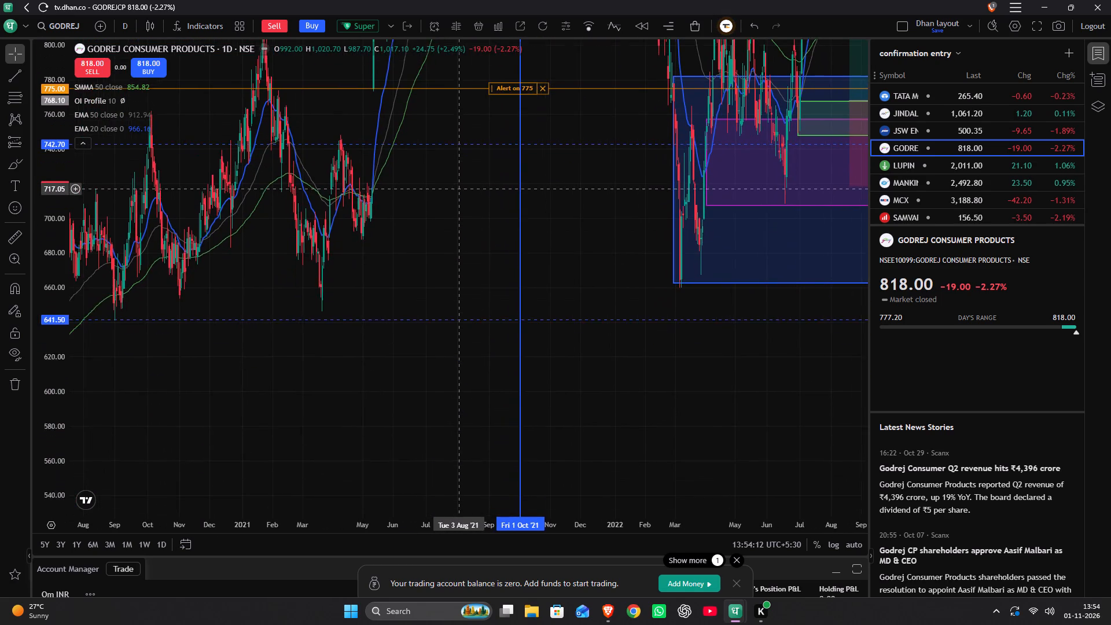
left_click_drag(455, 190, 369, 290)
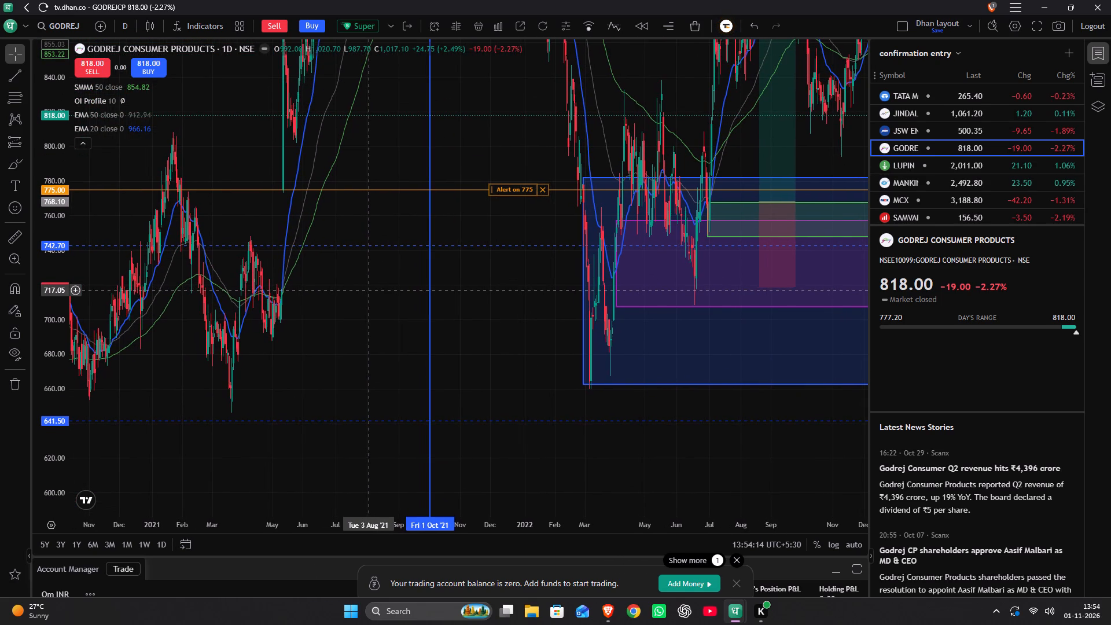
left_click_drag(369, 290, 375, 291)
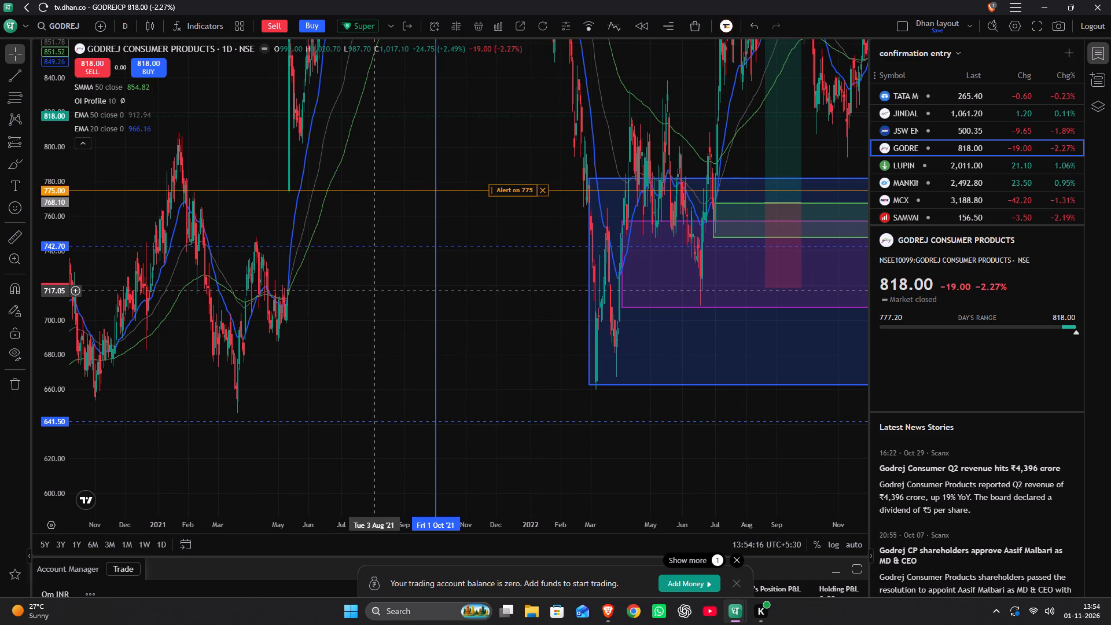
left_click_drag(375, 291, 395, 373)
Delete the horizontal lines at 742.70 and 641.50 and the vertical line at 1 October 2021.
scroll(395, 367, "up", 2)
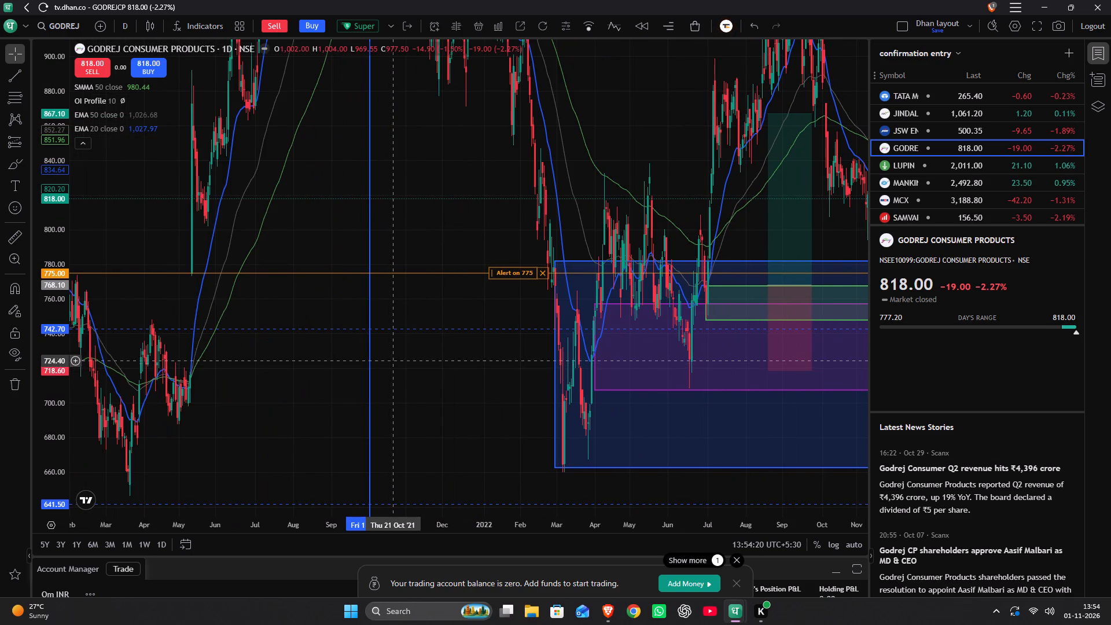
scroll(391, 358, "up", 3)
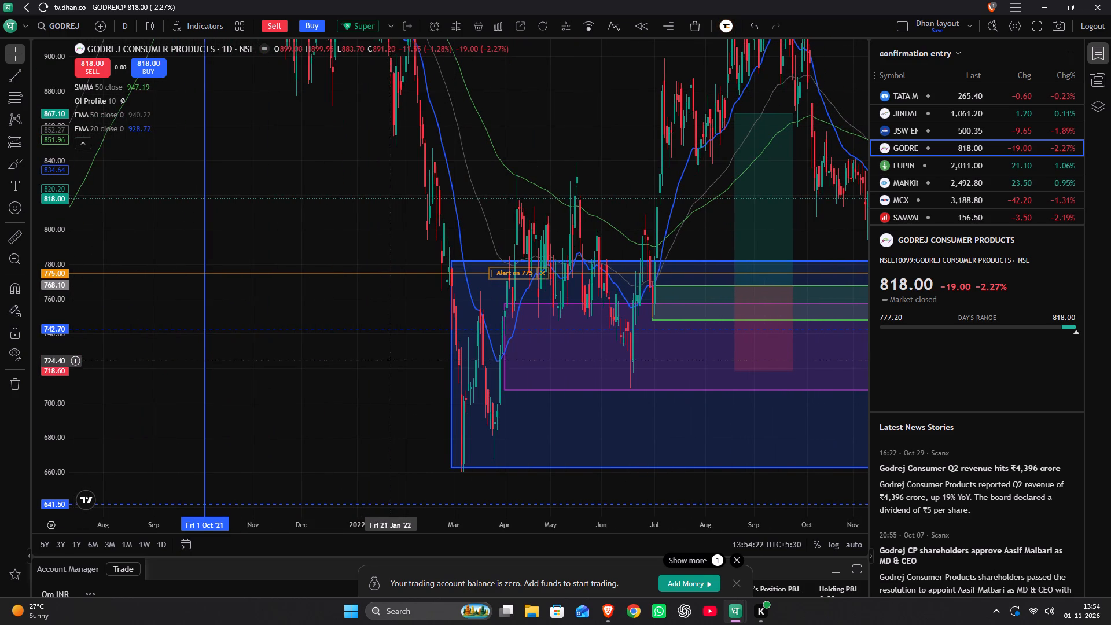
left_click(375, 332)
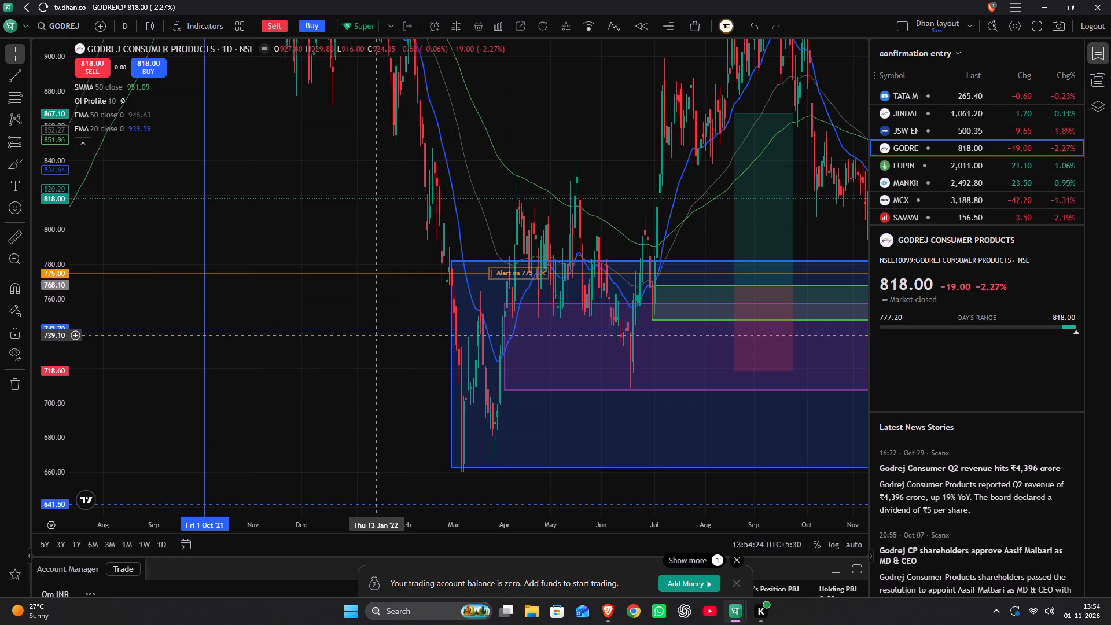
left_click(374, 327)
key("Delete")
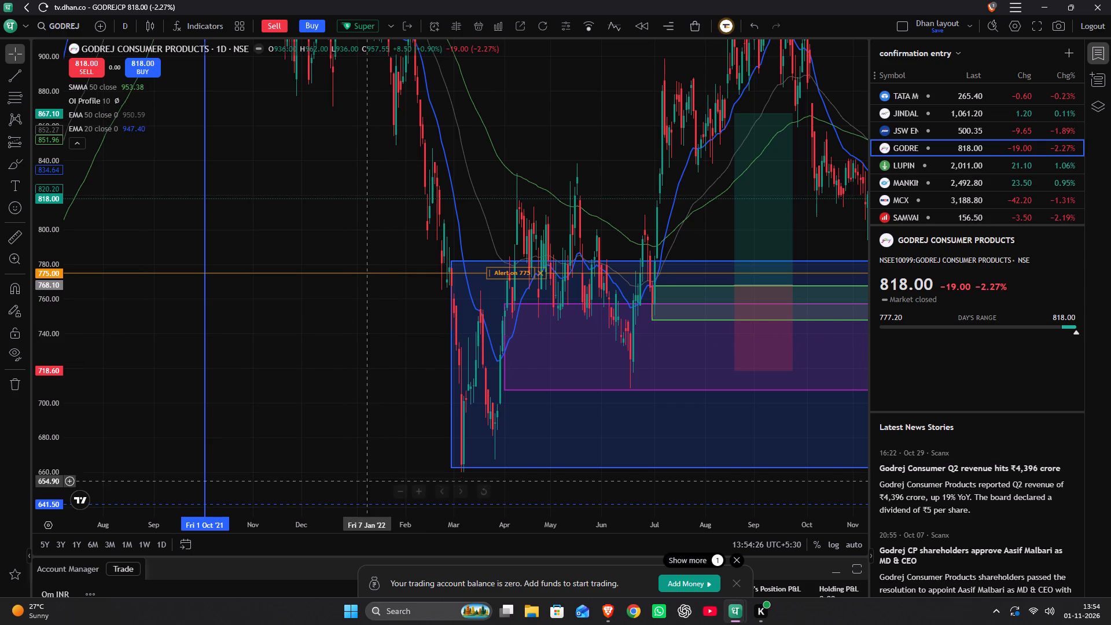
left_click(355, 504)
key("Delete")
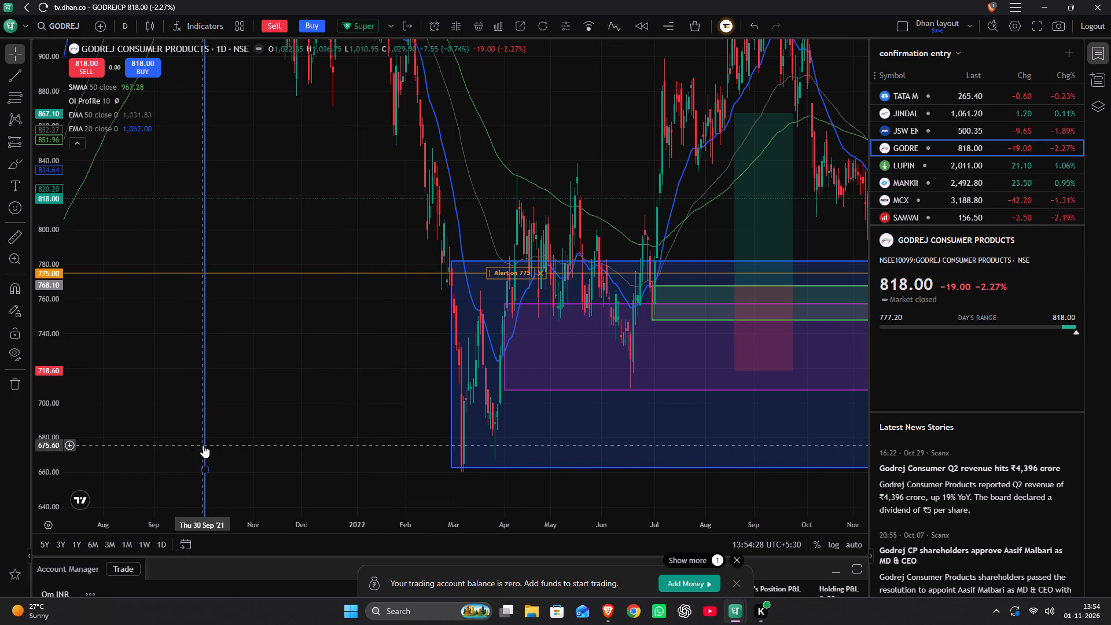
left_click(204, 443)
key("Delete")
left_click_drag(307, 378, 286, 472)
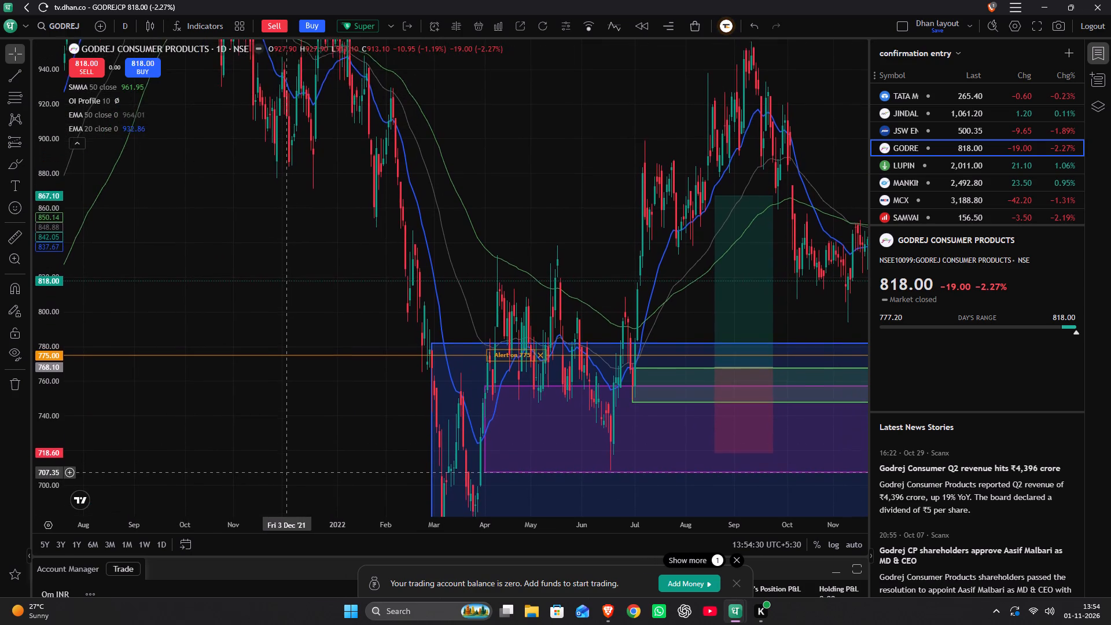
Open the LUPIN chart from the confirmation entry watchlist.
left_click_drag(286, 472, 307, 353)
left_click(934, 161)
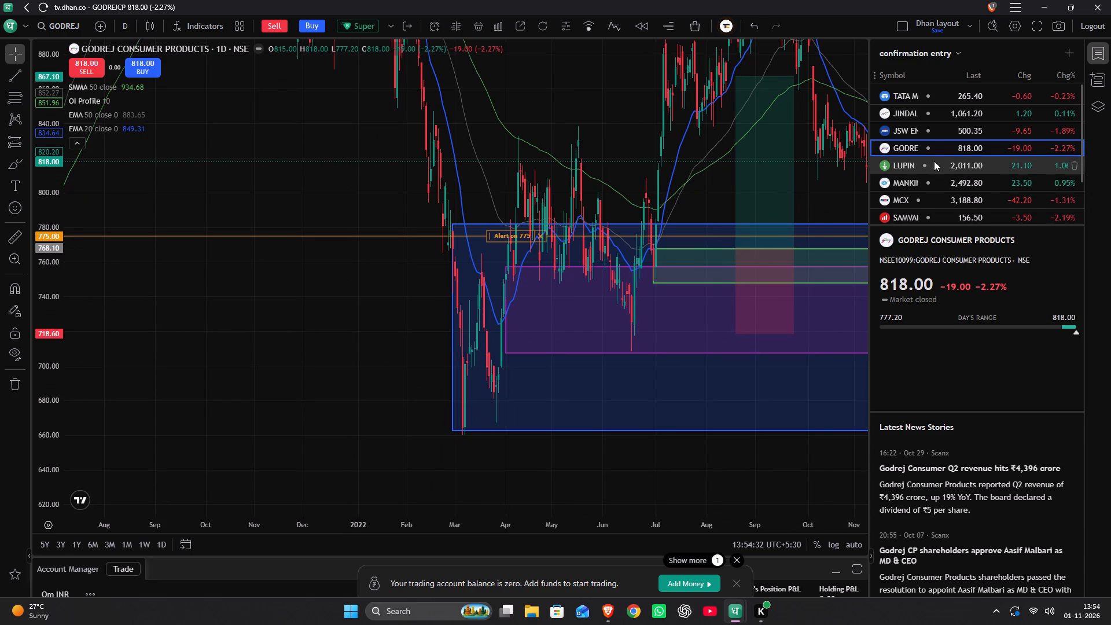
Examine Lupin's daily price action from 2025 to late 2026 against the purple, grey and green-bordered zones.
left_click_drag(669, 342, 478, 318)
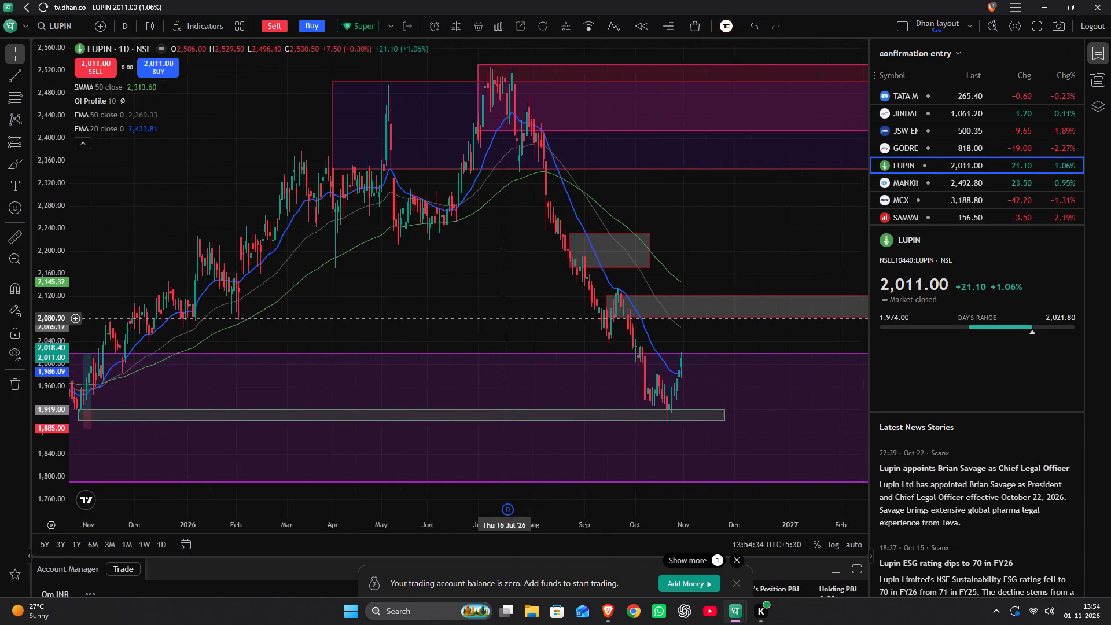
left_click_drag(478, 318, 418, 321)
scroll(414, 324, "up", 8)
left_click_drag(261, 331, 456, 328)
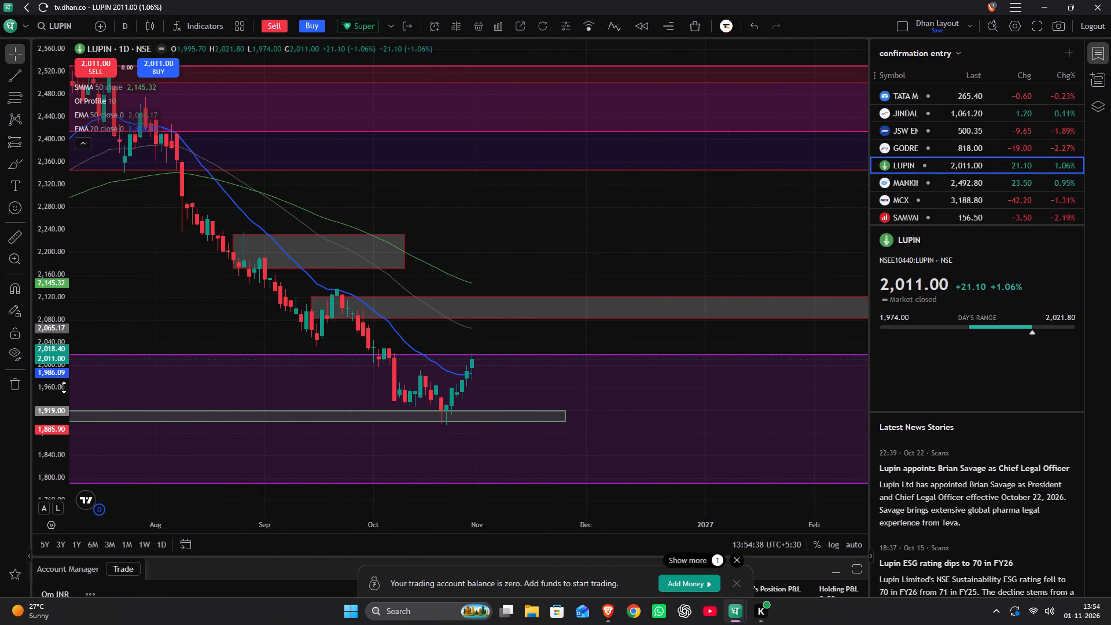
scroll(55, 387, "up", 15)
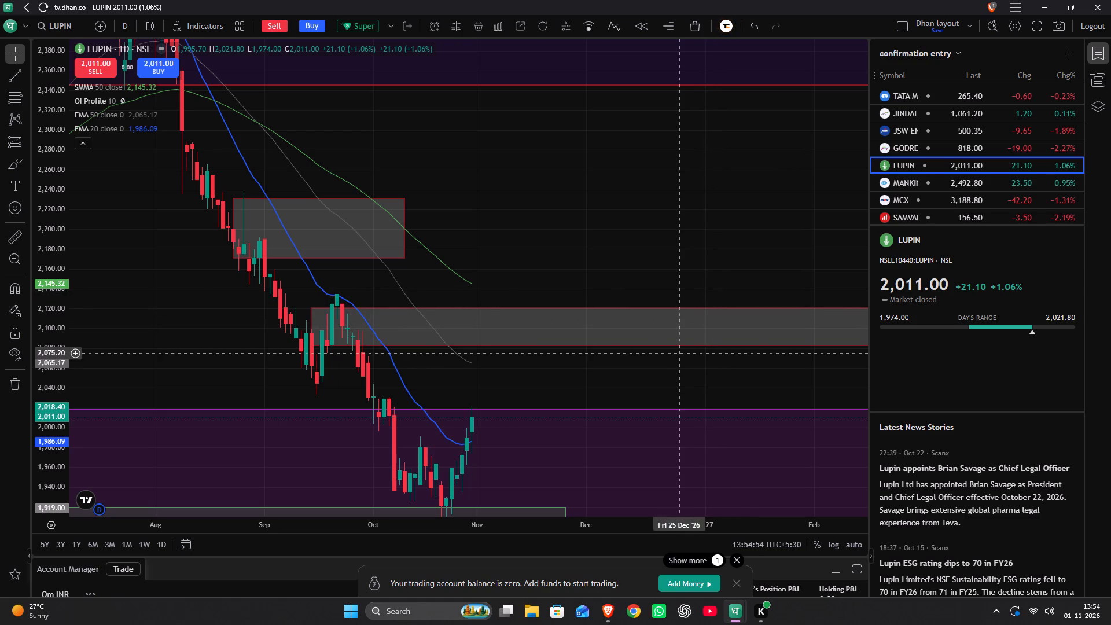
left_click_drag(415, 395, 530, 262)
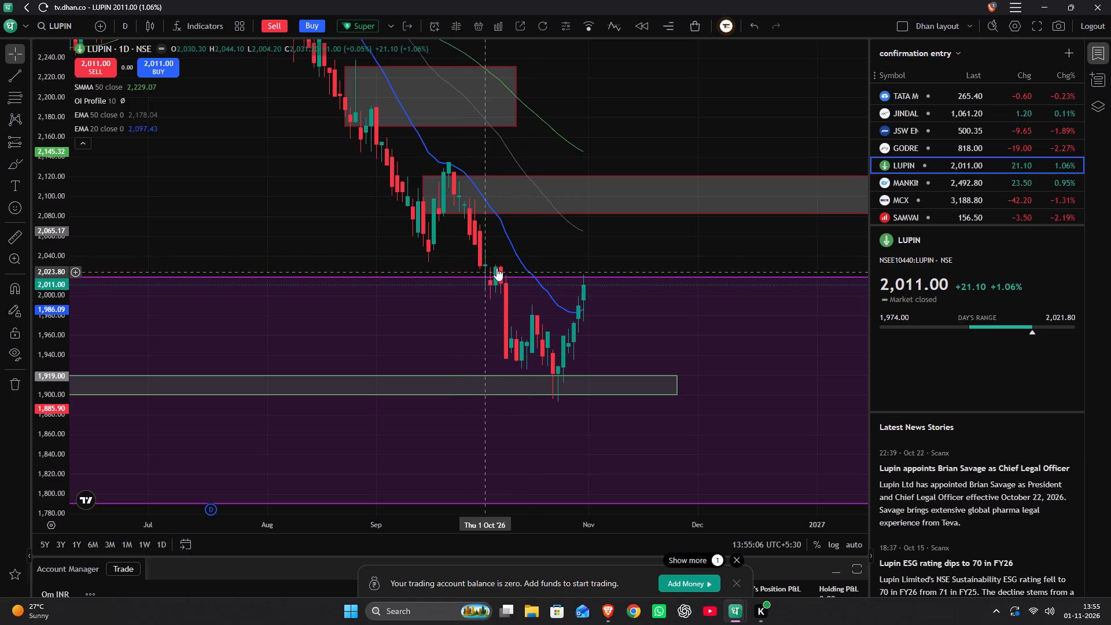
left_click_drag(658, 243, 602, 305)
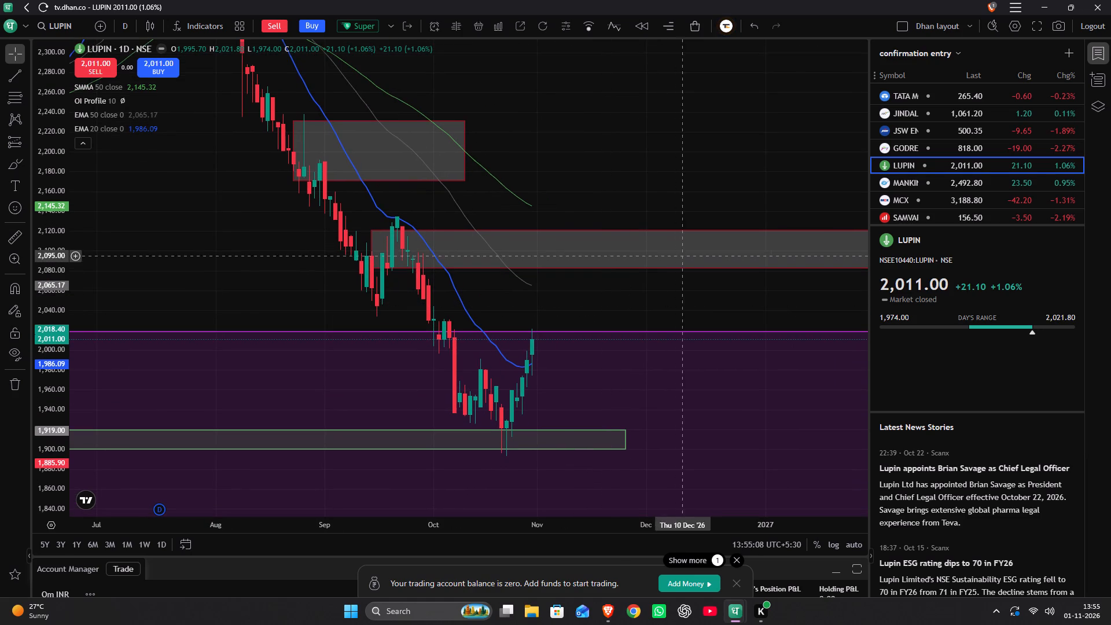
scroll(541, 308, "down", 16)
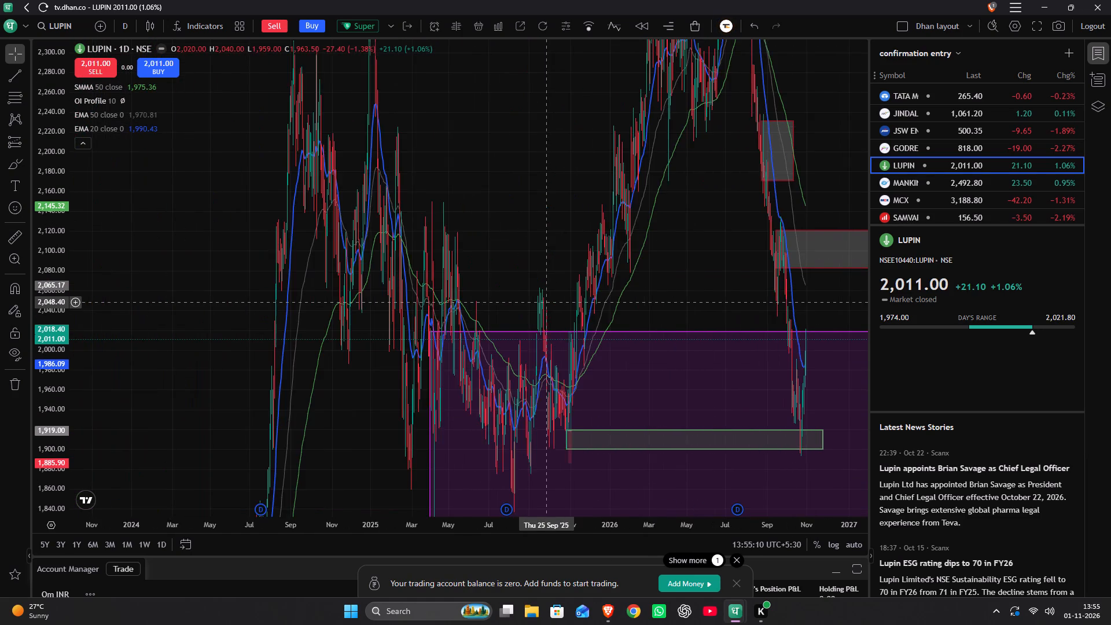
scroll(546, 302, "down", 5)
scroll(546, 302, "up", 11)
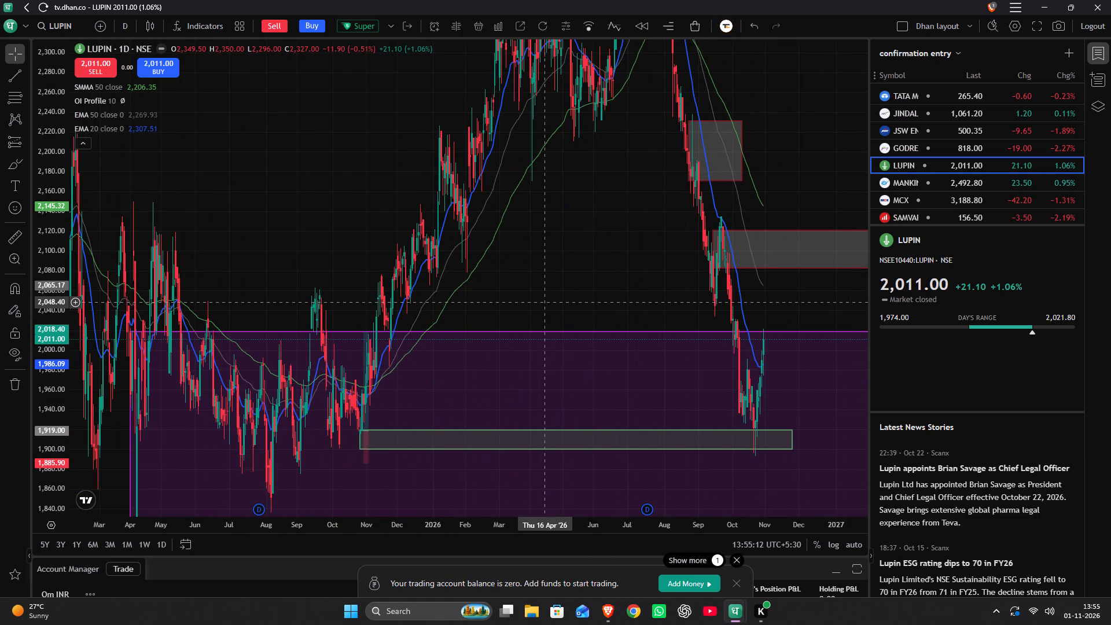
Set the Lupin chart interval to 3 months.
key("3")
key("m")
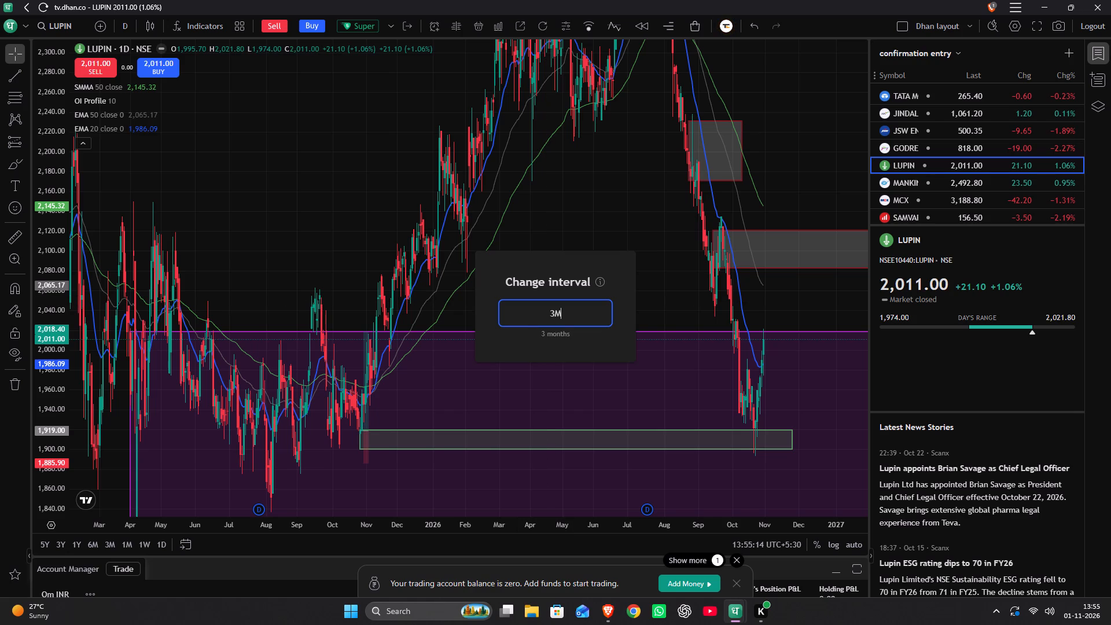
key("Return")
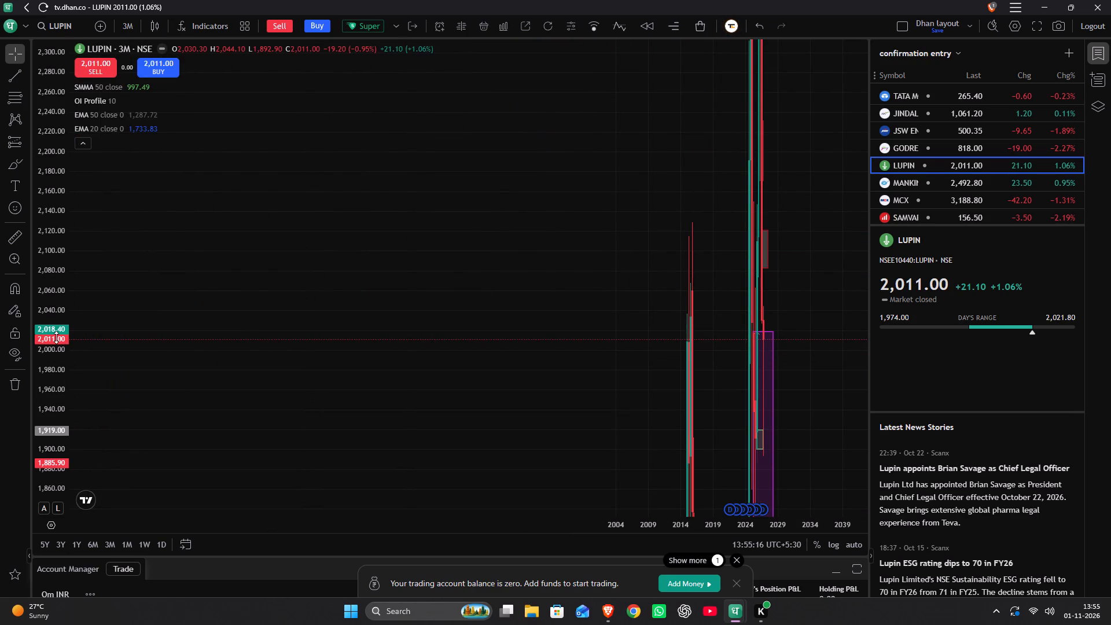
Examine Lupin's three-month candles against the stacked zones, from the 2026 highs down to the orange zone starting in 2020.
scroll(56, 337, "down", 6)
scroll(57, 337, "down", 20)
scroll(57, 337, "down", 2)
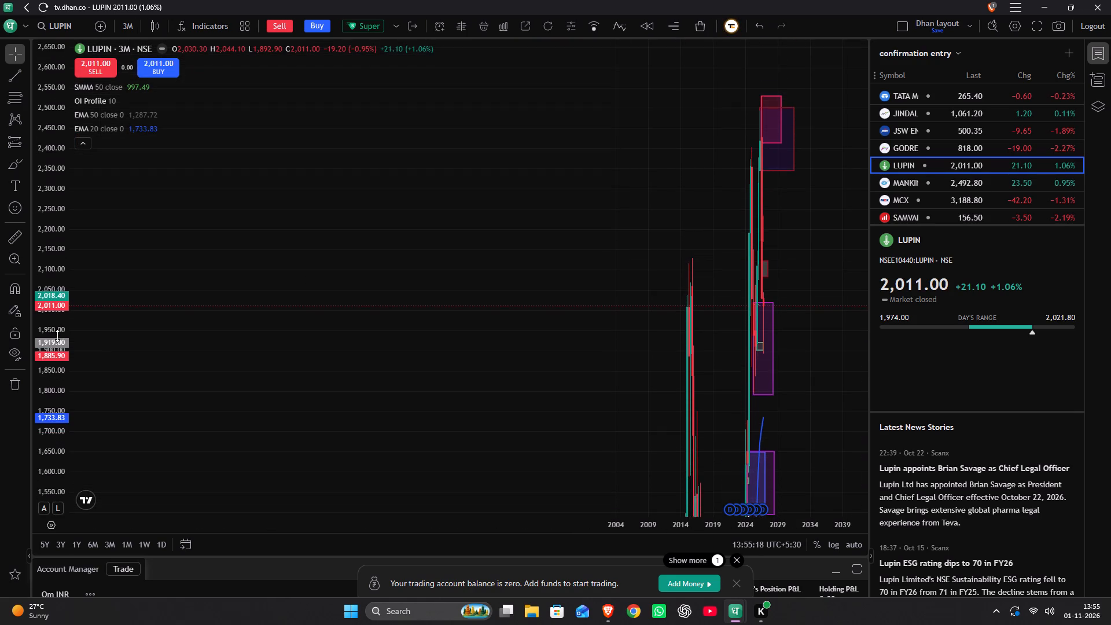
scroll(57, 336, "down", 11)
scroll(57, 336, "up", 5)
scroll(182, 351, "up", 2)
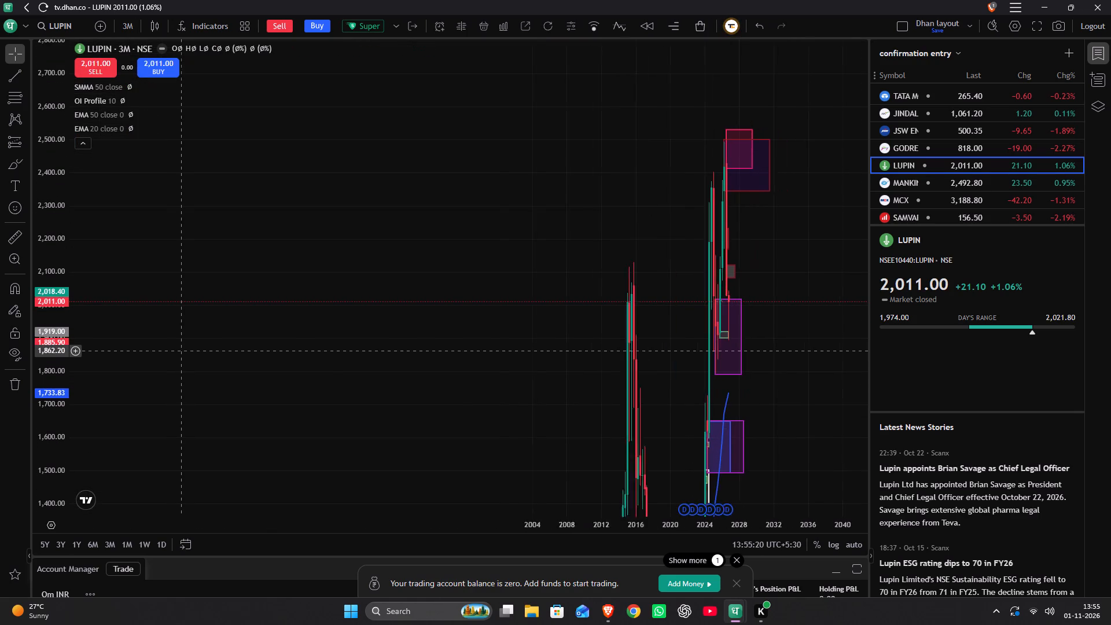
scroll(182, 351, "up", 17)
left_click_drag(321, 381, 453, 370)
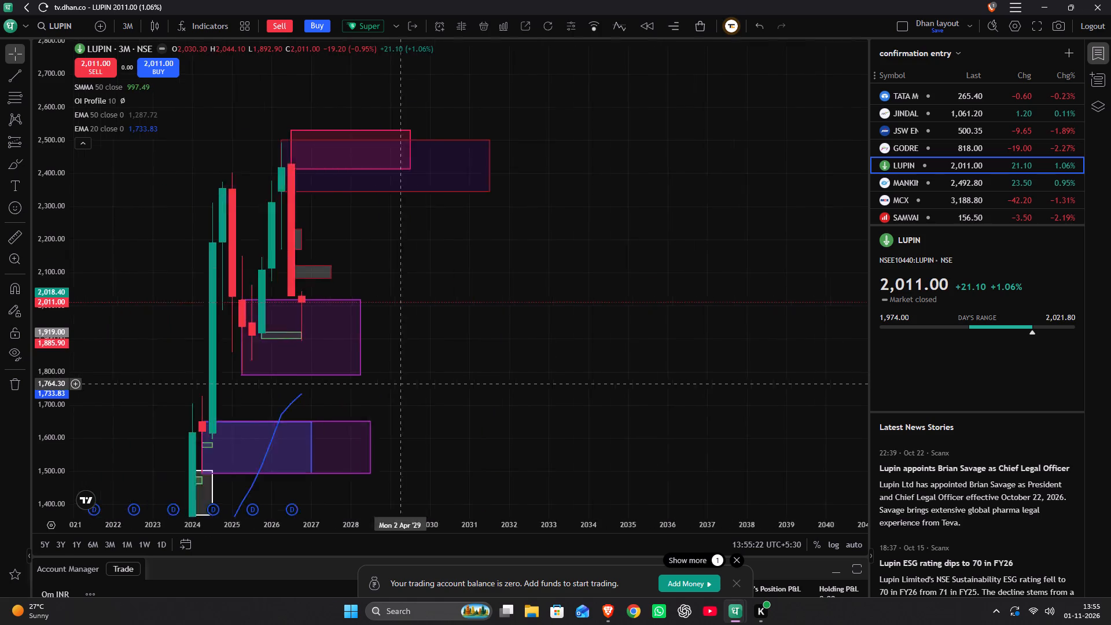
left_click_drag(453, 370, 801, 153)
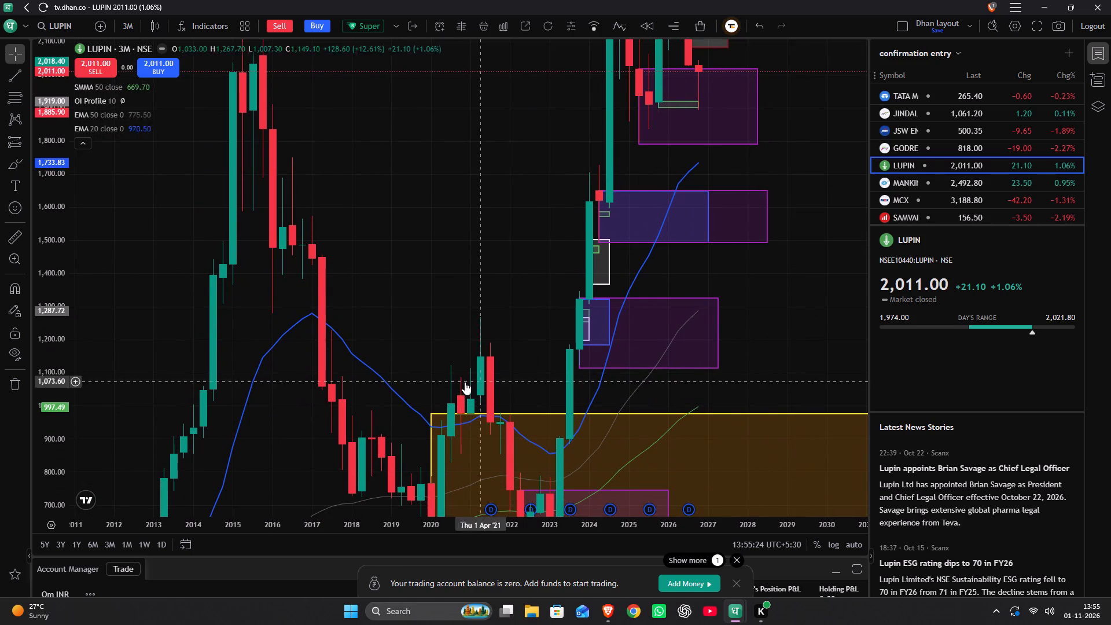
left_click_drag(468, 373, 536, 220)
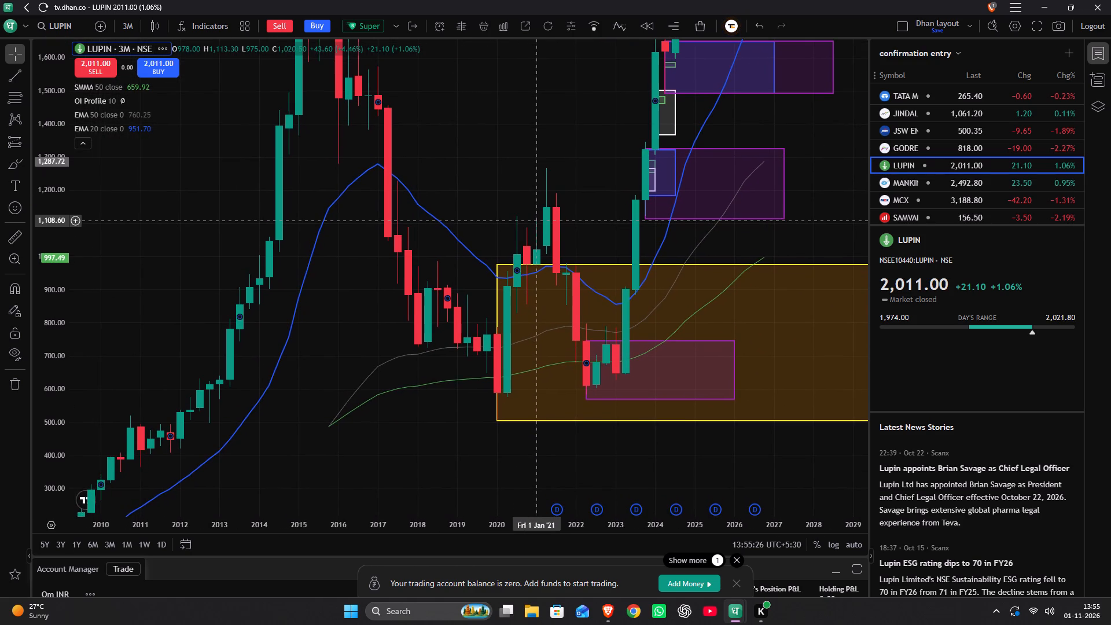
left_click_drag(536, 220, 535, 223)
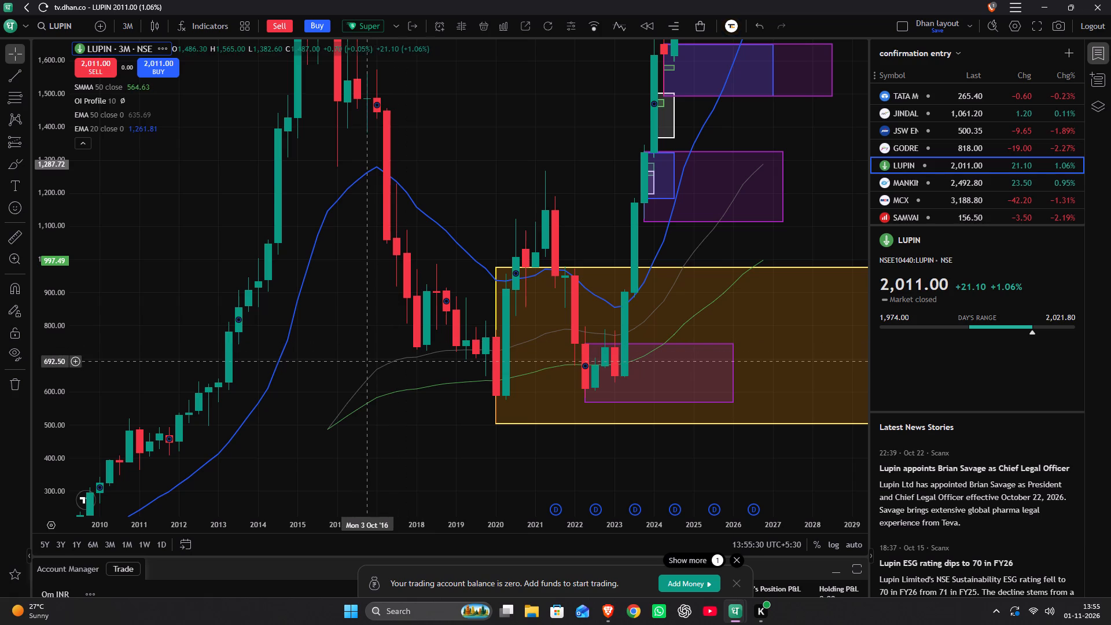
Mark Lupin's three-month chart with horizontal lines at 628.70, 496.70 and 844.10 and a vertical line at 1 July 2019.
left_click_drag(325, 383, 565, 397)
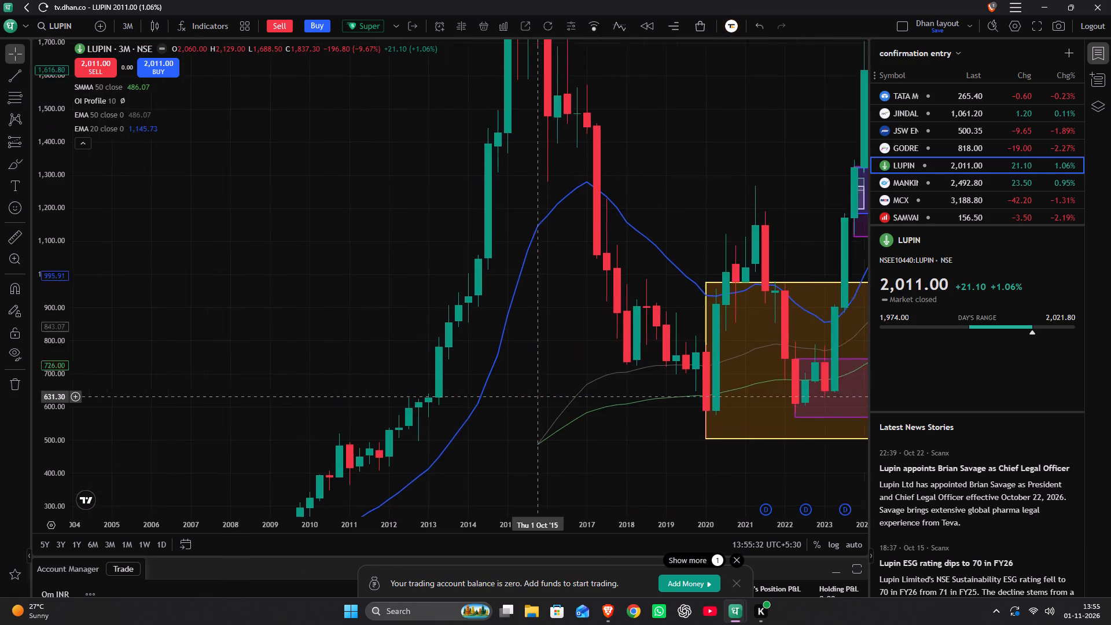
left_click_drag(565, 397, 589, 397)
scroll(52, 445, "up", 9)
left_click_drag(298, 437, 299, 436)
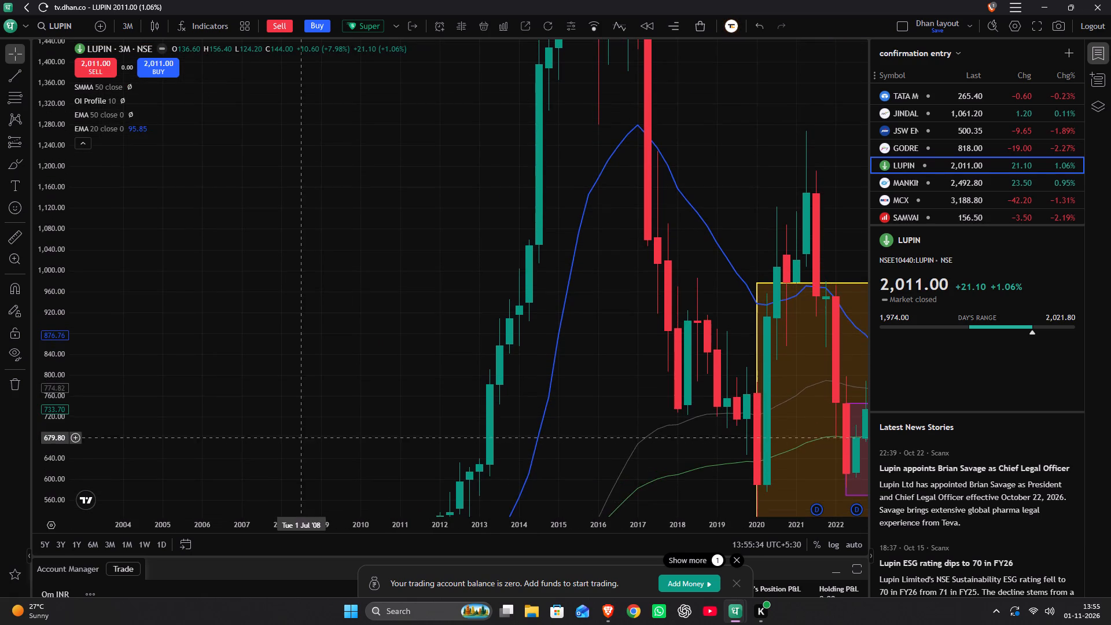
left_click_drag(299, 436, 224, 266)
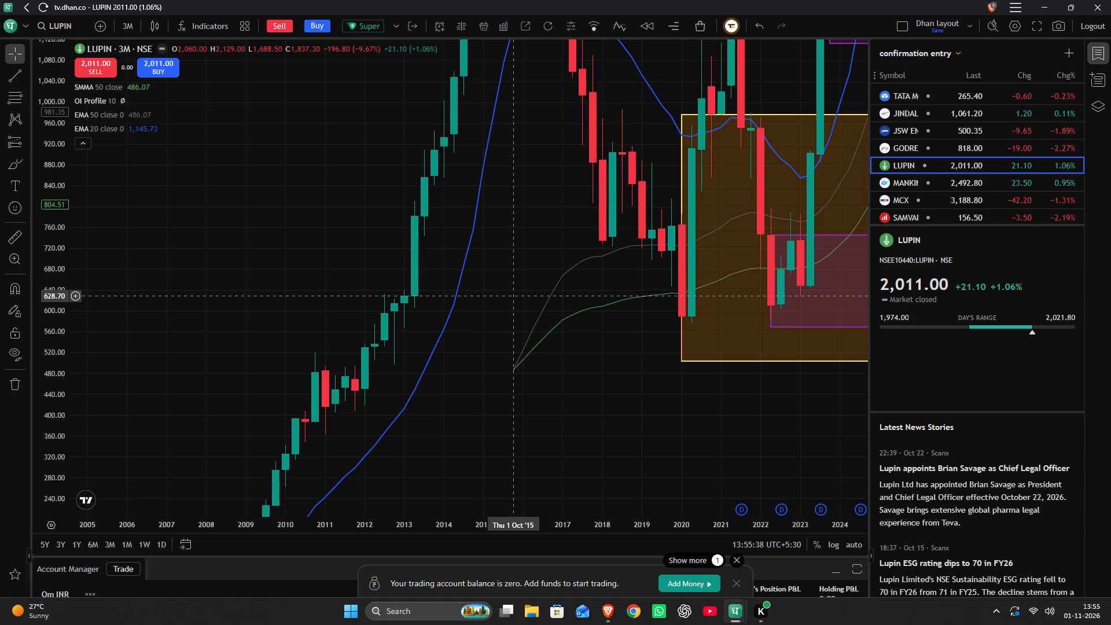
key("alt+h")
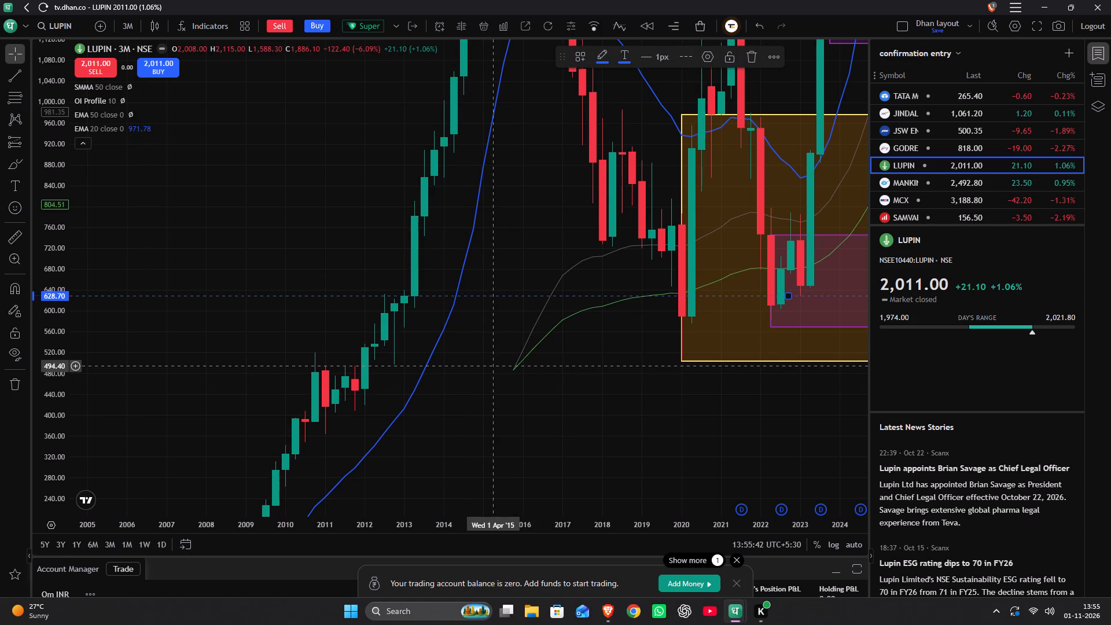
key("alt+h")
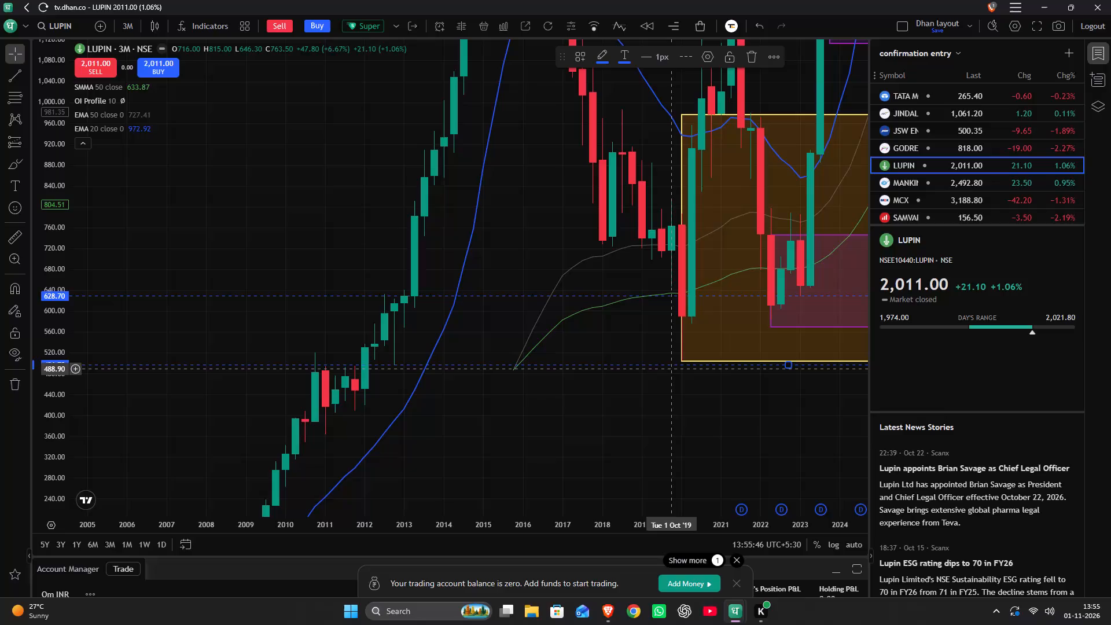
key("alt+v")
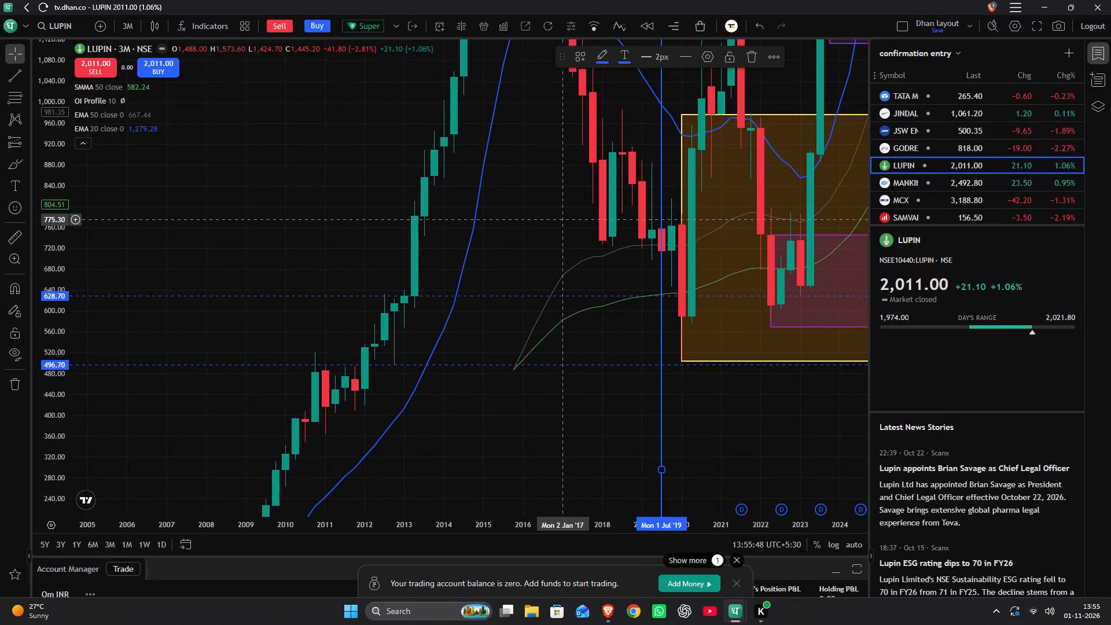
left_click_drag(561, 219, 554, 428)
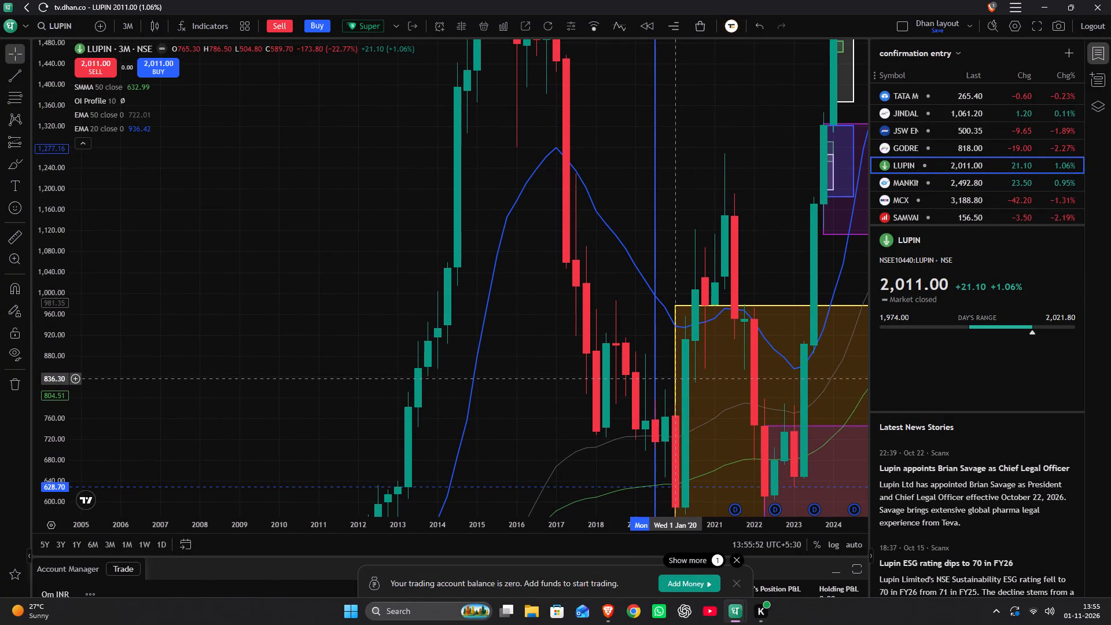
key("alt+h")
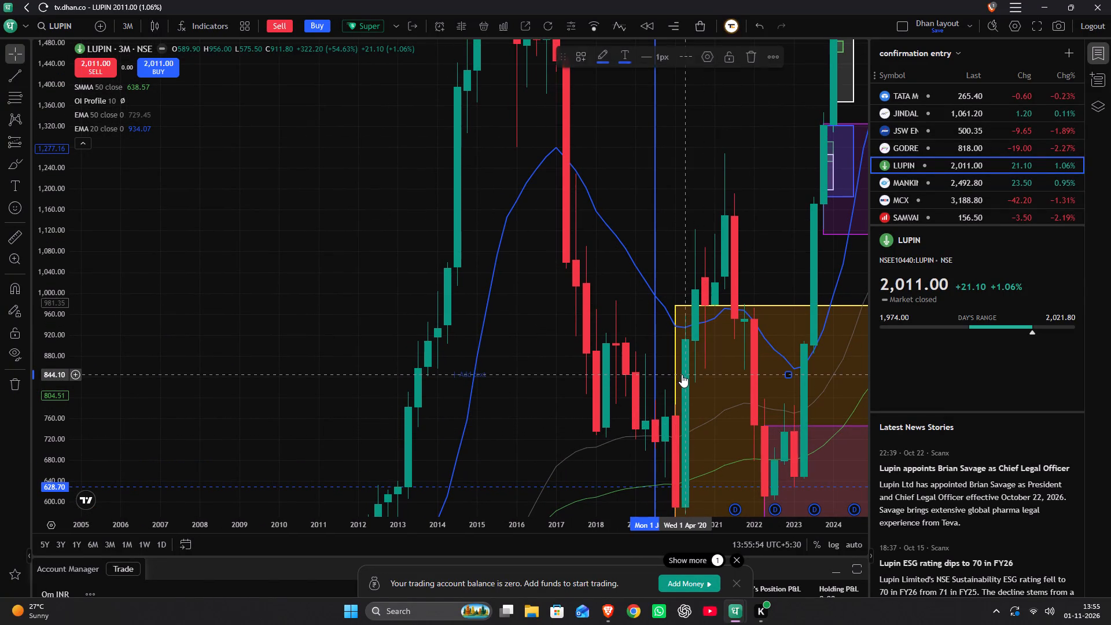
Set the Lupin chart interval to 1 day.
key("1")
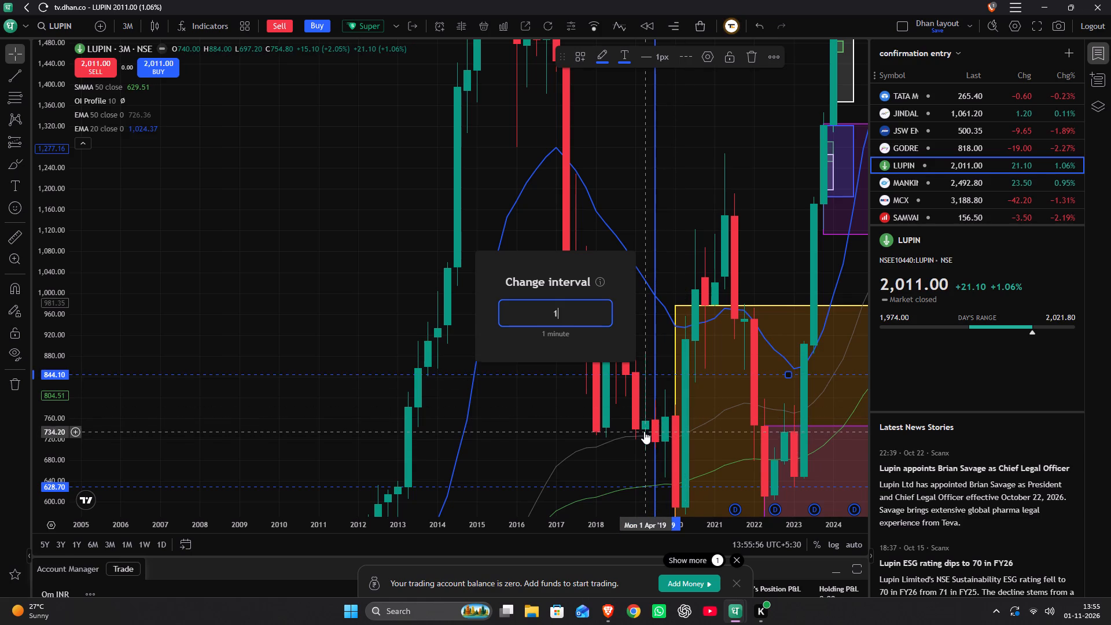
key("d")
key("Return")
Examine the daily price action from mid-2019 to 2021 against the new reference lines and the orange zone.
scroll(643, 431, "down", 2)
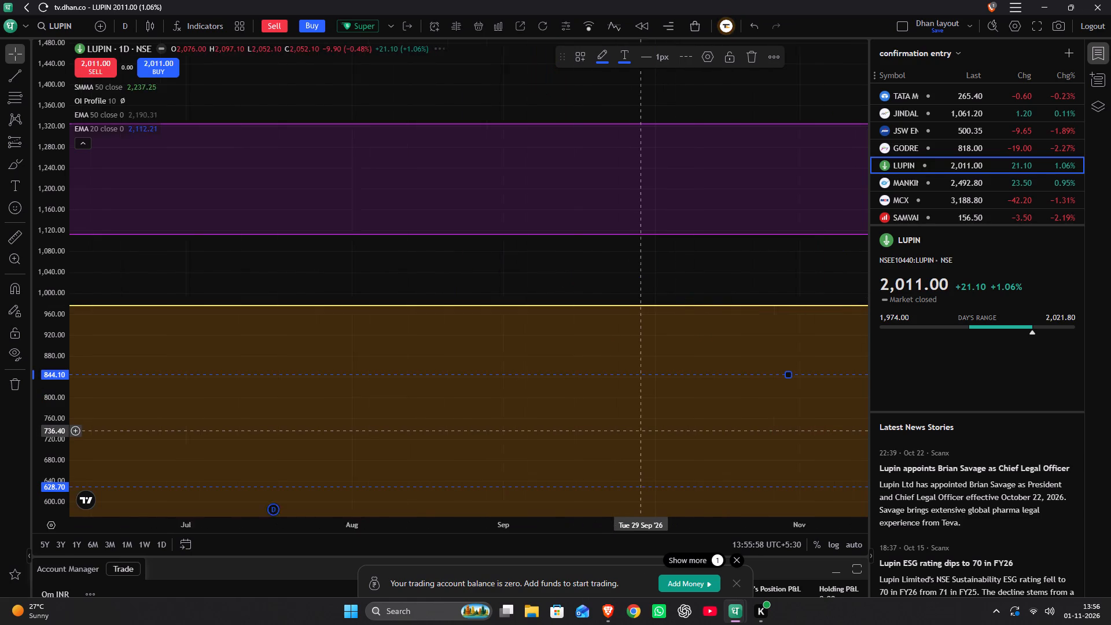
scroll(643, 431, "down", 8)
scroll(642, 428, "down", 20)
scroll(642, 428, "down", 3)
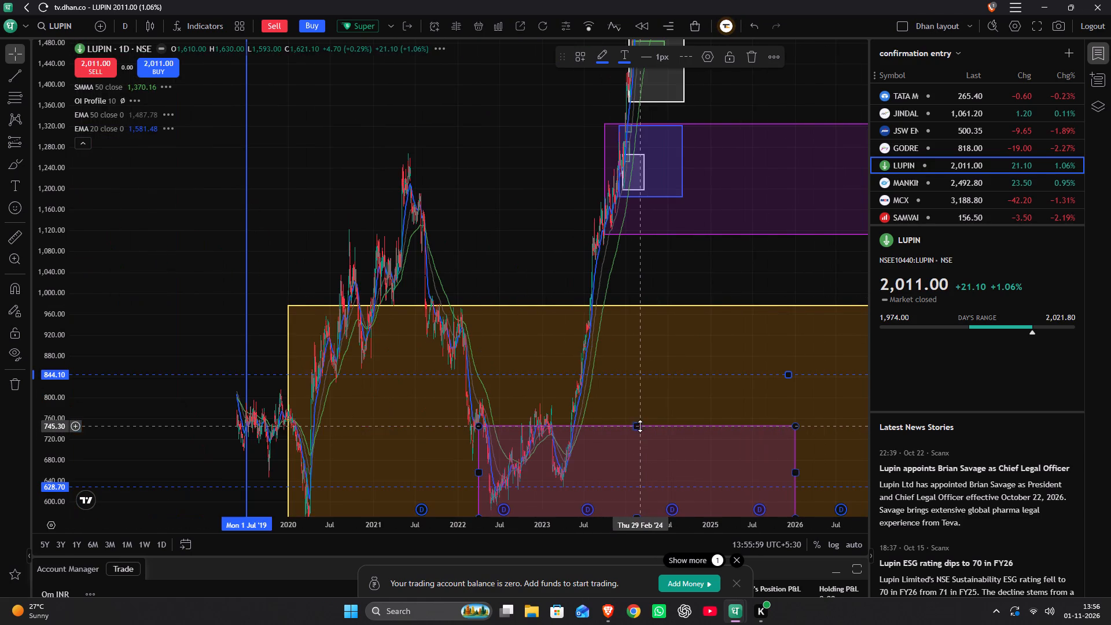
left_click_drag(312, 225, 696, 63)
scroll(694, 64, "up", 14)
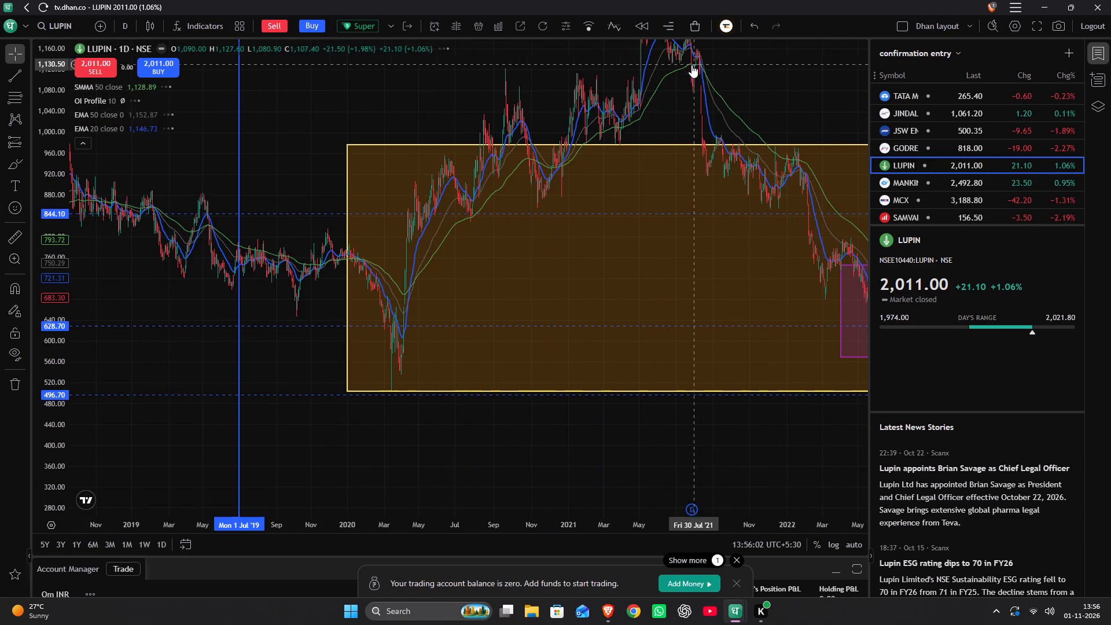
left_click_drag(418, 222, 707, 226)
scroll(705, 226, "up", 10)
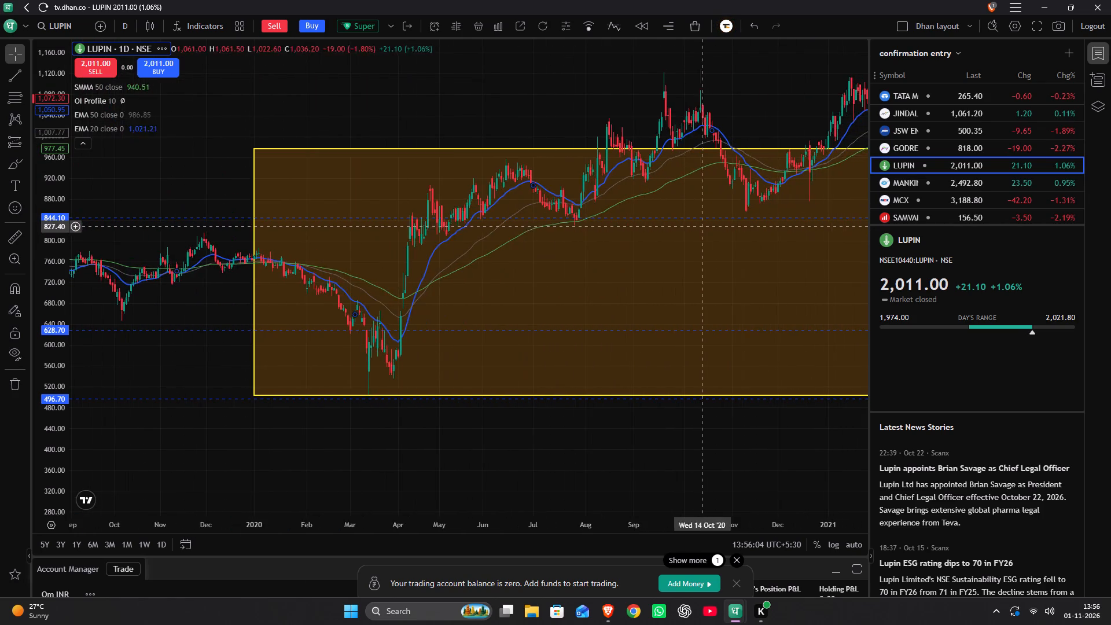
left_click_drag(330, 284, 590, 291)
scroll(60, 347, "up", 5)
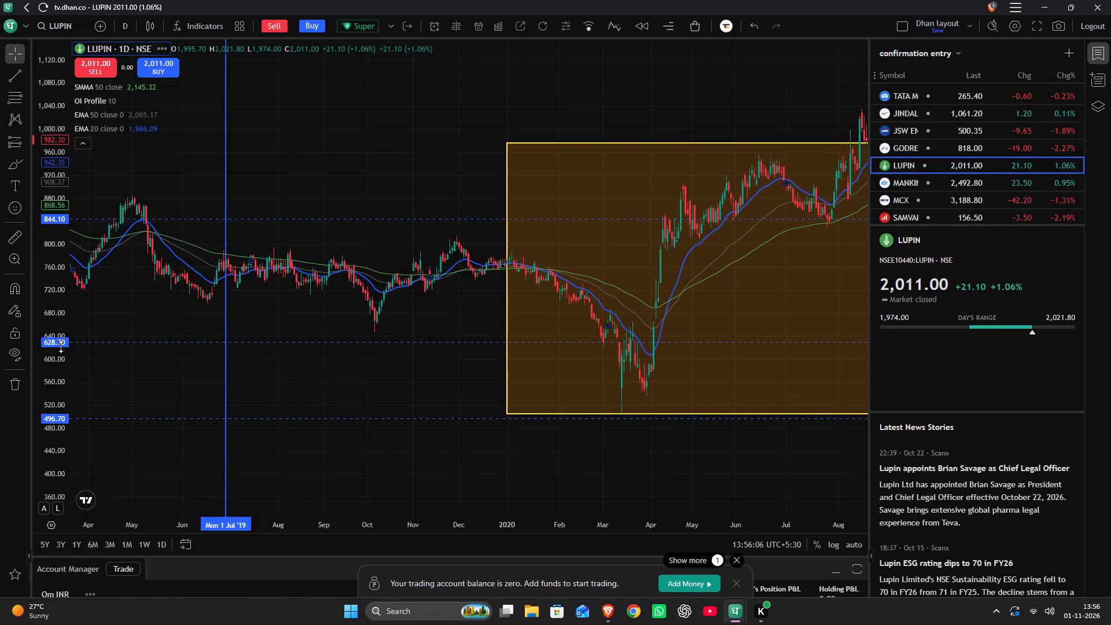
Examine the daily candles from January to June 2020 inside the orange zone, around the 628.70 and 844.10 lines.
scroll(61, 347, "up", 19)
scroll(61, 346, "up", 5)
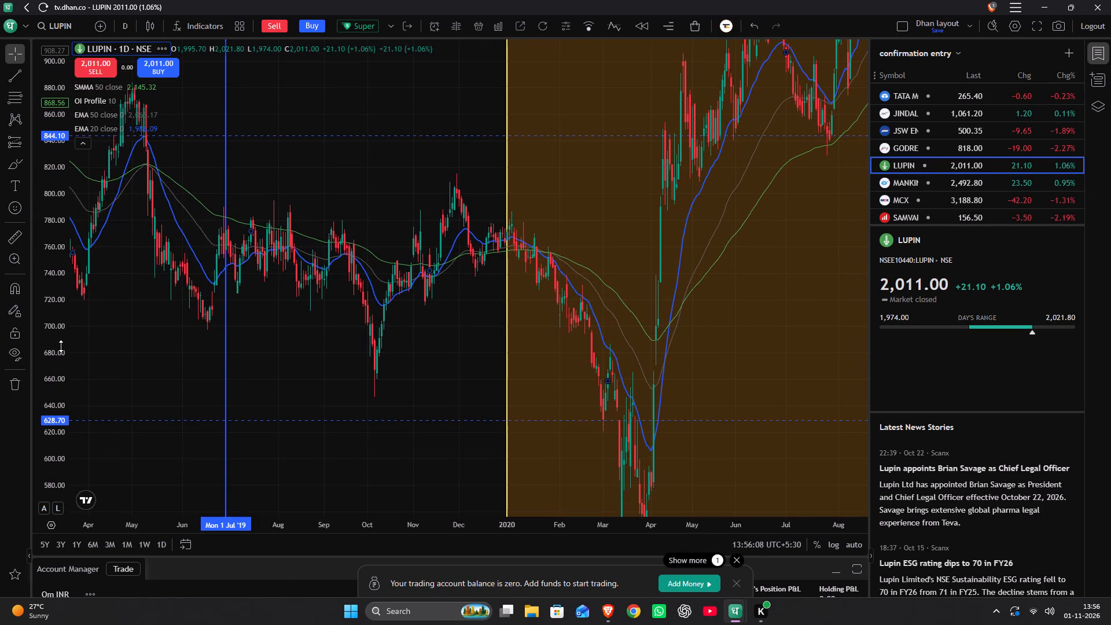
scroll(121, 315, "up", 7)
left_click_drag(284, 323, 621, 308)
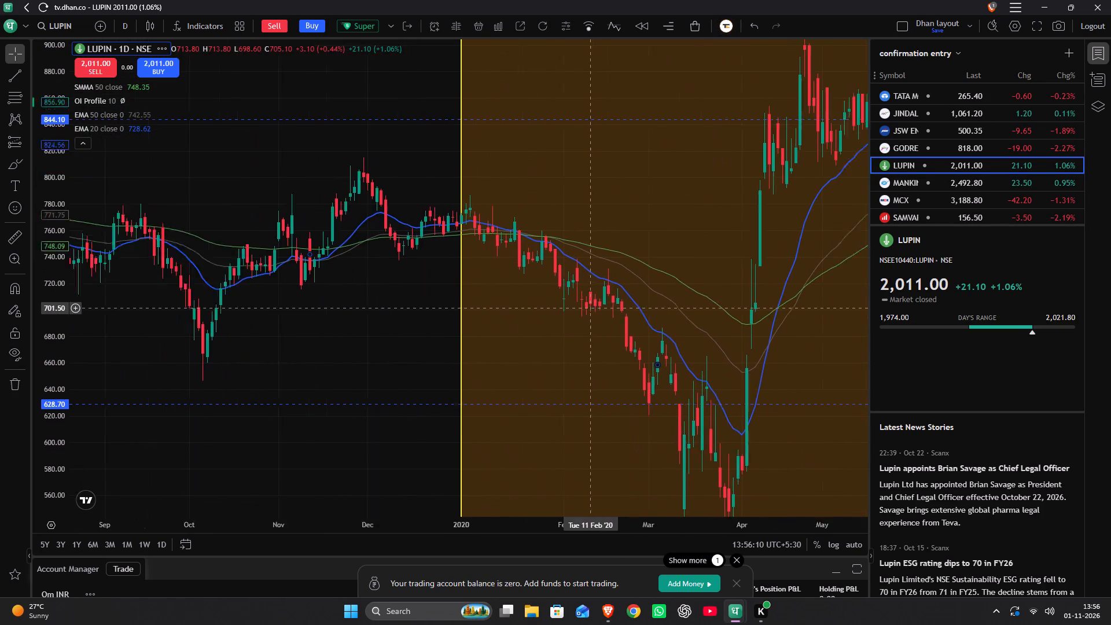
left_click_drag(621, 308, 628, 308)
scroll(628, 308, "up", 4)
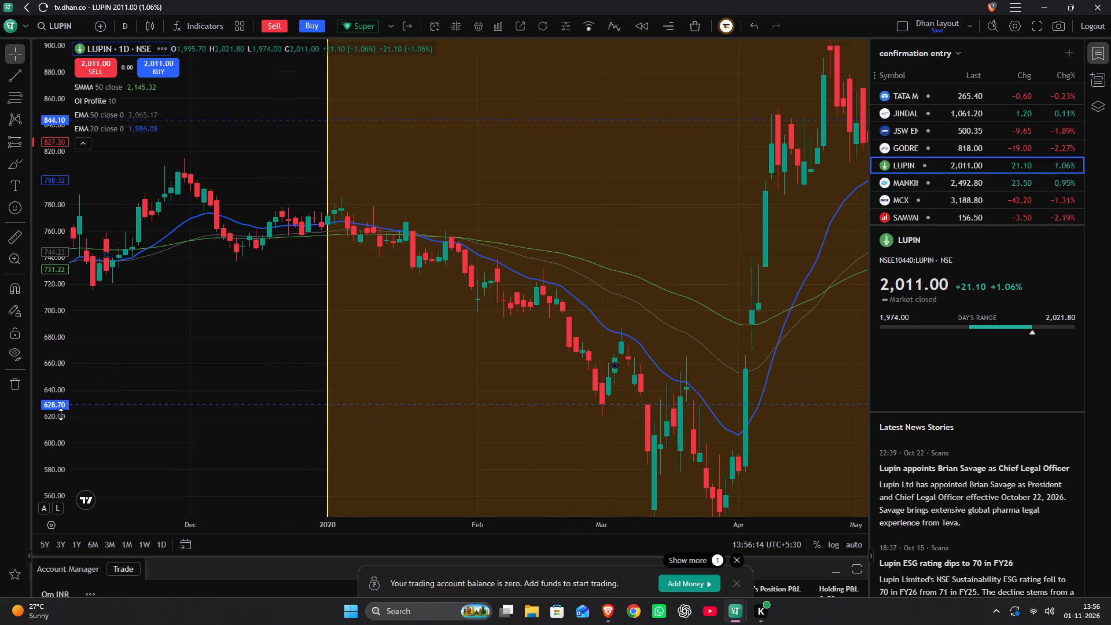
scroll(60, 414, "up", 4)
left_click_drag(375, 343, 212, 361)
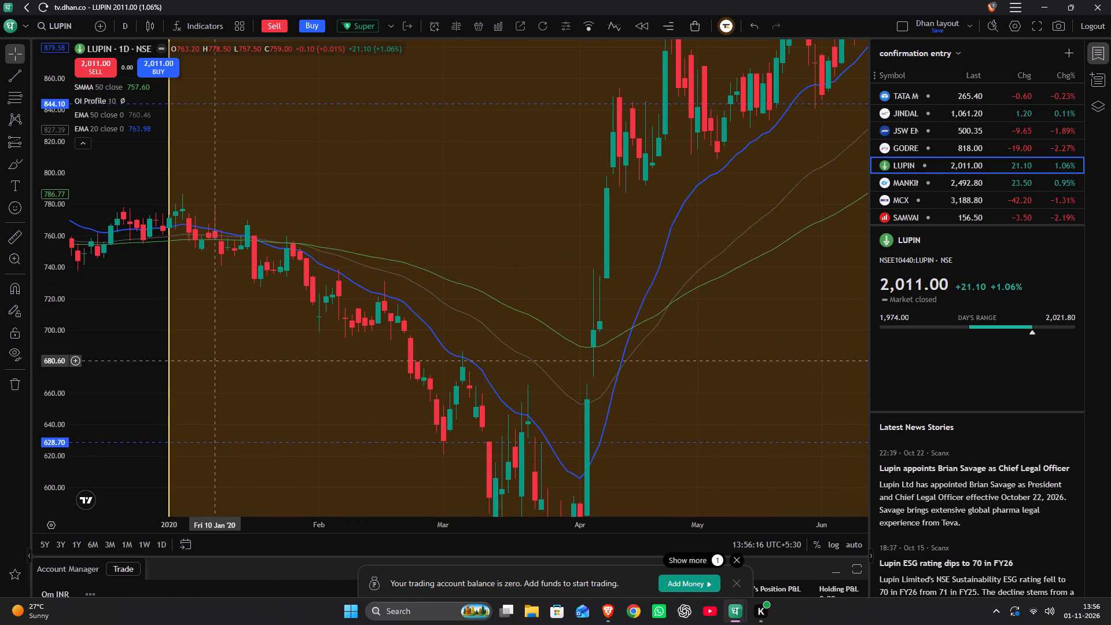
scroll(215, 361, "up", 2)
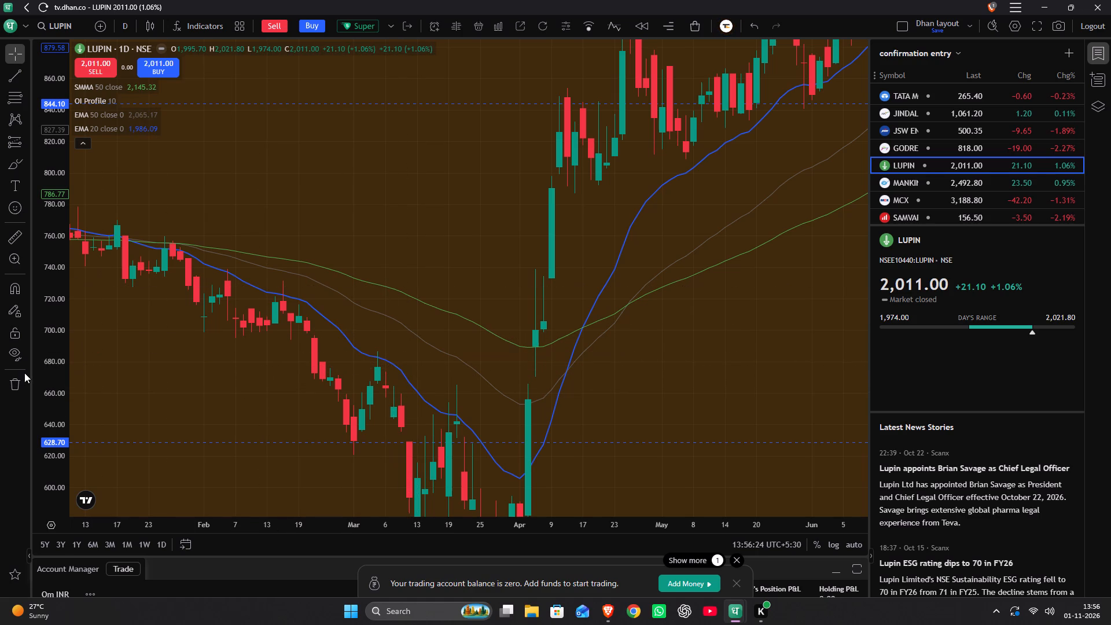
Examine Lupin's March–April 2020 daily candles around the orange zone's lower edge and the 628.70 and 496.70 lines.
scroll(51, 362, "up", 3)
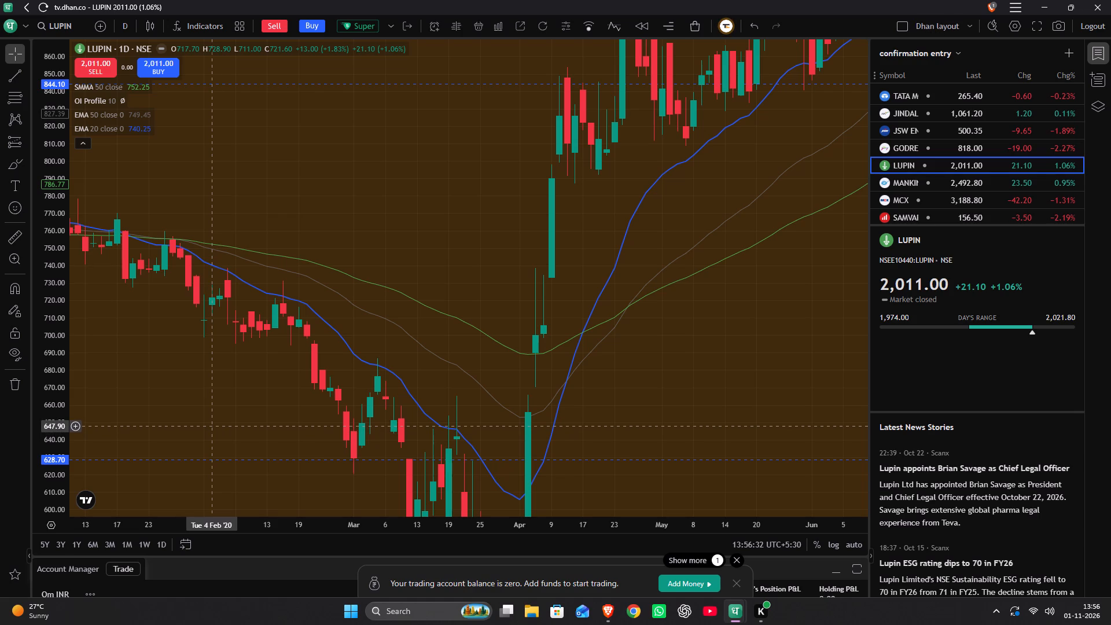
left_click_drag(369, 415, 377, 315)
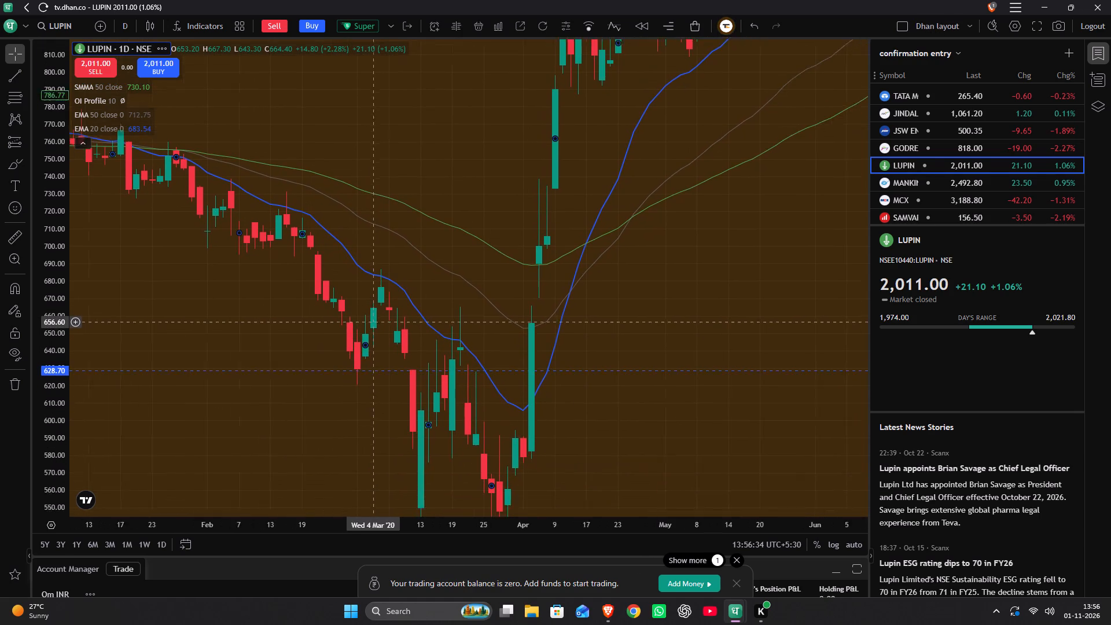
left_click_drag(377, 315, 399, 241)
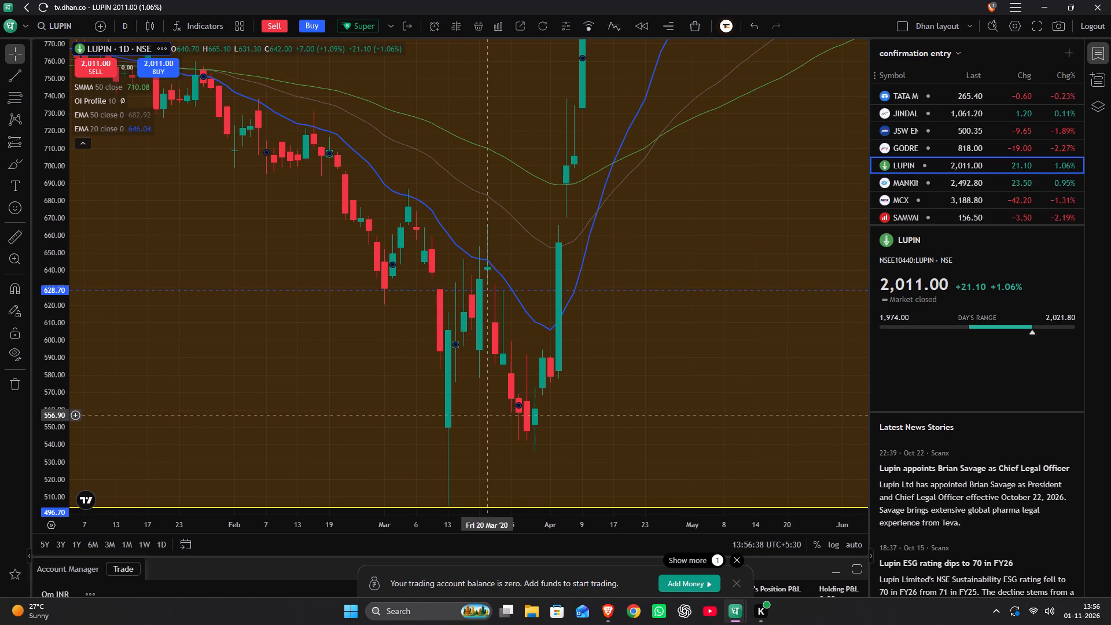
left_click_drag(628, 400, 615, 280)
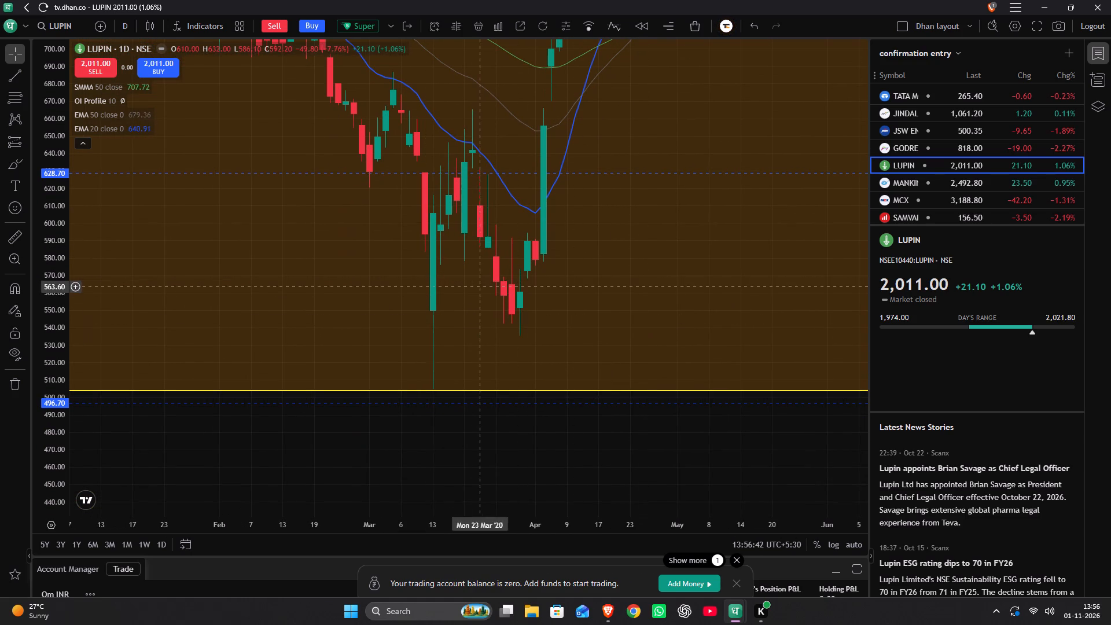
left_click_drag(365, 229, 366, 276)
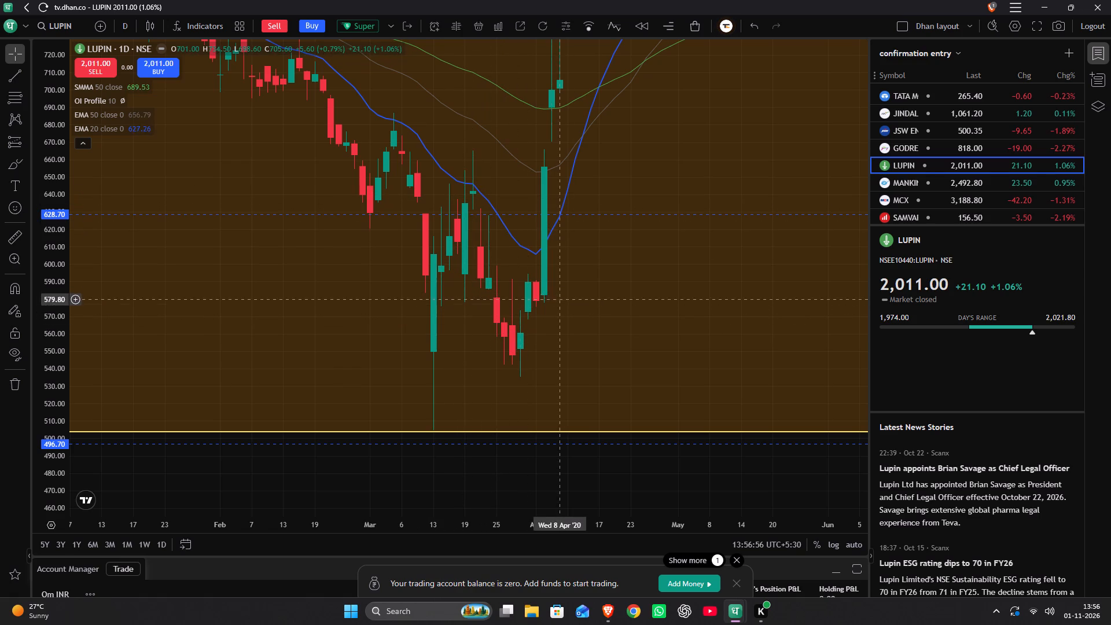
scroll(549, 300, "down", 4)
scroll(474, 328, "down", 3)
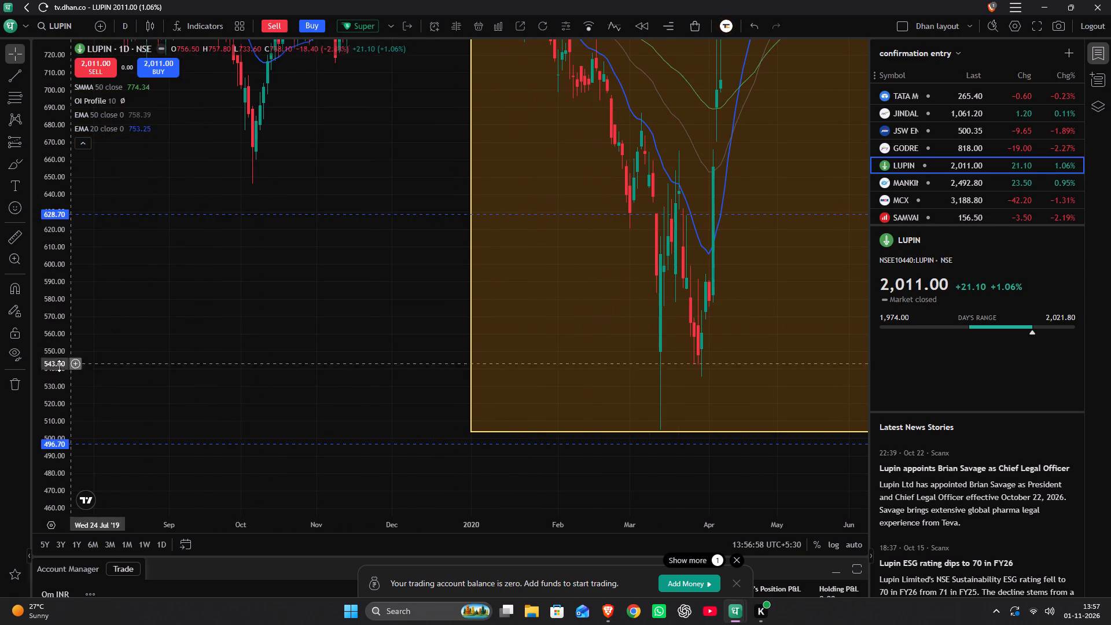
scroll(51, 356, "down", 10)
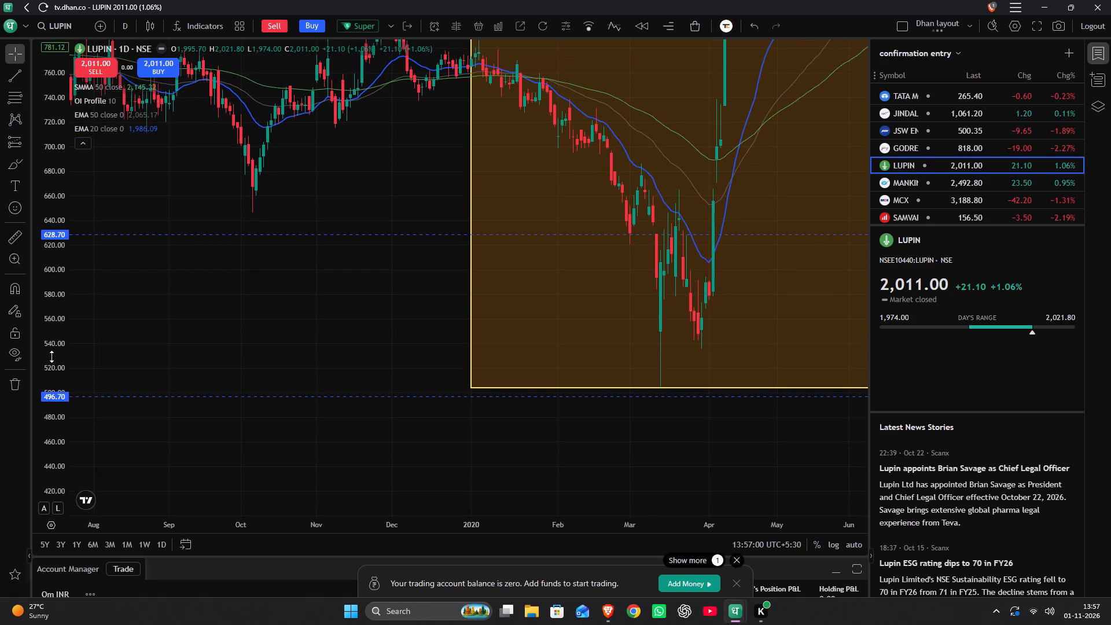
scroll(51, 356, "down", 5)
Delete Lupin's horizontal lines at 628.70, 496.70 and 844.10 and the vertical line at 1 July 2019.
left_click_drag(636, 308, 0, 394)
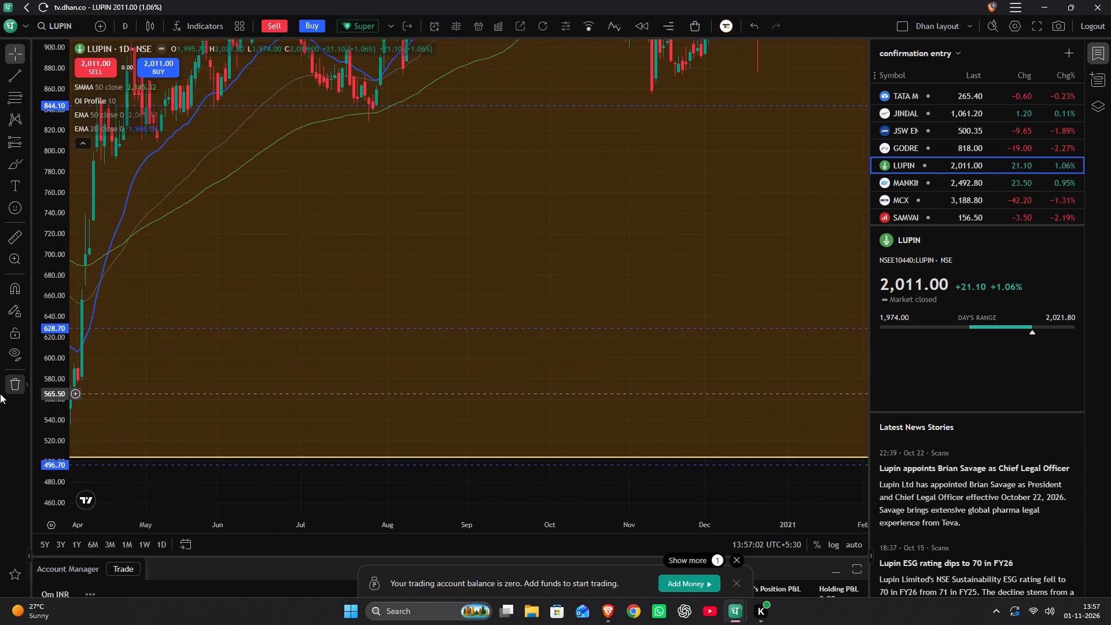
left_click_drag(0, 394, 0, 393)
left_click_drag(154, 389, 679, 389)
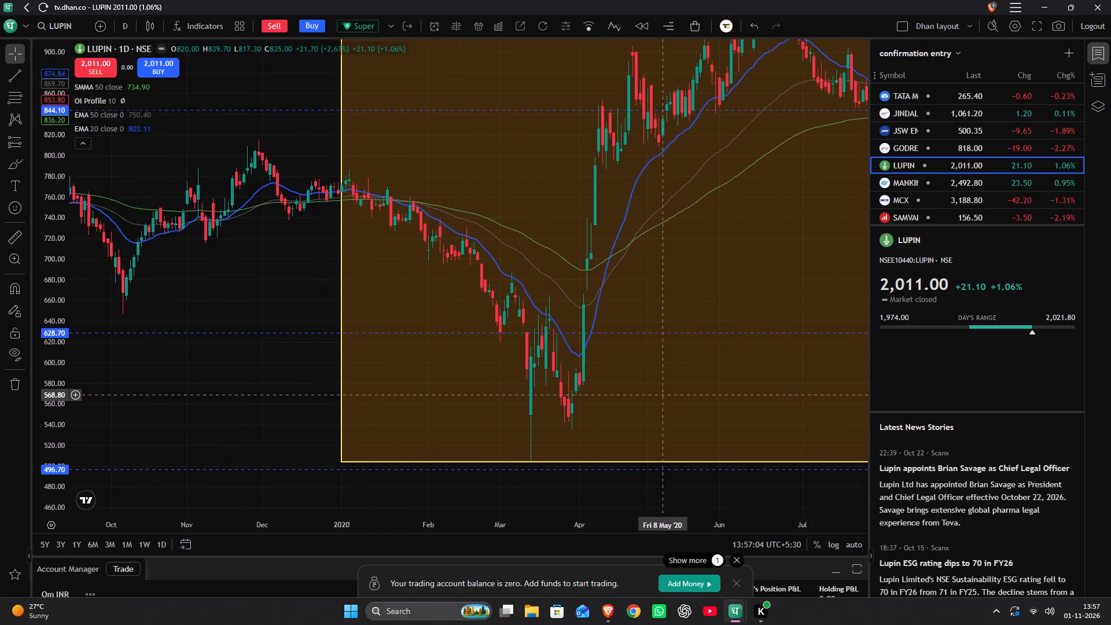
left_click_drag(679, 389, 722, 380)
left_click_drag(475, 380, 707, 424)
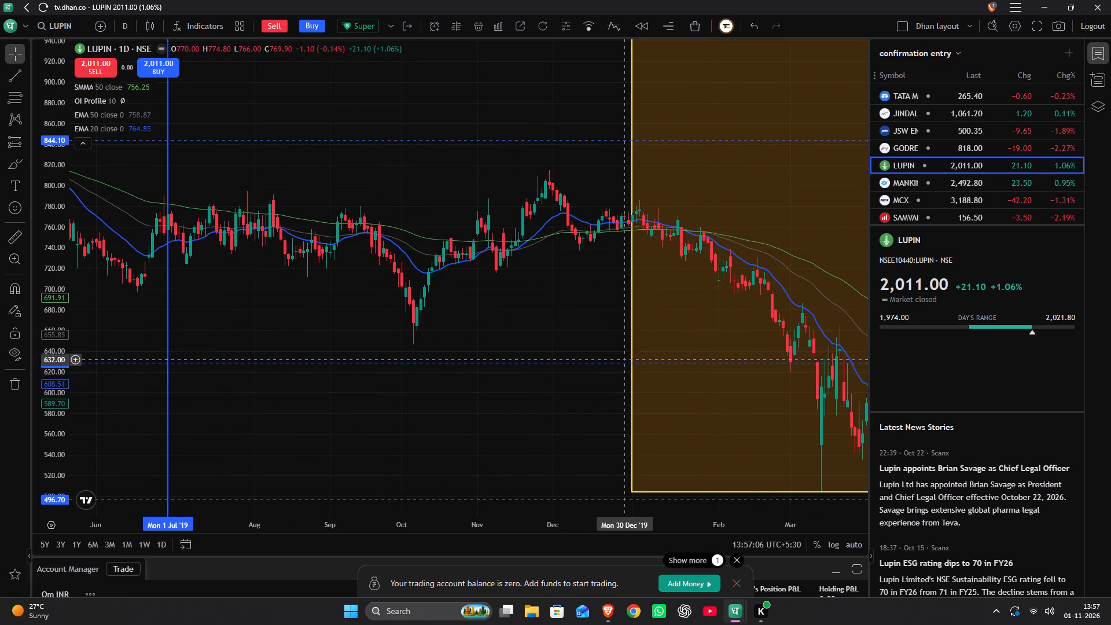
left_click(621, 361)
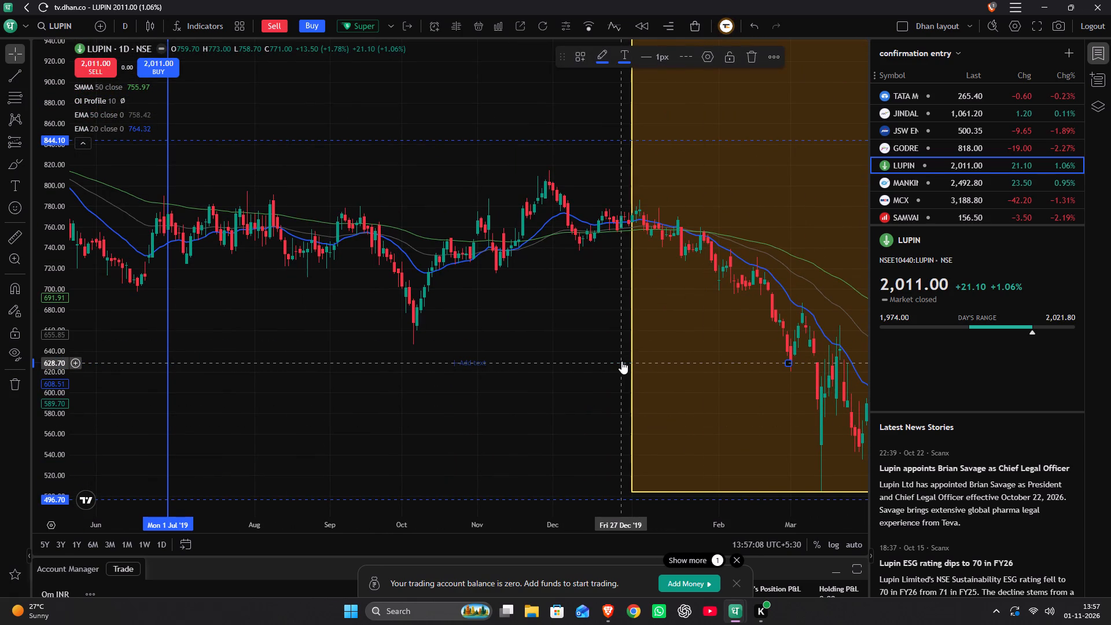
key("Delete")
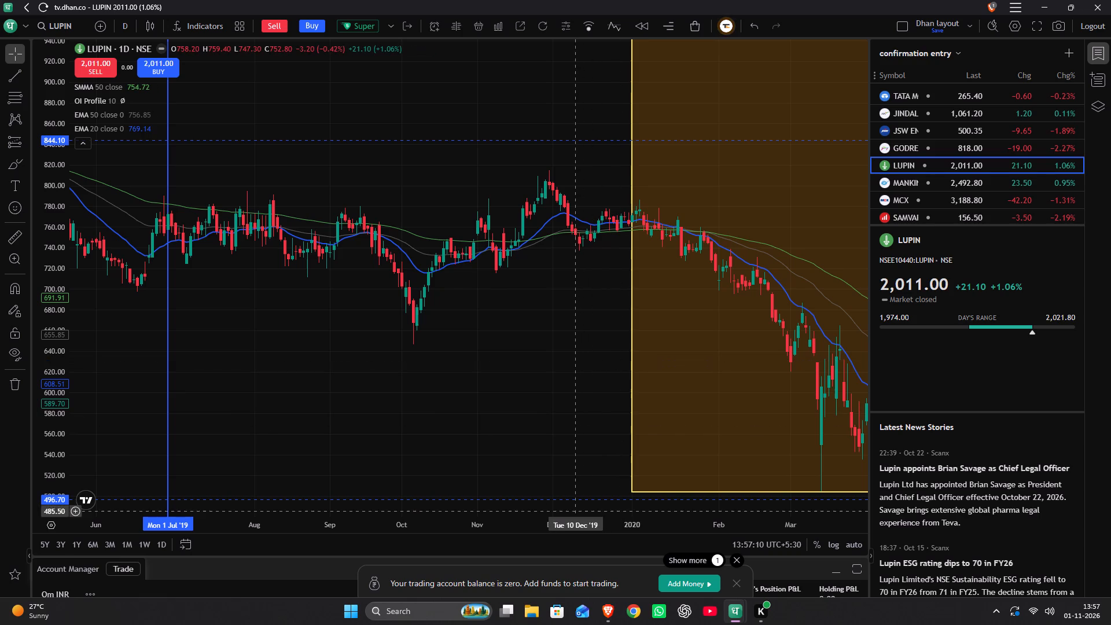
left_click(576, 501)
key("Delete")
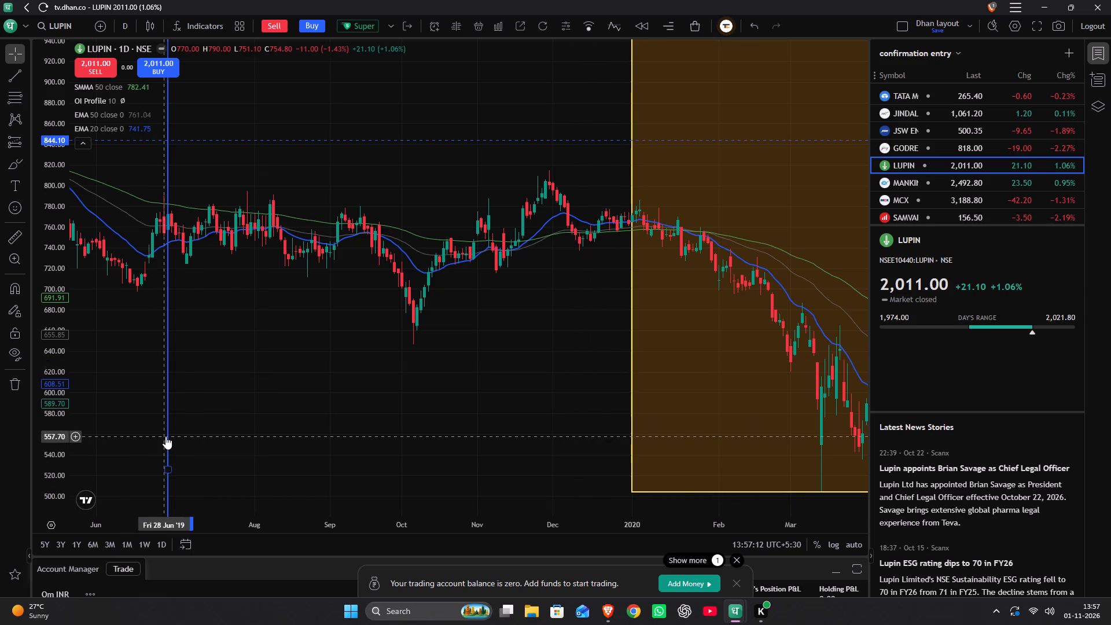
left_click(166, 436)
key("Delete")
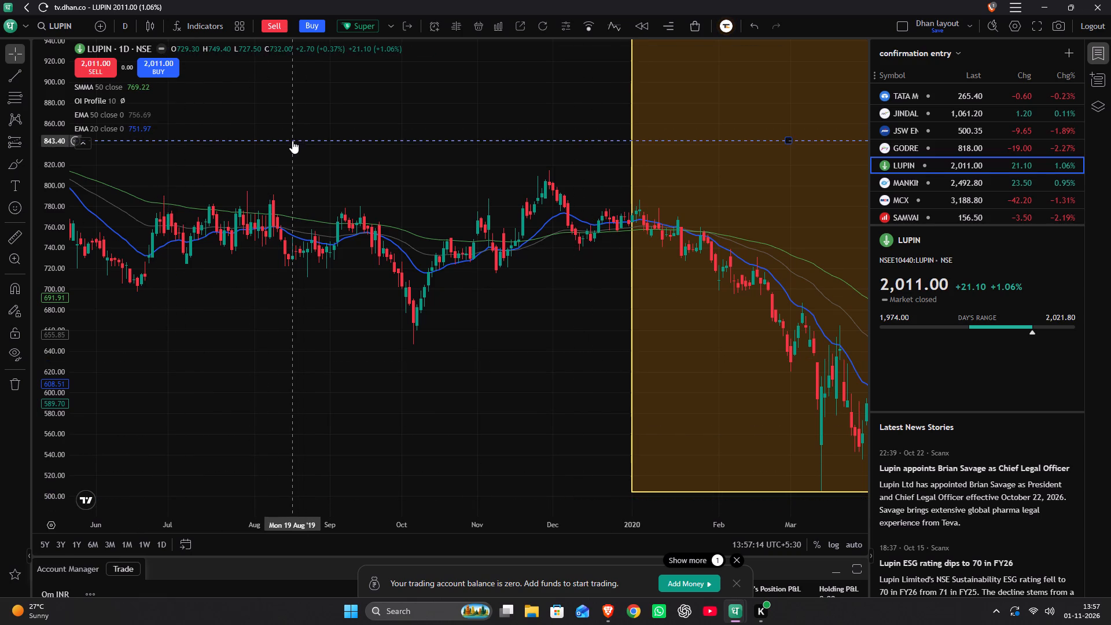
left_click(292, 141)
key("Delete")
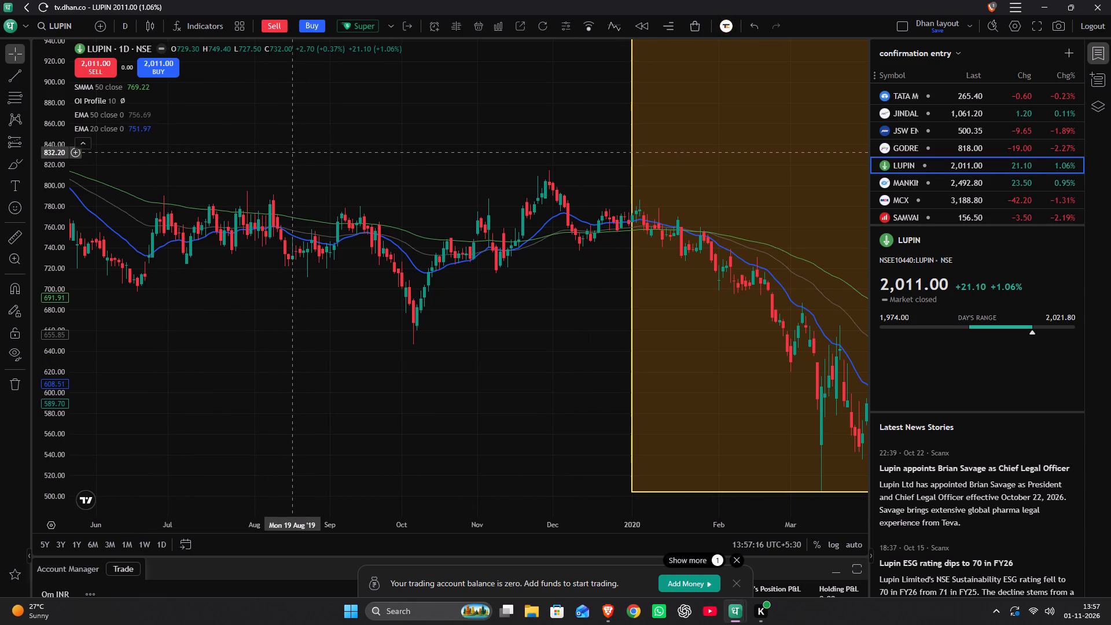
Open the Mankind Pharma chart and examine its daily price action around the purple and white zones through October 2026.
left_click(1022, 184)
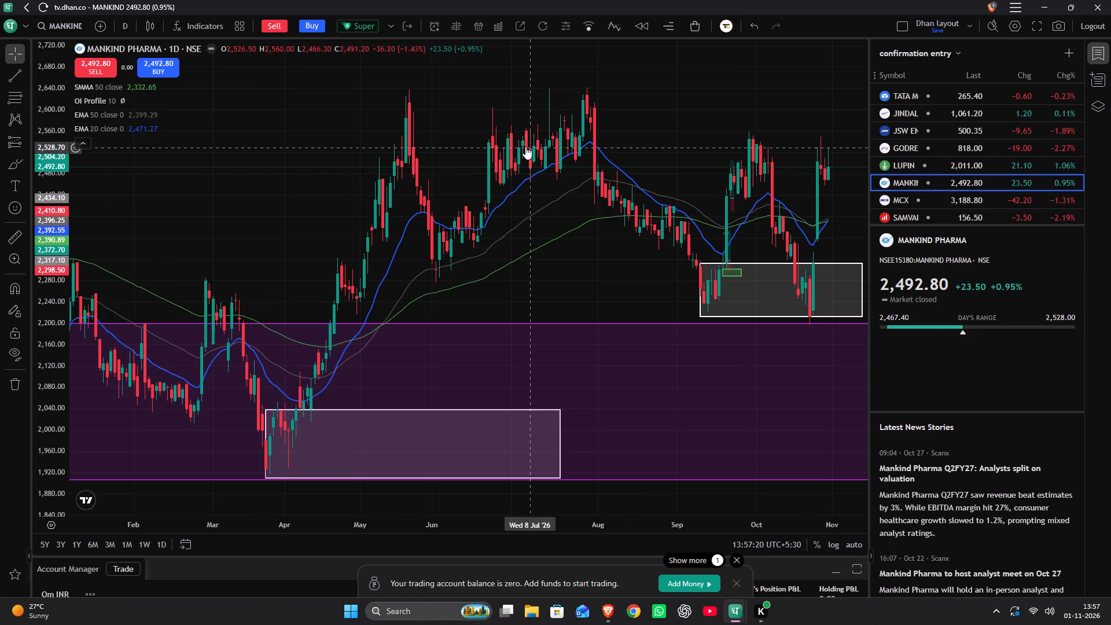
scroll(528, 146, "down", 5)
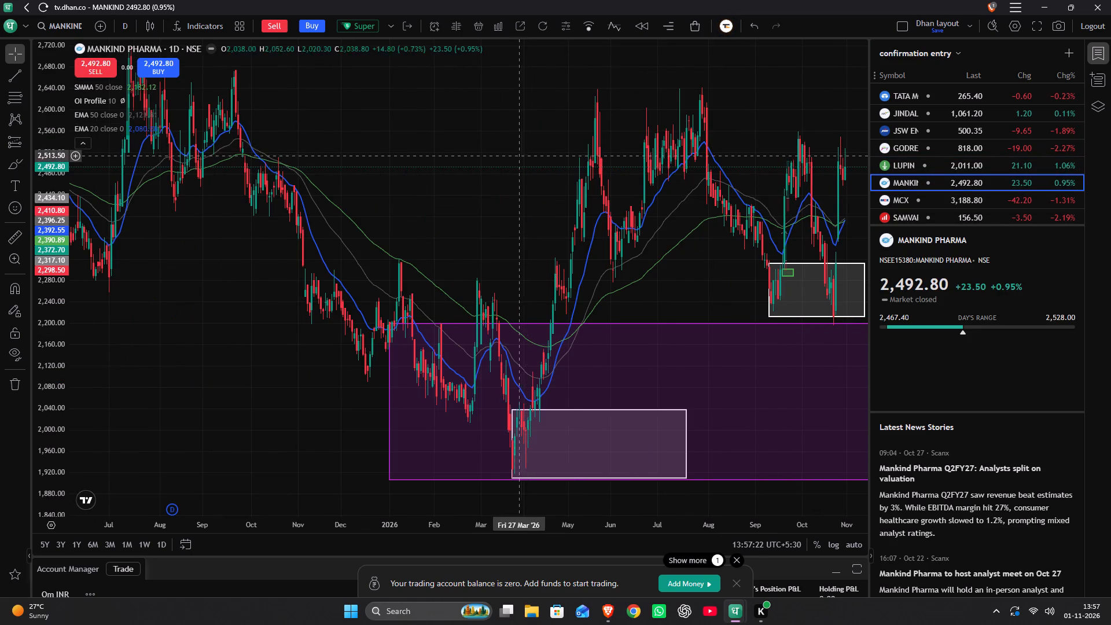
left_click_drag(516, 153, 565, 203)
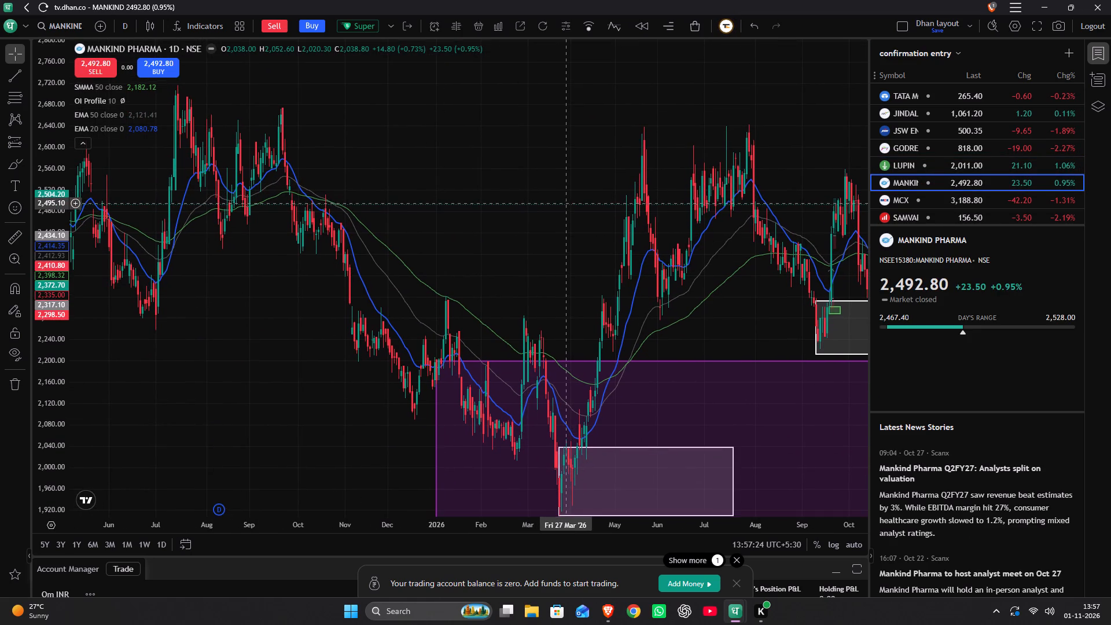
left_click_drag(565, 203, 562, 205)
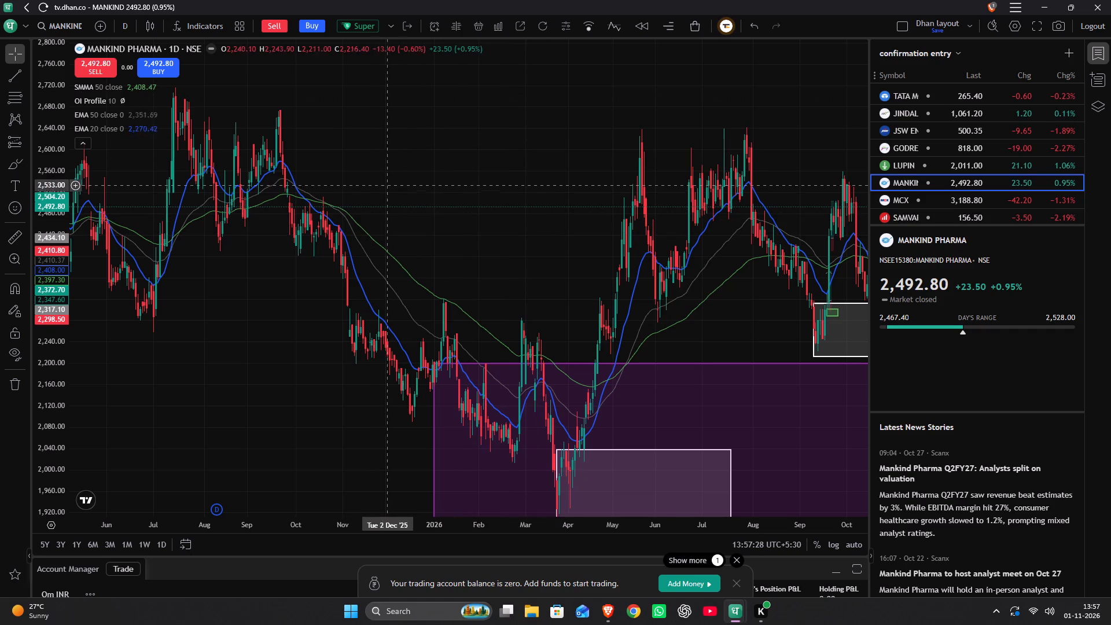
left_click_drag(403, 183, 112, 190)
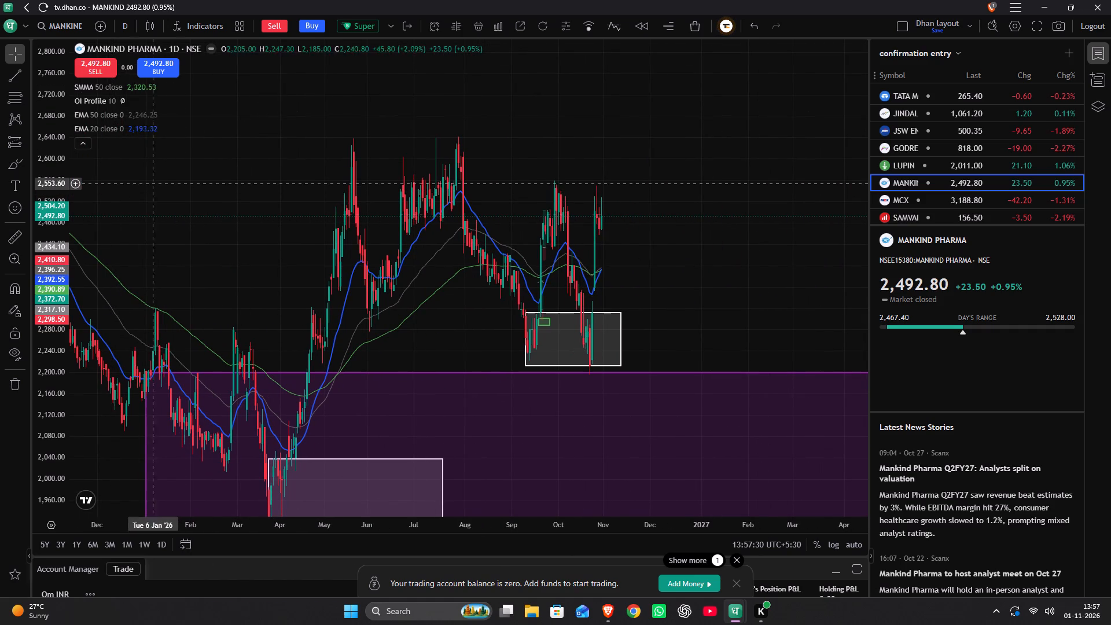
scroll(317, 221, "up", 8)
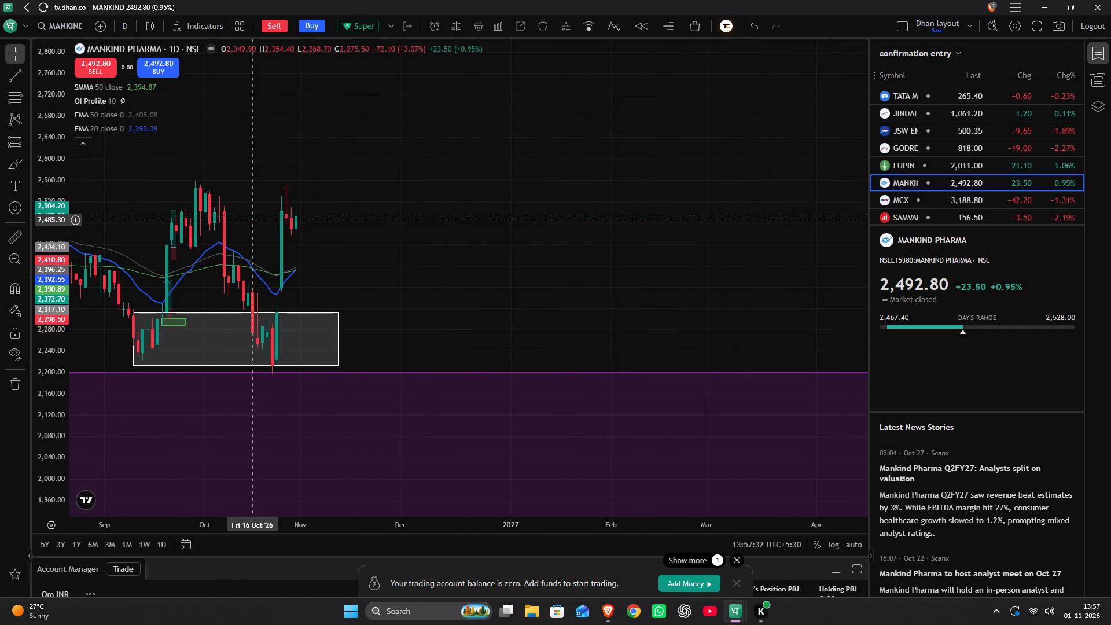
left_click_drag(231, 220, 615, 228)
scroll(614, 225, "up", 3)
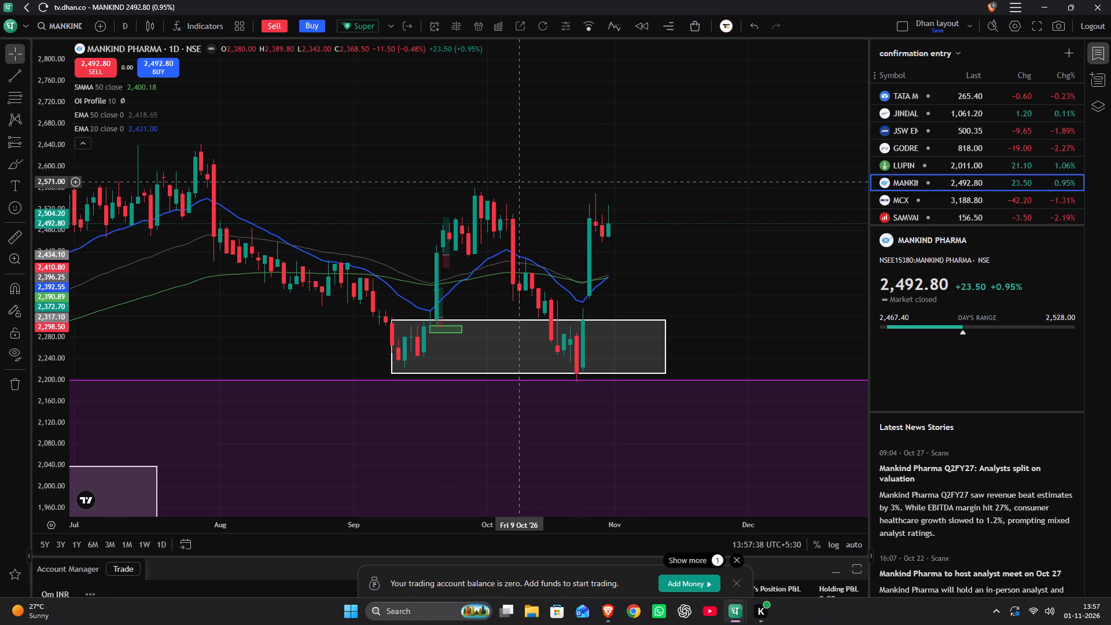
Delete the two risk/reward position drawings and the small green zone at Mankind Pharma's September 2026 rally.
left_click_drag(409, 249, 449, 267)
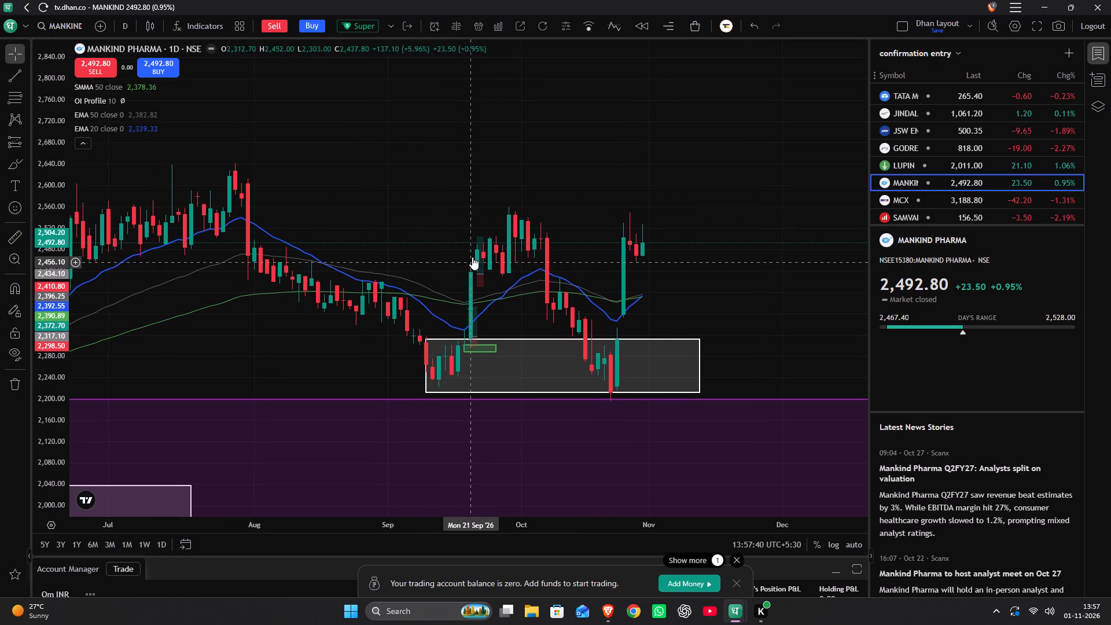
left_click(484, 256)
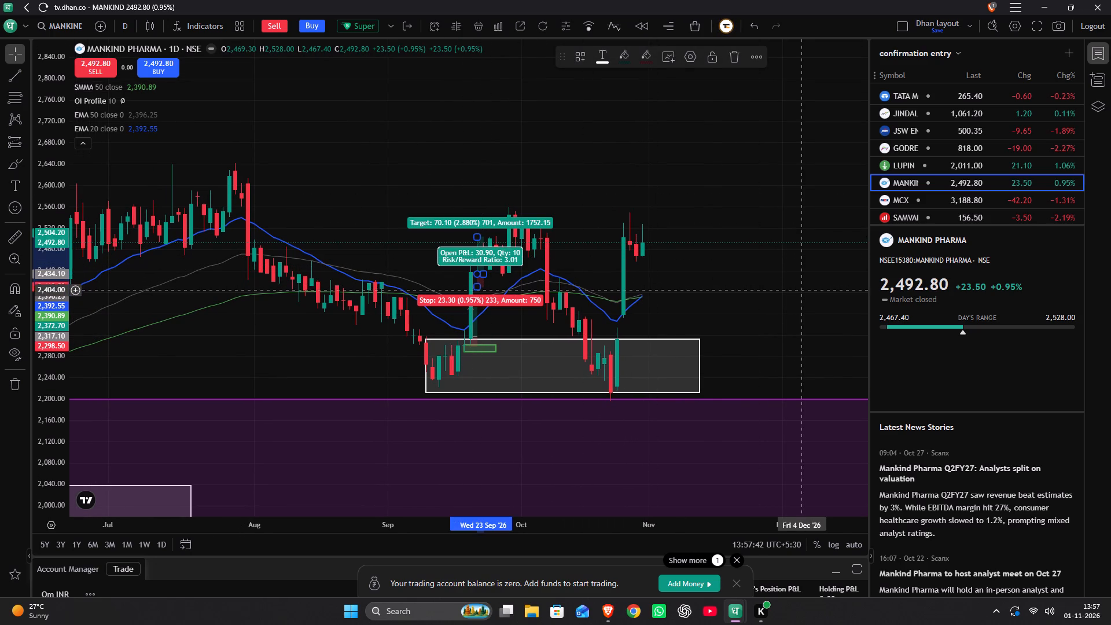
key("Delete")
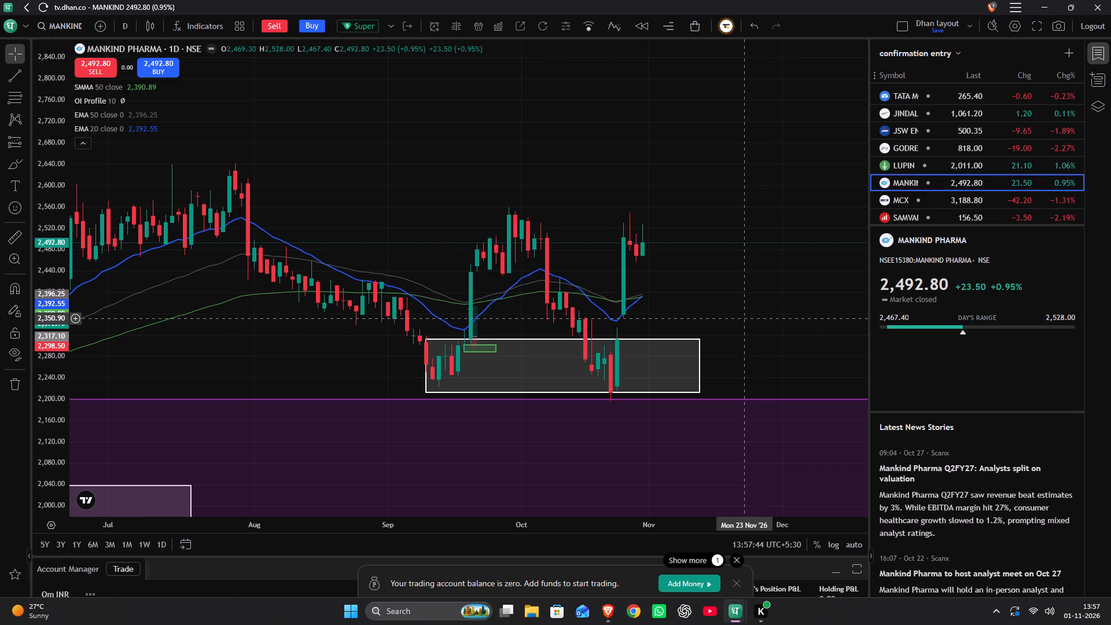
left_click(474, 325)
key("Delete")
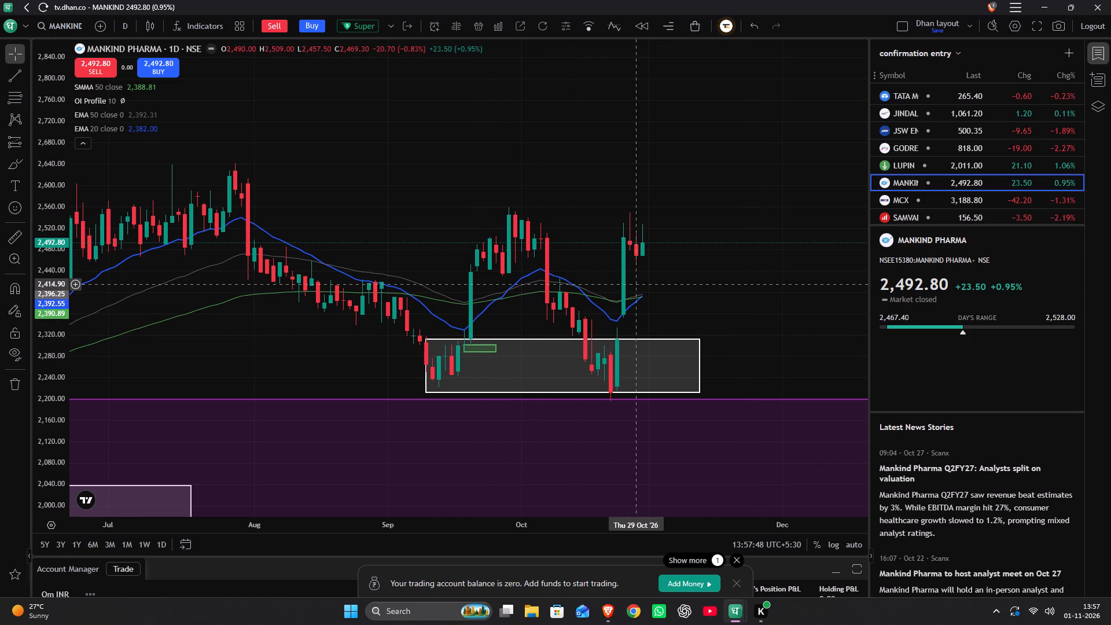
left_click(485, 344)
key("Delete")
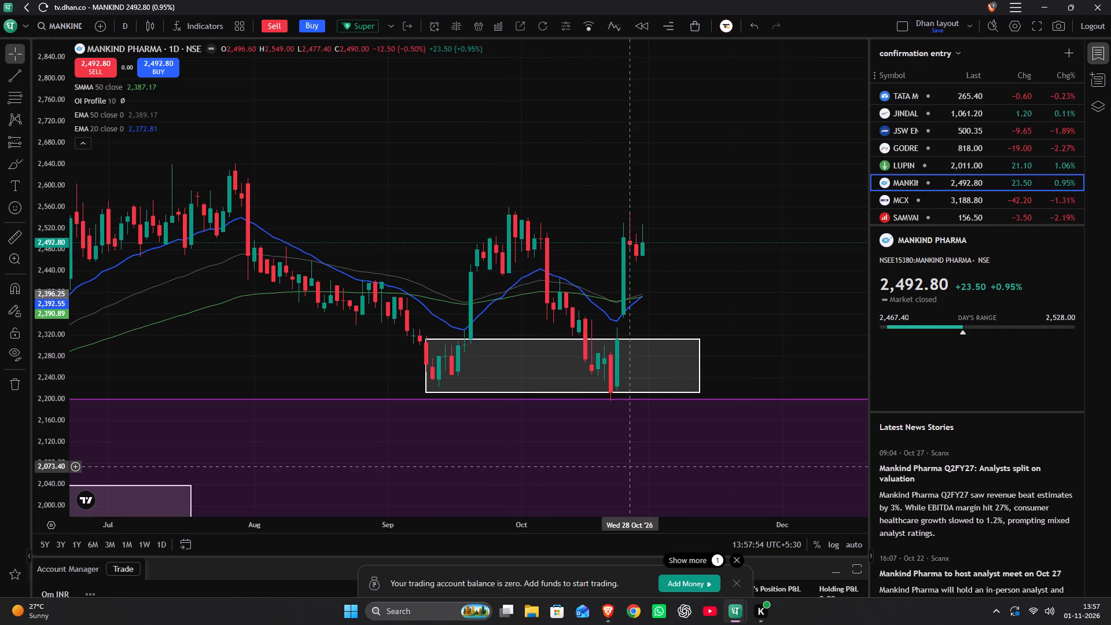
Examine Mankind Pharma's daily candles from March to November 2026 against the remaining white and purple zones.
left_click_drag(302, 316, 672, 292)
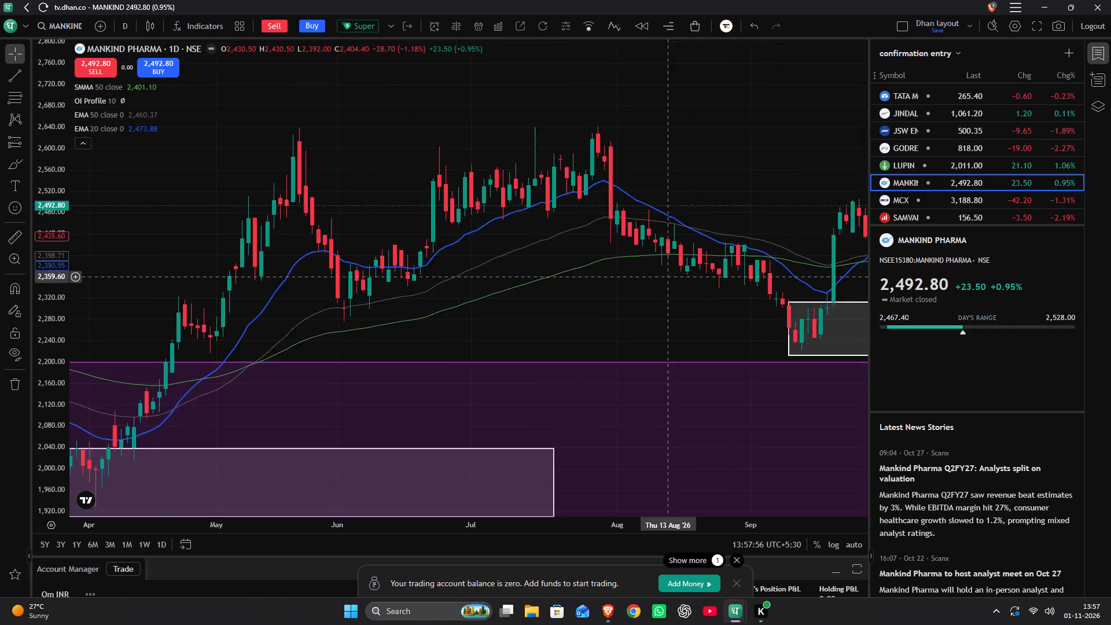
left_click_drag(672, 292, 787, 226)
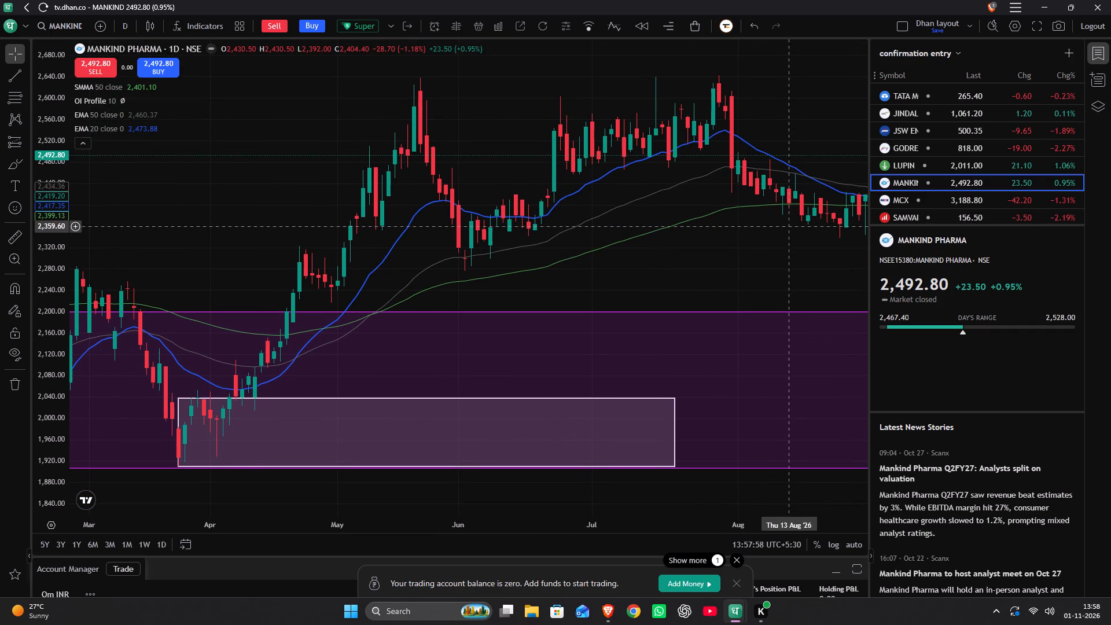
left_click_drag(787, 226, 310, 257)
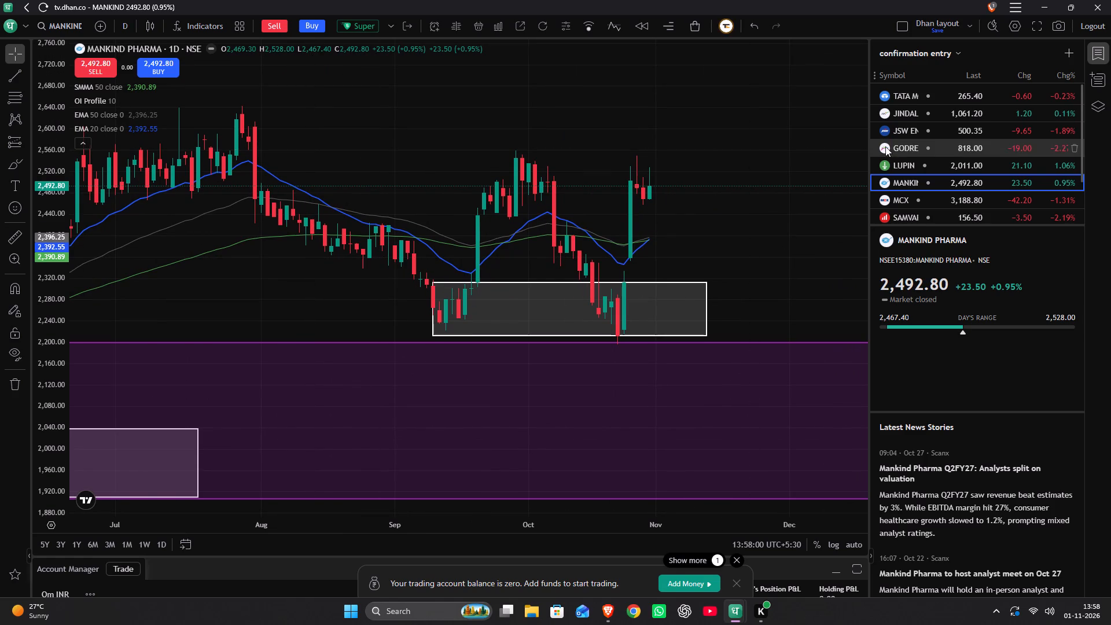
left_click(916, 190)
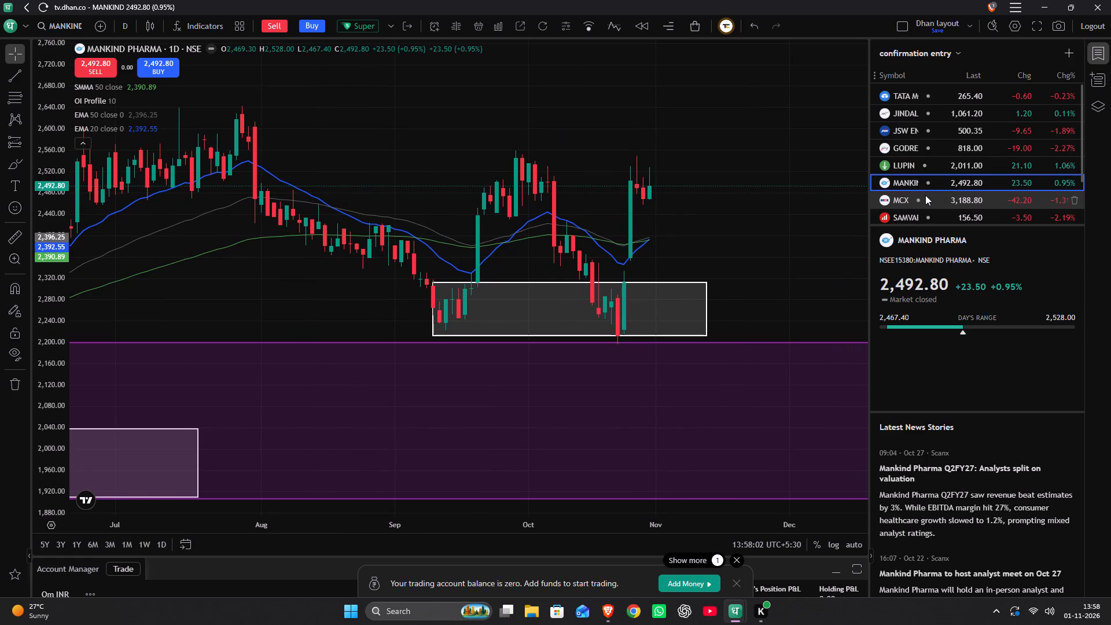
Review the MCX and Samvardhana Motherson International daily charts from the watchlist with their marked zones and position drawings.
left_click(925, 195)
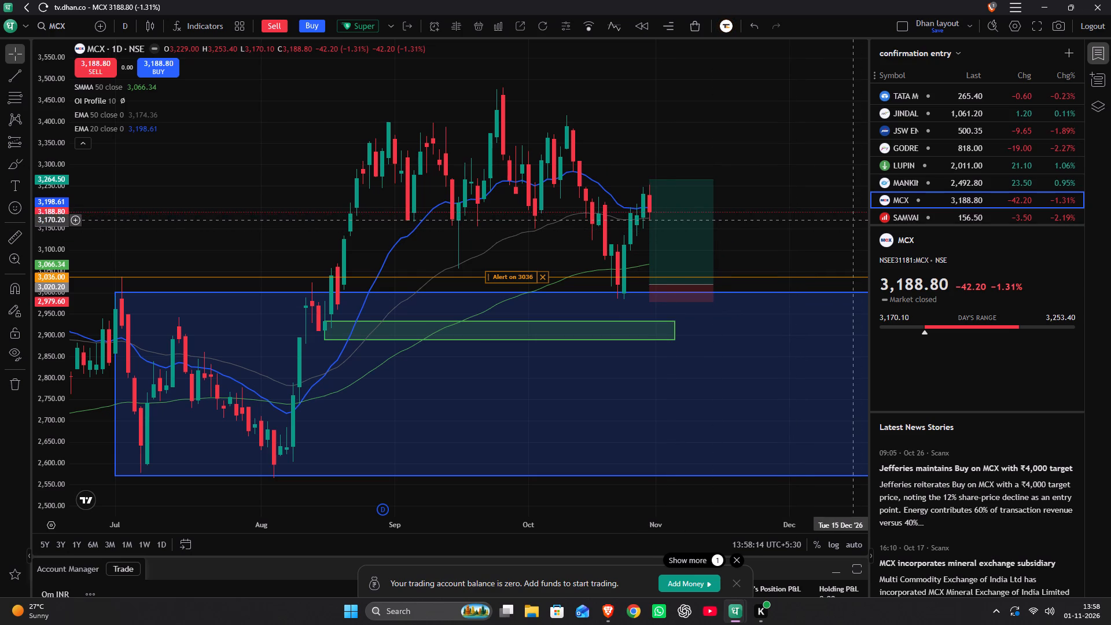
left_click(880, 215)
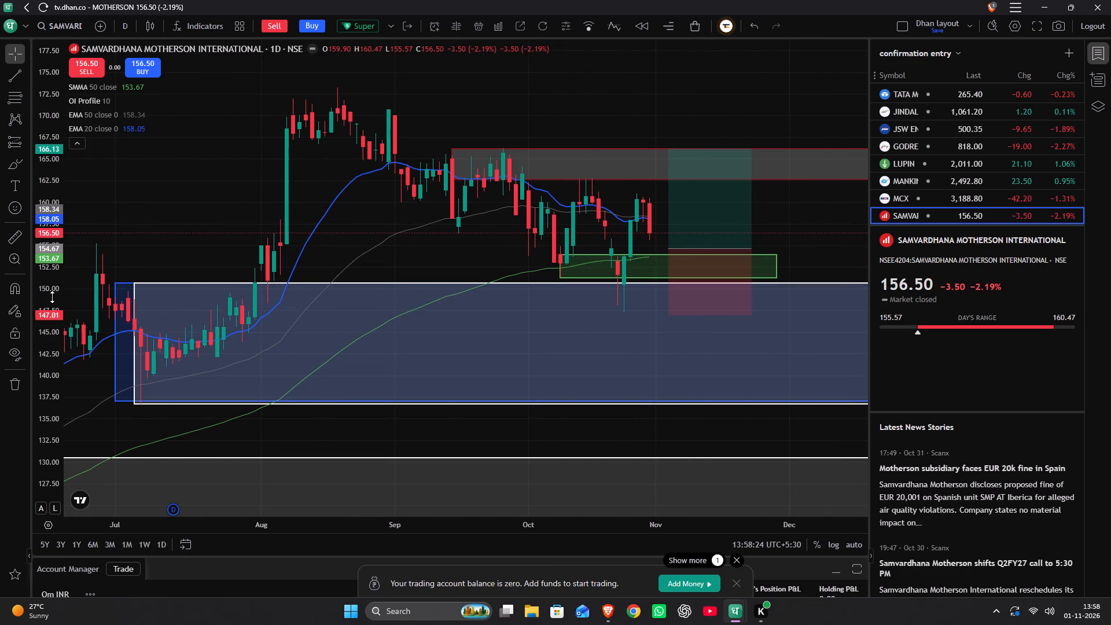
scroll(51, 297, "up", 17)
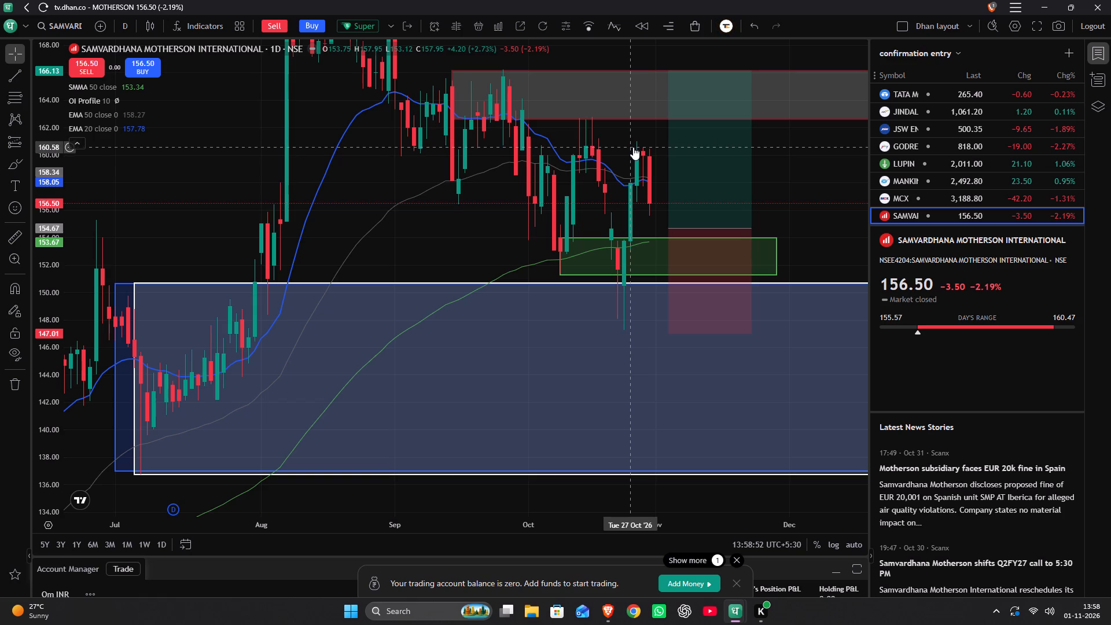
Open the Muthoot Finance chart from the confirmation entry watchlist.
scroll(918, 172, "down", 2)
left_click(918, 173)
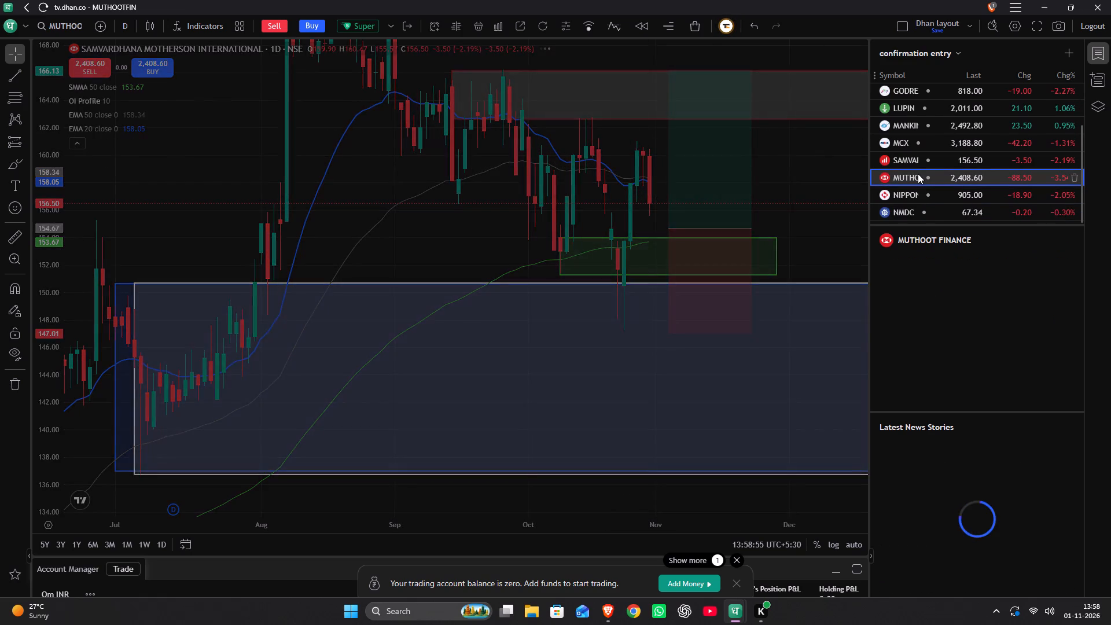
Examine the Muthoot Finance and Nippon Life India AMC daily charts from the watchlist against their marked zones and position drawings.
left_click_drag(739, 343, 786, 174)
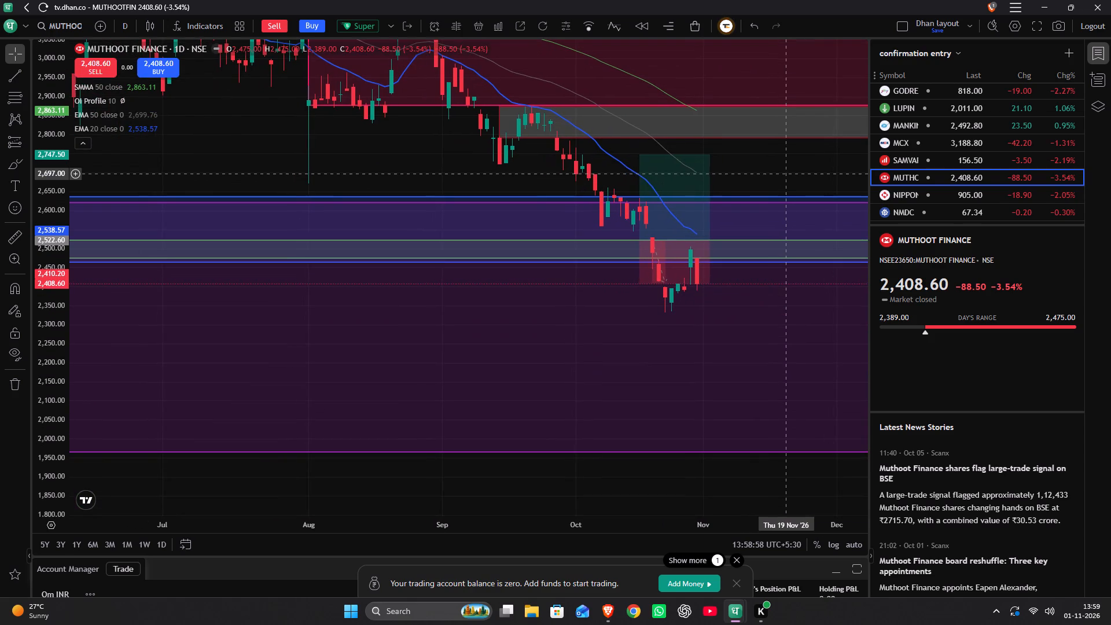
left_click_drag(786, 174, 786, 174)
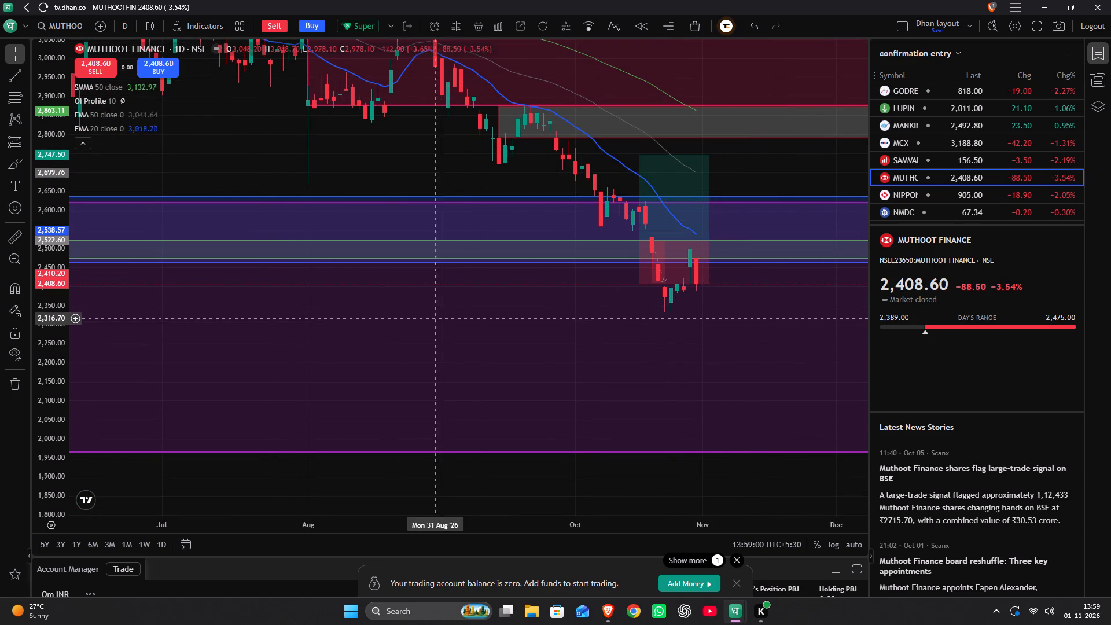
scroll(58, 302, "up", 11)
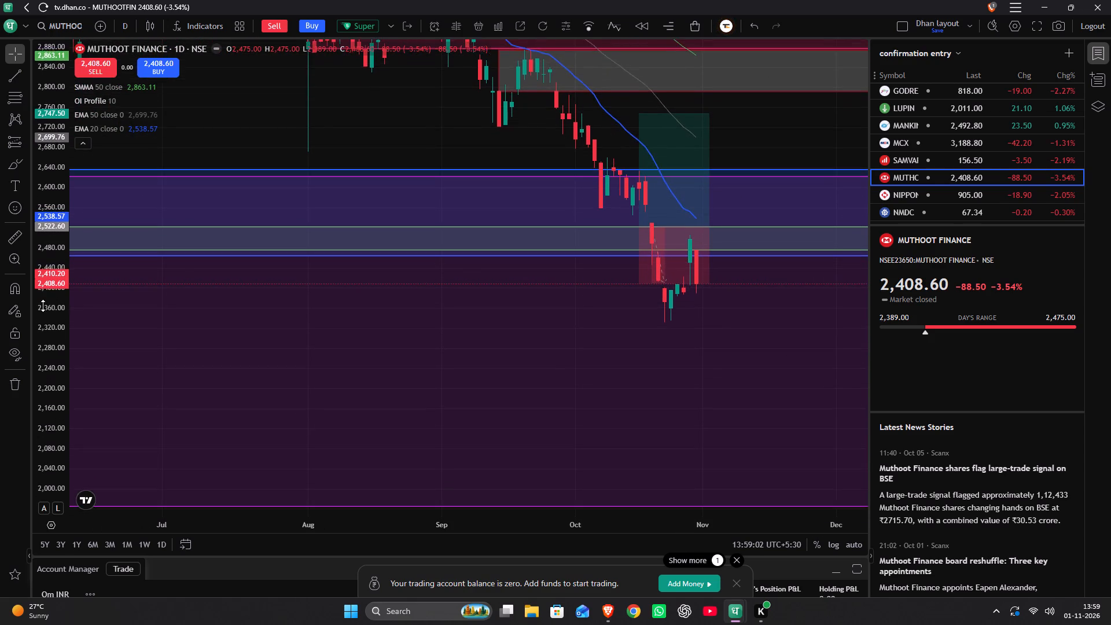
scroll(43, 306, "up", 10)
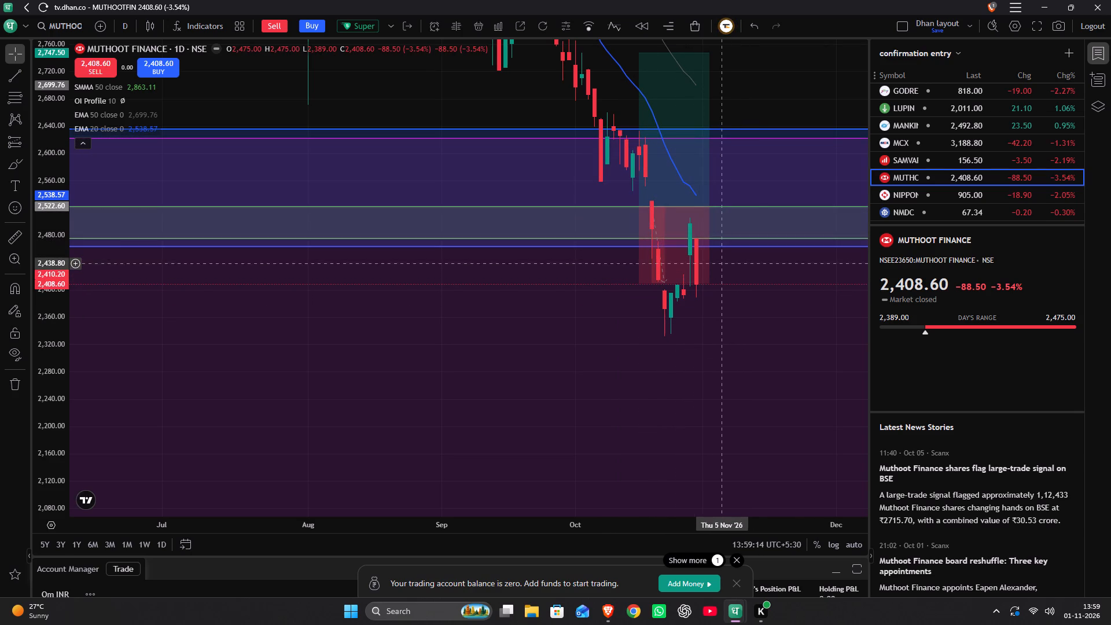
left_click(889, 197)
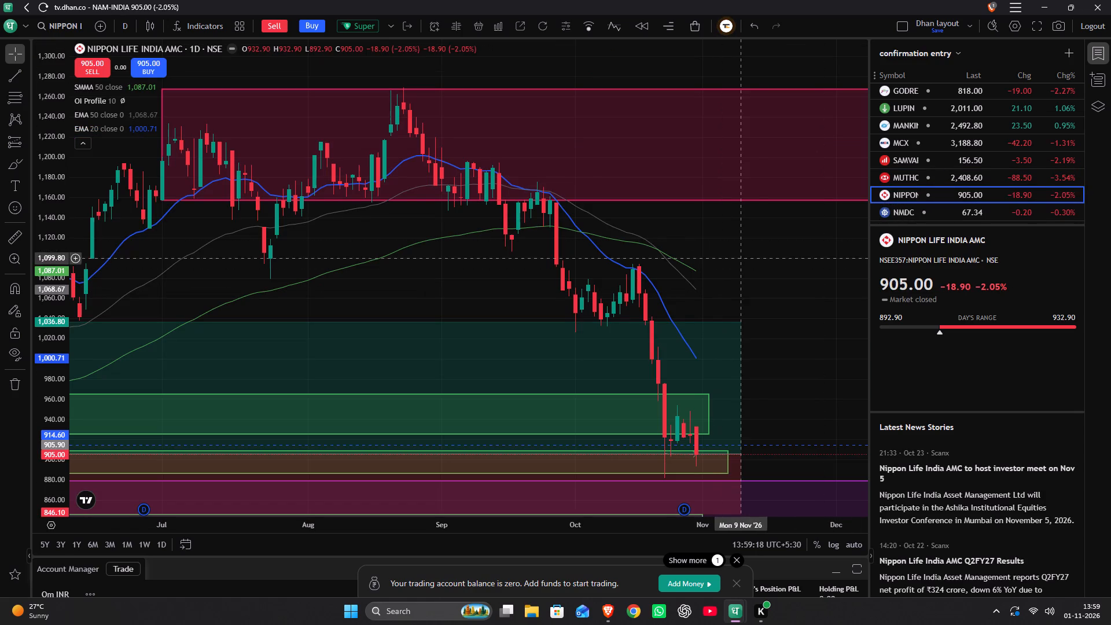
left_click_drag(741, 253, 748, 102)
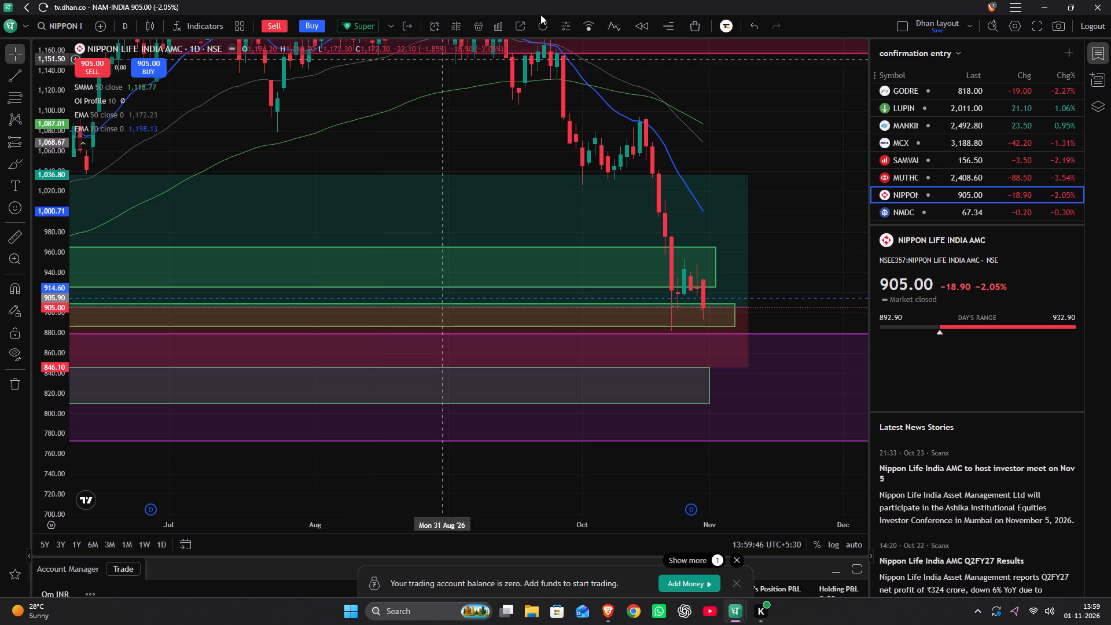
left_click_drag(535, 128, 516, 128)
scroll(516, 128, "down", 7)
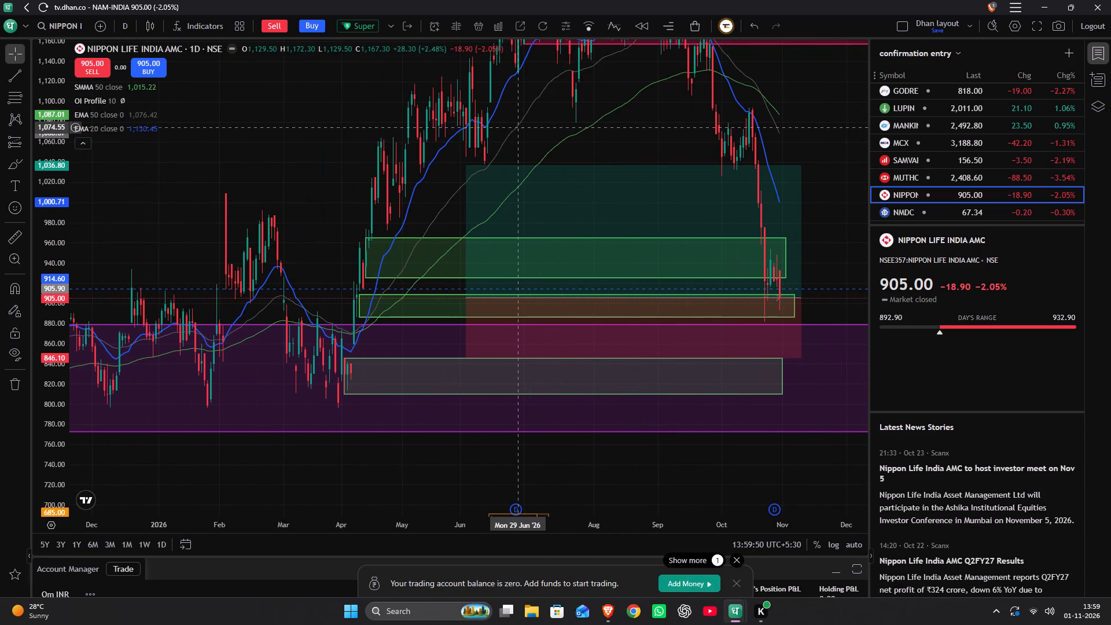
Open the NMDC chart from the watchlist and delete the risk/reward position drawing placed ahead of the latest candles.
left_click(944, 214)
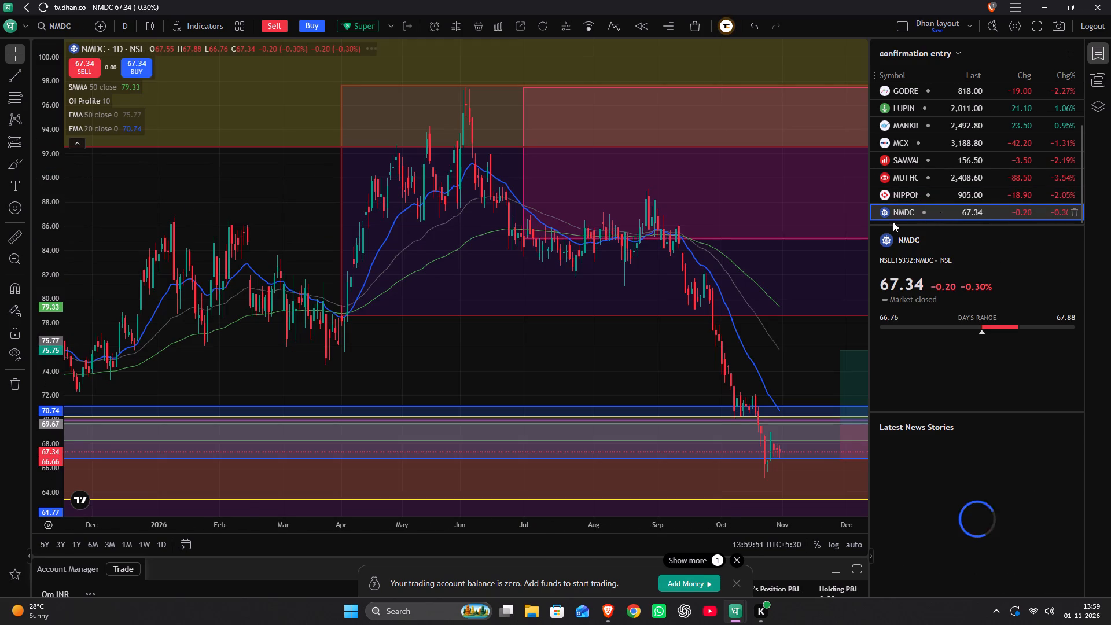
left_click_drag(697, 307, 582, 93)
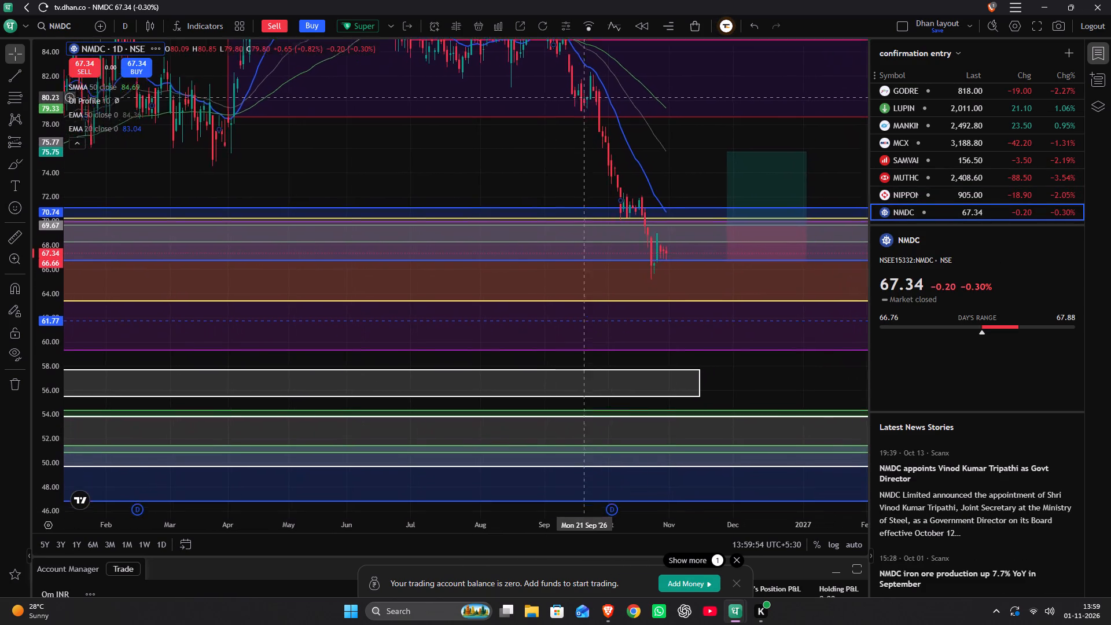
left_click_drag(582, 93, 582, 93)
scroll(581, 94, "up", 8)
left_click_drag(418, 131, 613, 169)
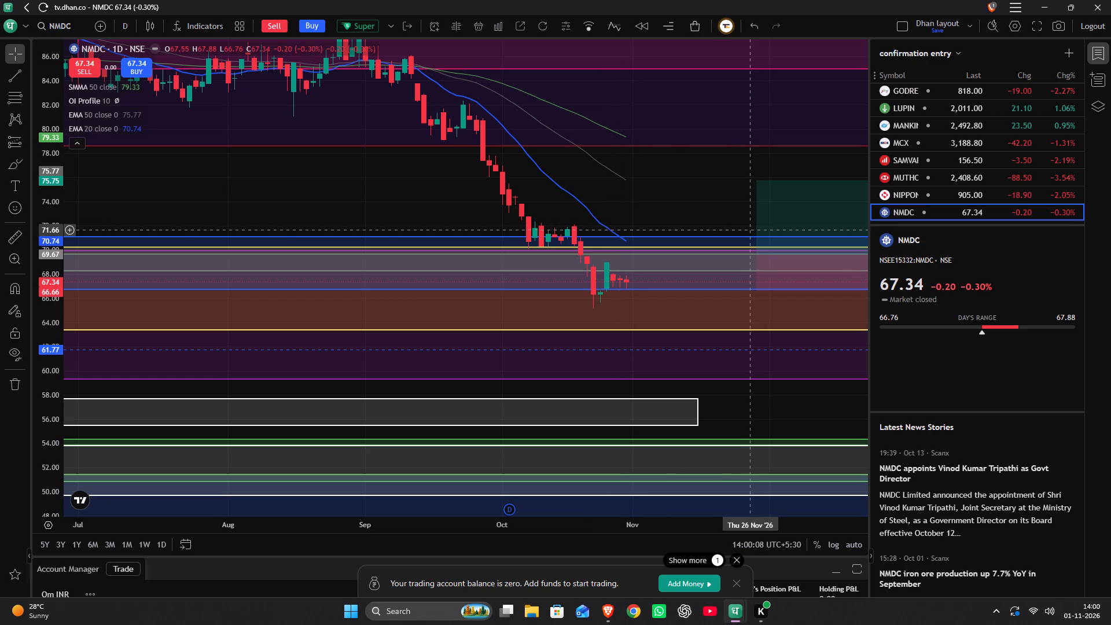
left_click_drag(728, 209, 549, 210)
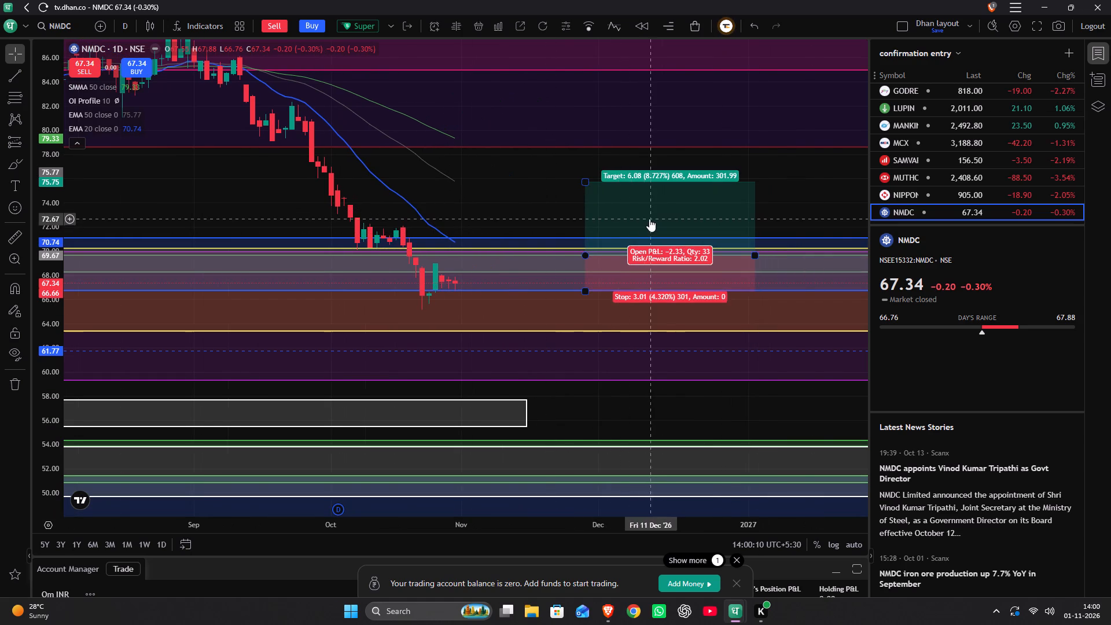
left_click(649, 219)
key("Delete")
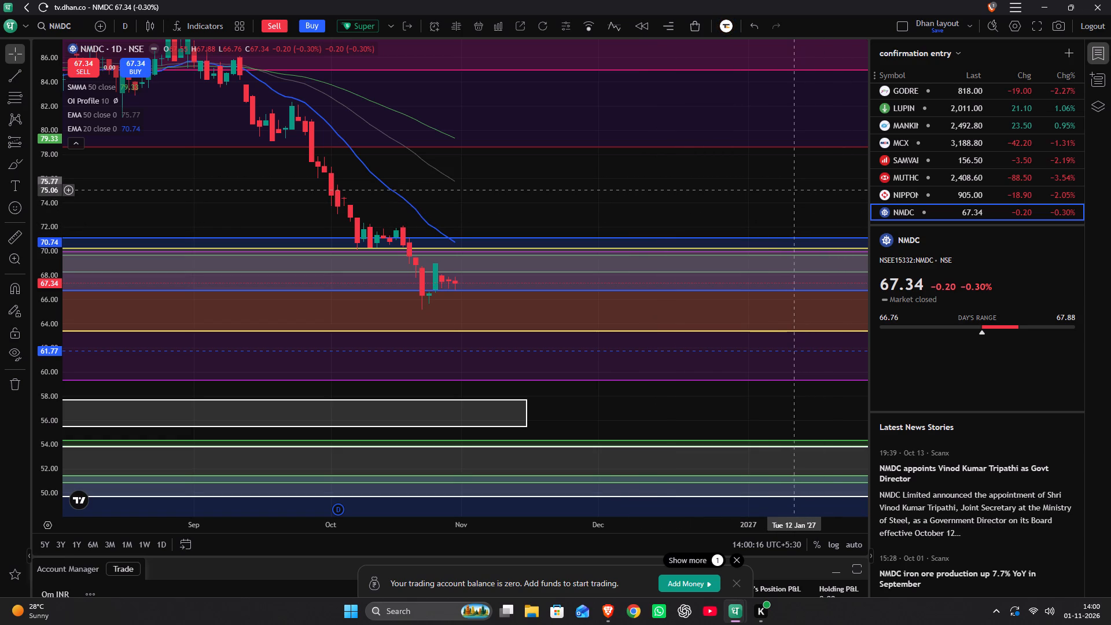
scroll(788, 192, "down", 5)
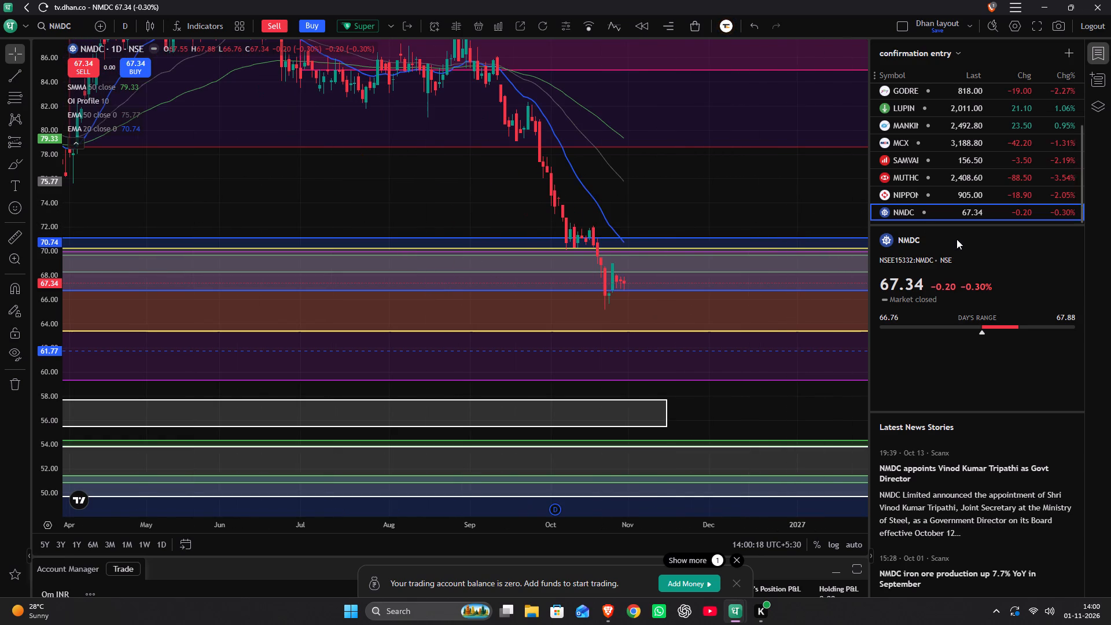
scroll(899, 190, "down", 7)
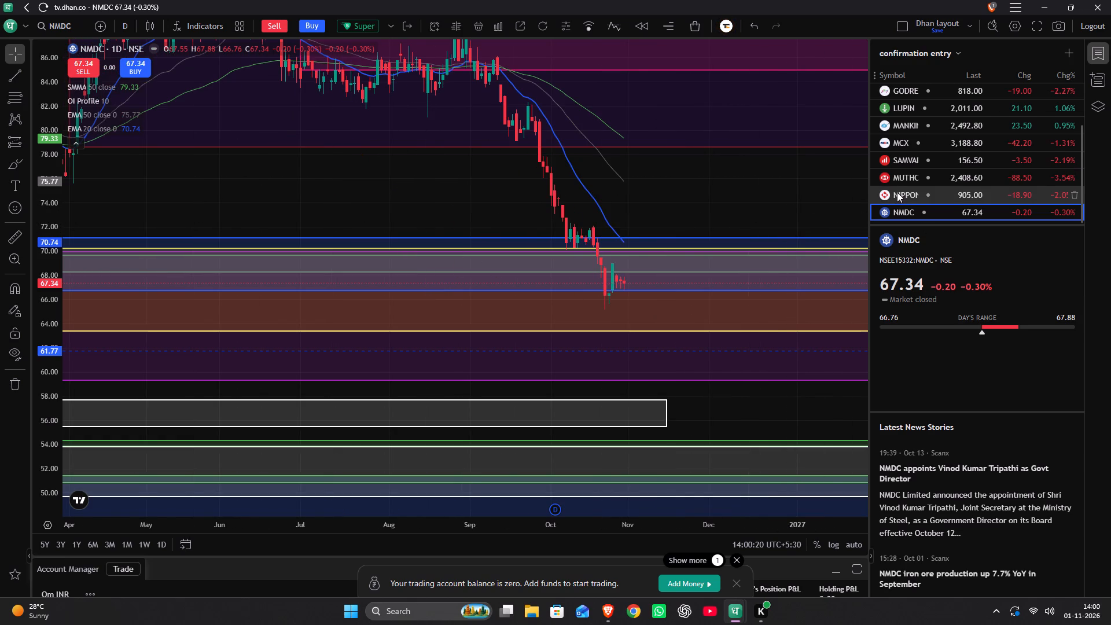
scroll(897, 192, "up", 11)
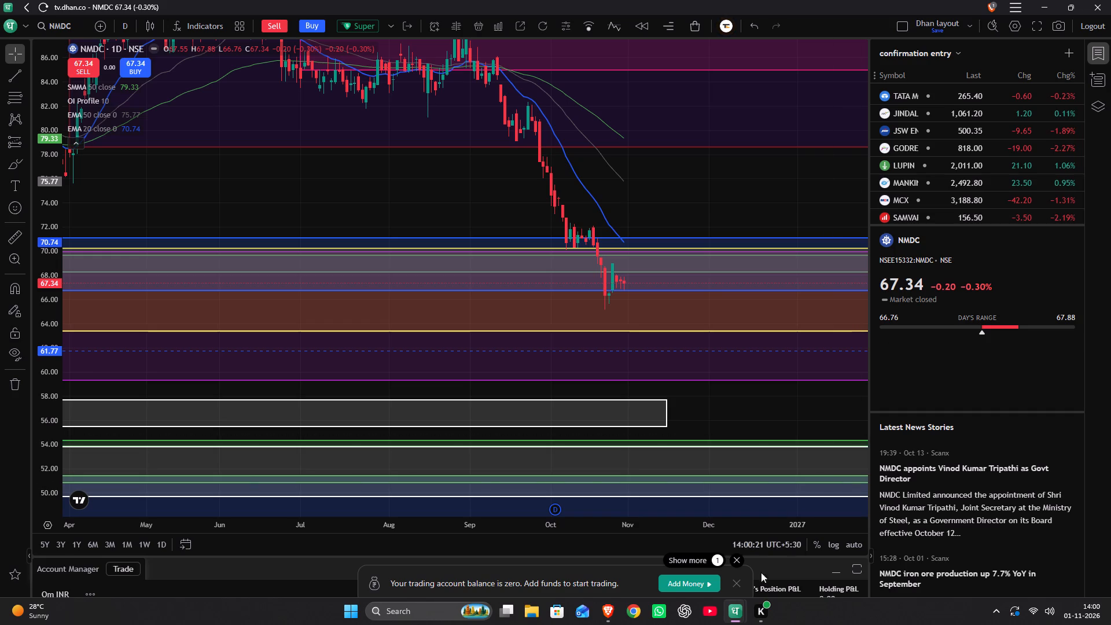